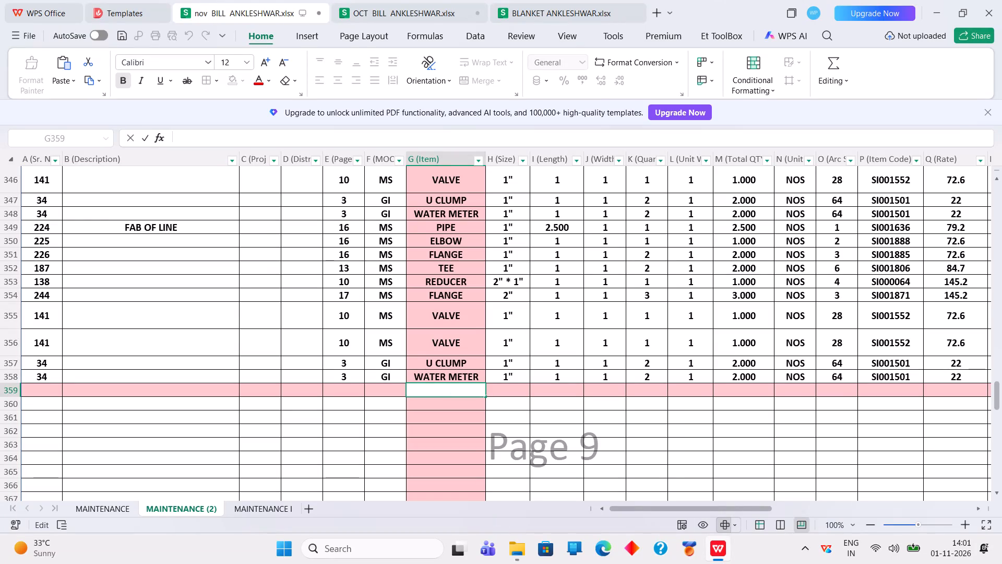
Duplicate the GI water meter row 358 into row 359 of the MAINTENANCE (2) sheet.
left_click(0, 376)
right_click(0, 377)
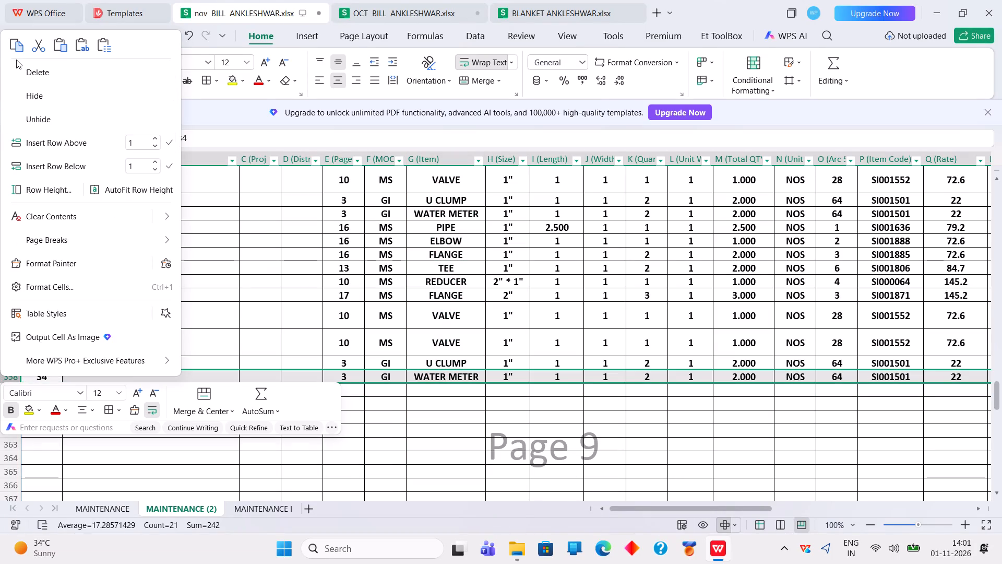
left_click(19, 48)
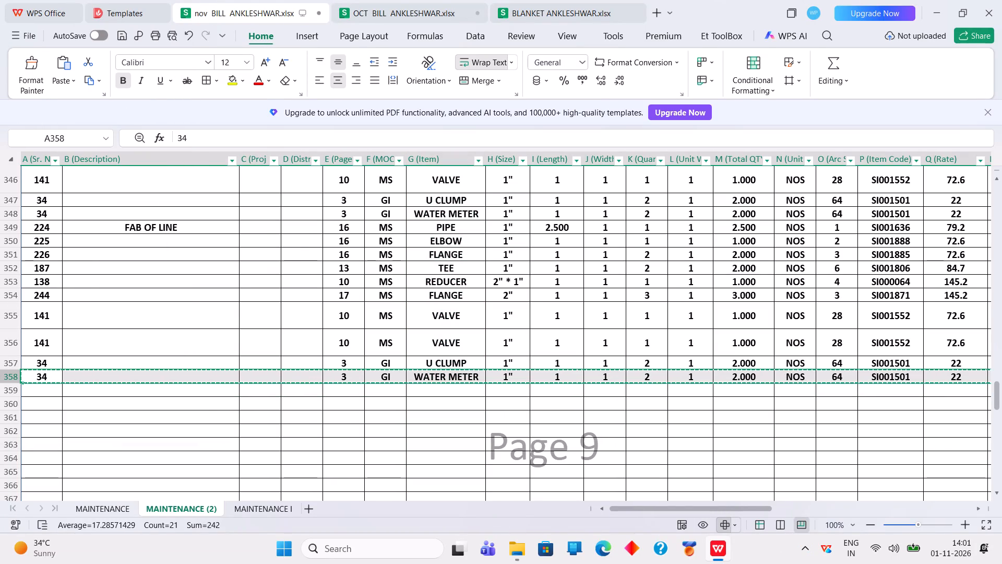
left_click(10, 388)
right_click(10, 388)
double_click(67, 35)
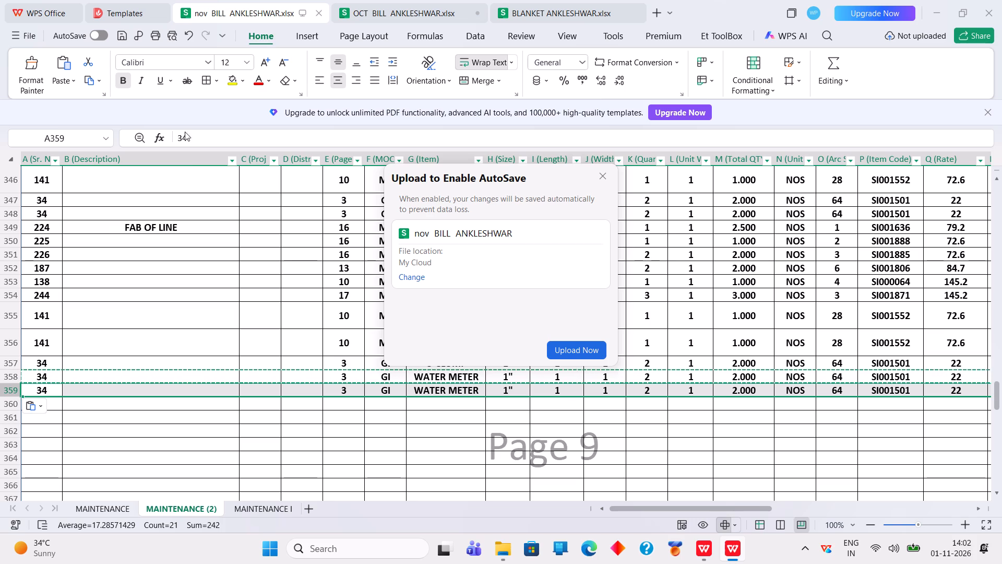
left_click(196, 407)
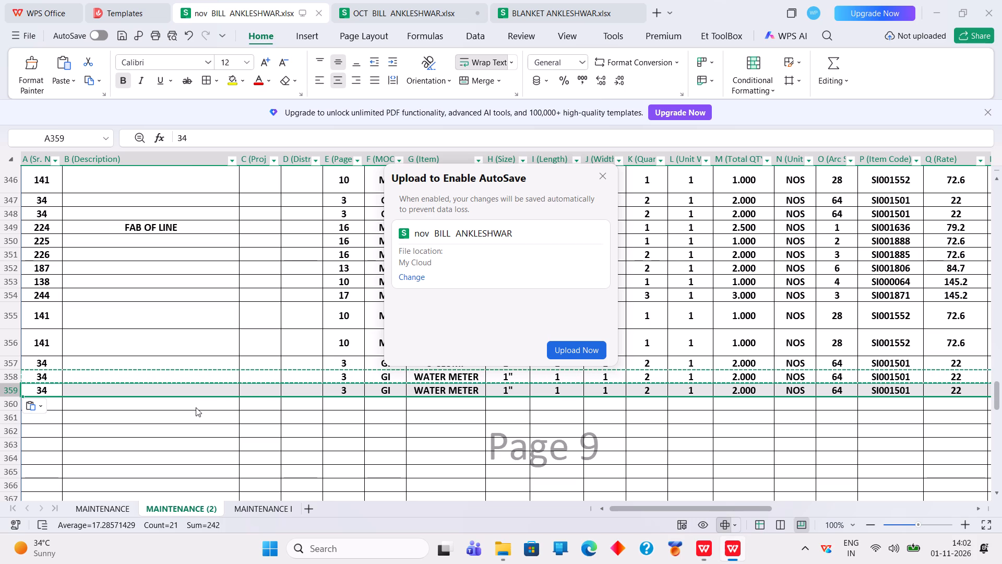
double_click(603, 178)
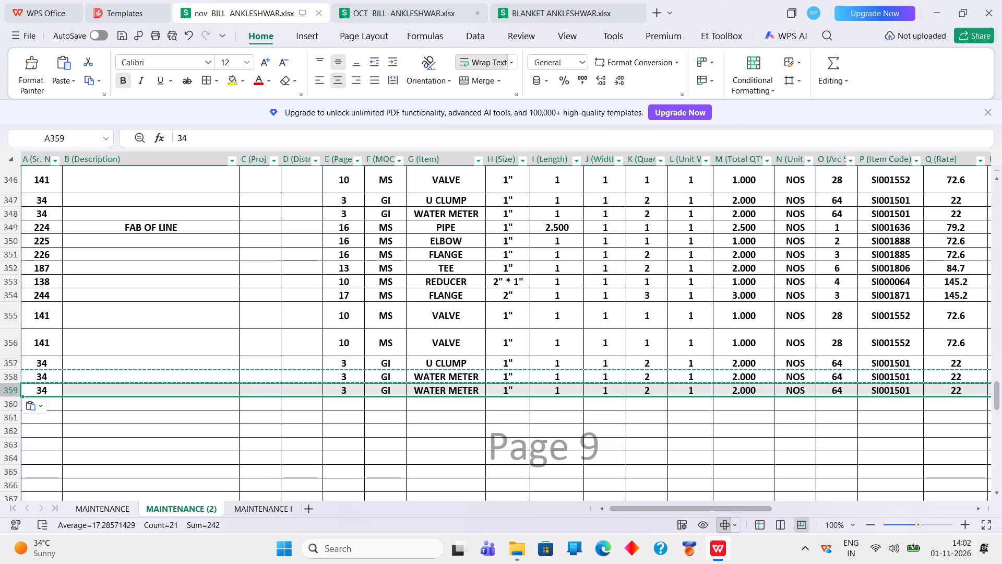
Switch to the OCT BILL ANKLESHWAR workbook and reset the Size filter to include all sizes.
double_click(409, 0)
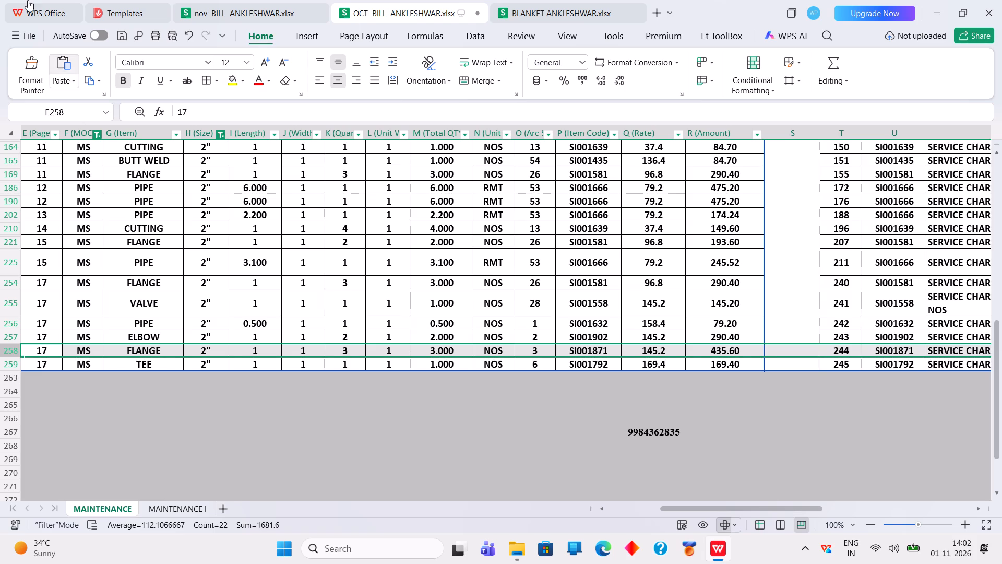
left_click(218, 138)
left_click(249, 225)
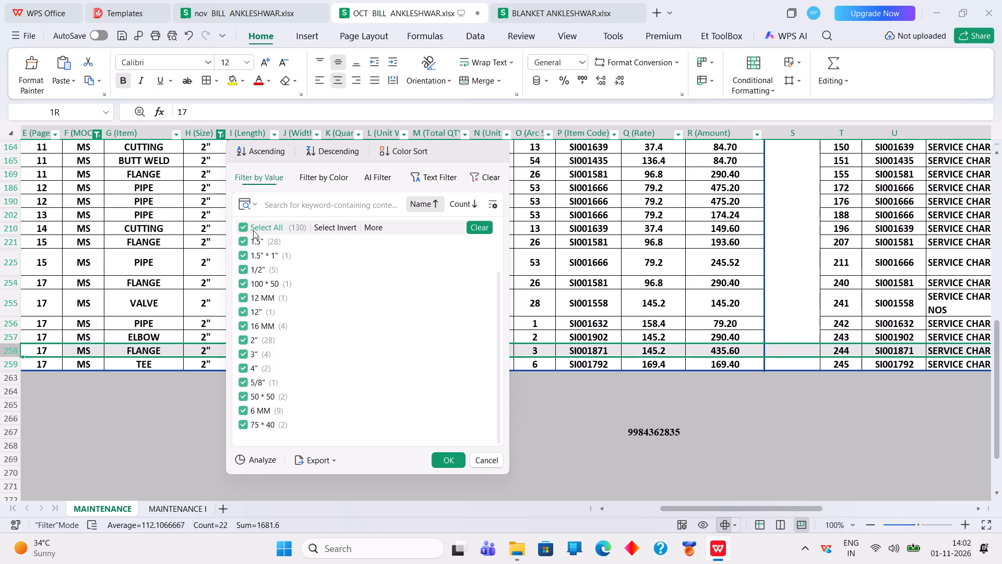
left_click(451, 466)
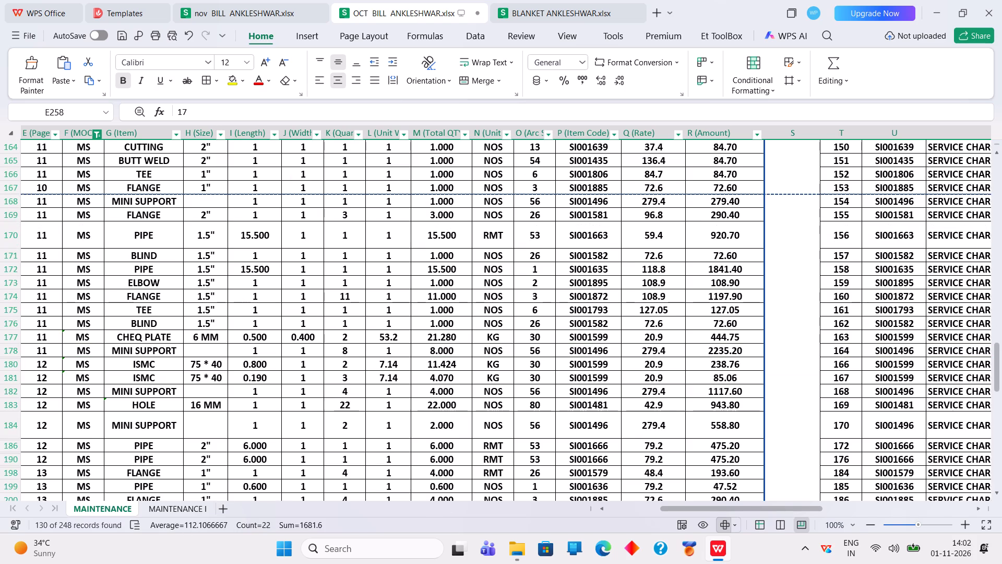
Filter column O (Arc No.) in the OCT bill to show only value 26.
left_click(549, 137)
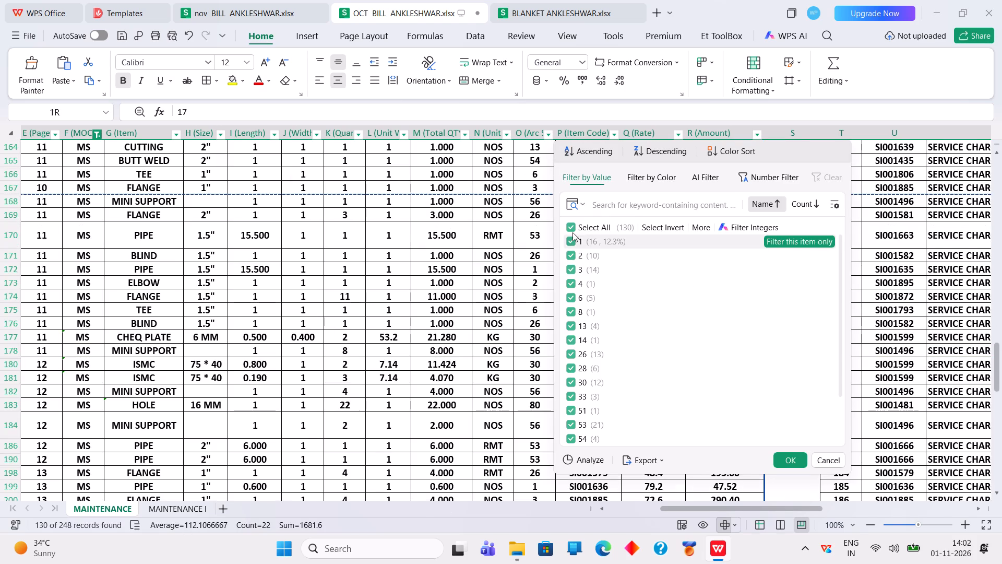
left_click(571, 231)
scroll(590, 384, "down", 1)
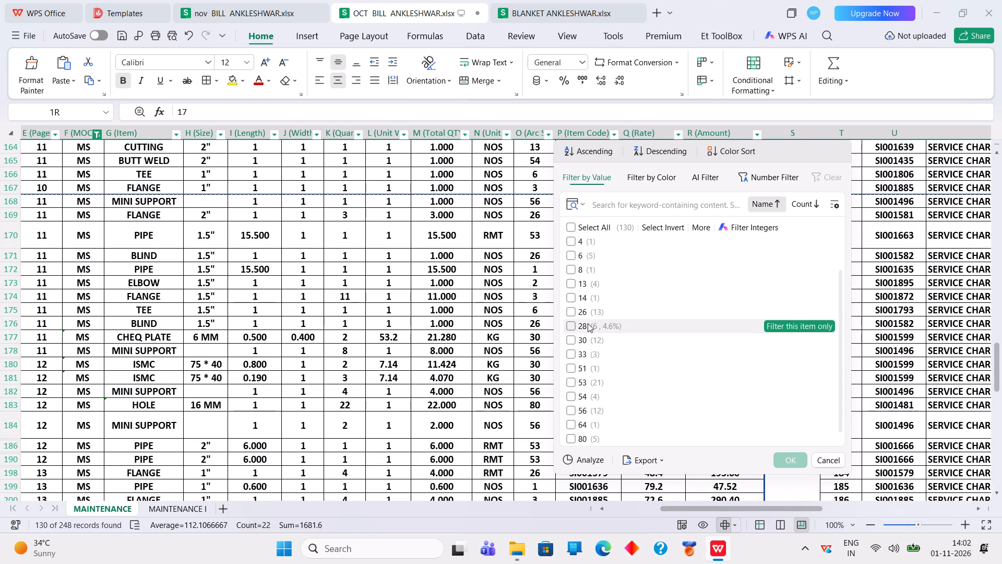
left_click(583, 315)
left_click(790, 458)
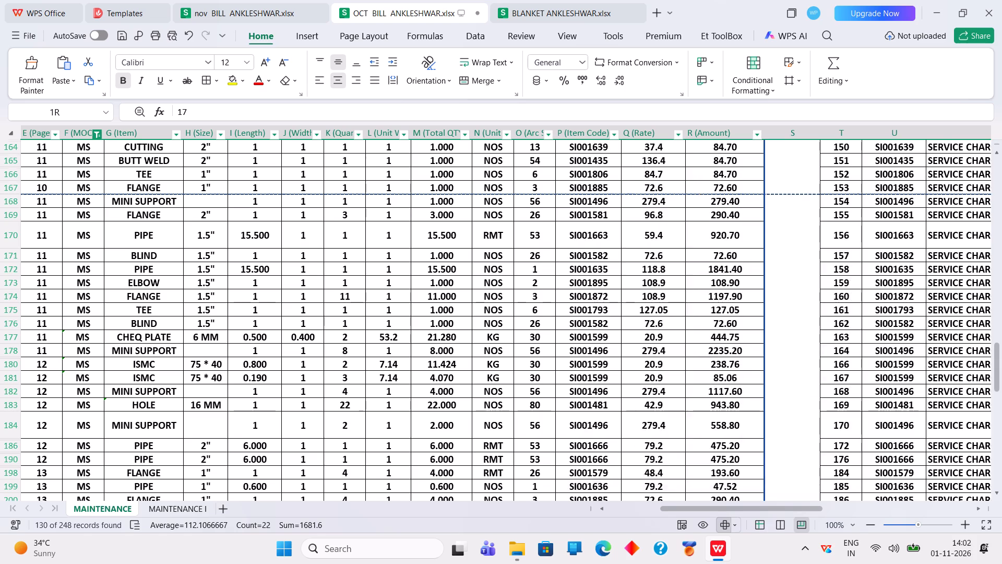
scroll(437, 320, "up", 3)
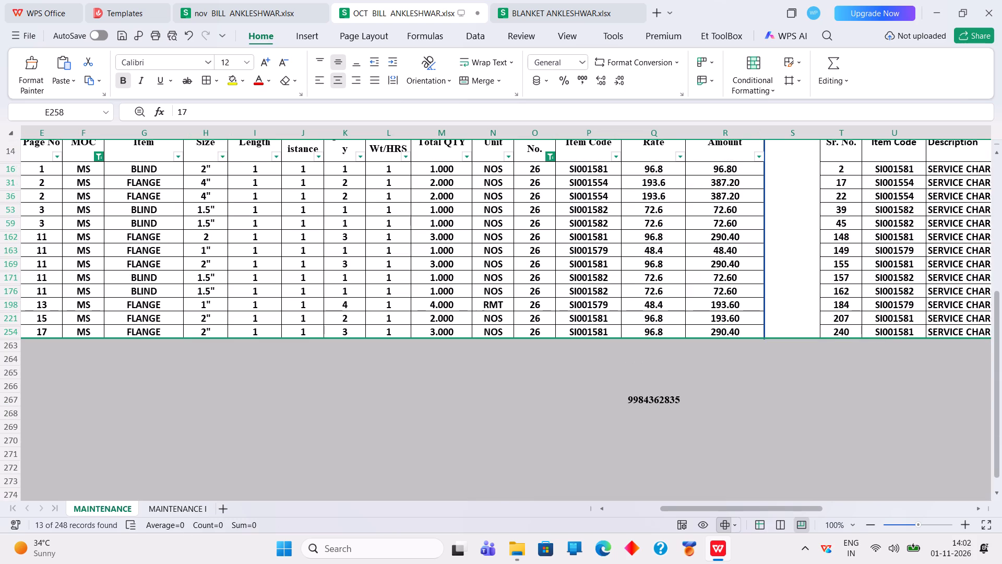
Copy the 1" MS flange row 163, item code SI001579, into row 360 of the nov BILL ANKLESHWAR workbook.
double_click(12, 238)
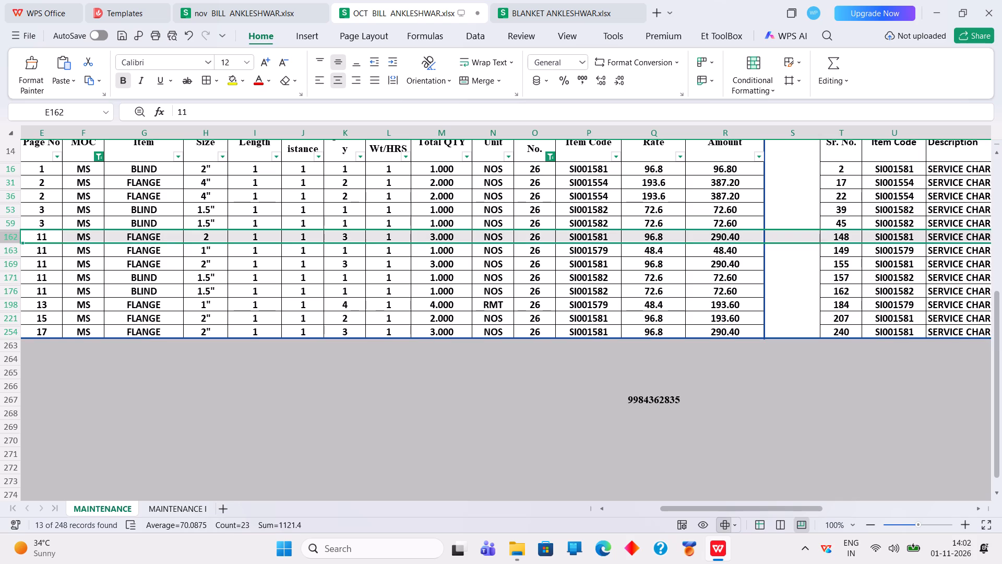
left_click(11, 248)
right_click(11, 248)
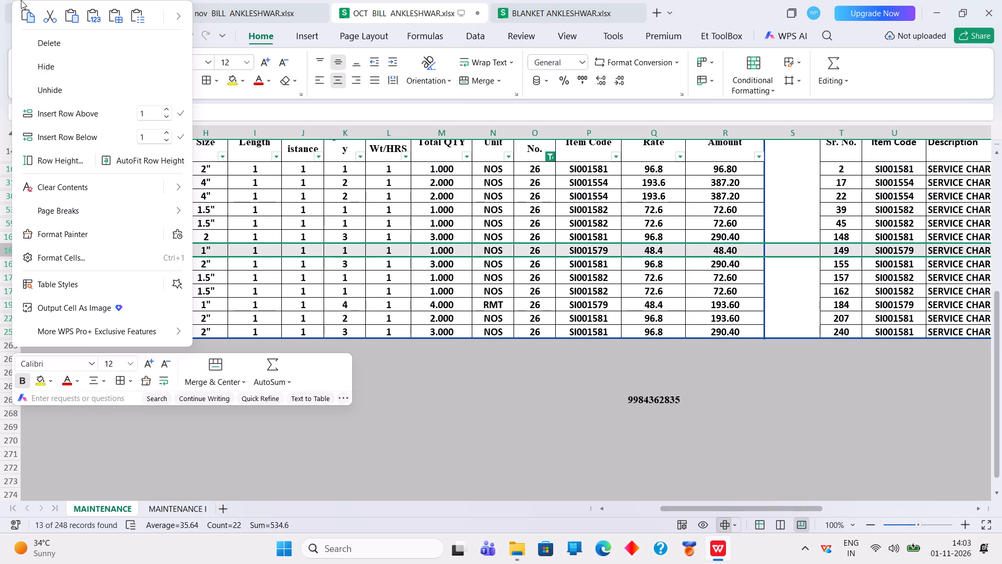
left_click(21, 15)
left_click(231, 12)
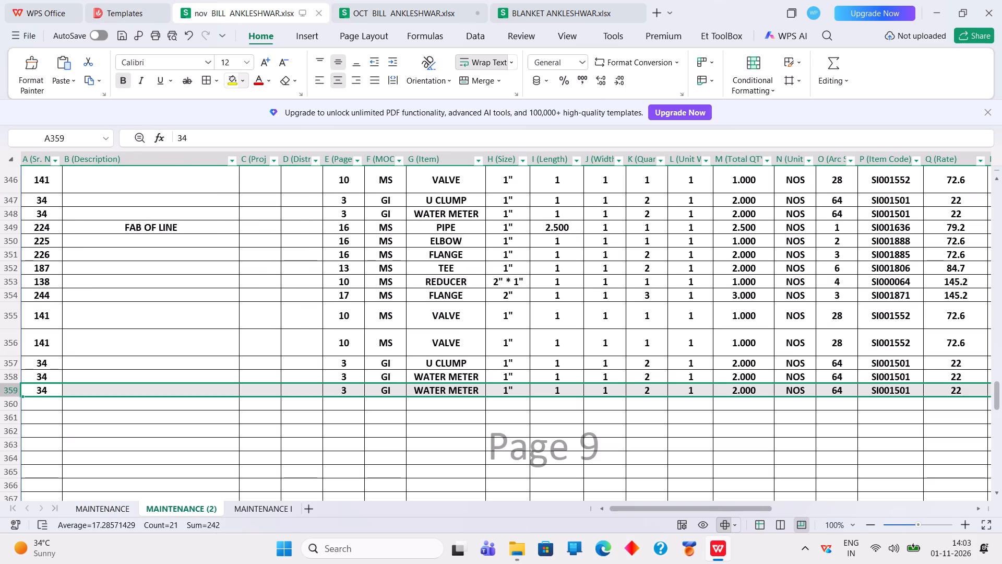
left_click_drag(9, 404, 7, 410)
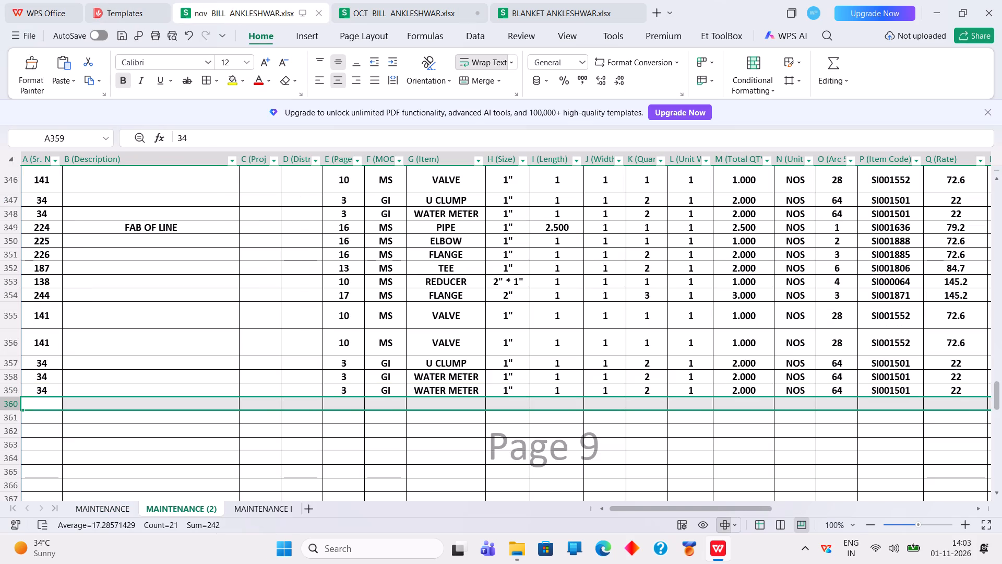
left_click_drag(7, 410, 9, 419)
left_click(9, 419)
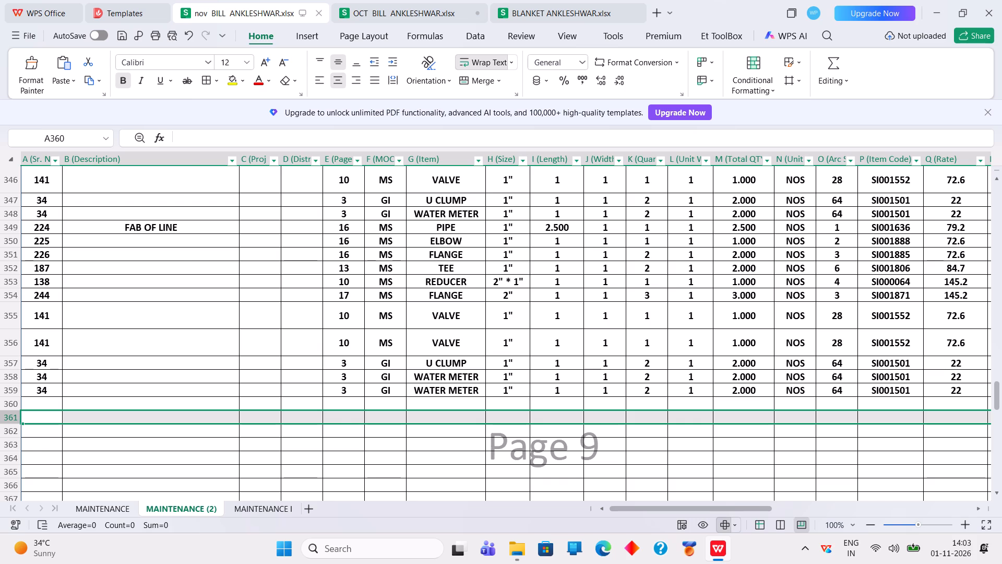
left_click(6, 403)
right_click(5, 402)
left_click(66, 54)
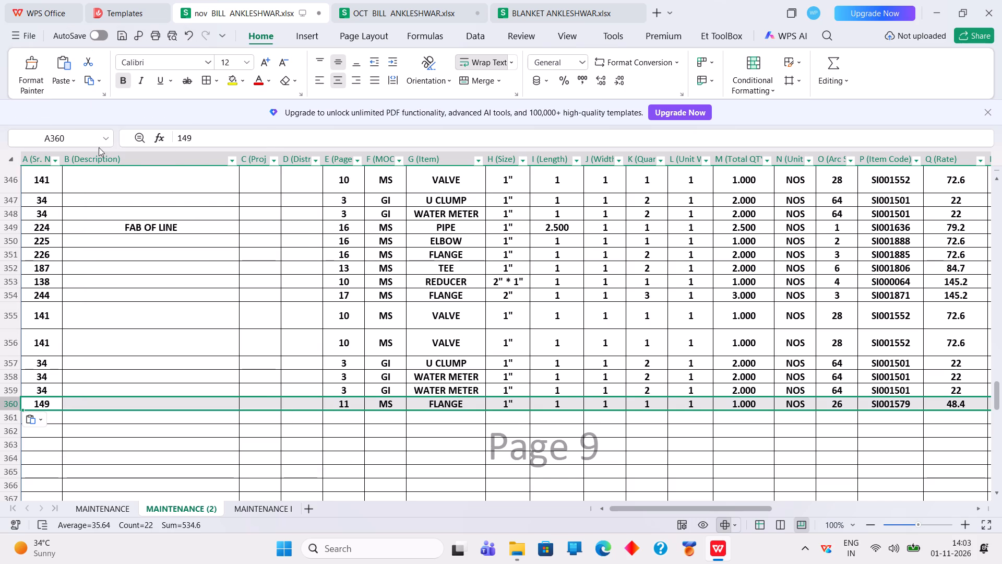
Paste the same copied MS flange row into row 361.
left_click(14, 416)
right_click(14, 416)
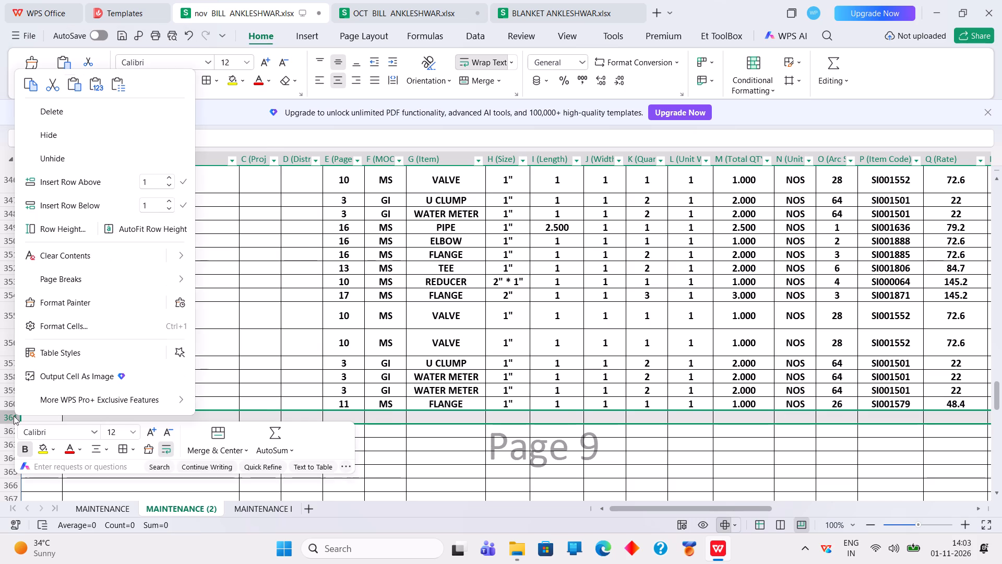
left_click(79, 84)
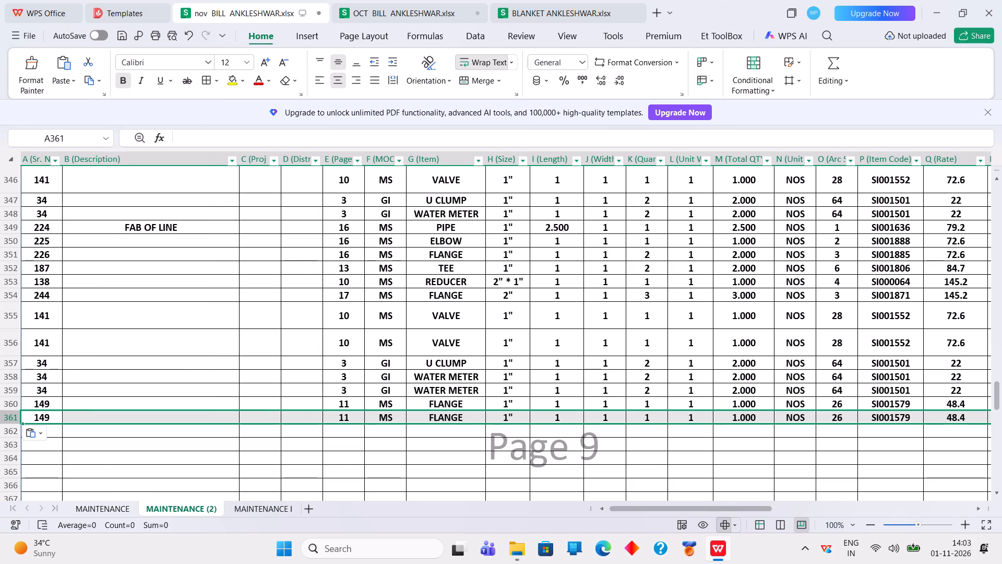
Set the size of the flange in row 361 to 1/2".
double_click(518, 422)
key("BackSpace")
key("BackSpace")
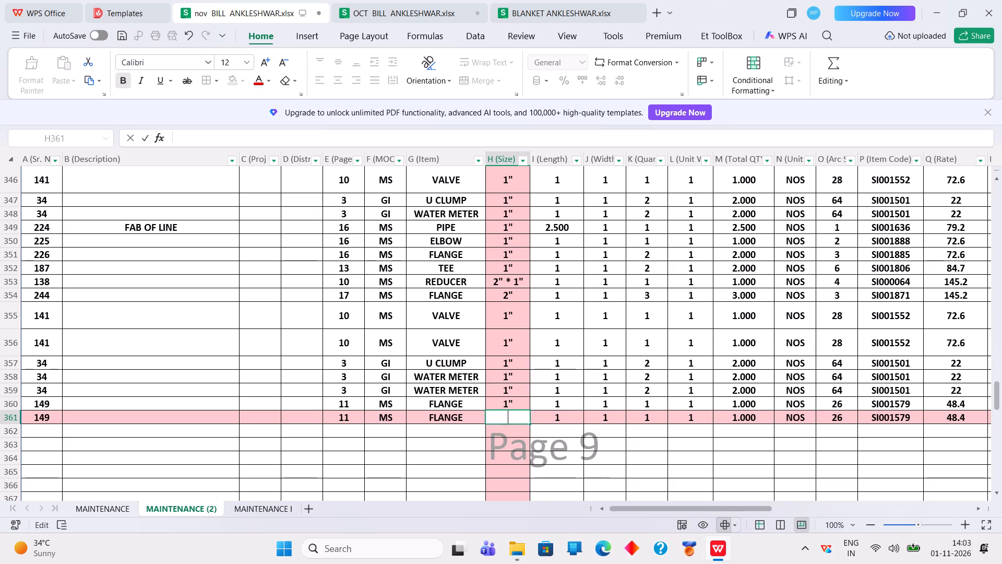
type("1/")
key("Return")
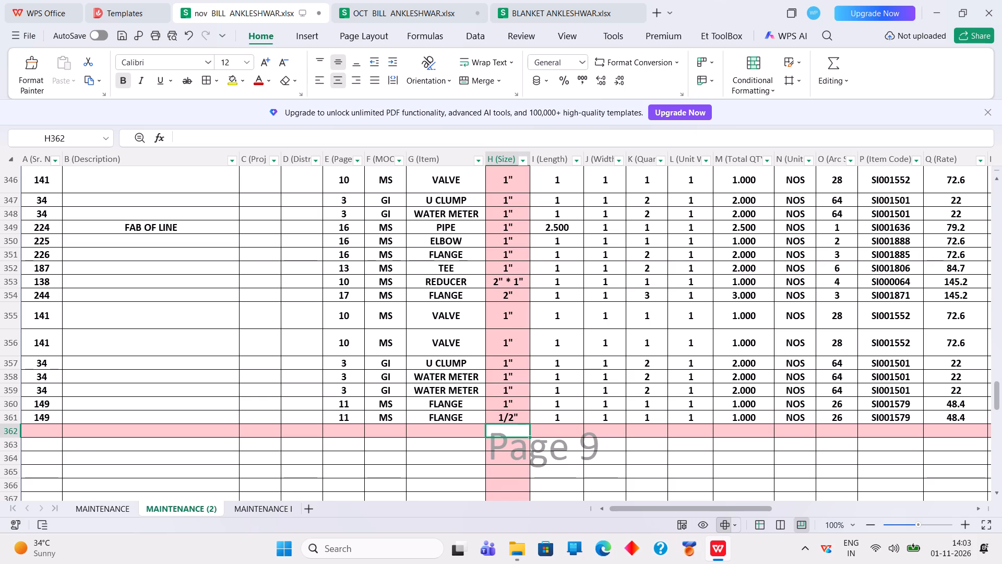
key("F4")
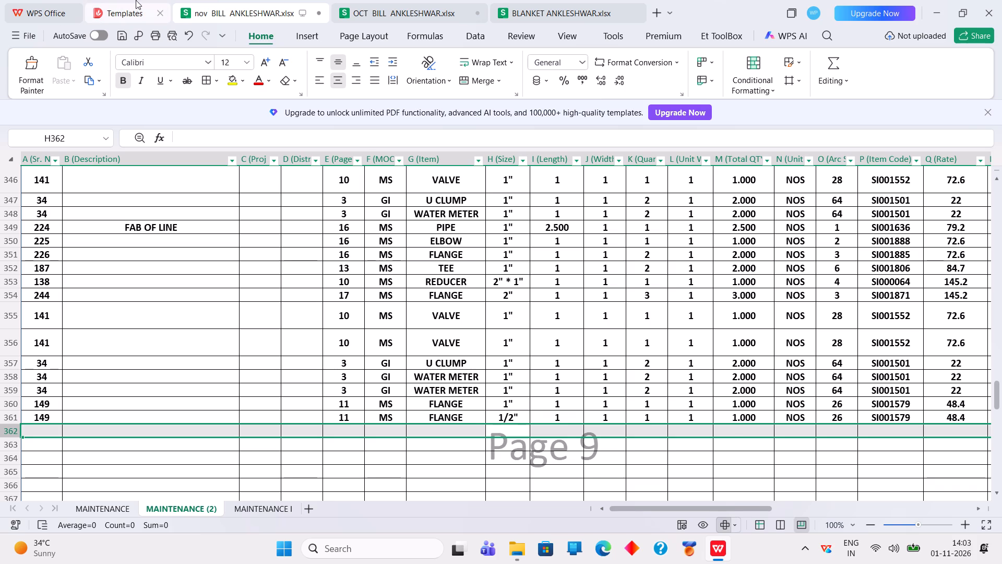
Return to the OCT BILL ANKLESHWAR workbook and reset the column O (Arc No.) filter to include all values.
double_click(416, 5)
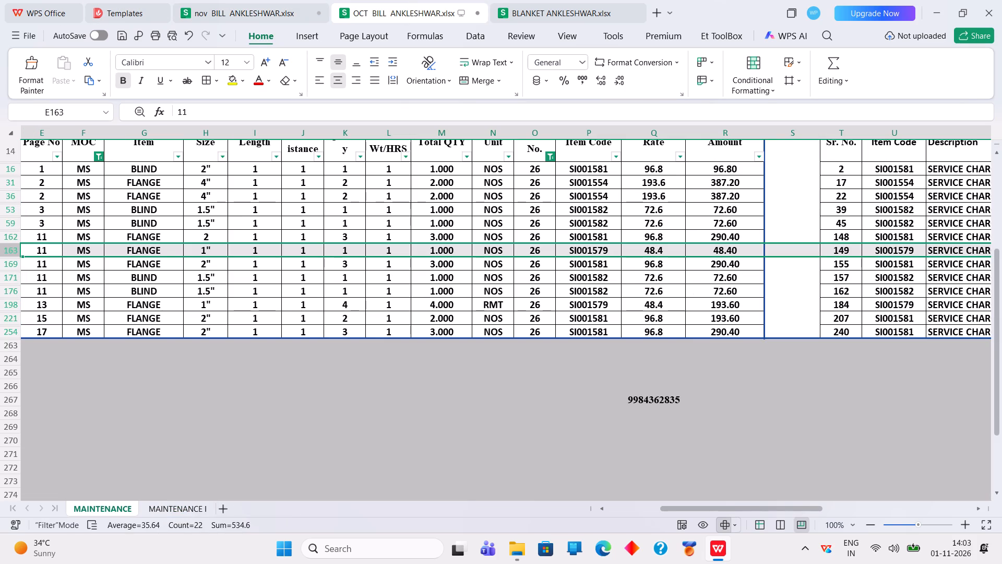
double_click(549, 159)
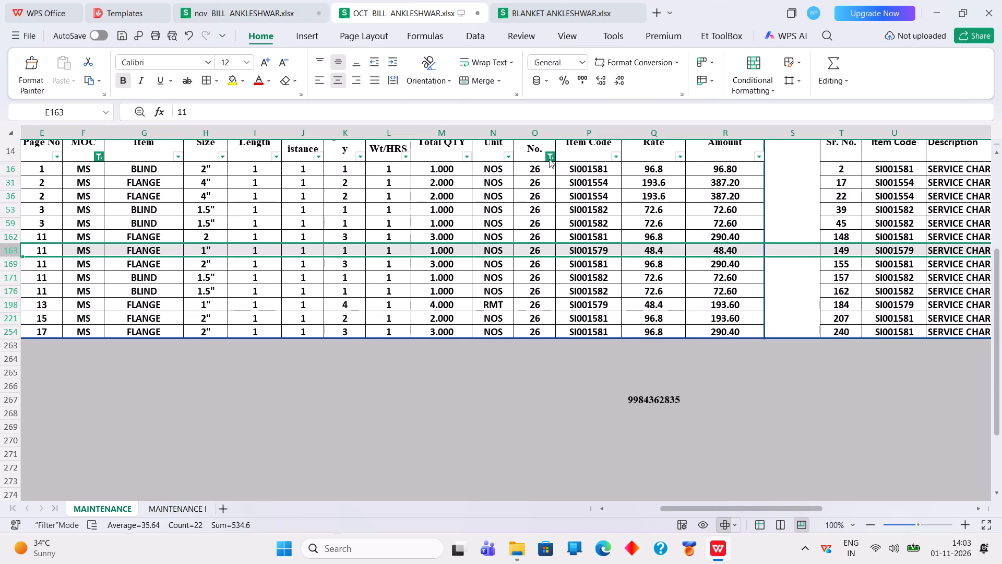
left_click(555, 158)
left_click(576, 246)
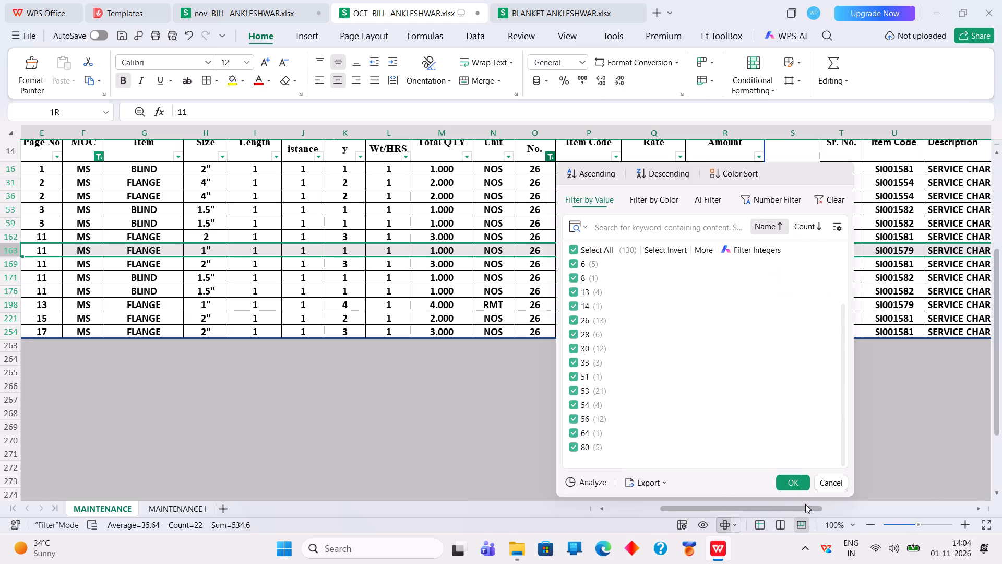
left_click(798, 485)
Filter the OCT bill's Size column to show only 1" and 1/2" items.
left_click(224, 155)
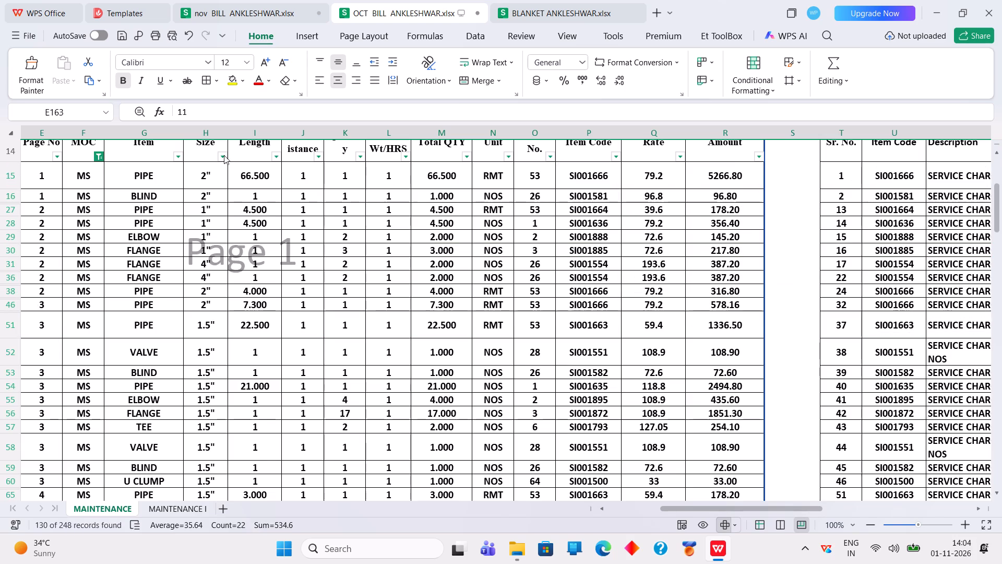
left_click(257, 250)
left_click(256, 290)
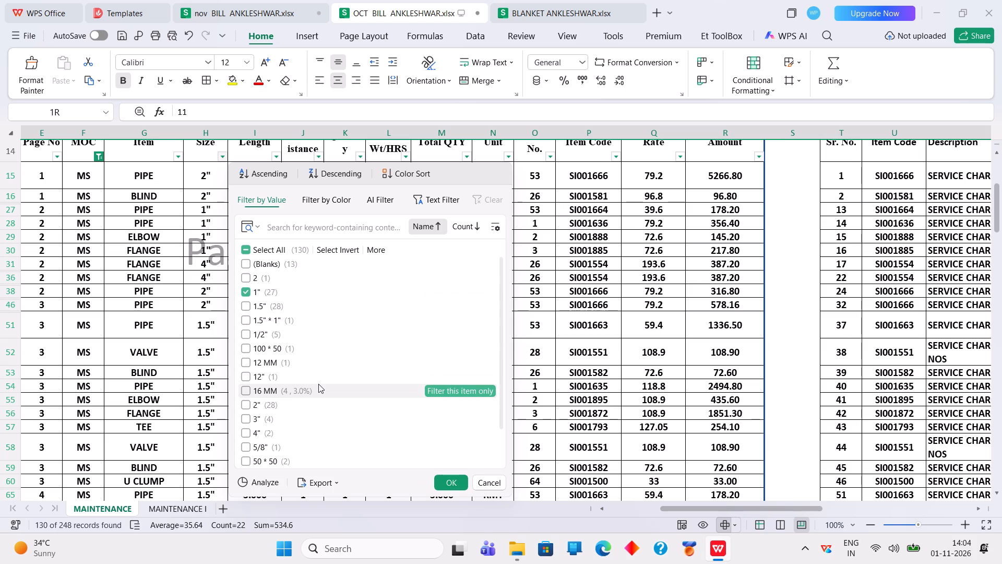
left_click(265, 336)
left_click(261, 338)
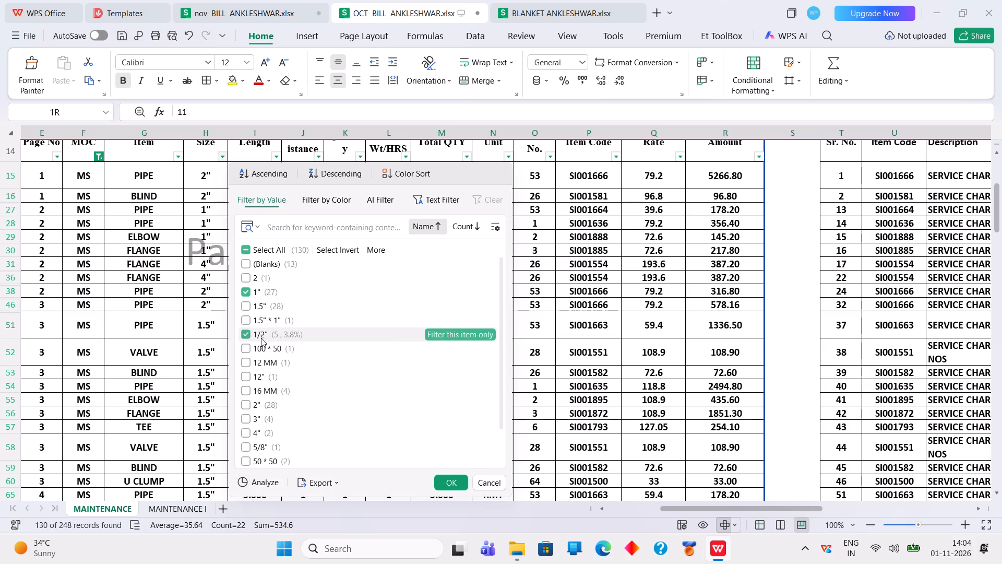
double_click(255, 337)
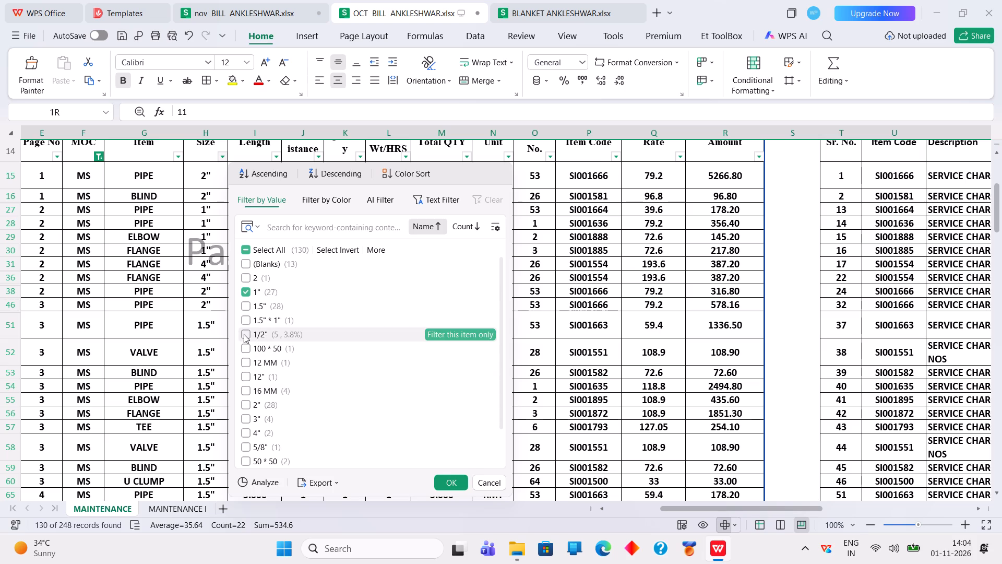
double_click(244, 335)
left_click(246, 334)
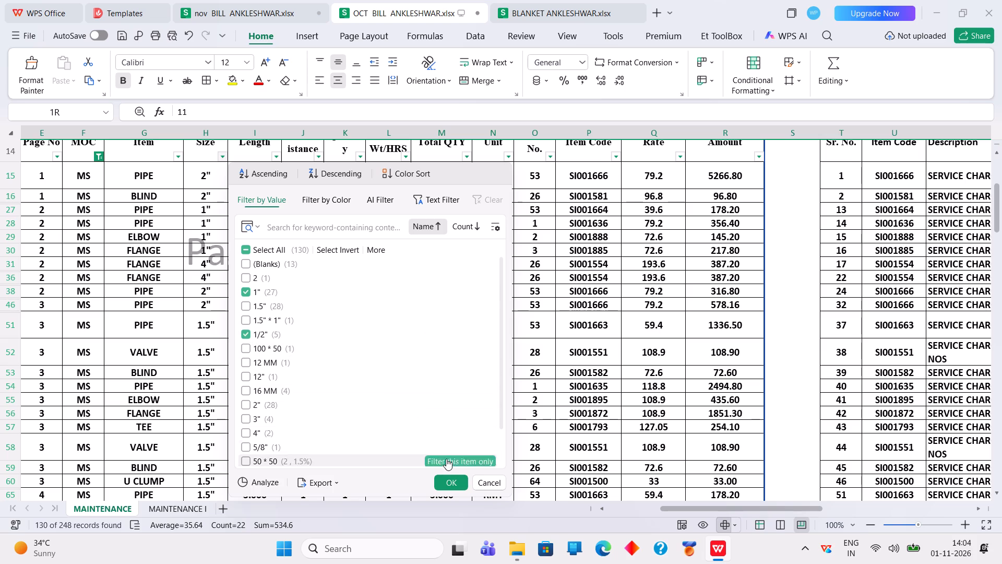
double_click(457, 481)
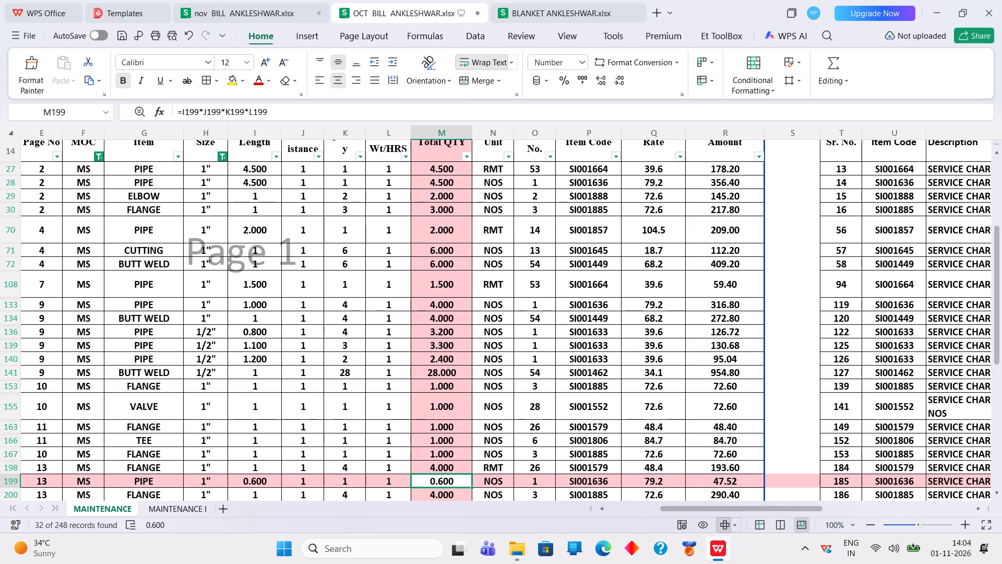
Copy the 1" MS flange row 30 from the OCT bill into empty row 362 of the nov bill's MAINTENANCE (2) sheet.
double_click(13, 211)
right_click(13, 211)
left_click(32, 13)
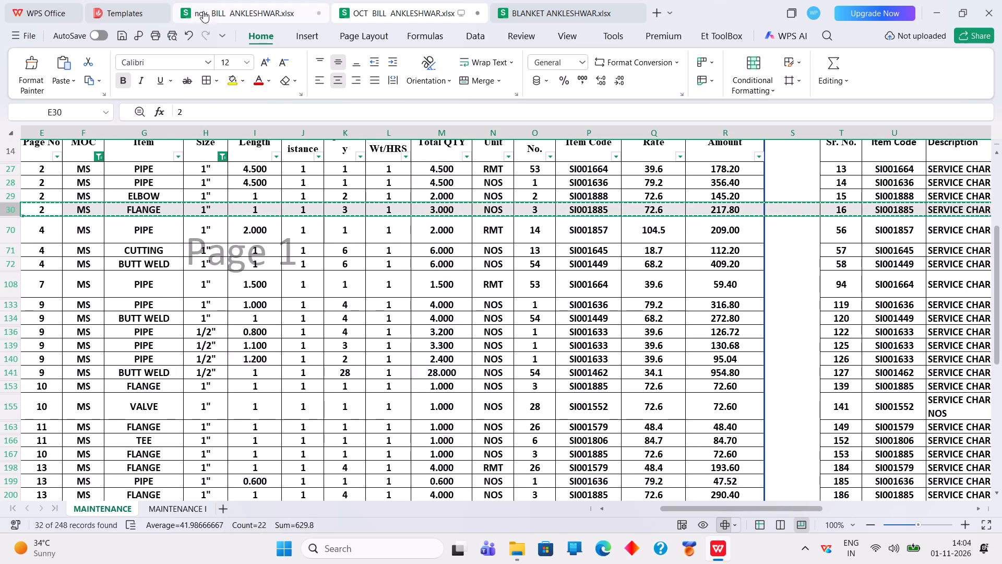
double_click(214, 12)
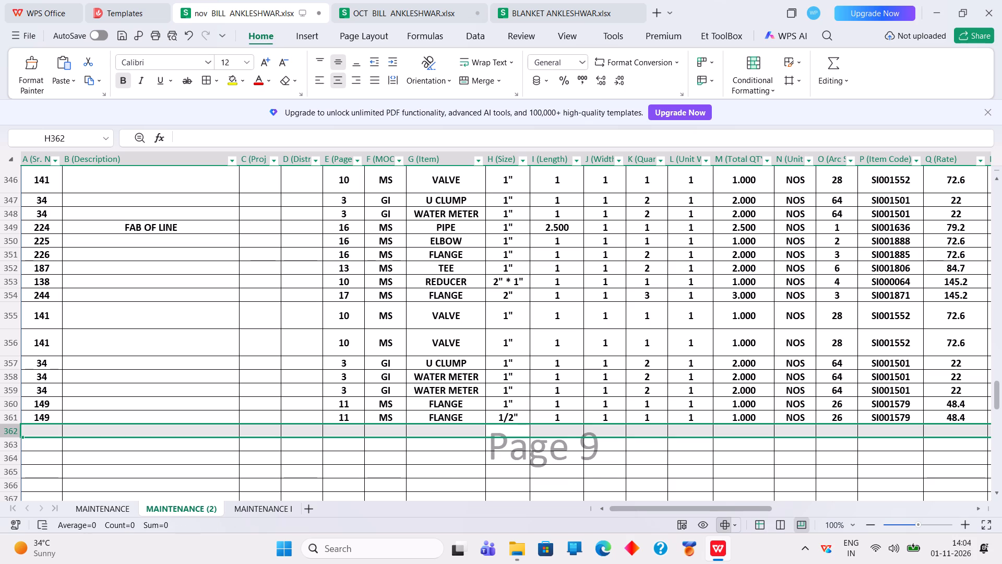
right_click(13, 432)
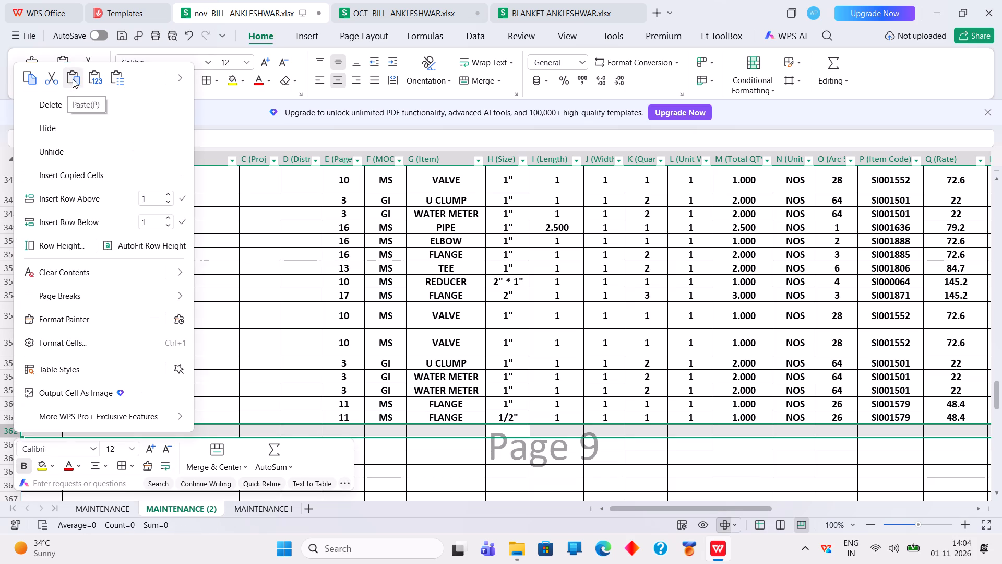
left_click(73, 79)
Return to the OCT bill workbook and filter its MOC column to show only SS items.
left_click(428, 6)
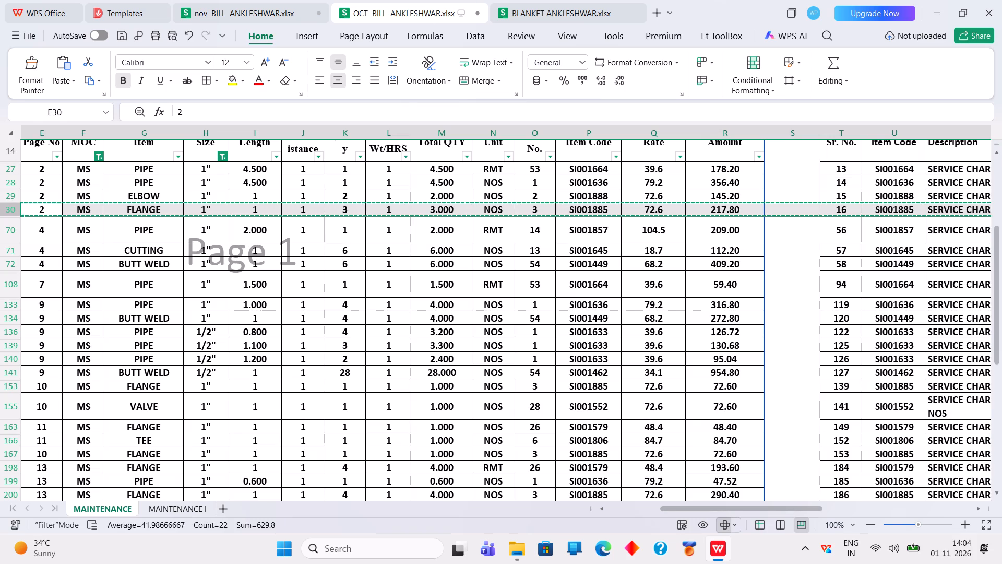
double_click(23, 189)
scroll(184, 308, "up", 5)
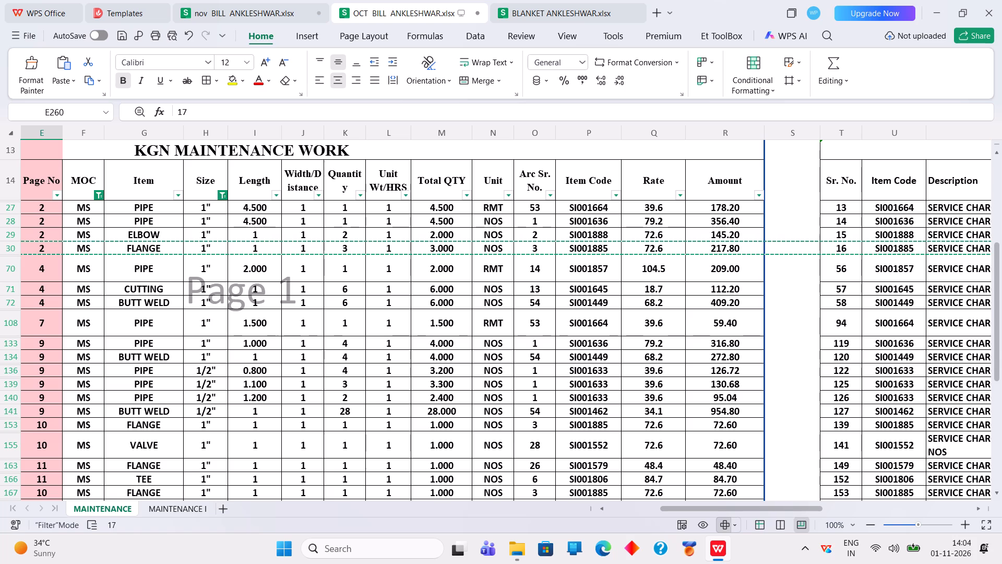
double_click(101, 194)
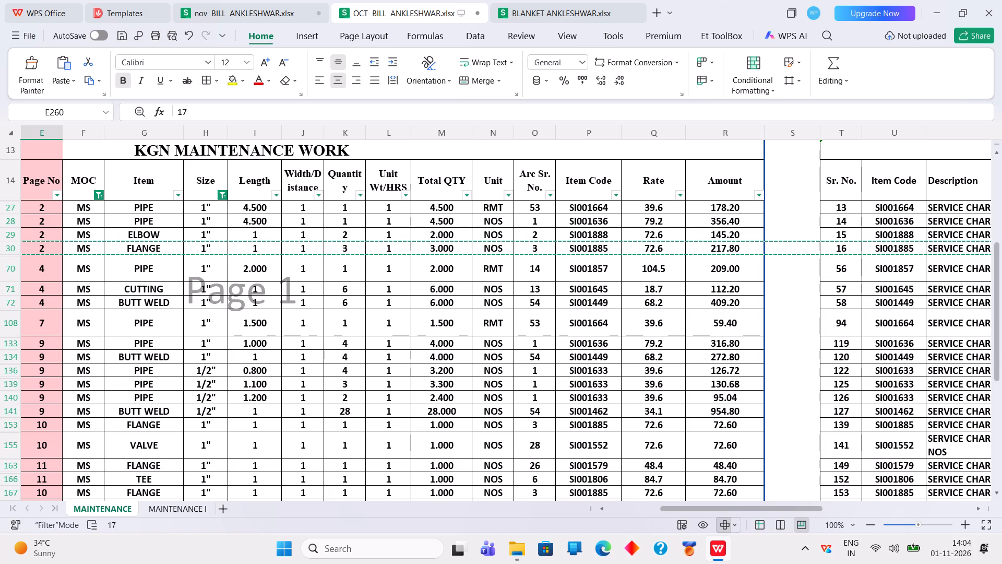
double_click(96, 192)
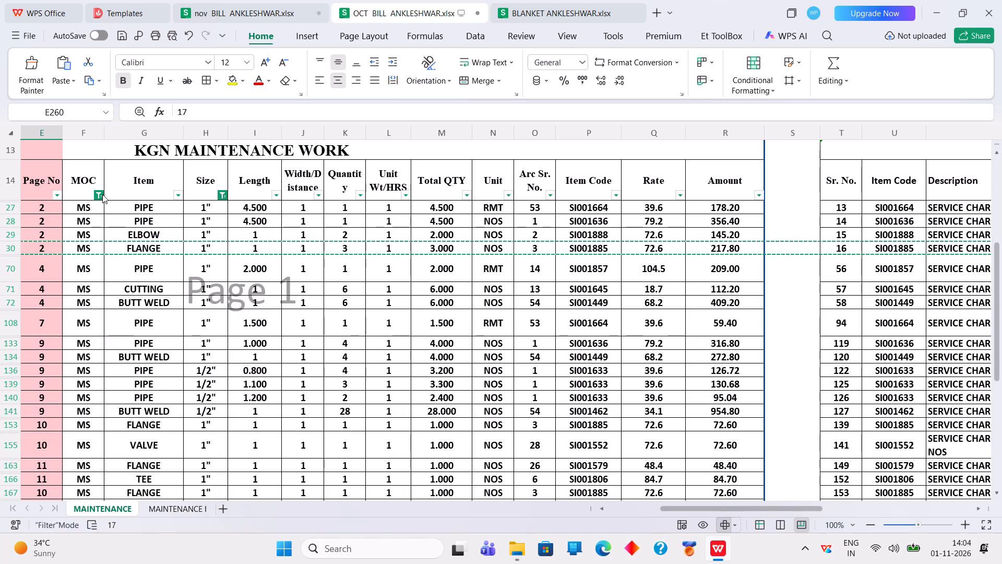
left_click(100, 195)
left_click(137, 321)
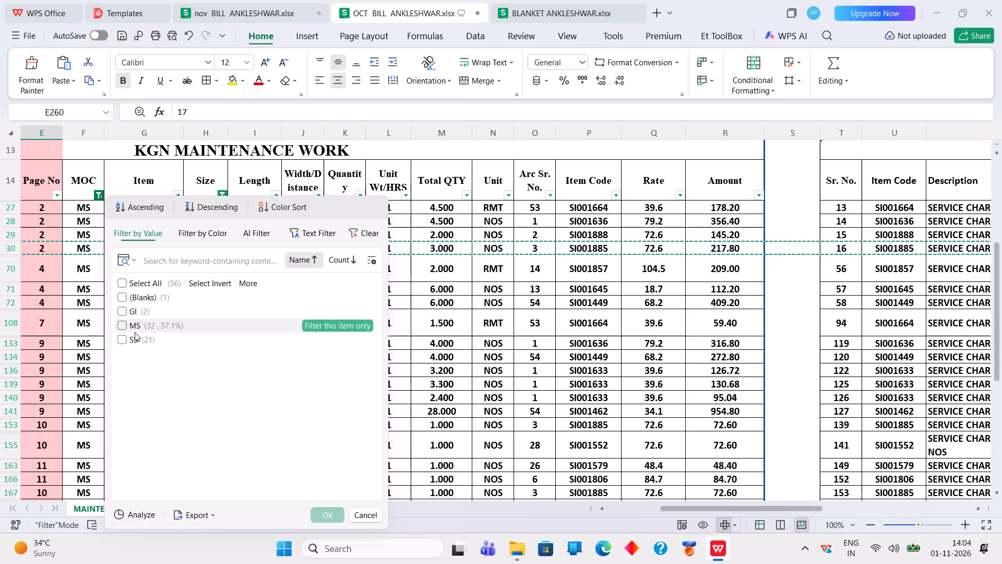
double_click(134, 338)
double_click(140, 339)
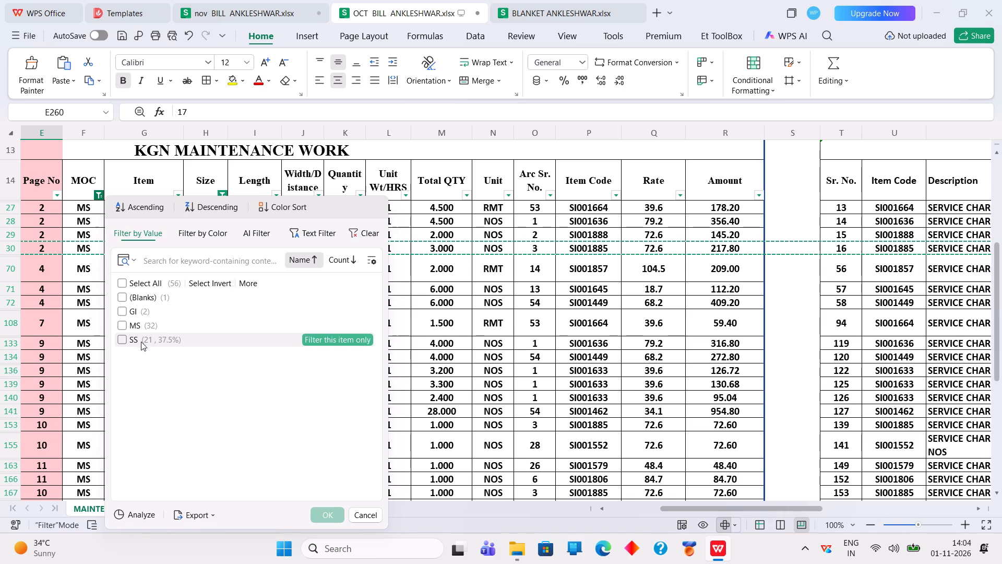
left_click(133, 343)
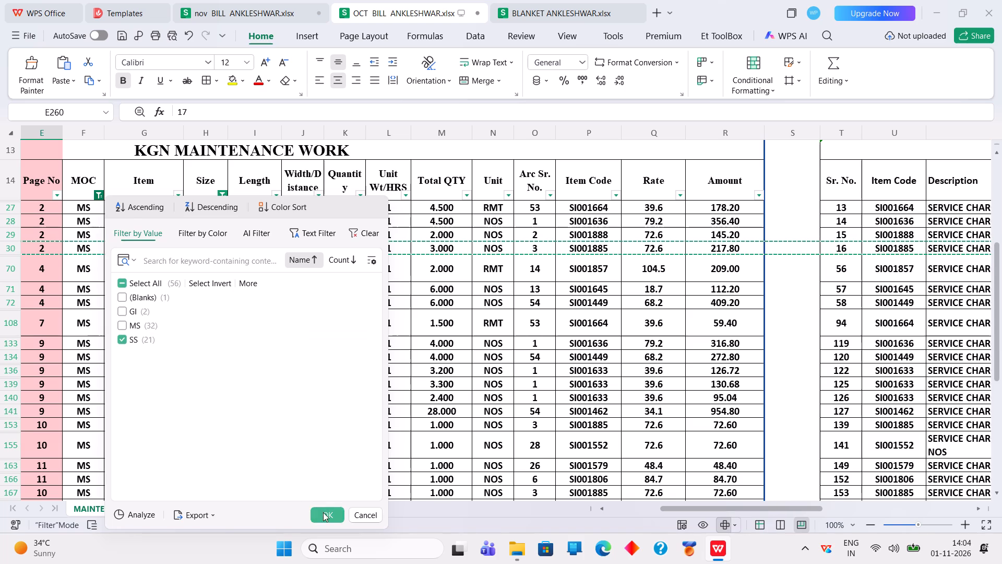
double_click(323, 512)
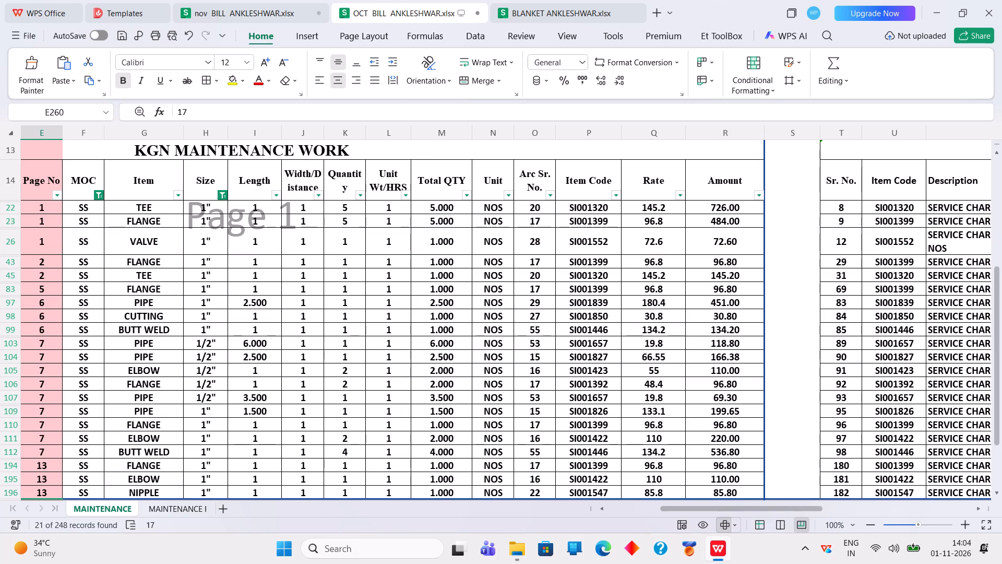
left_click(224, 196)
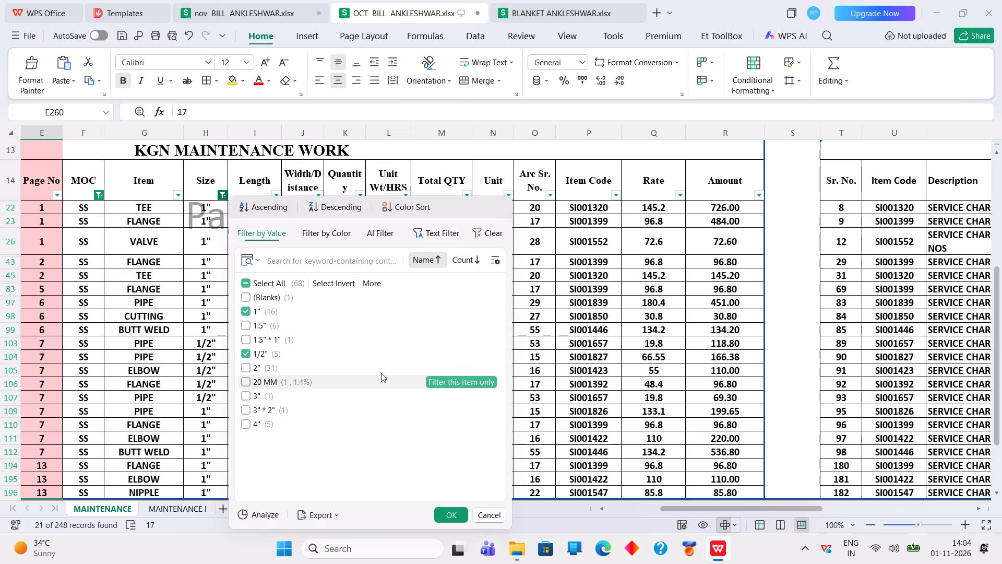
double_click(80, 341)
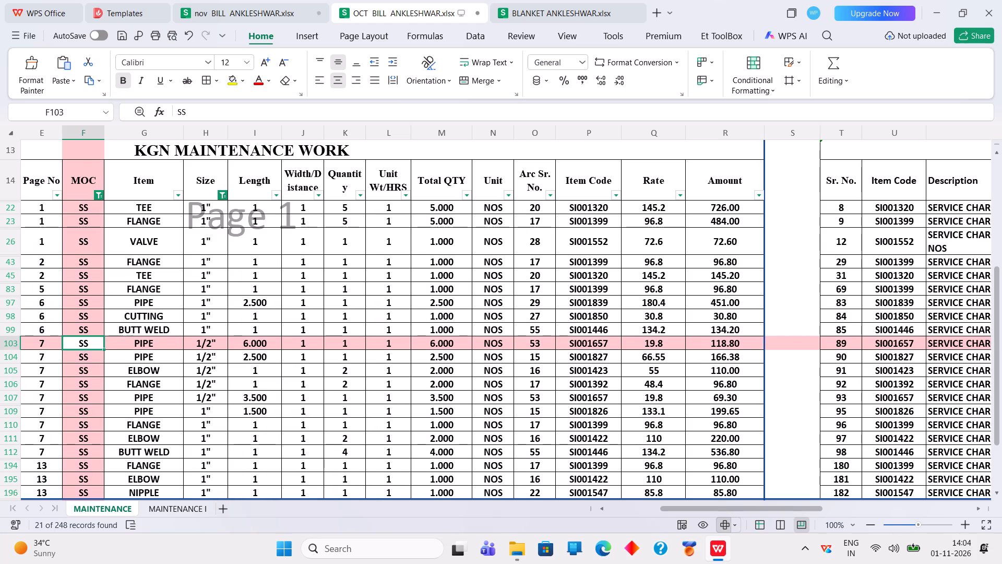
Copy the 1" SS flange row 43 from the OCT bill and paste it over row 362 of the nov bill.
left_click(9, 263)
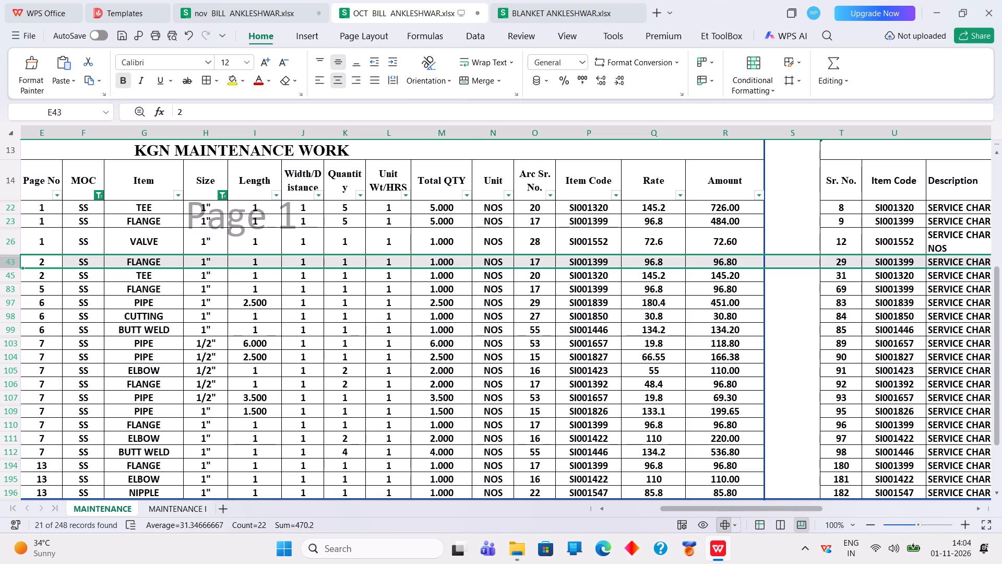
right_click(7, 260)
left_click(29, 15)
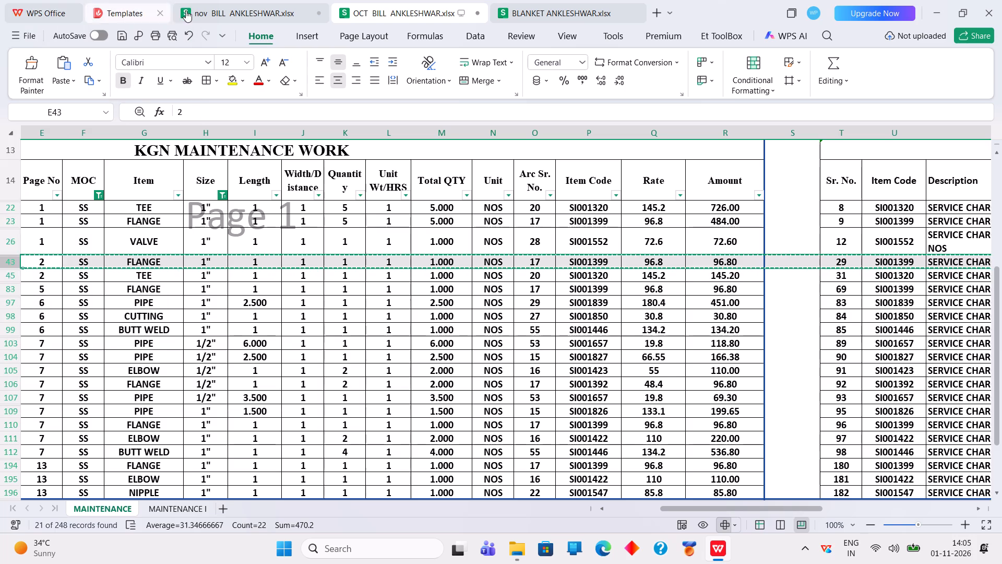
double_click(226, 5)
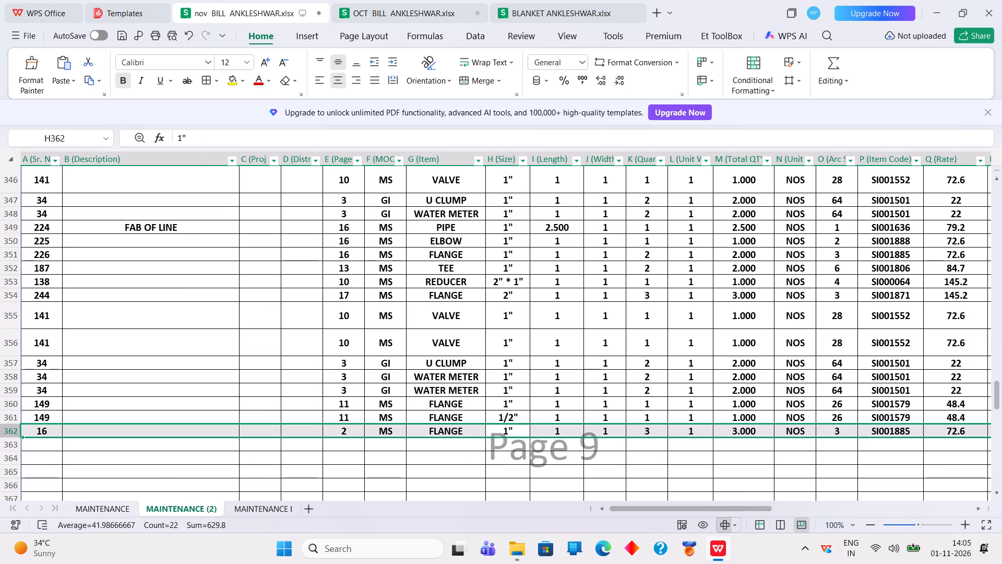
right_click(11, 431)
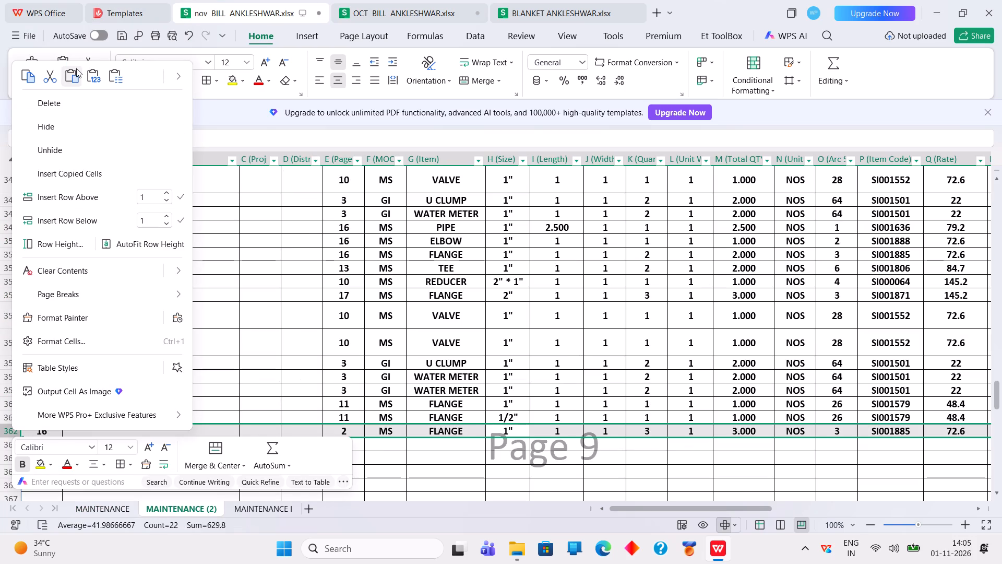
left_click(75, 73)
Copy the 1" SS pipe row 97 from the OCT bill and paste it into row 363 of the nov bill.
double_click(402, 13)
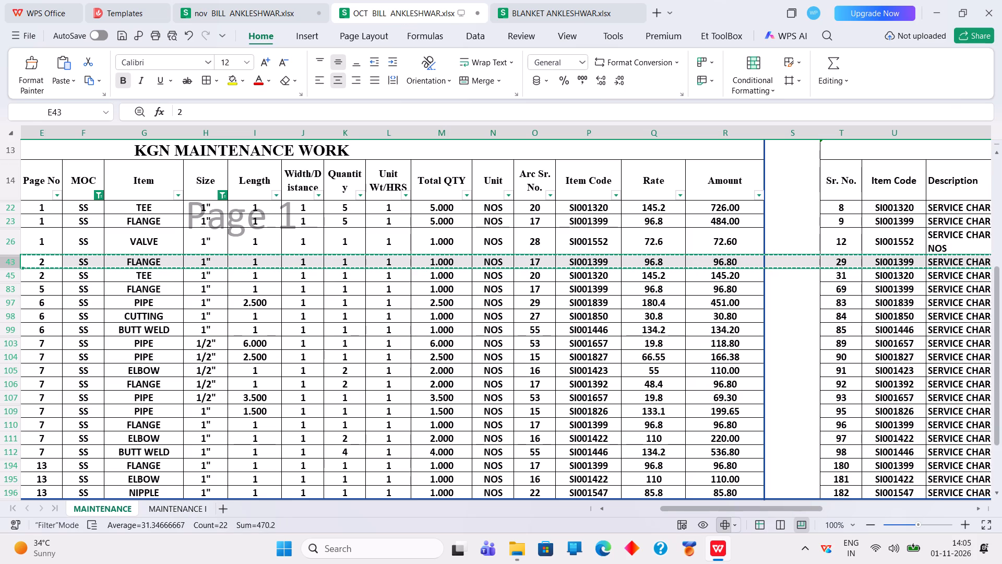
left_click(13, 302)
right_click(14, 302)
left_click(30, 18)
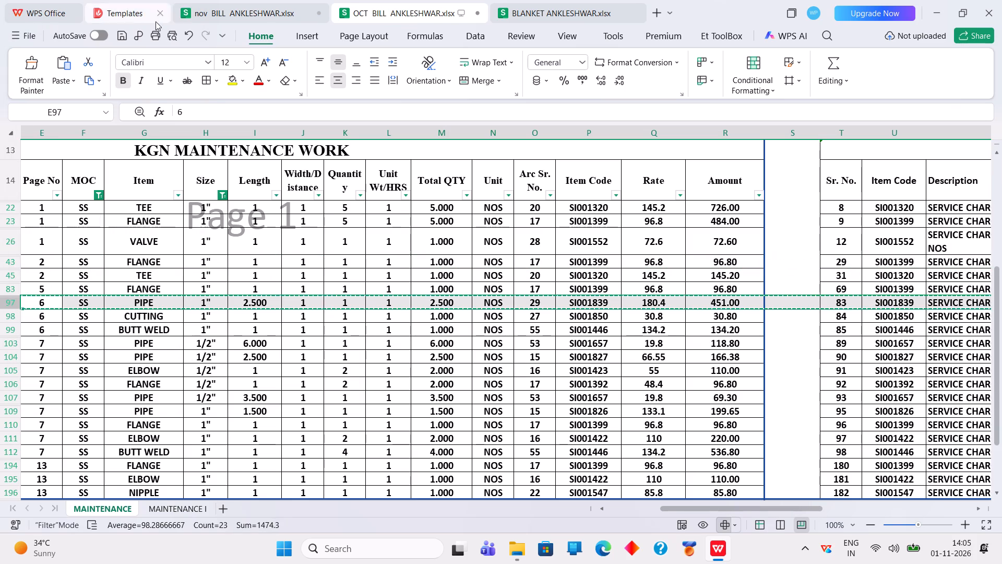
left_click(233, 20)
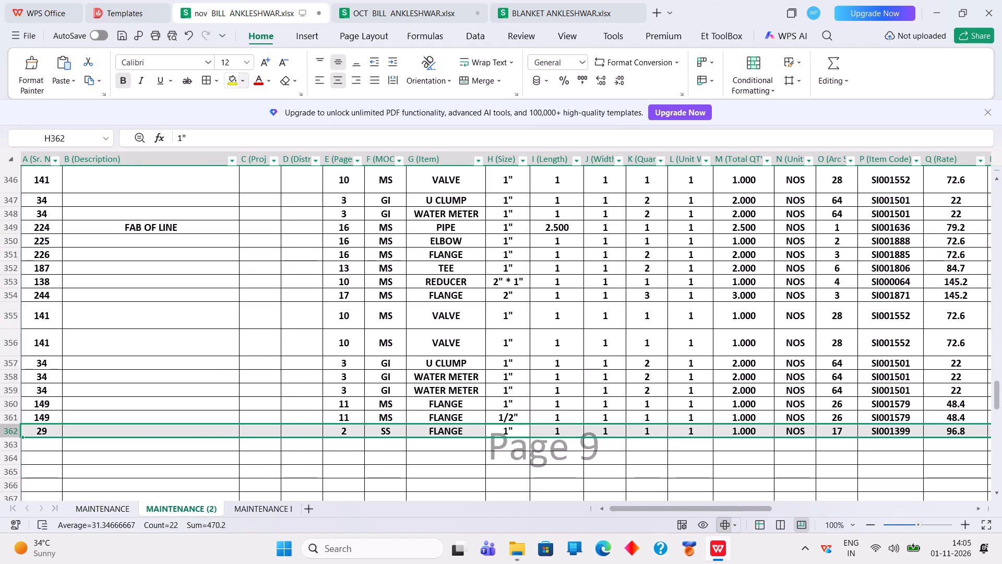
left_click(8, 446)
right_click(9, 446)
left_click(76, 93)
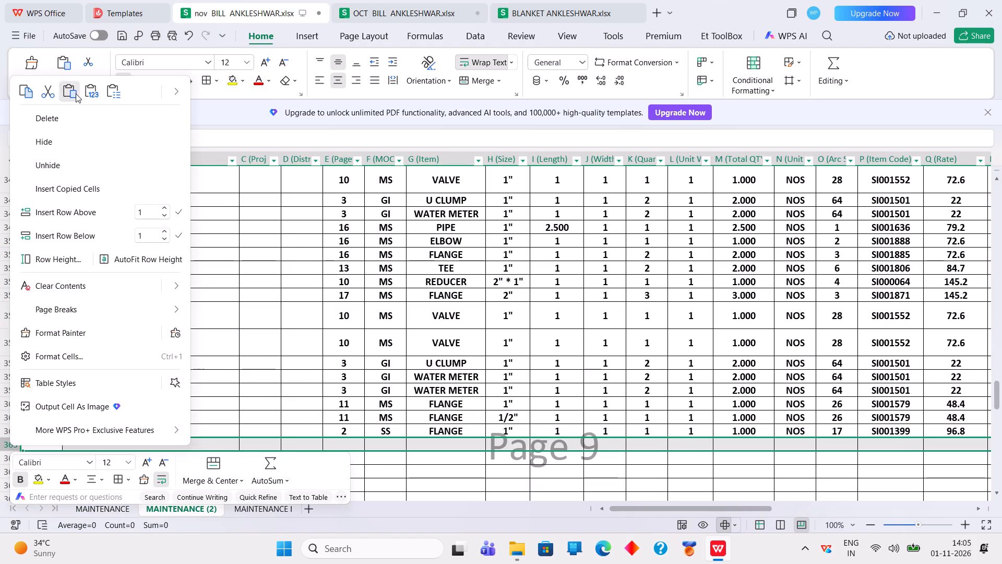
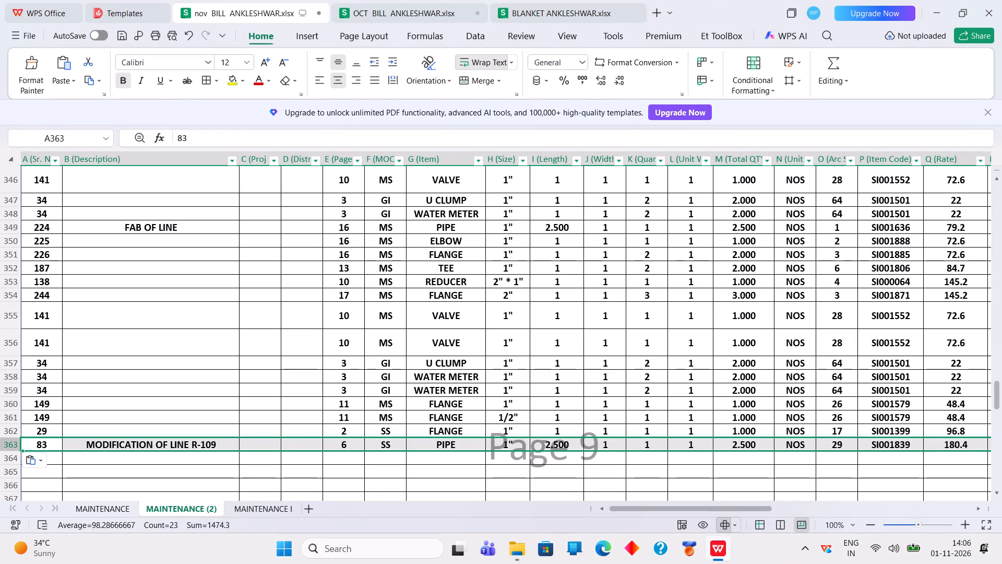
Copy the 1" SS pipe row 109 from the OCT bill and paste it over row 363 of the nov bill.
left_click(416, 0)
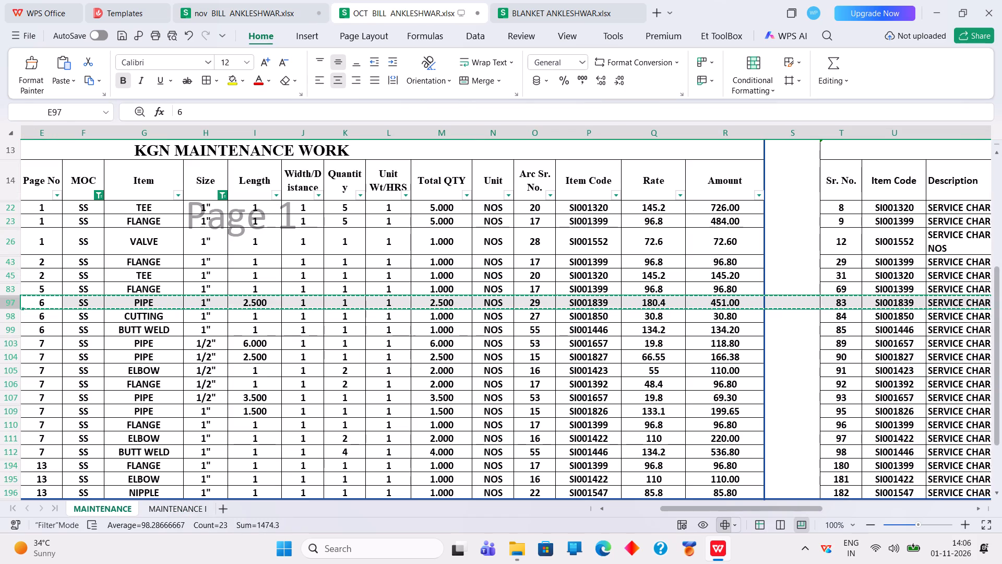
left_click(12, 412)
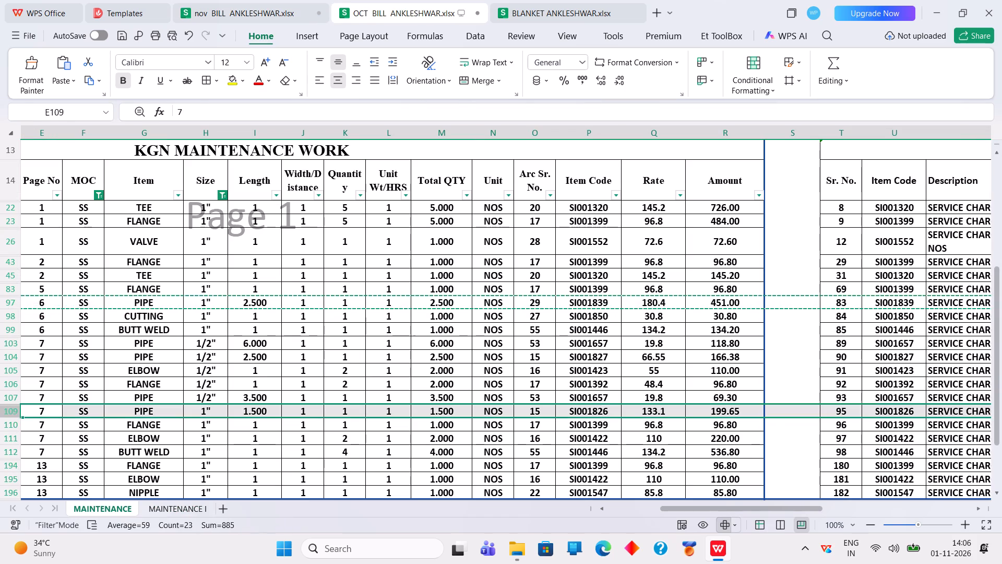
right_click(12, 412)
left_click(26, 83)
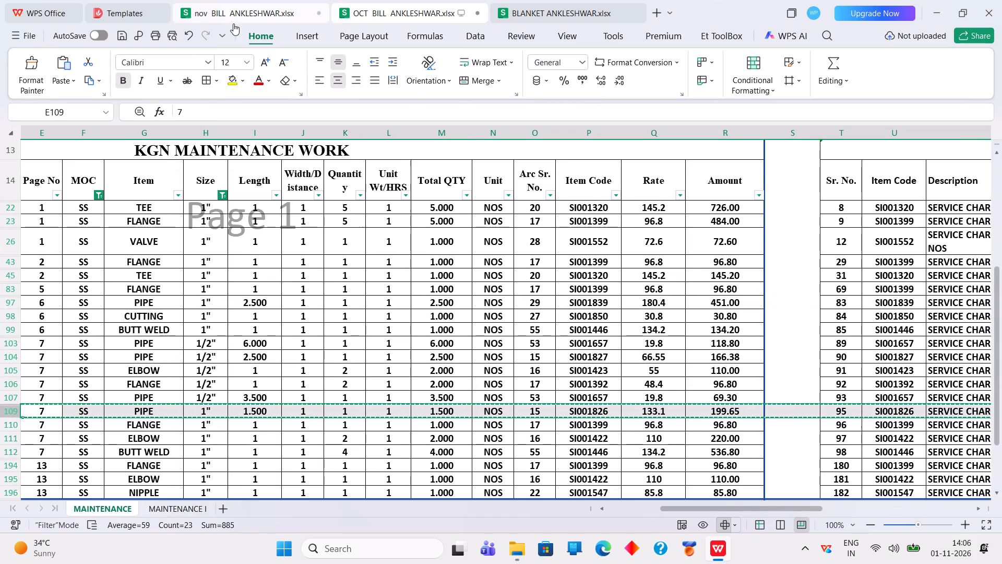
left_click(236, 9)
left_click(7, 448)
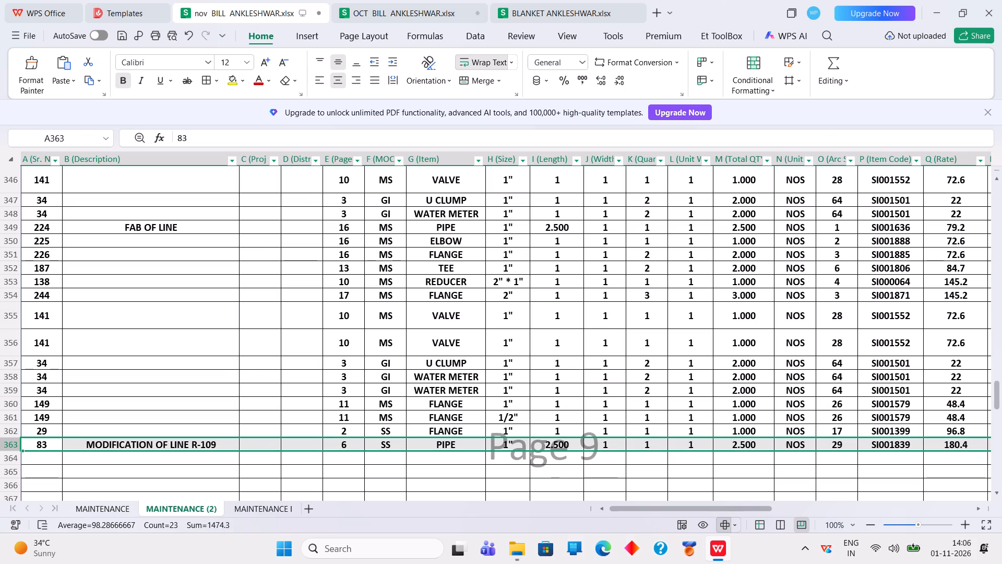
left_click(7, 446)
right_click(7, 446)
left_click(71, 90)
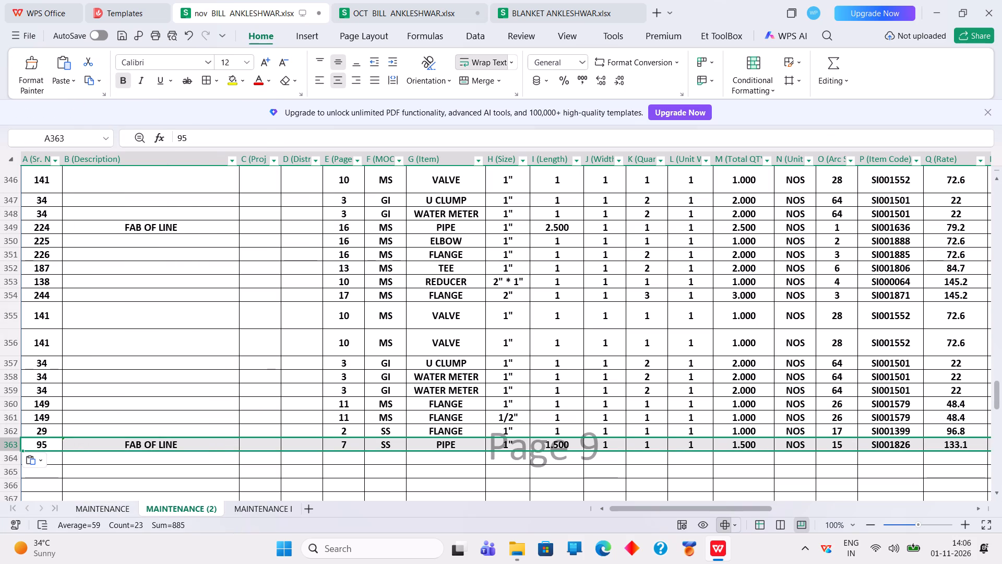
Copy the 1/2" SS flange row 106 from the OCT bill and paste it into row 364 of the nov bill.
left_click(416, 13)
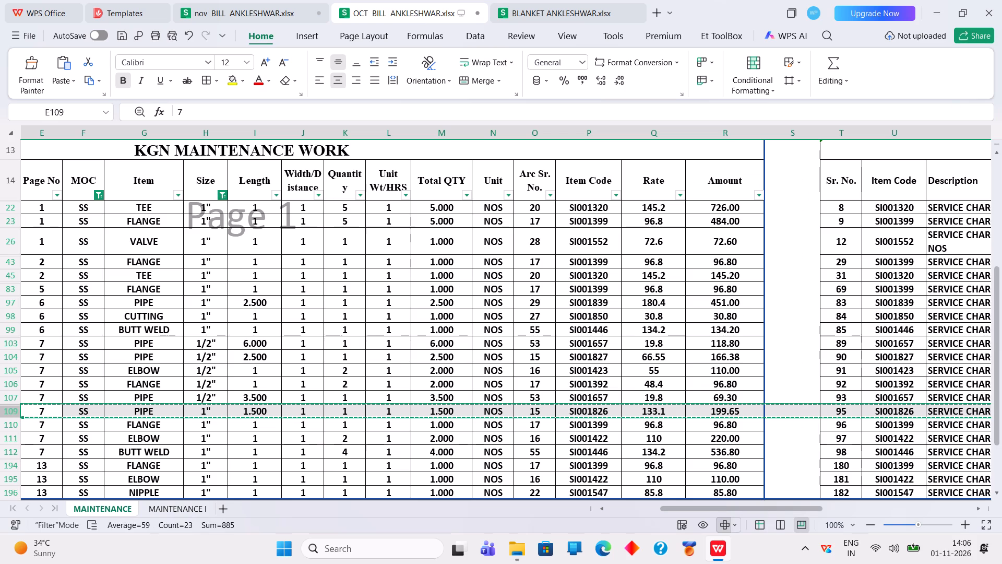
left_click(12, 384)
right_click(10, 384)
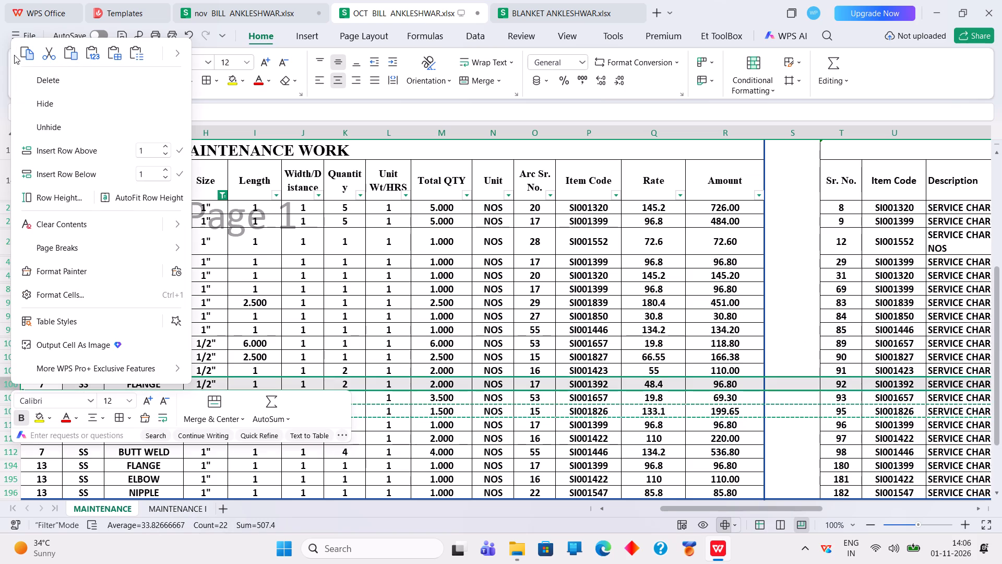
left_click(21, 50)
left_click(240, 2)
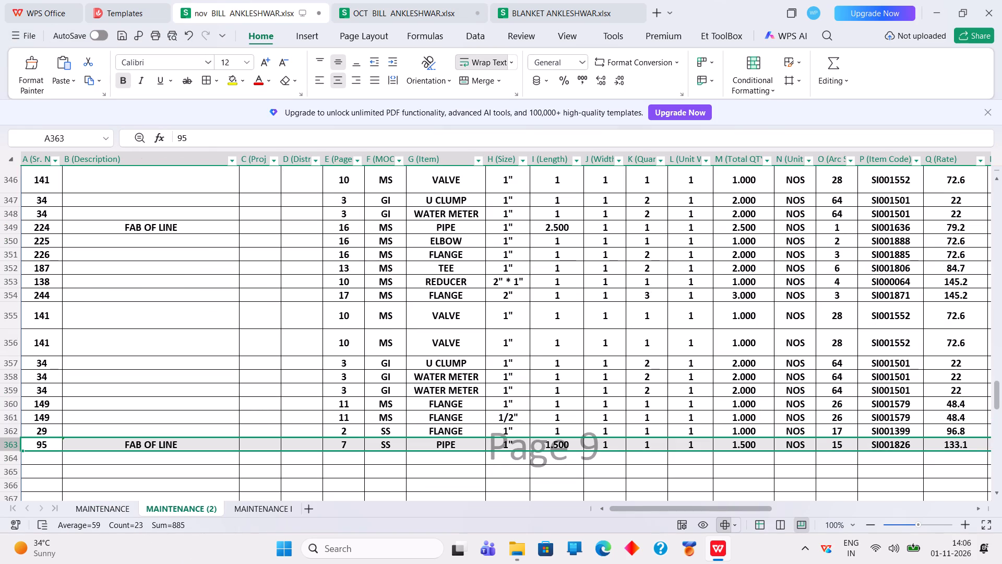
left_click(10, 460)
right_click(10, 459)
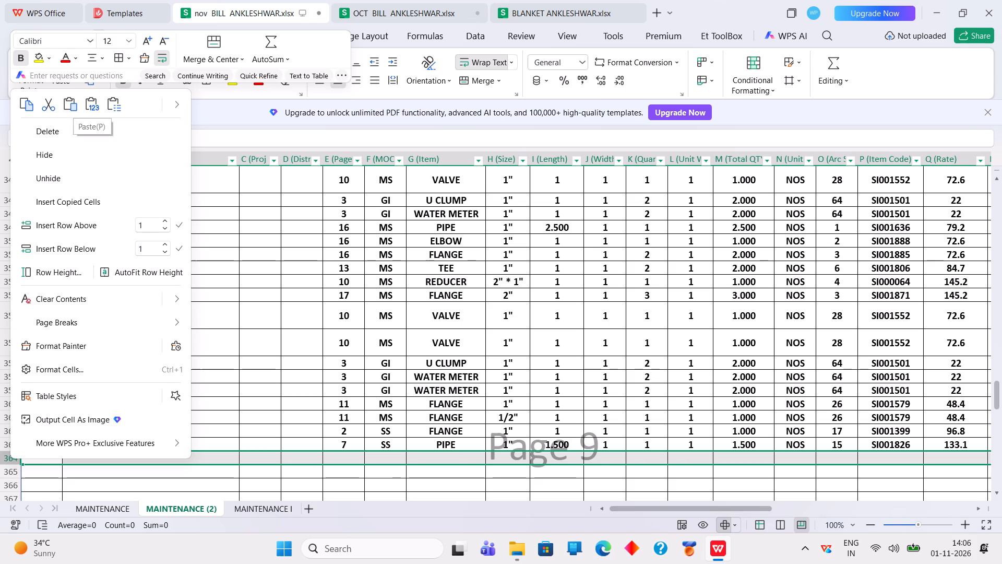
left_click(65, 111)
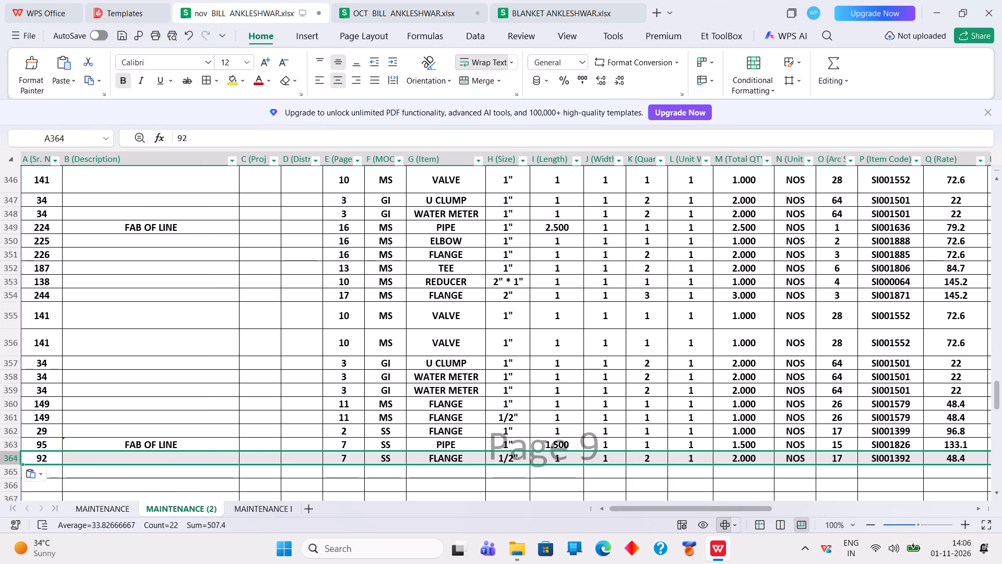
Paste the same SS flange row into row 365, changing its item to REDUCER and its size to 1" * 1/2".
left_click(9, 472)
right_click(9, 472)
left_click(71, 144)
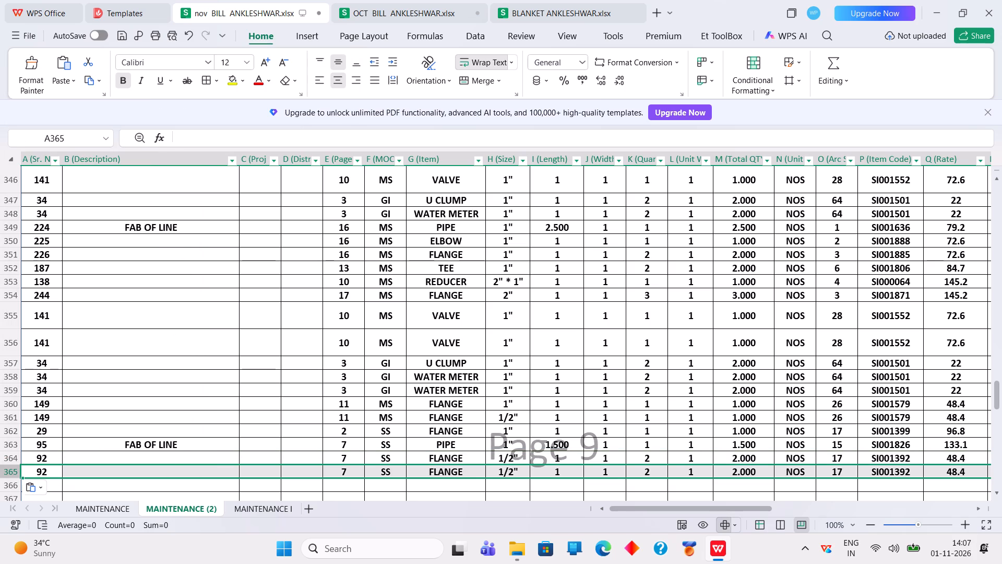
left_click(432, 471)
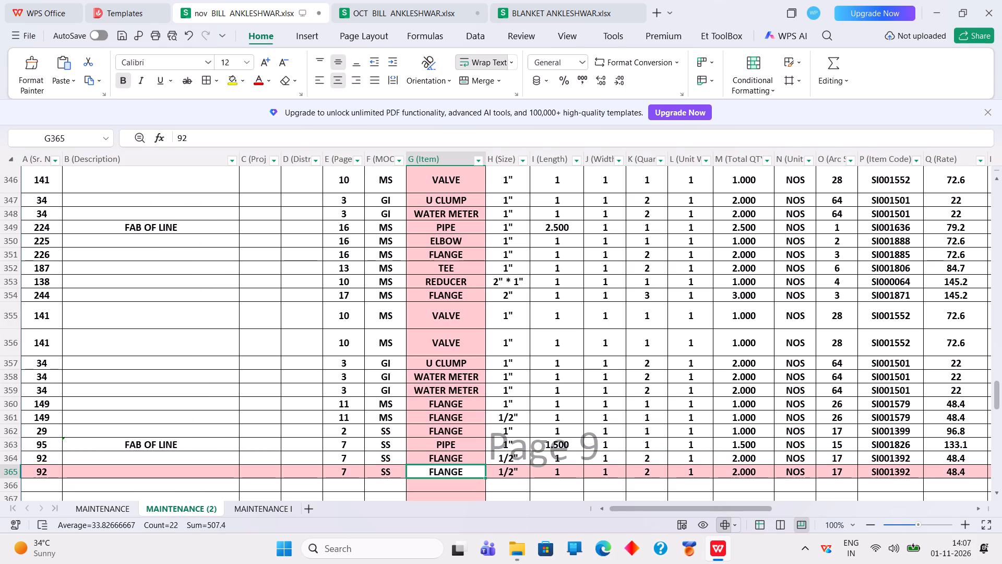
type("RE")
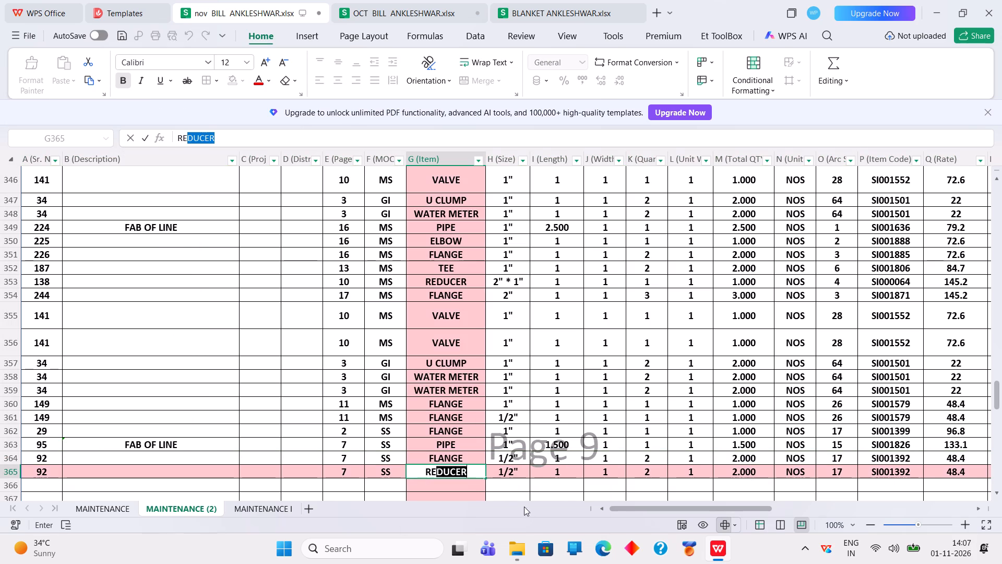
left_click(509, 466)
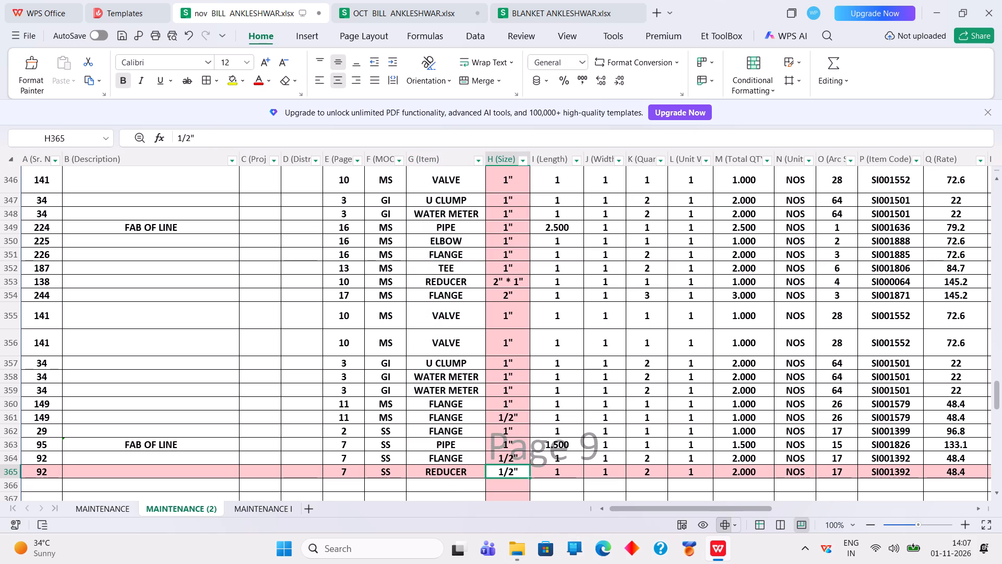
left_click(178, 135)
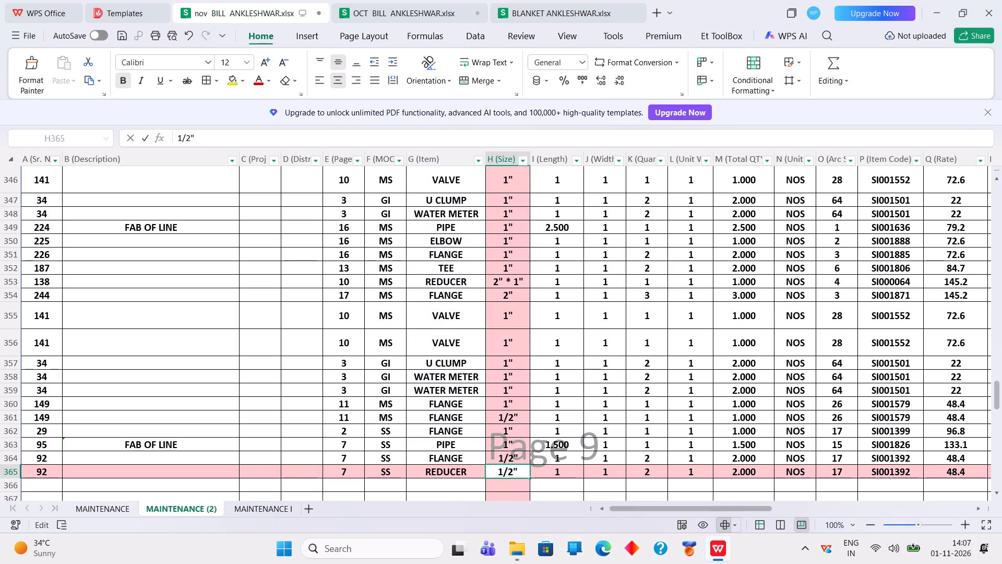
type("1\" *-")
key("BackSpace")
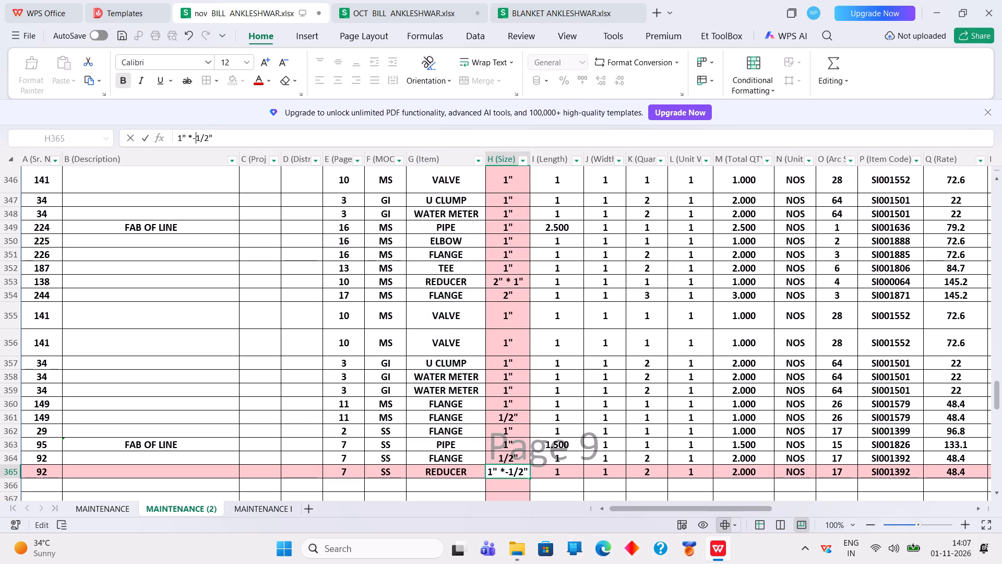
key("space")
key("Return")
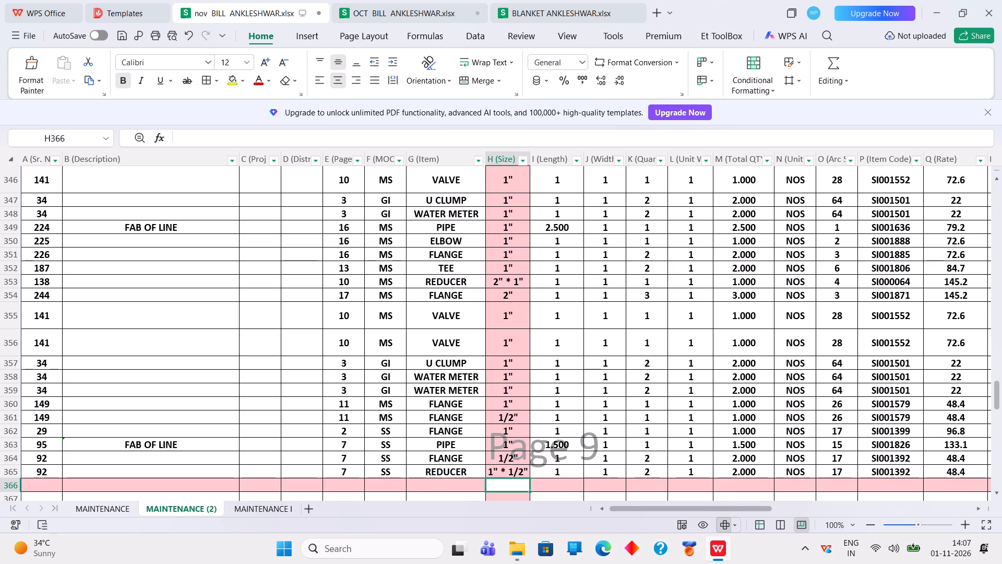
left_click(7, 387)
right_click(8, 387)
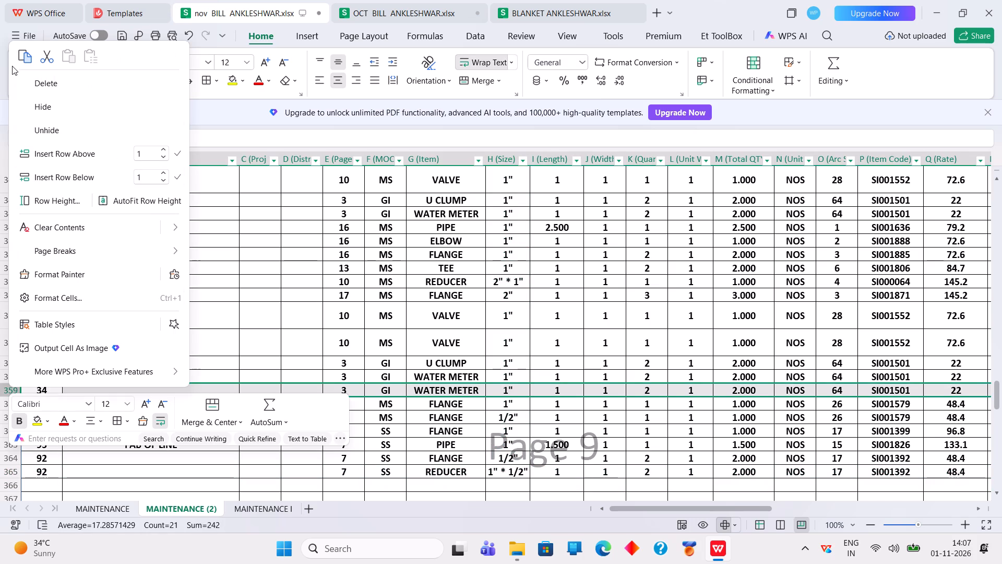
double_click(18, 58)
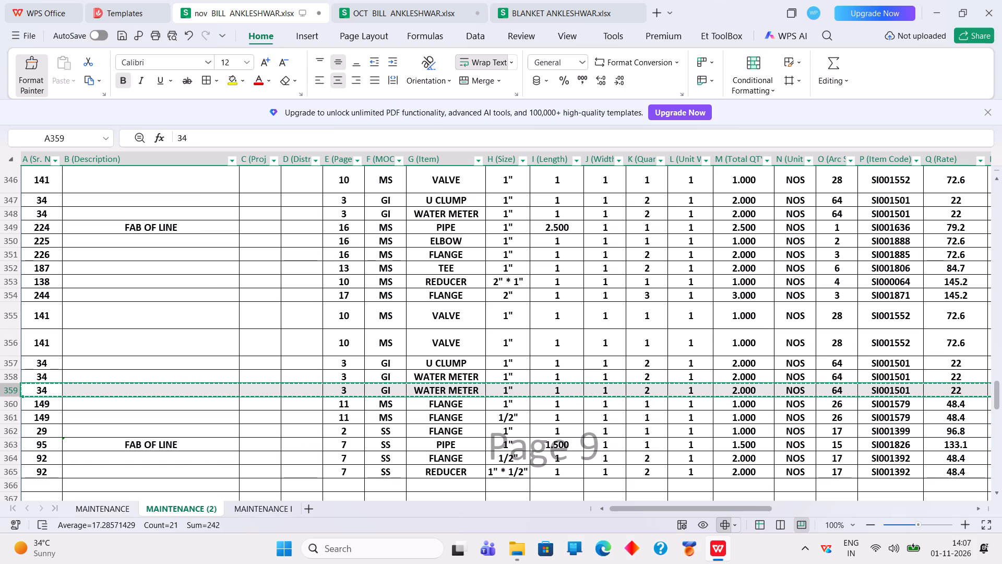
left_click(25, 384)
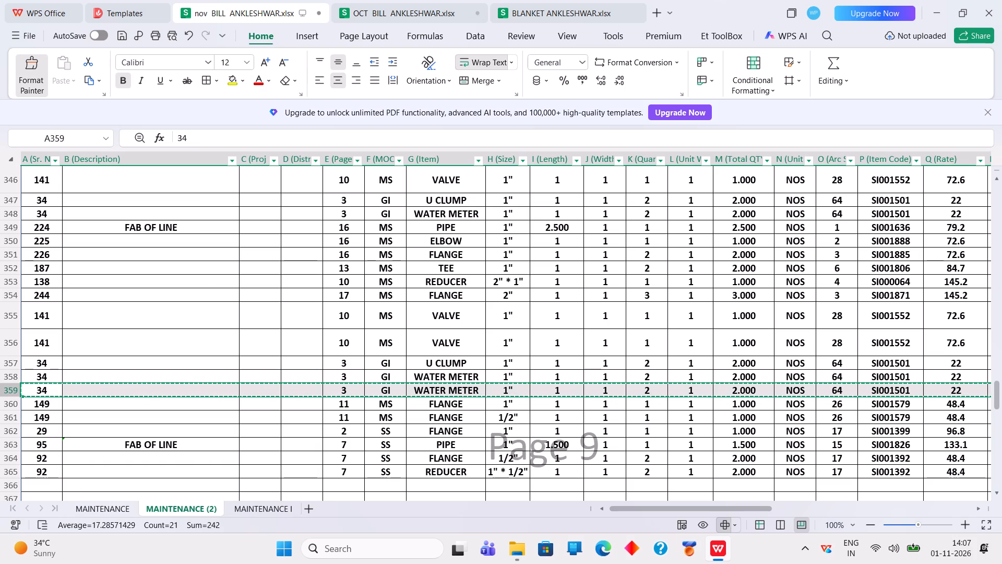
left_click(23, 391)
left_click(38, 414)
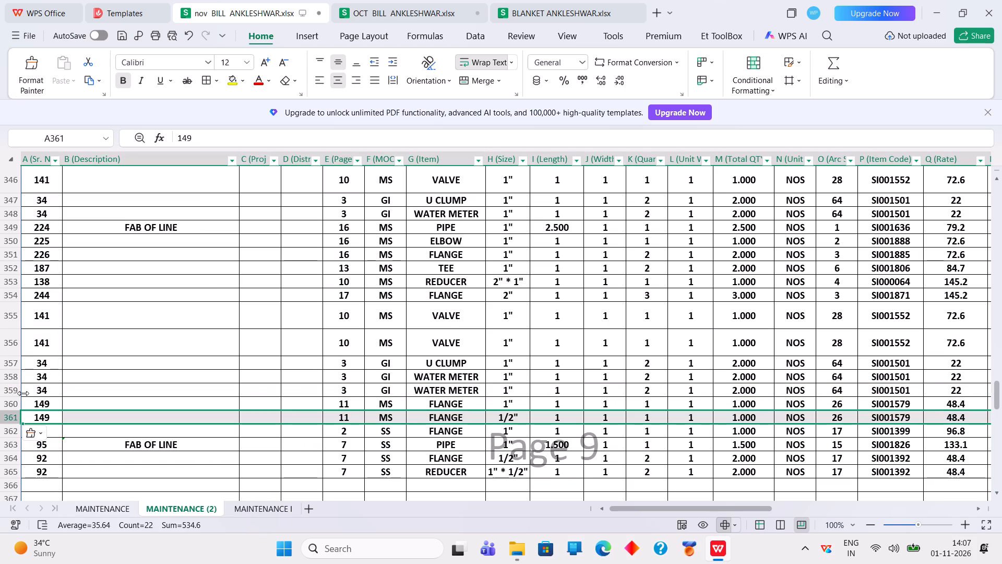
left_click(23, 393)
Copy the 1" GI water meter row 358 into empty row 366 of the nov bill.
left_click(9, 378)
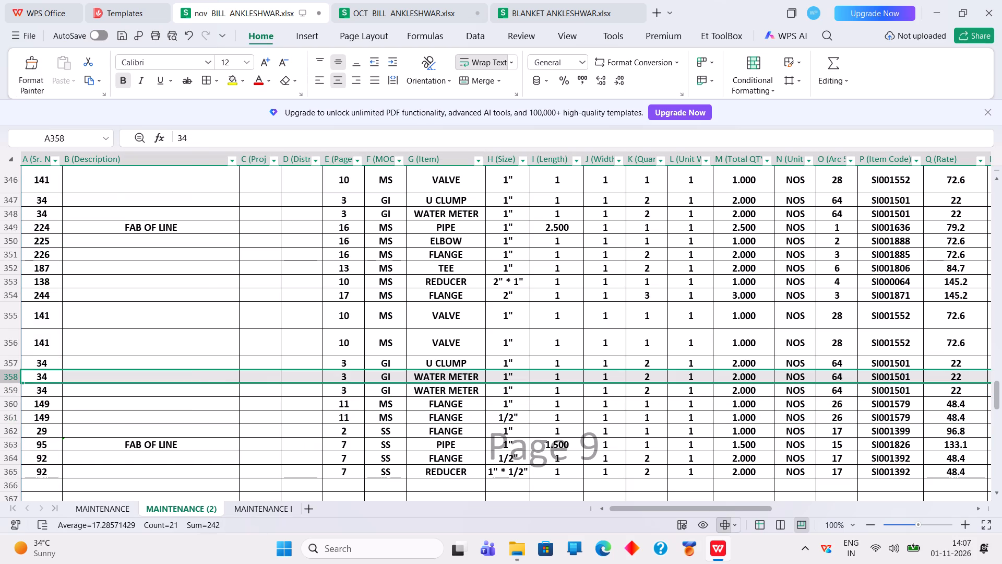
right_click(8, 378)
left_click(28, 48)
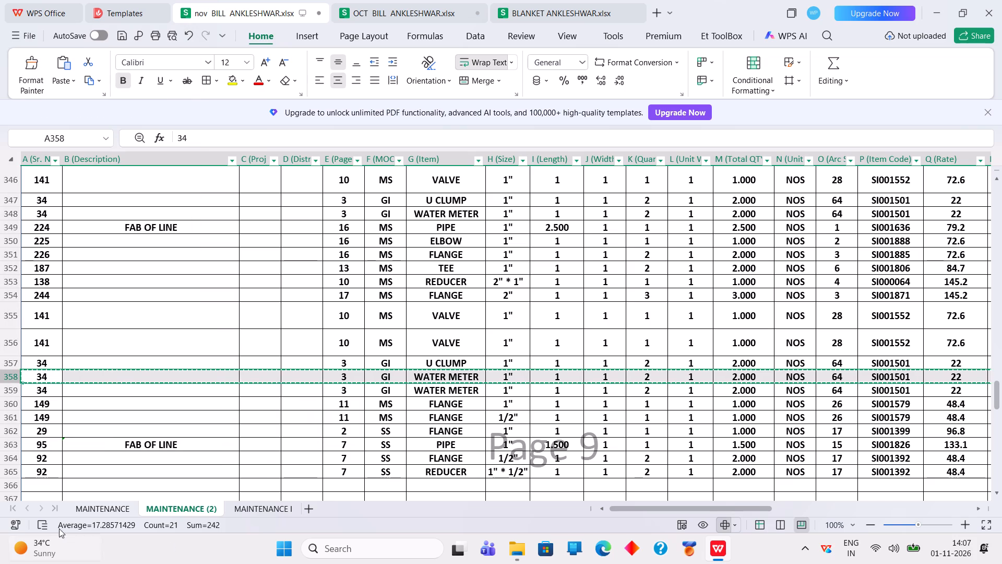
left_click(18, 486)
right_click(18, 486)
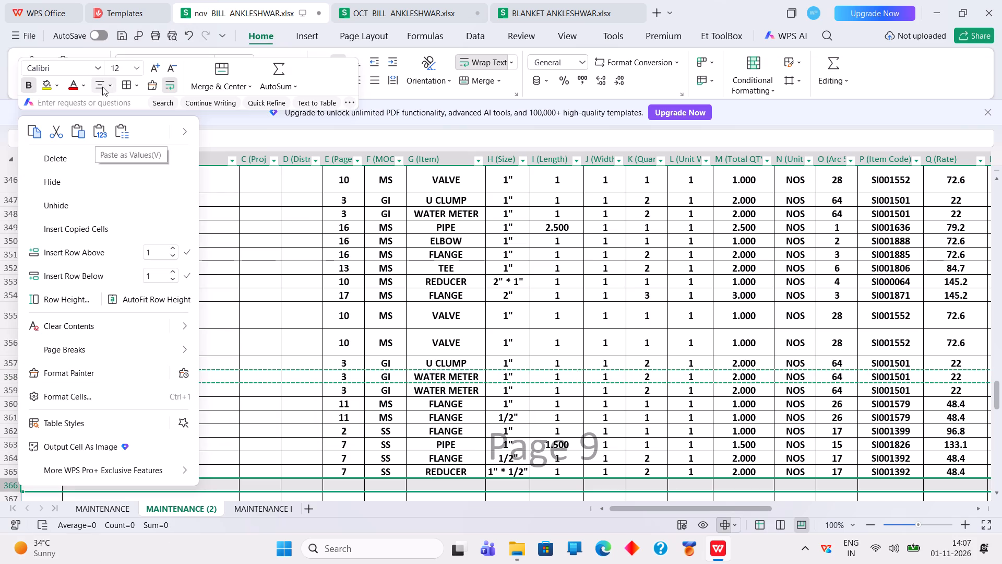
double_click(78, 128)
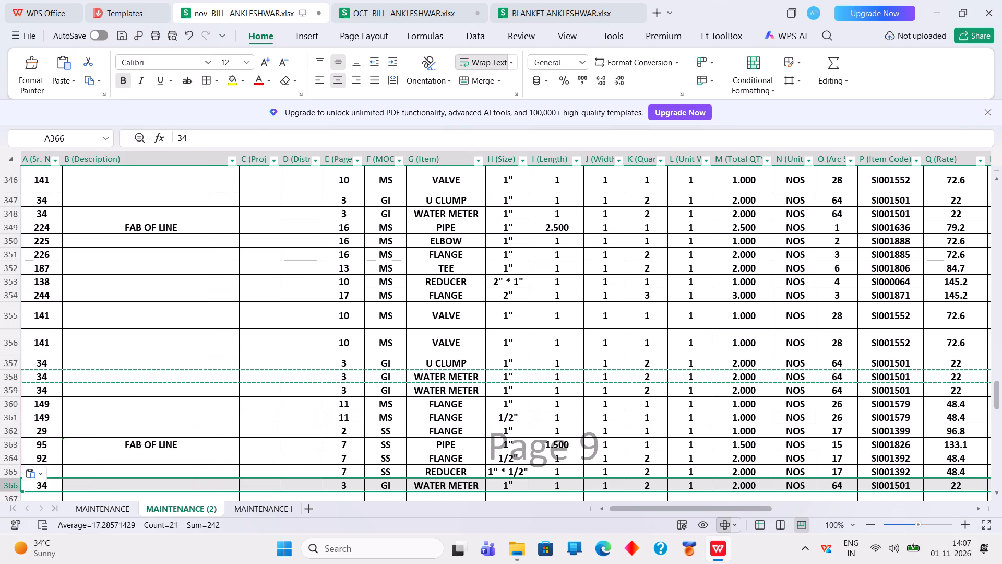
Remove the MOC and Size filters in the OCT bill by selecting all values in both columns.
left_click(415, 7)
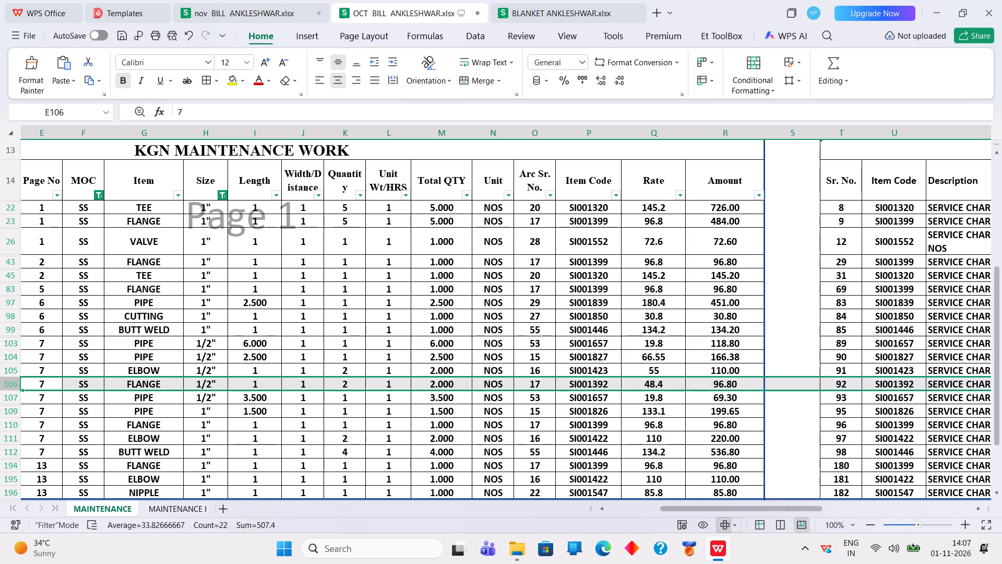
left_click(97, 194)
left_click(128, 282)
left_click(132, 281)
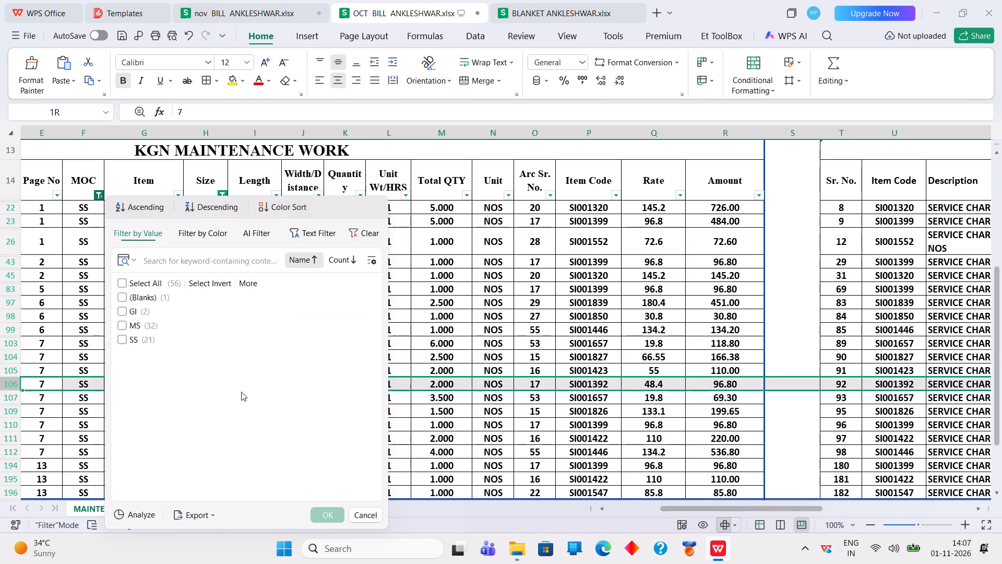
left_click(136, 287)
left_click(317, 509)
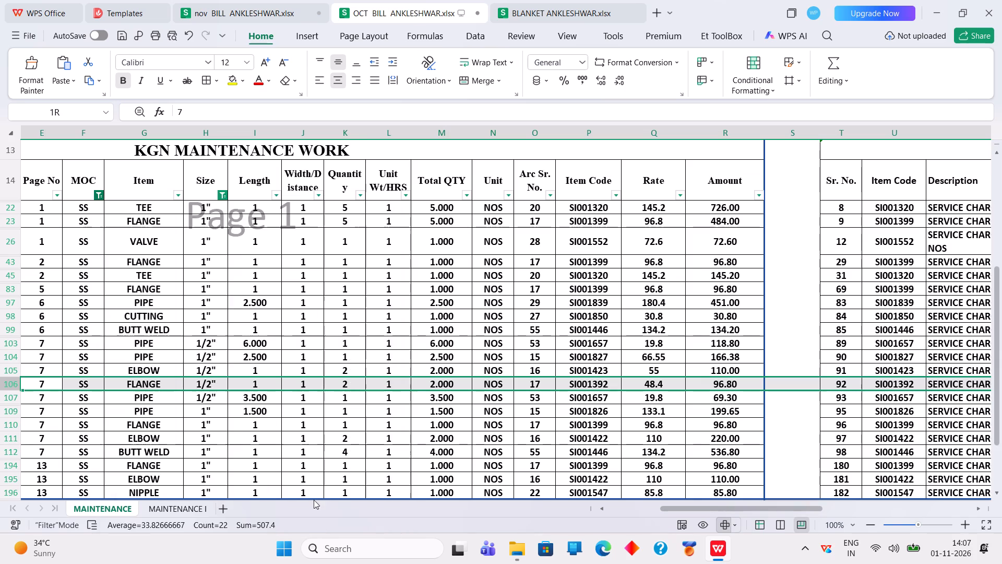
left_click(223, 197)
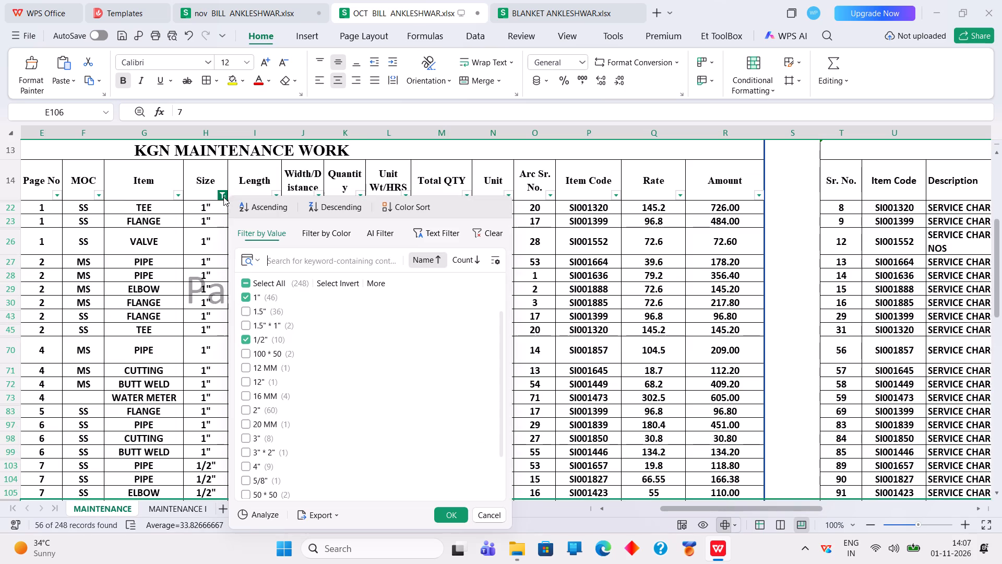
left_click(248, 288)
double_click(458, 514)
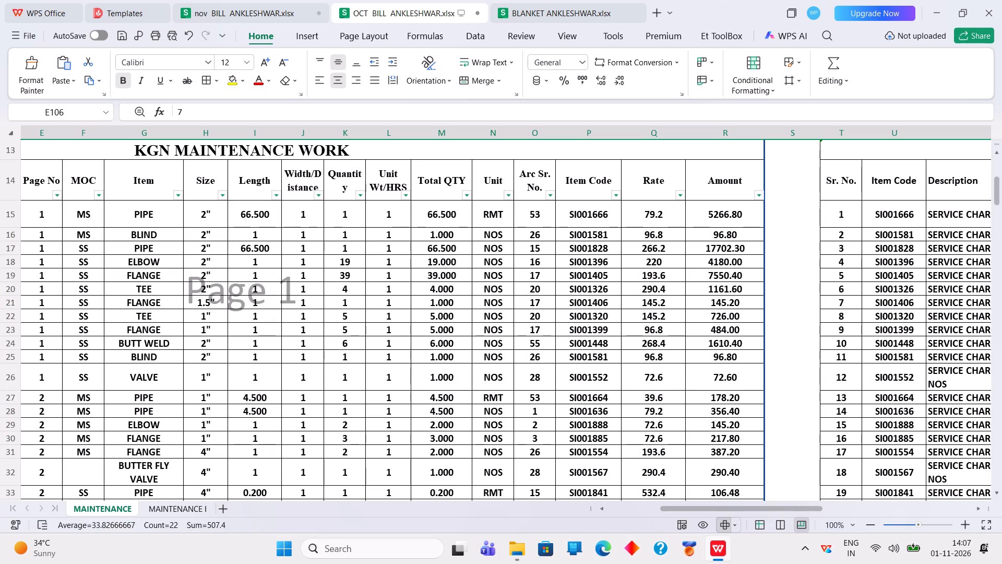
Filter the Item column of the OCT bill to show only 110 KG and SHIFTING entries.
left_click(185, 198)
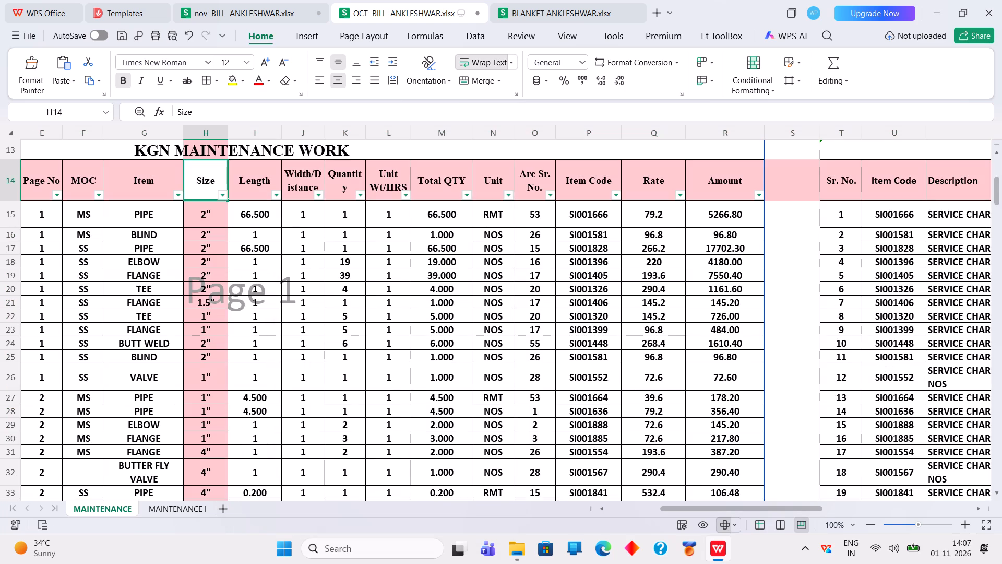
double_click(176, 195)
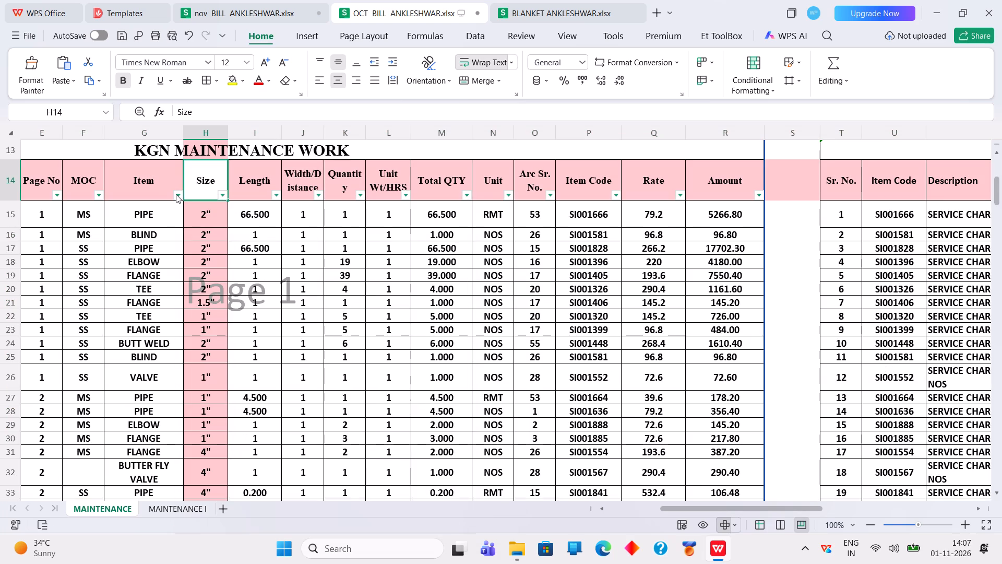
left_click(176, 193)
left_click(211, 288)
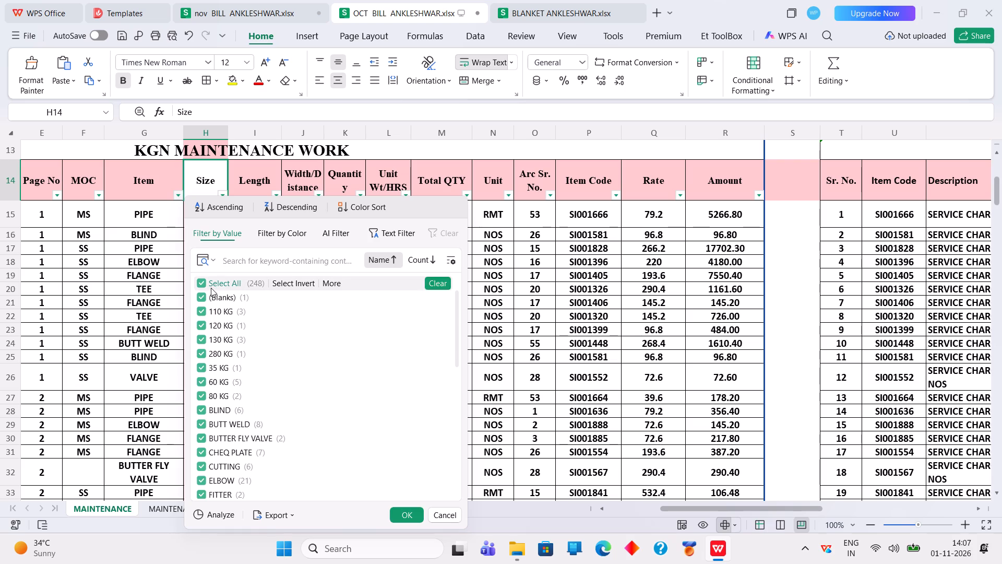
left_click(212, 306)
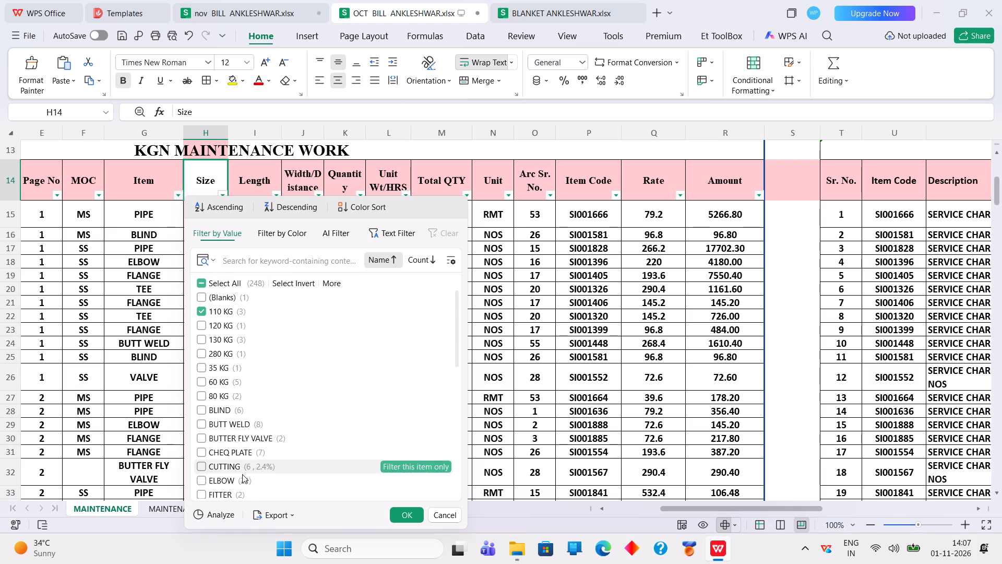
scroll(242, 475, "down", 3)
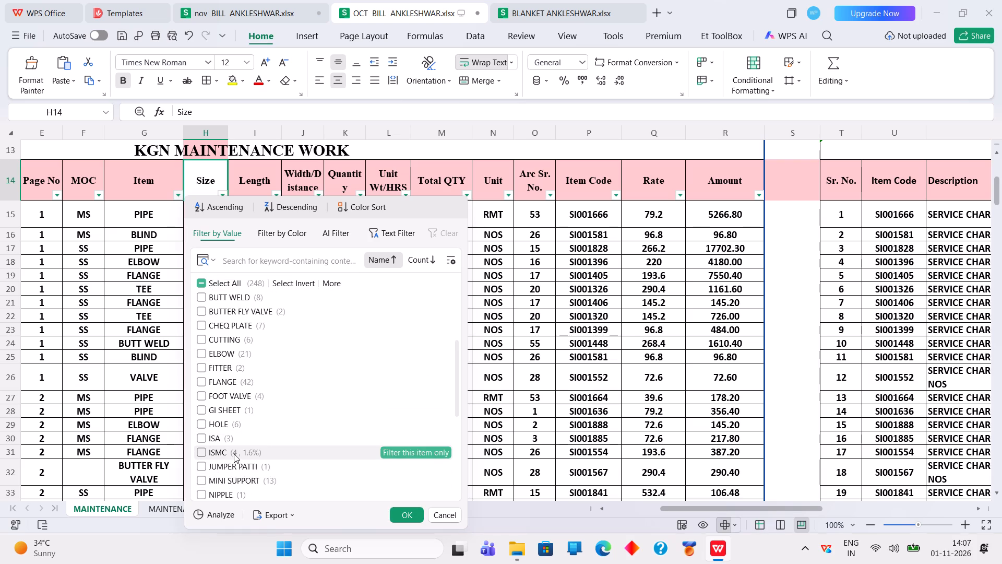
scroll(235, 454, "down", 3)
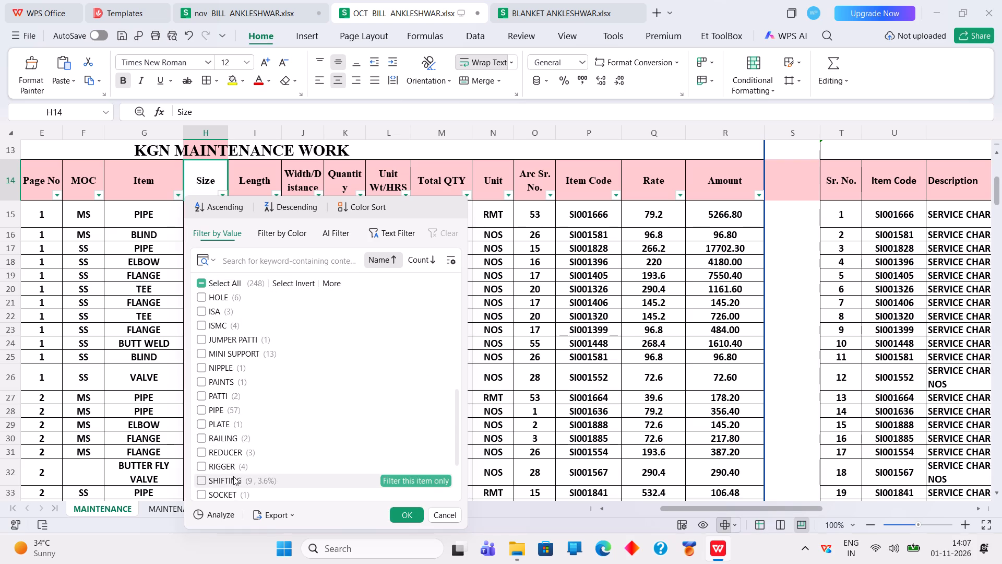
left_click(234, 476)
left_click(401, 512)
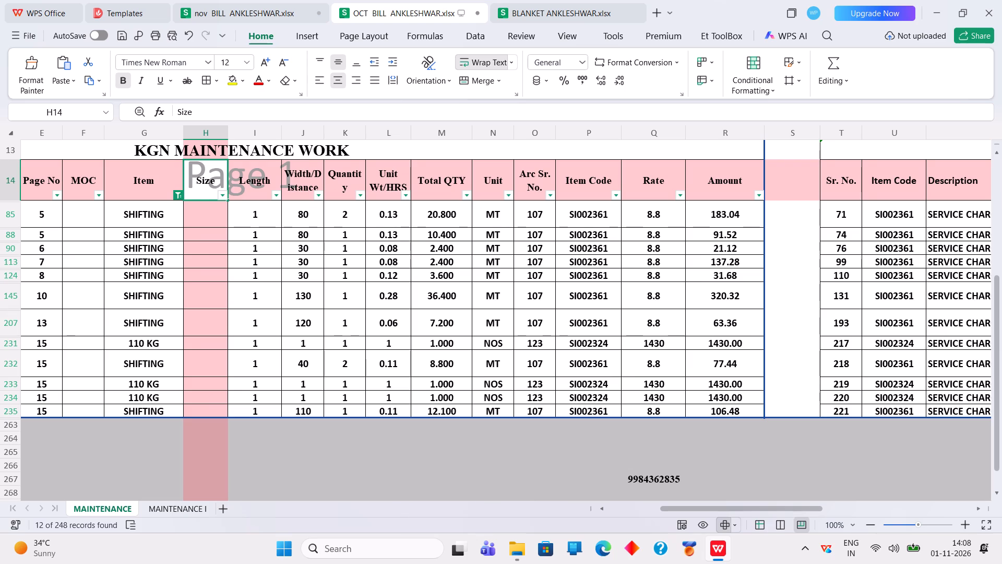
Copy the 110 KG and SHIFTING rows 231 to 233 from the OCT bill and paste them from row 367 of the nov bill.
left_click_drag(14, 343, 9, 382)
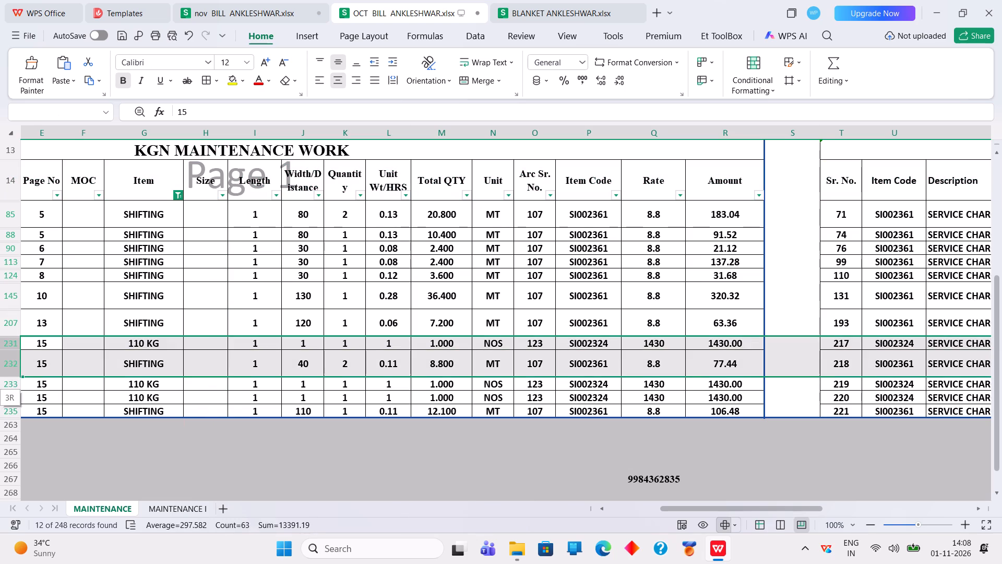
left_click_drag(9, 382, 8, 382)
right_click(22, 355)
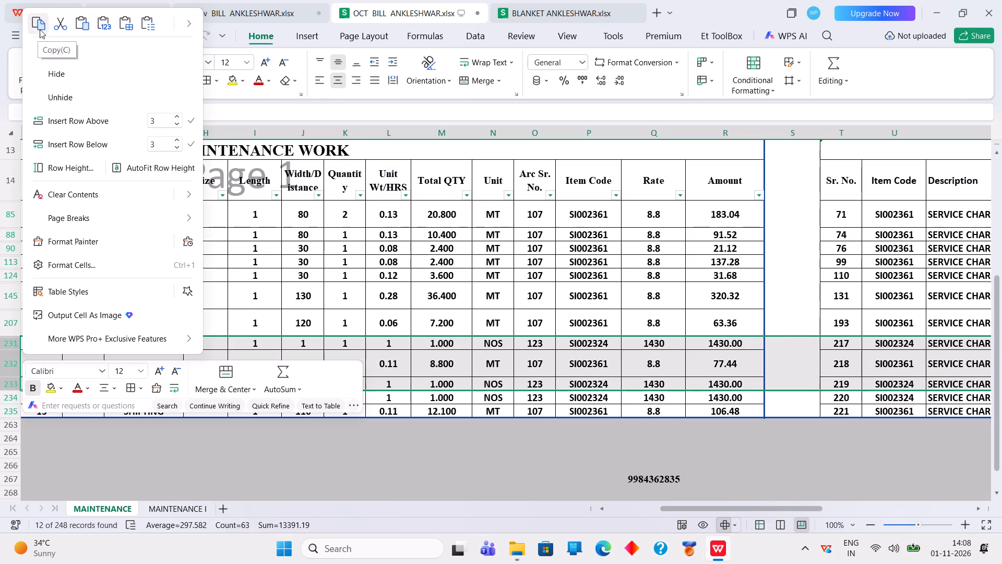
left_click(40, 26)
left_click(262, 3)
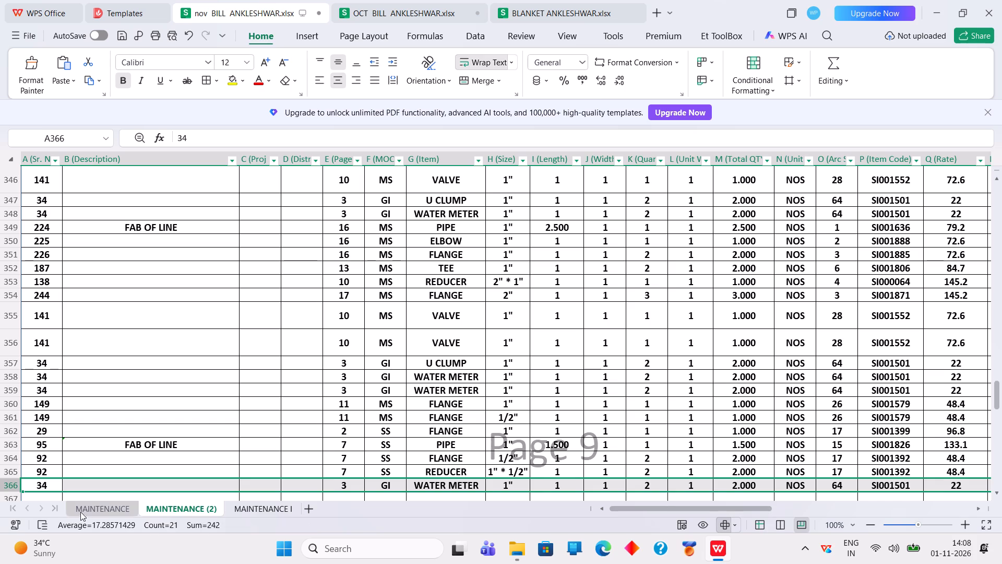
scroll(122, 471, "down", 1)
left_click(9, 458)
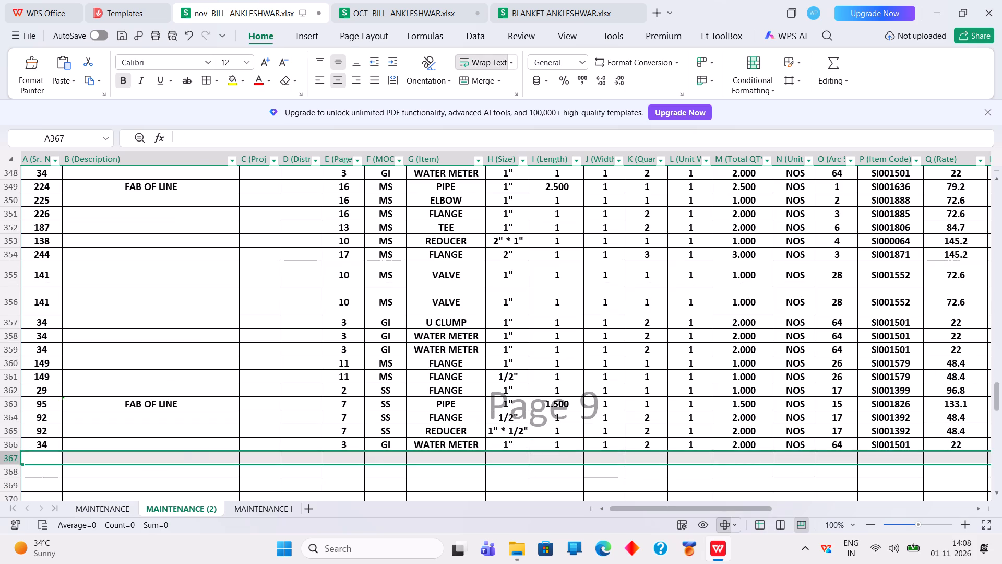
right_click(9, 458)
left_click(66, 104)
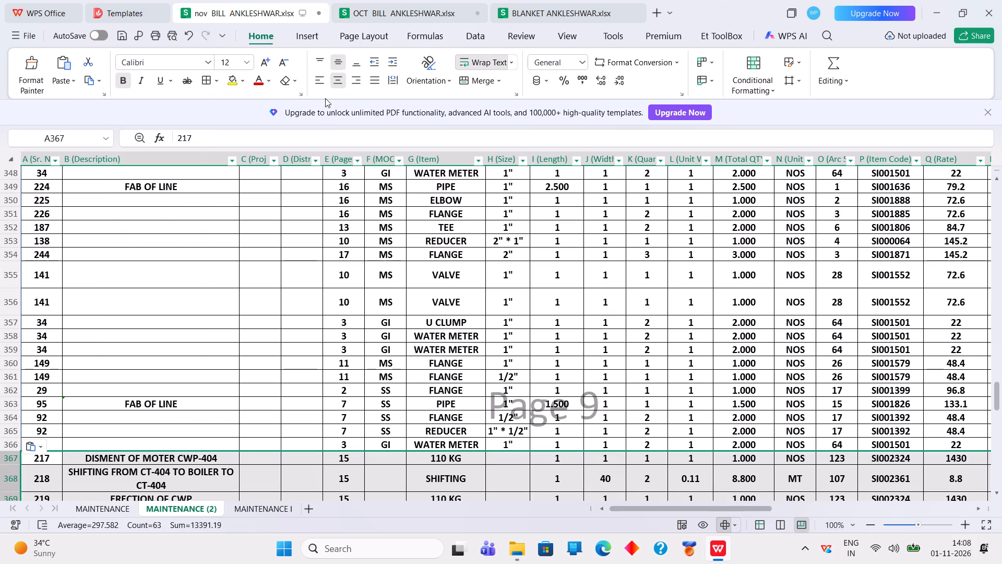
Remove the Item filter in the OCT bill by selecting all values.
left_click(381, 6)
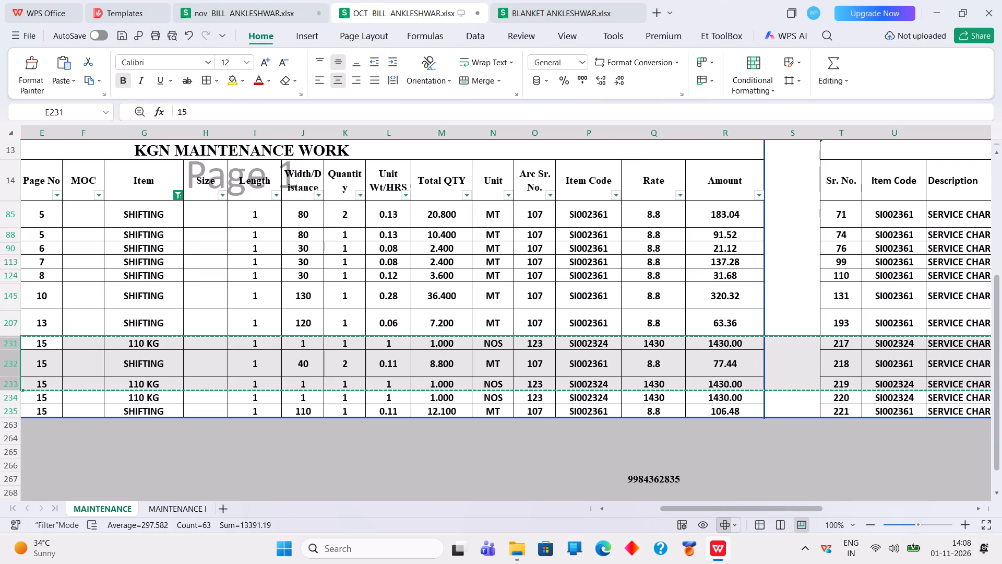
left_click(275, 7)
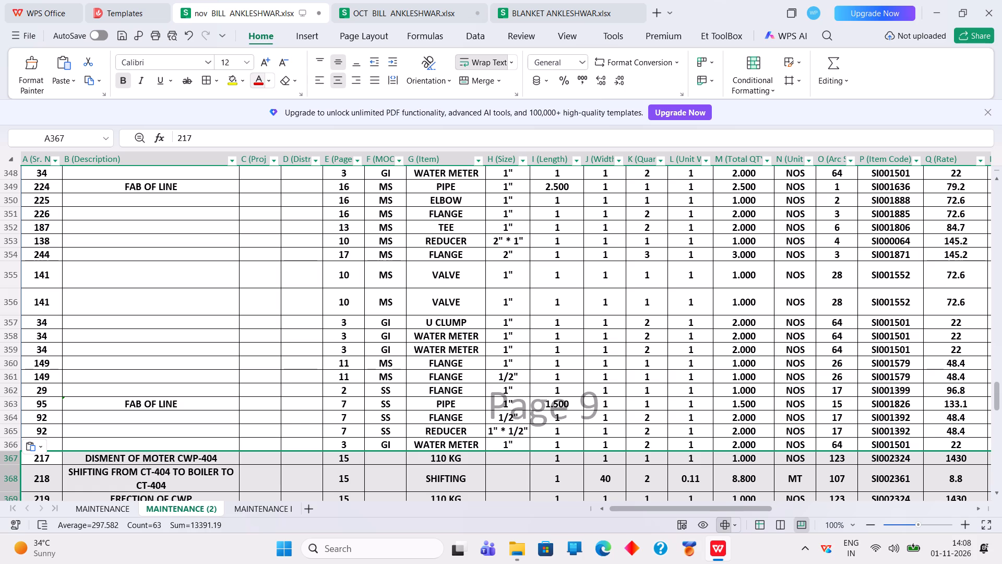
left_click(380, 10)
left_click(177, 197)
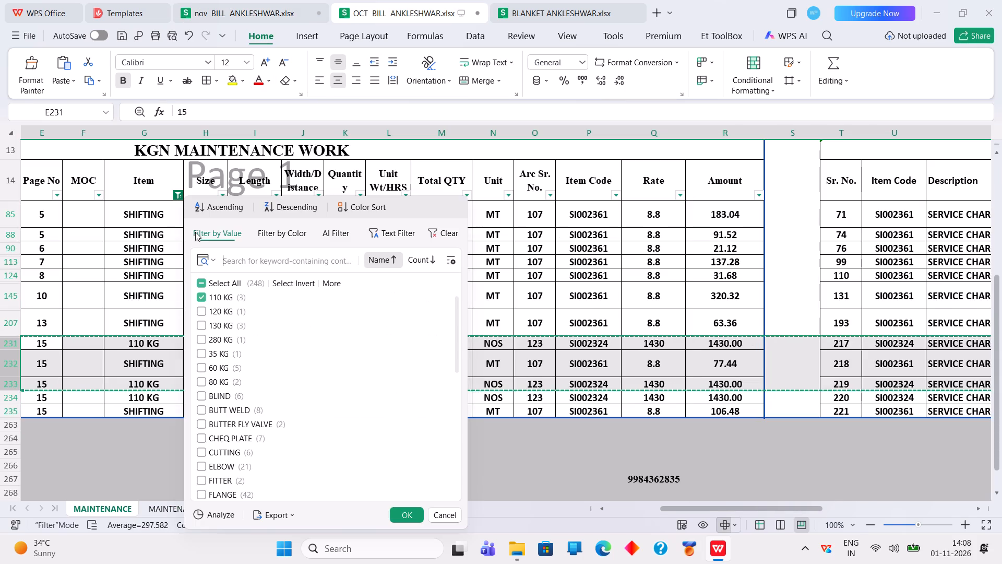
left_click(220, 284)
left_click(402, 515)
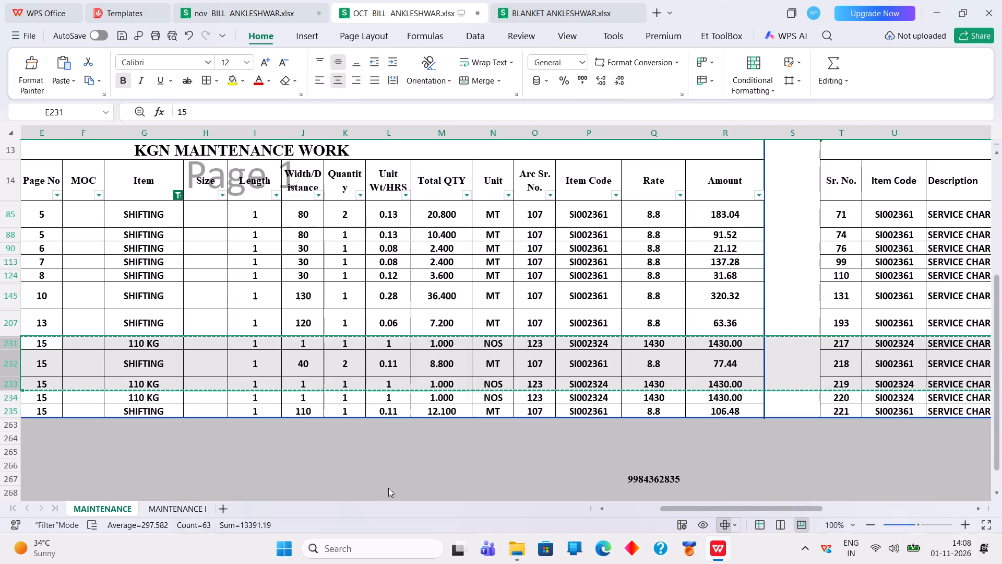
Filter the Size column of the OCT bill to show only 1" entries.
double_click(224, 192)
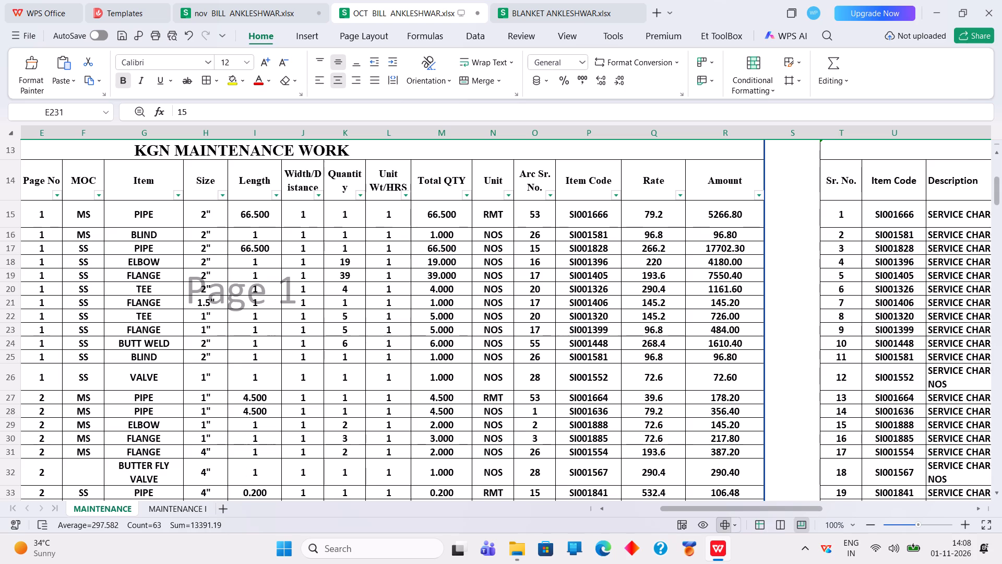
left_click(220, 197)
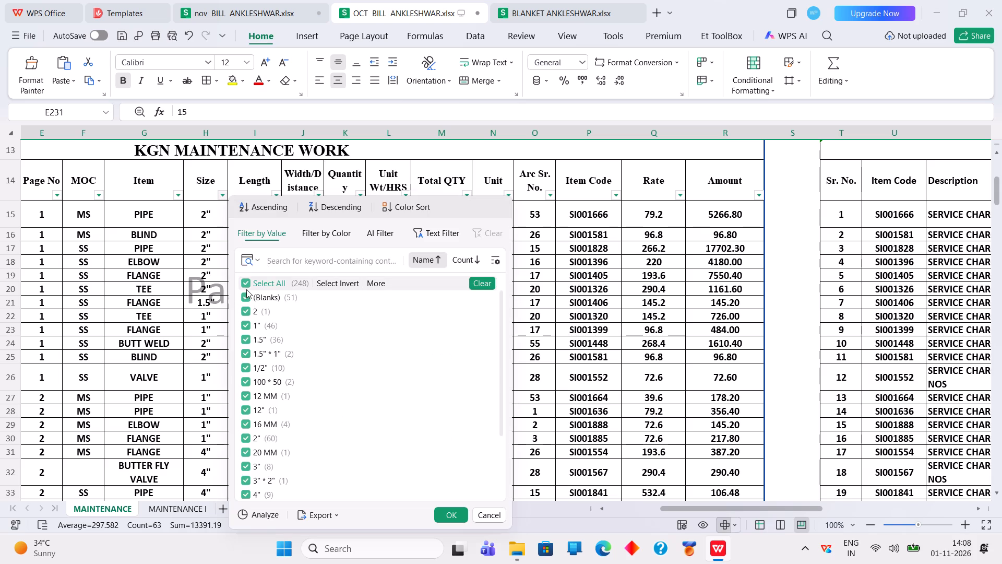
left_click(246, 289)
left_click(253, 333)
left_click(254, 327)
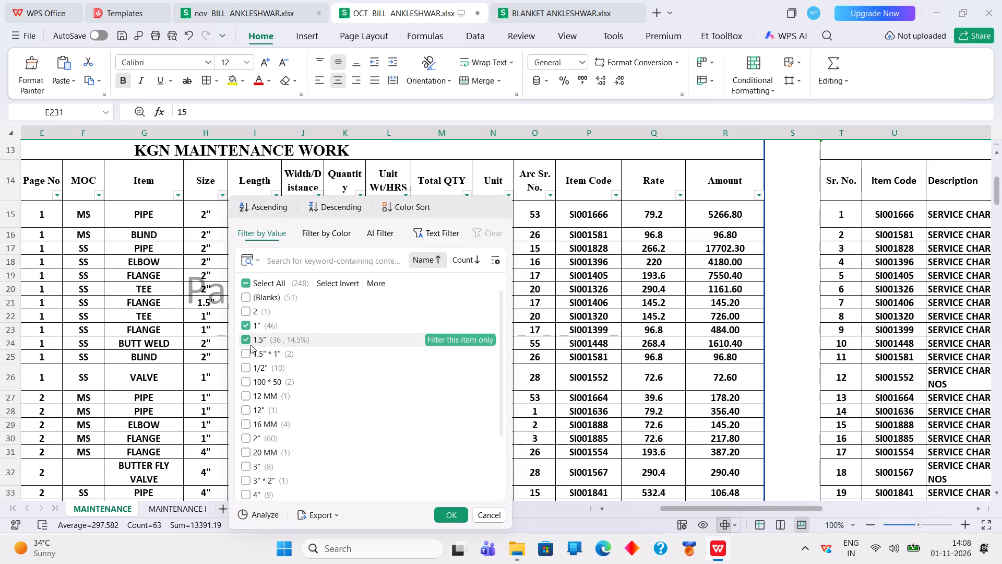
left_click(250, 346)
left_click(455, 516)
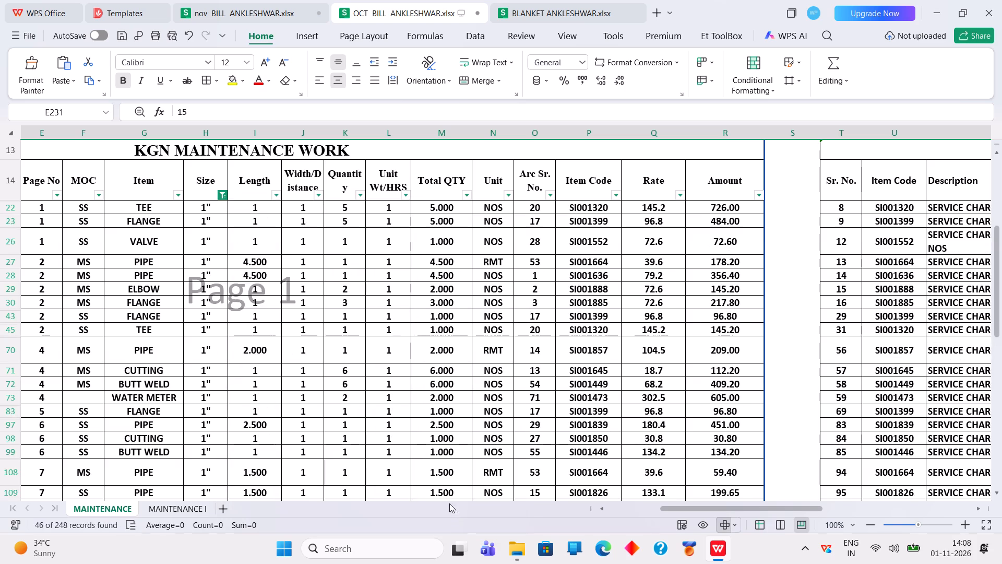
Copy the 1" MS pipe row 27 from the OCT bill and paste it into row 370 of the nov bill.
left_click(9, 262)
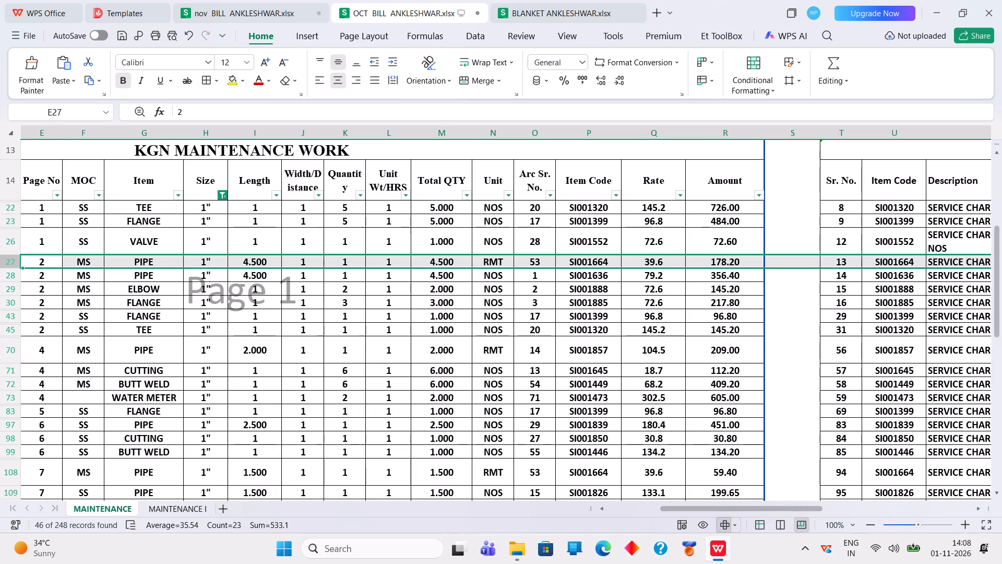
right_click(9, 262)
left_click(25, 15)
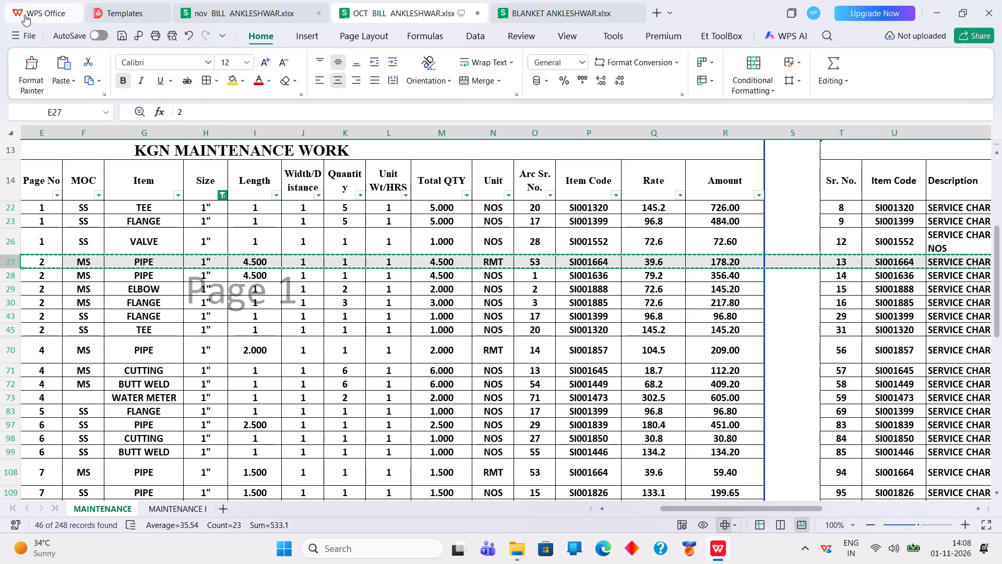
left_click(228, 6)
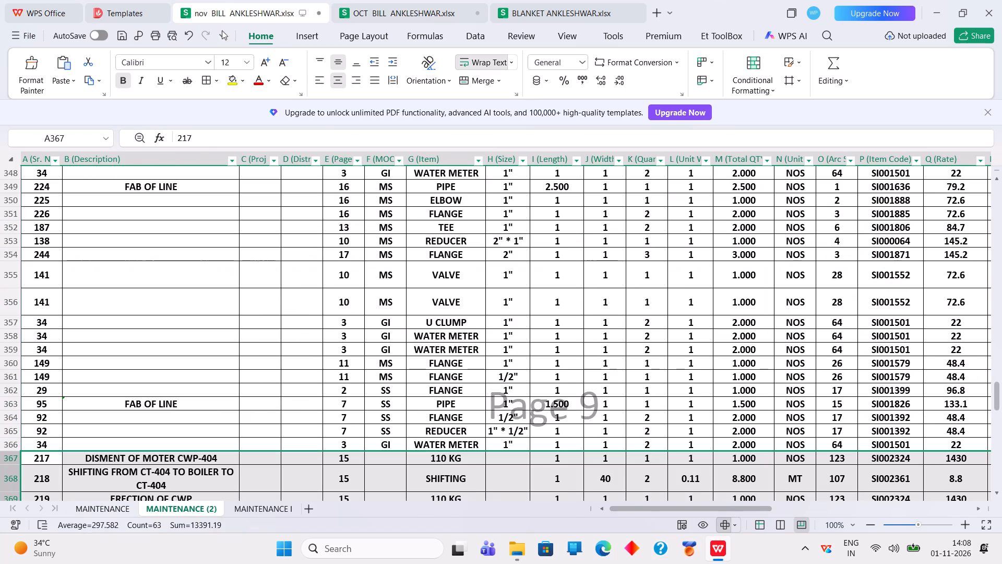
scroll(264, 455, "down", 5)
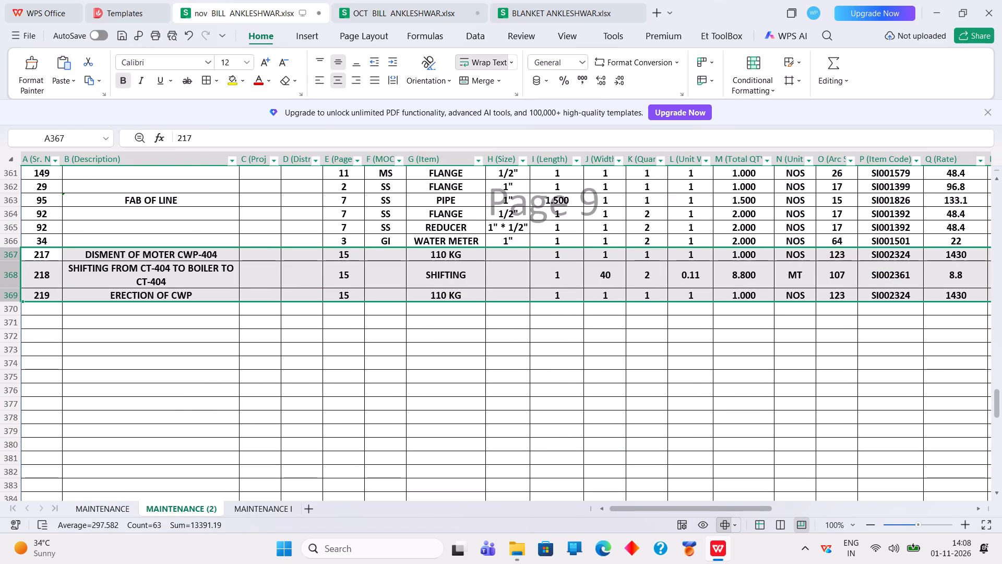
left_click(12, 309)
right_click(12, 309)
left_click(74, 13)
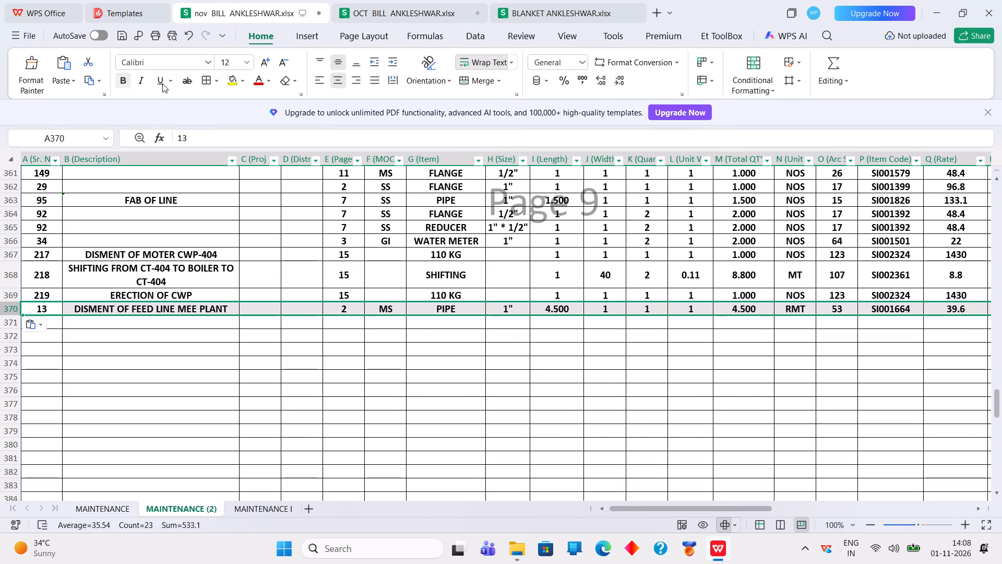
Copy the 1" SS pipe row 109 from the OCT bill and paste it into row 371 of the nov bill.
left_click(367, 4)
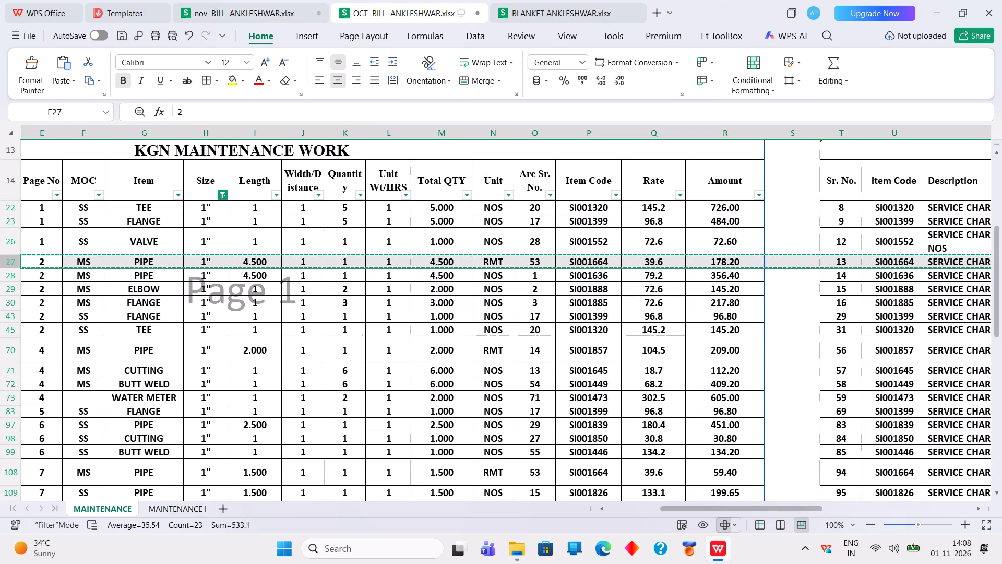
scroll(248, 366, "down", 1)
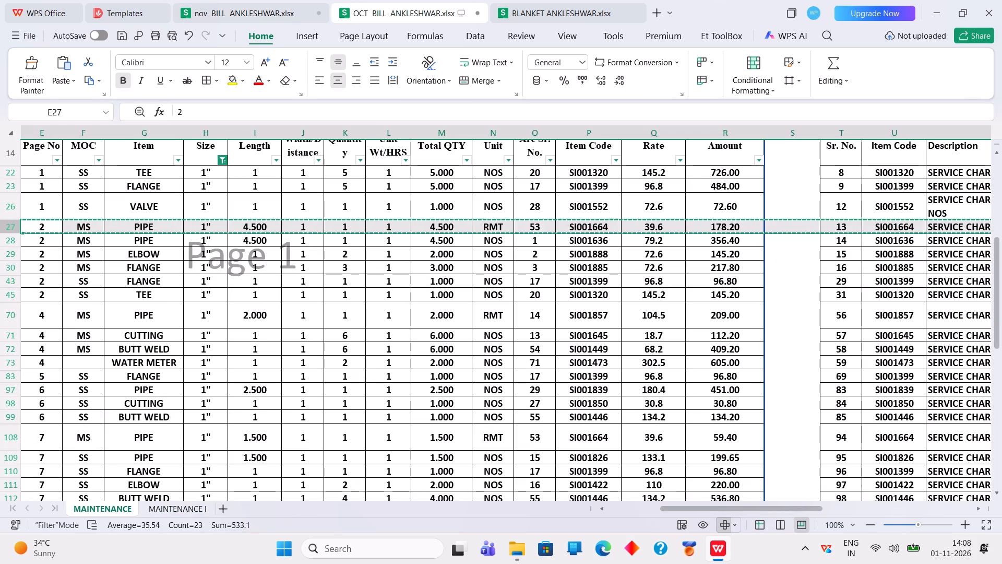
left_click(5, 457)
right_click(5, 457)
right_click(5, 457)
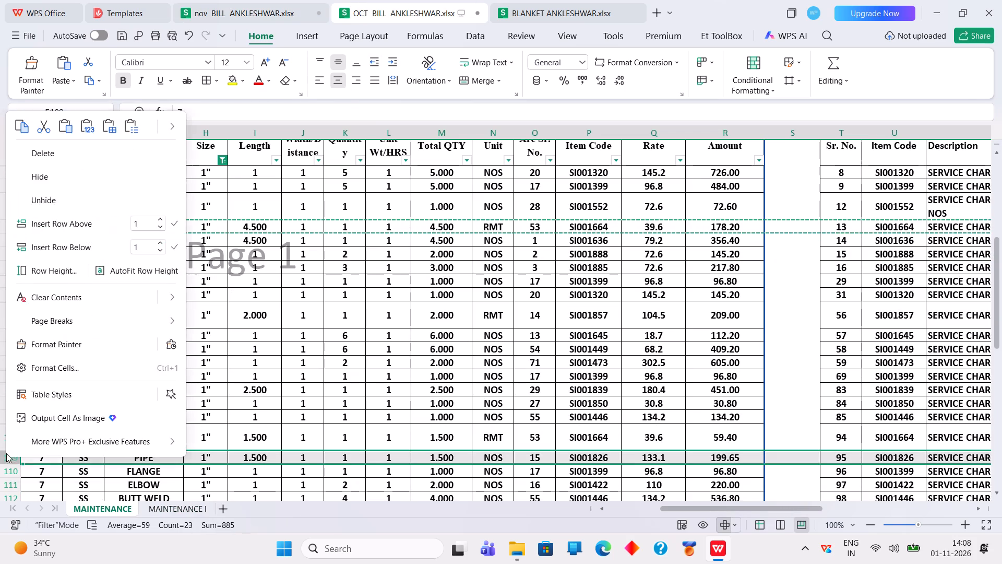
left_click(24, 129)
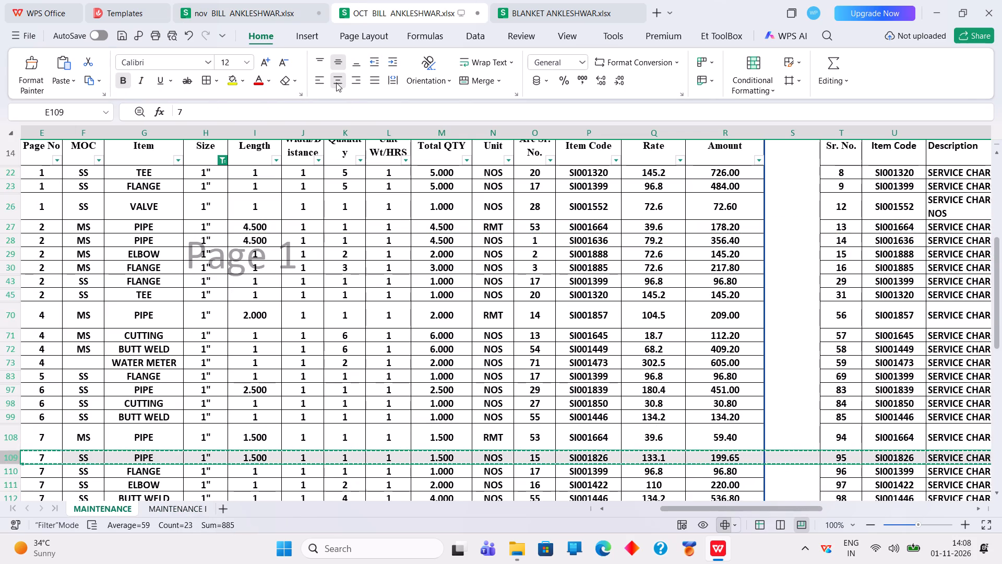
left_click(268, 9)
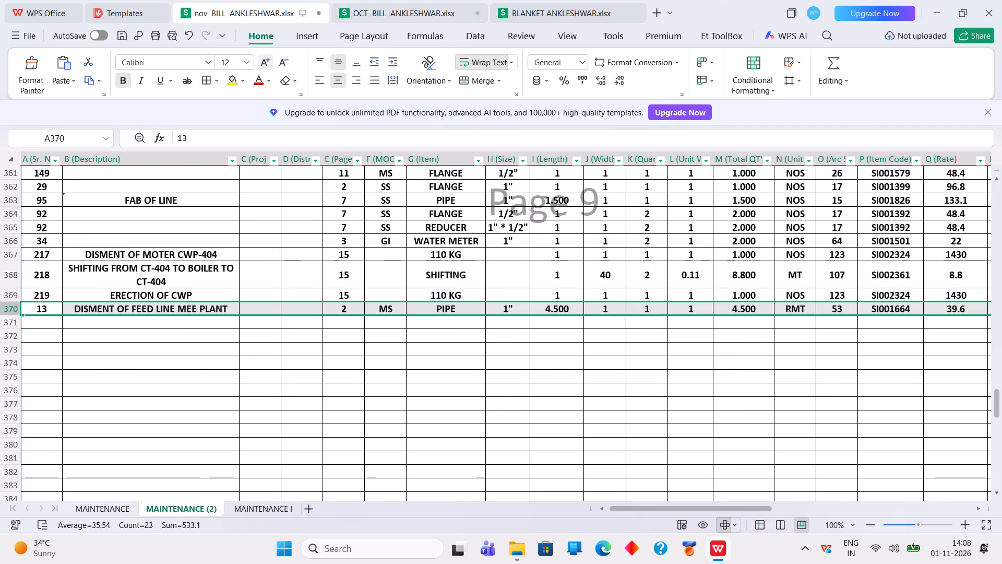
left_click(10, 324)
right_click(9, 324)
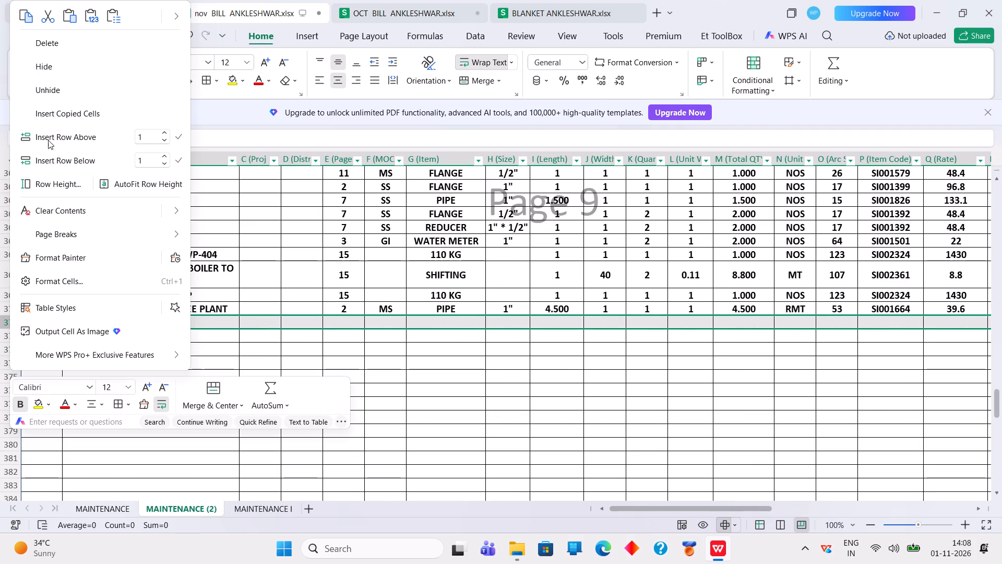
left_click(66, 20)
Copy the 1" SS elbow row 111 from the OCT bill and paste it into row 372 of the nov bill.
left_click(365, 3)
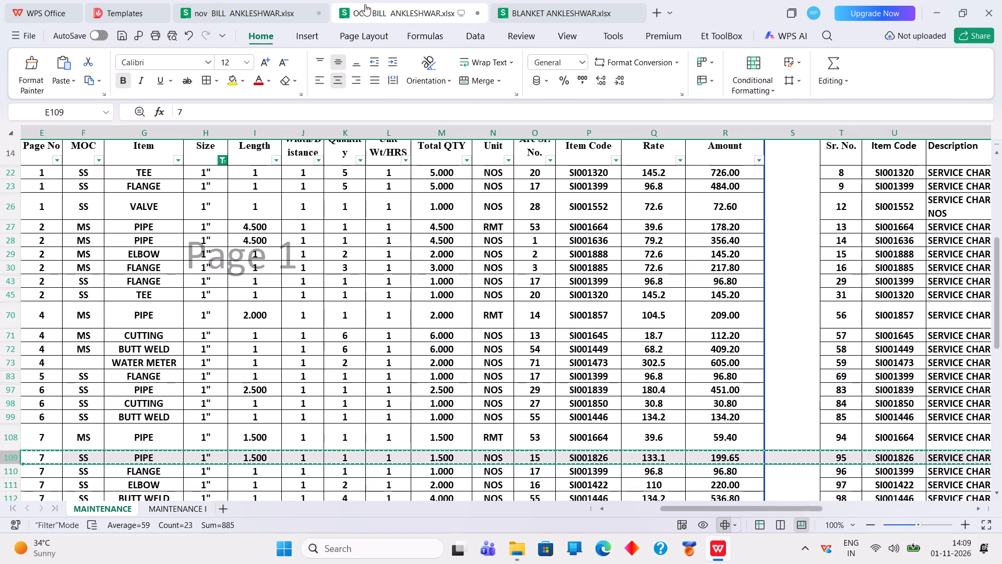
scroll(334, 426, "down", 1)
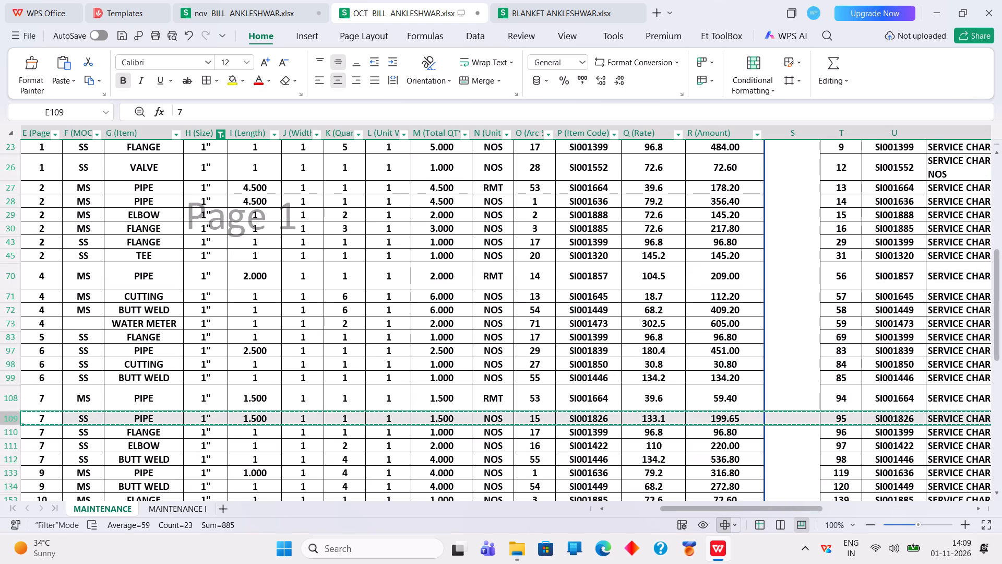
left_click(15, 443)
right_click(14, 444)
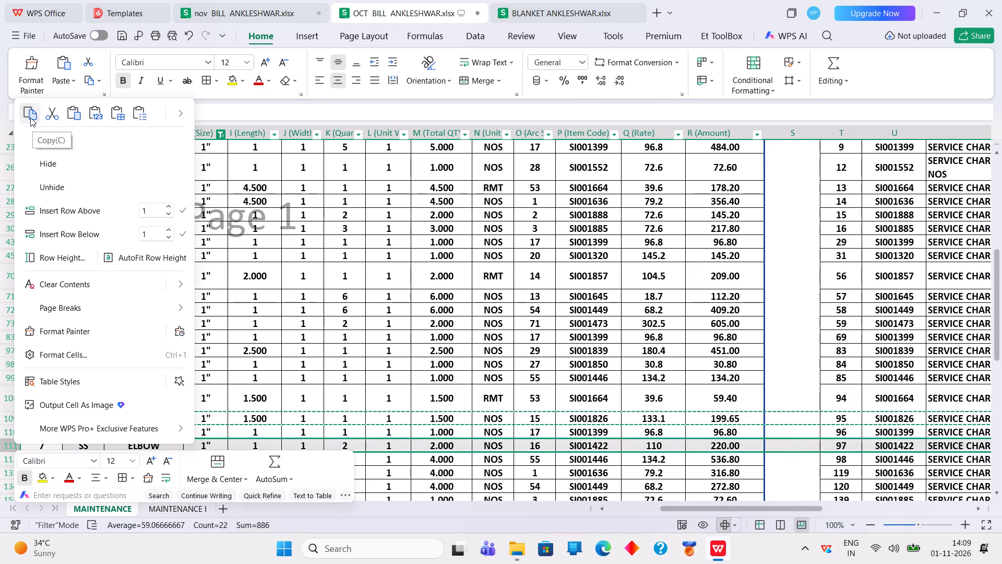
left_click(30, 118)
left_click(257, 6)
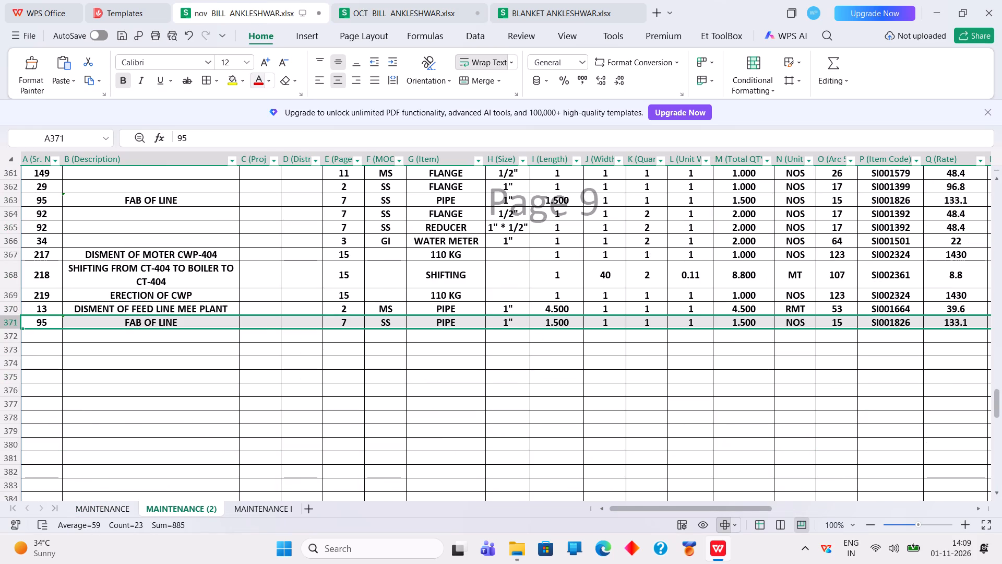
left_click(14, 337)
right_click(14, 337)
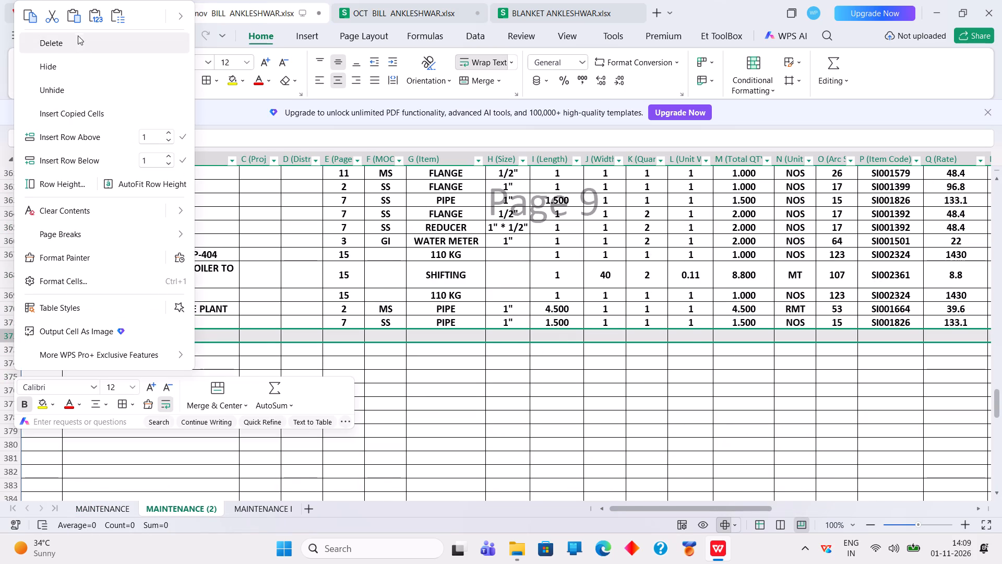
left_click(75, 23)
Copy the 1" SS flange row 110 from the OCT bill and paste it into row 373 of the nov bill.
left_click(374, 9)
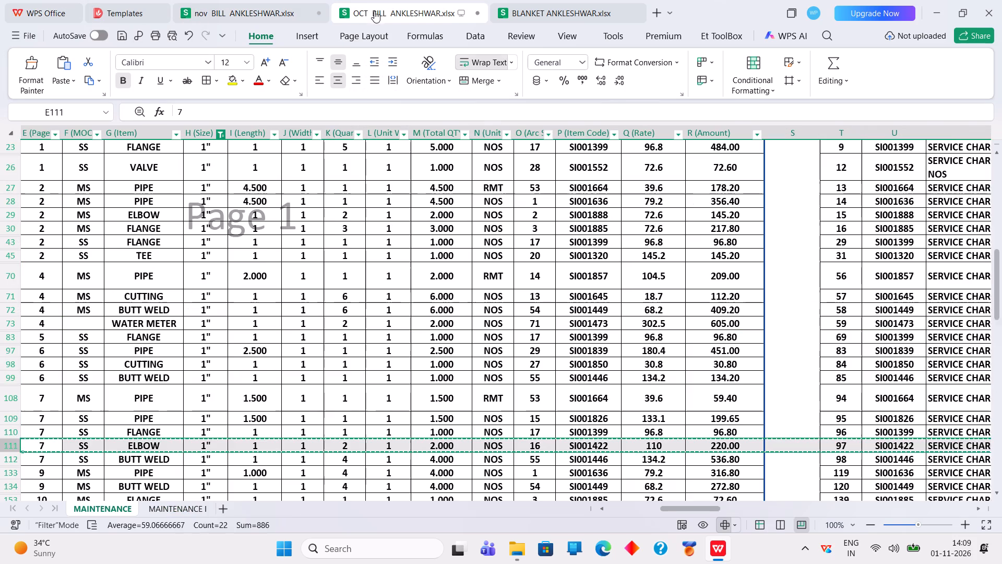
left_click(13, 432)
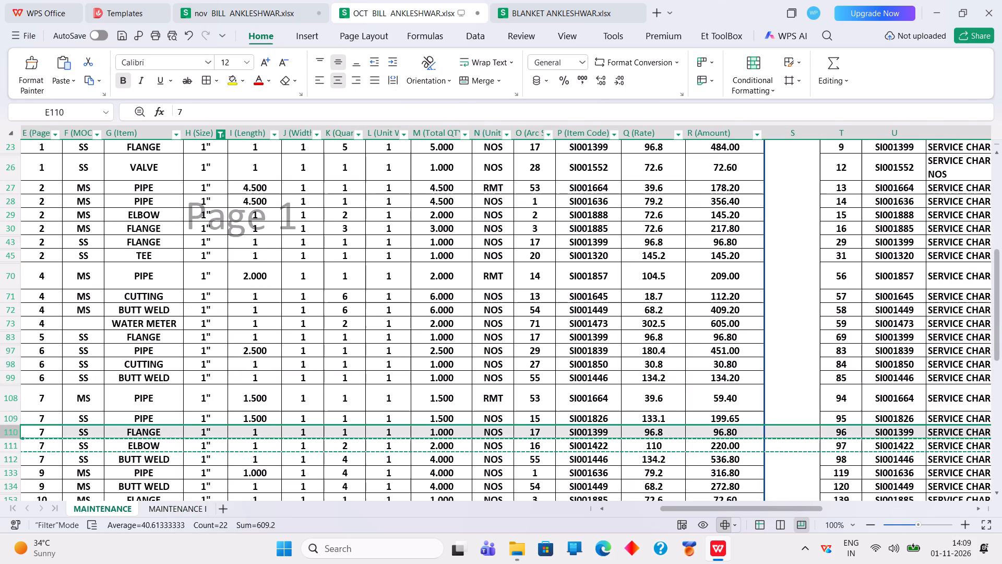
right_click(13, 432)
left_click(29, 104)
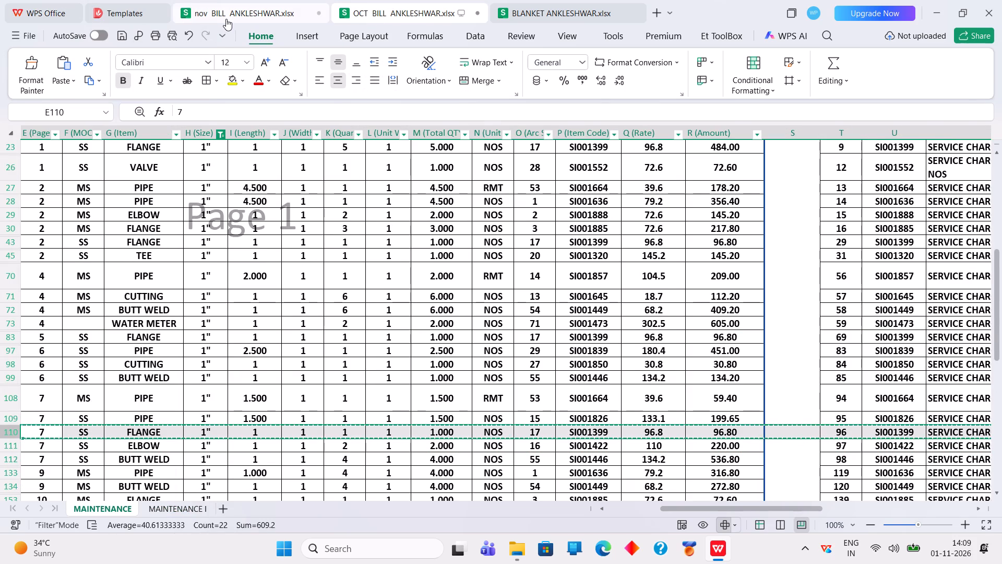
left_click(226, 19)
left_click(7, 352)
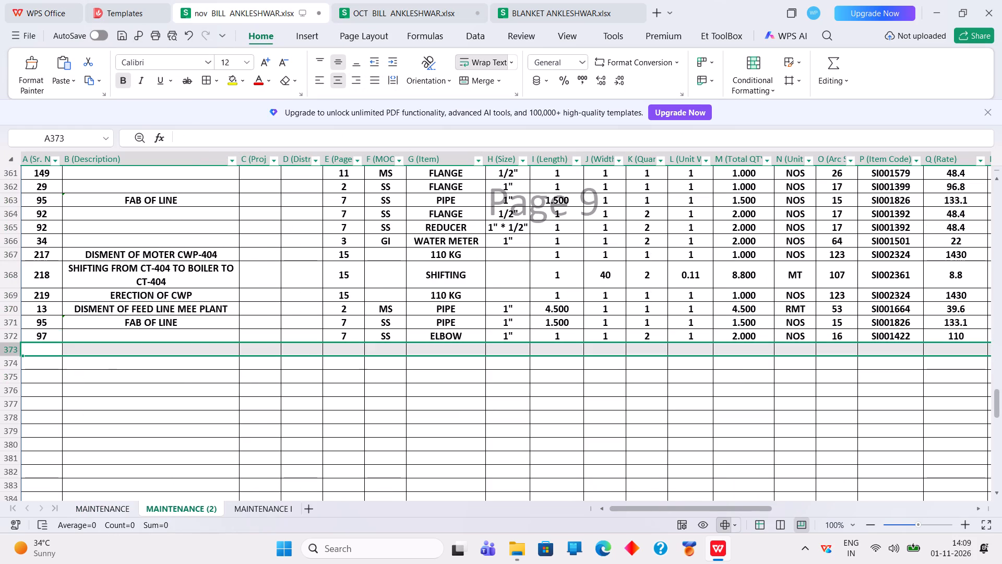
right_click(6, 351)
left_click(65, 18)
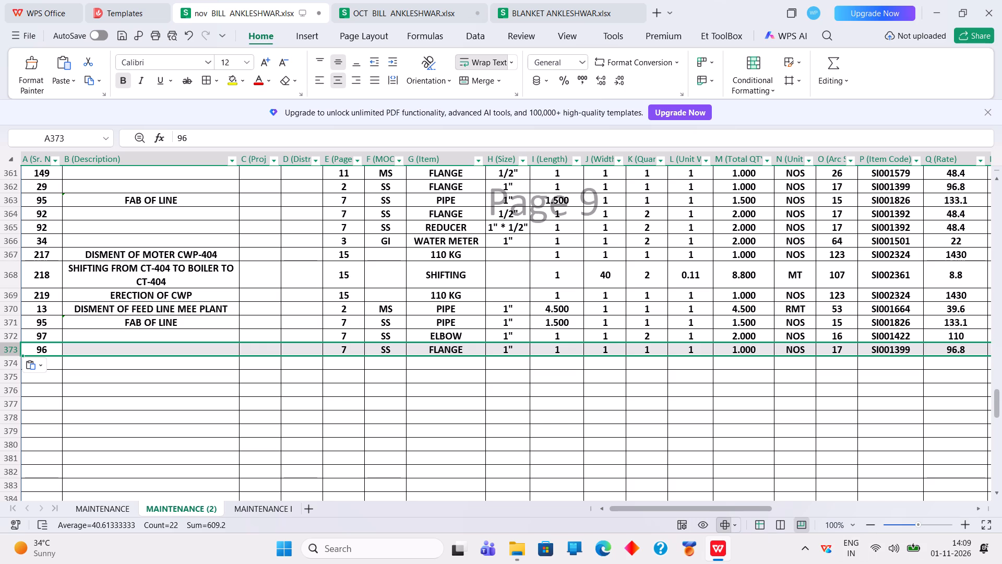
Extend the Size filter of the OCT bill to include 1.5" entries along with 1".
left_click(431, 5)
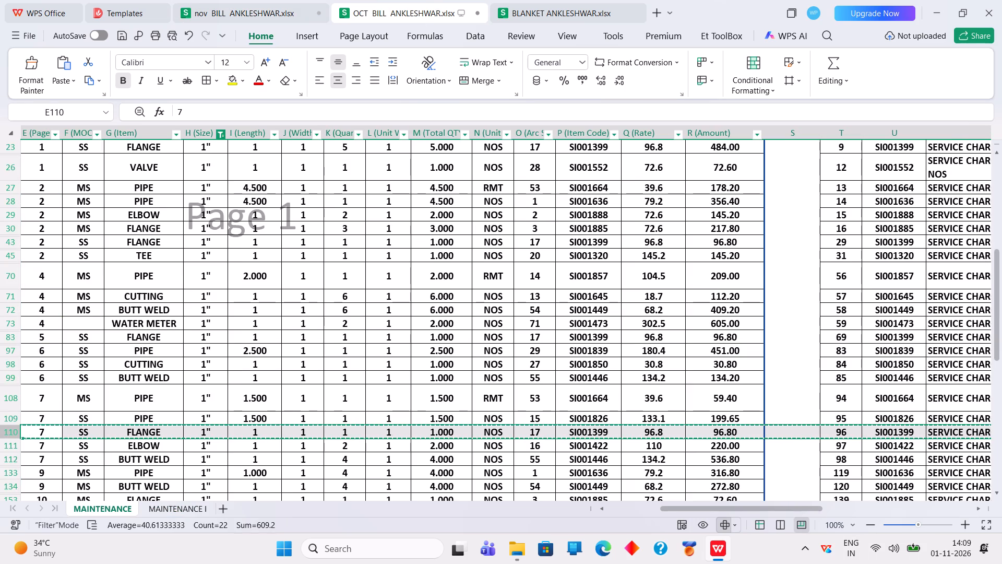
scroll(185, 431, "down", 2)
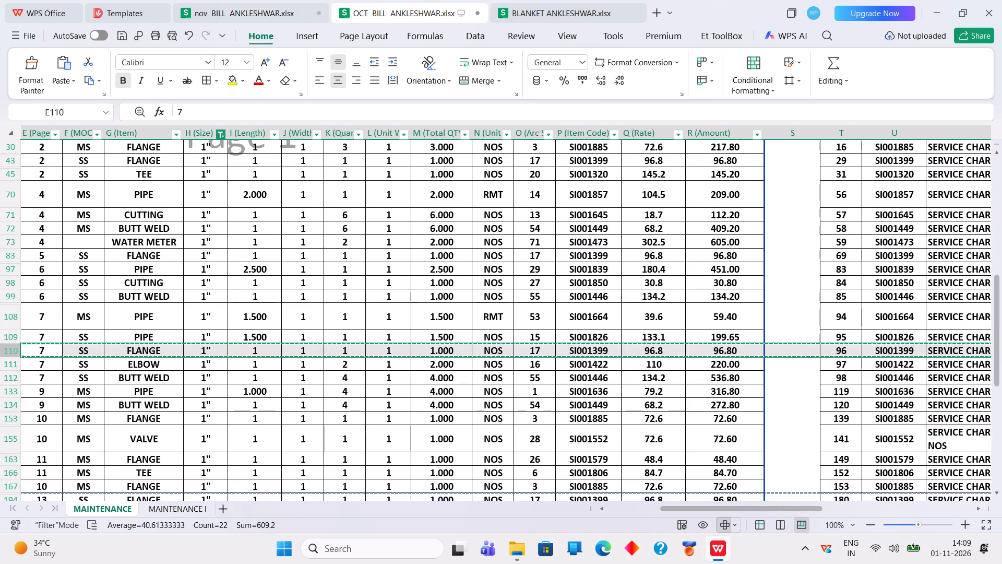
left_click(223, 133)
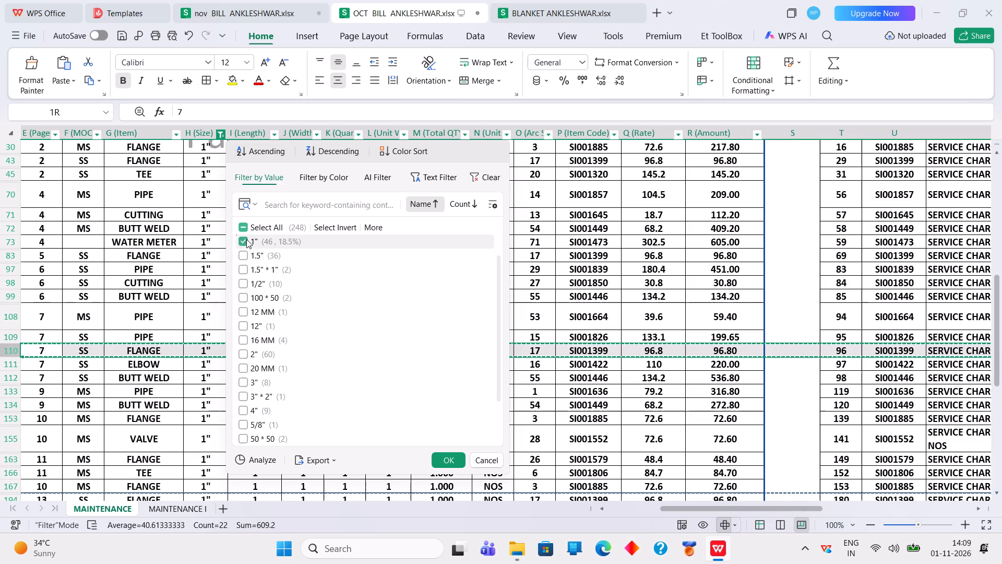
left_click(246, 256)
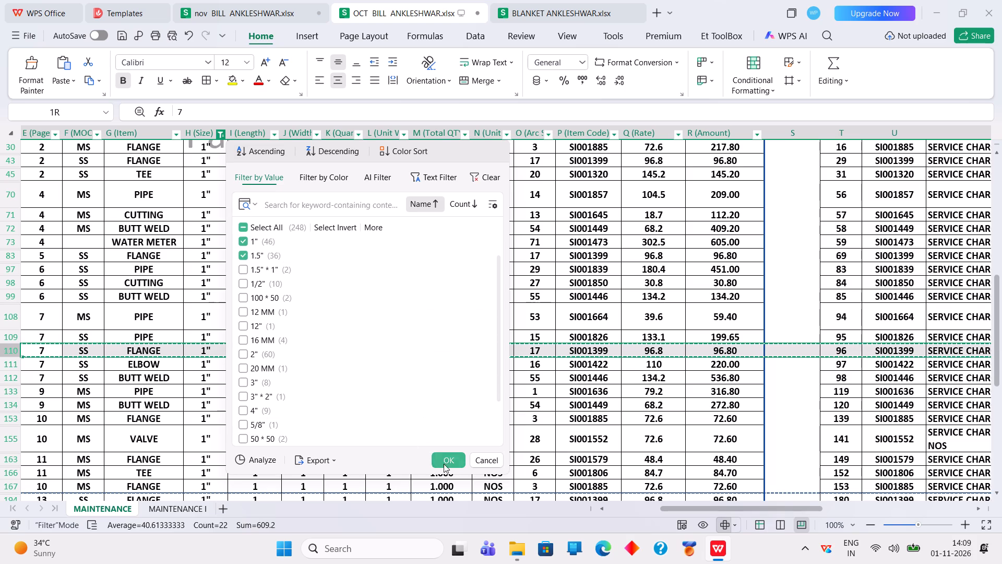
left_click(445, 462)
Filter the MOC column of the OCT bill to show only MS entries.
left_click(99, 131)
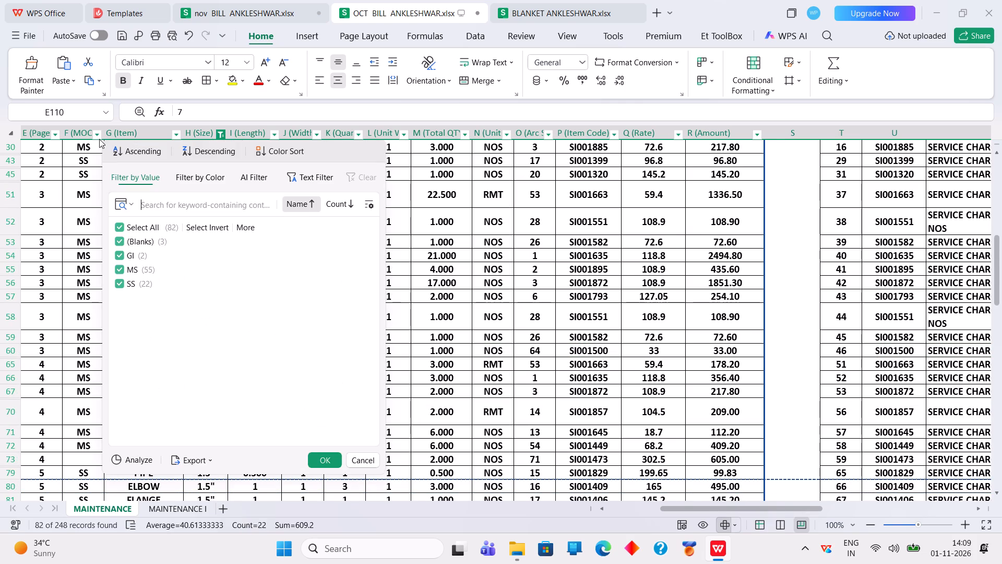
left_click(126, 231)
left_click(125, 269)
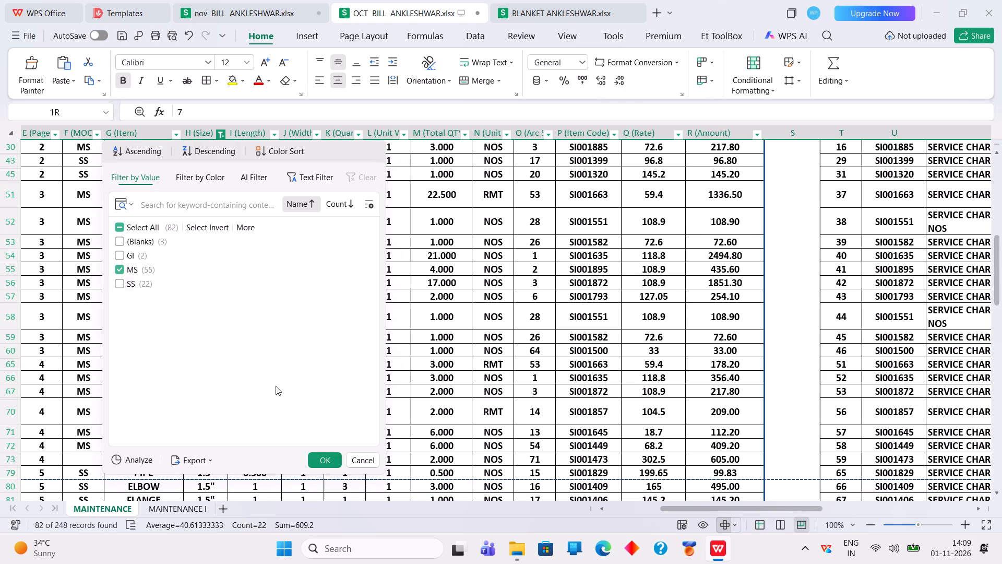
left_click(323, 460)
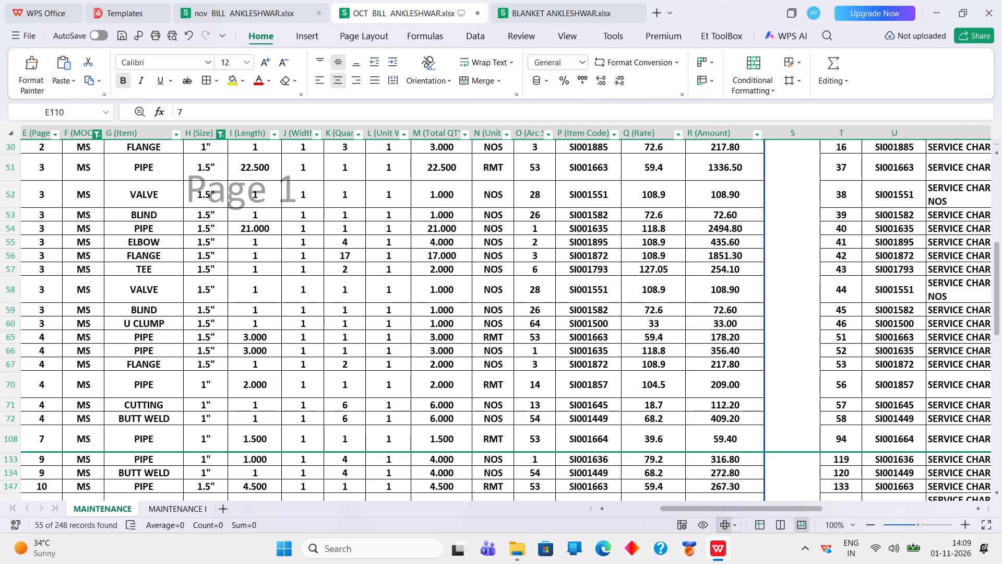
Copy the 1" MS cutting row 71 from the OCT bill and paste it into row 375 of the nov bill.
left_click(16, 408)
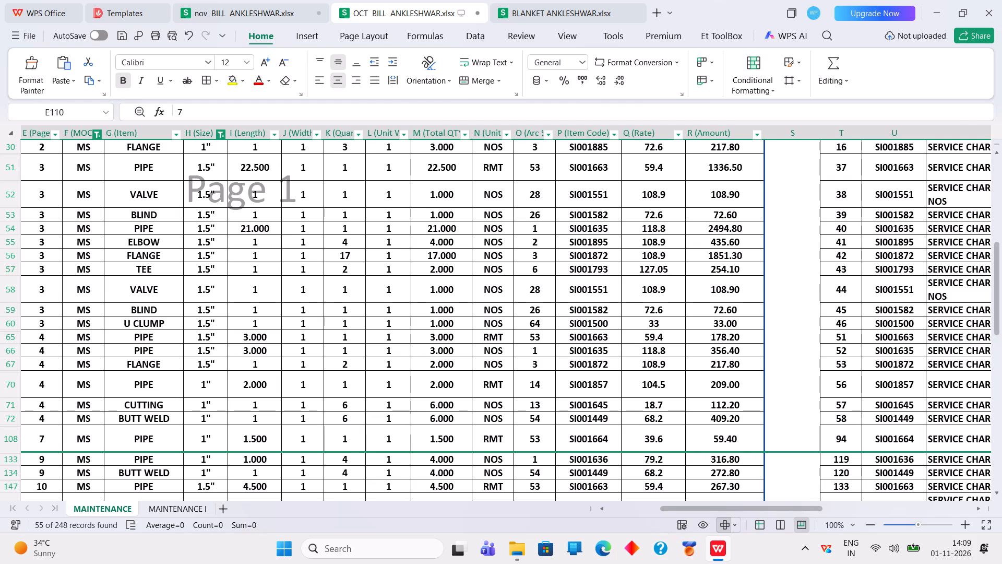
left_click(2, 409)
left_click(12, 405)
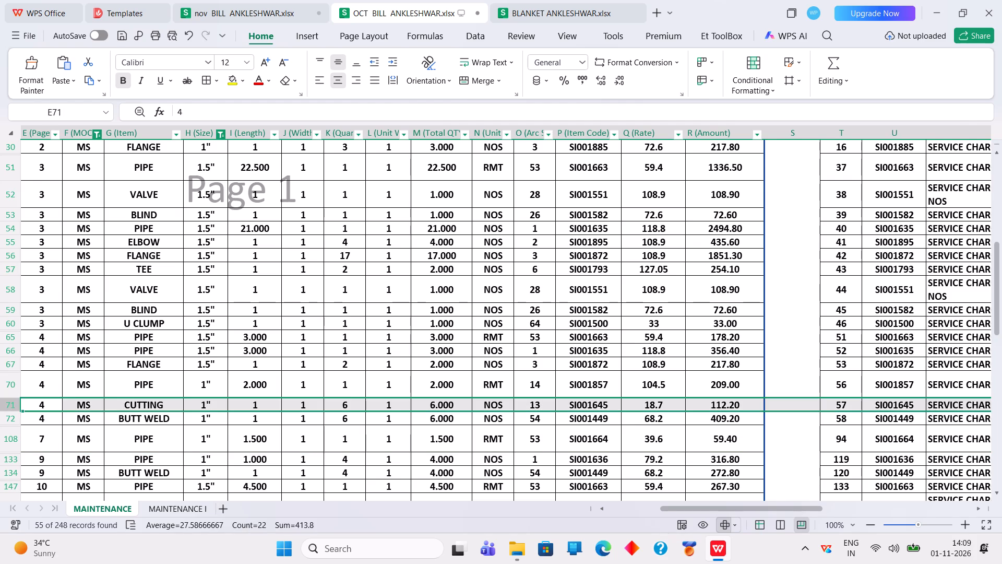
right_click(12, 405)
right_click(12, 405)
left_click(25, 74)
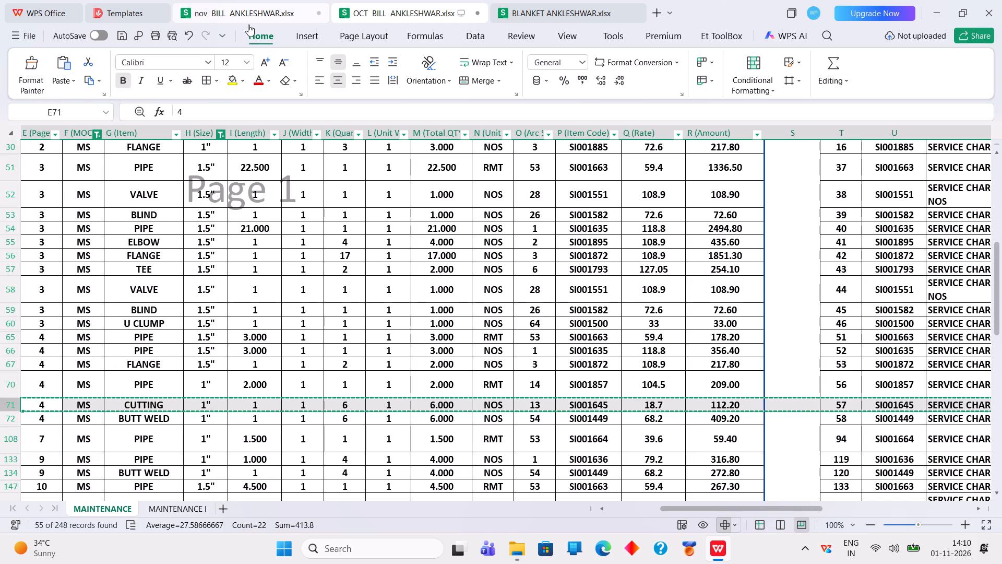
left_click(250, 15)
left_click(18, 376)
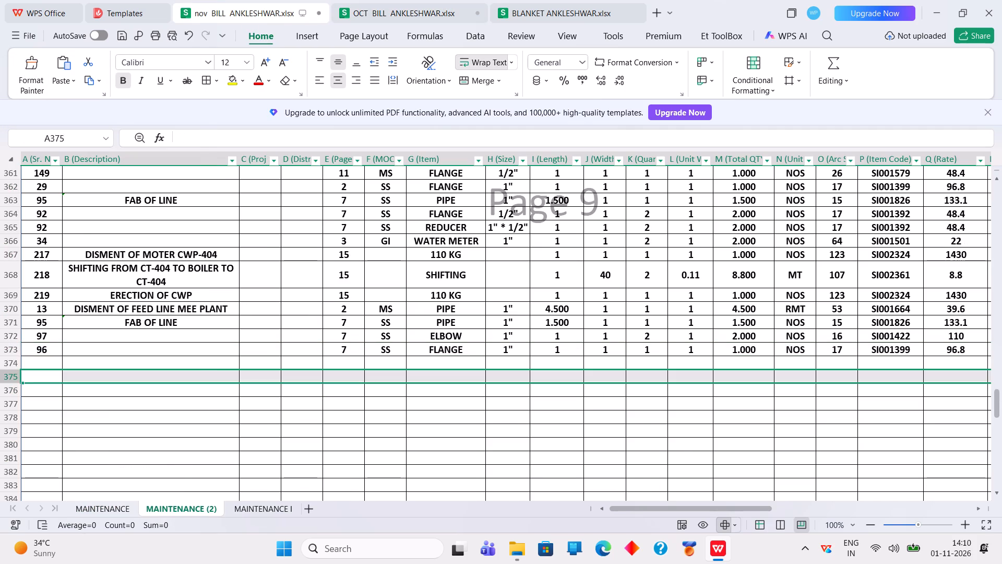
right_click(18, 376)
left_click(74, 21)
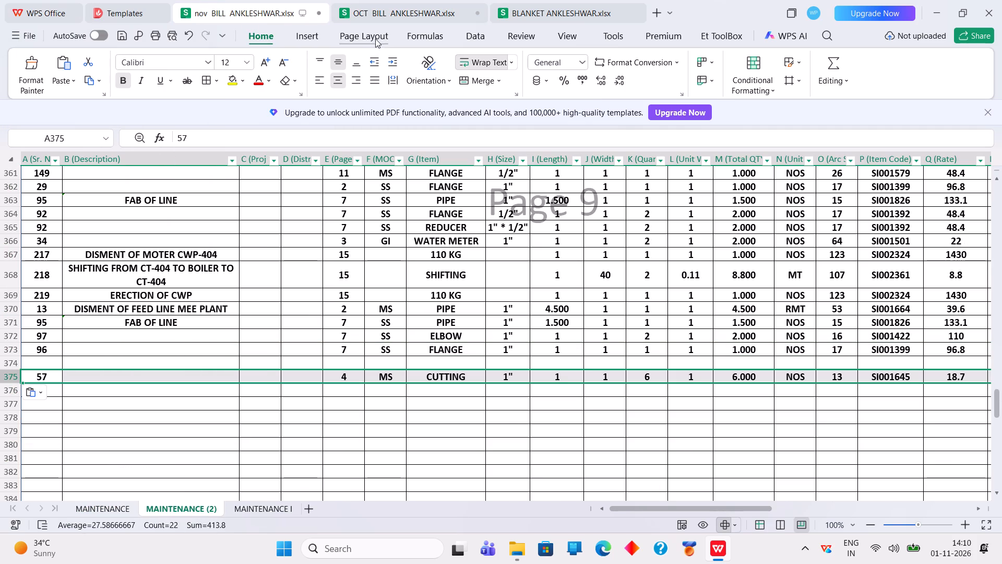
Copy the 1.5" MS elbow row 55 from the OCT bill and paste it into row 374 of the nov bill.
left_click(379, 17)
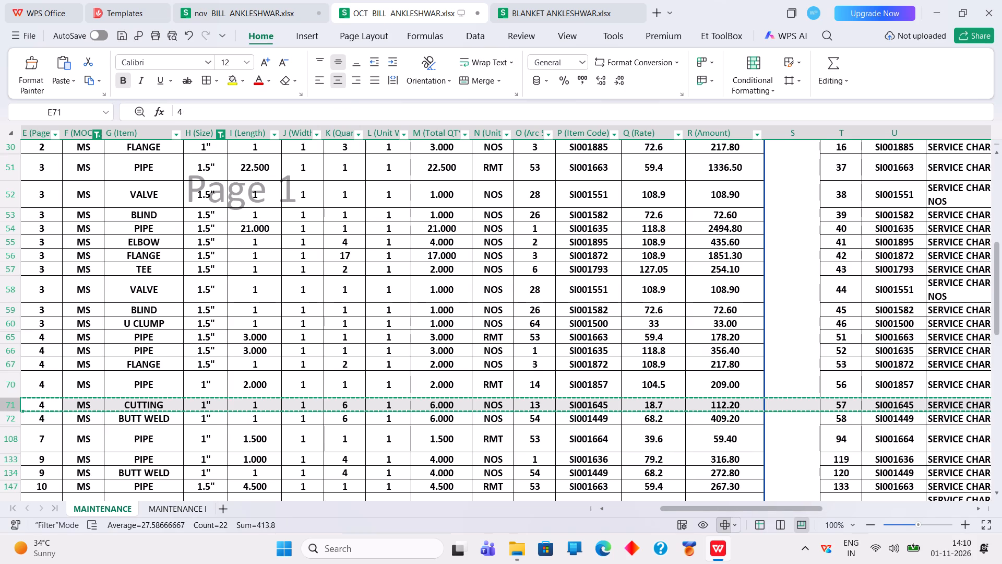
left_click(15, 240)
right_click(14, 241)
left_click(34, 19)
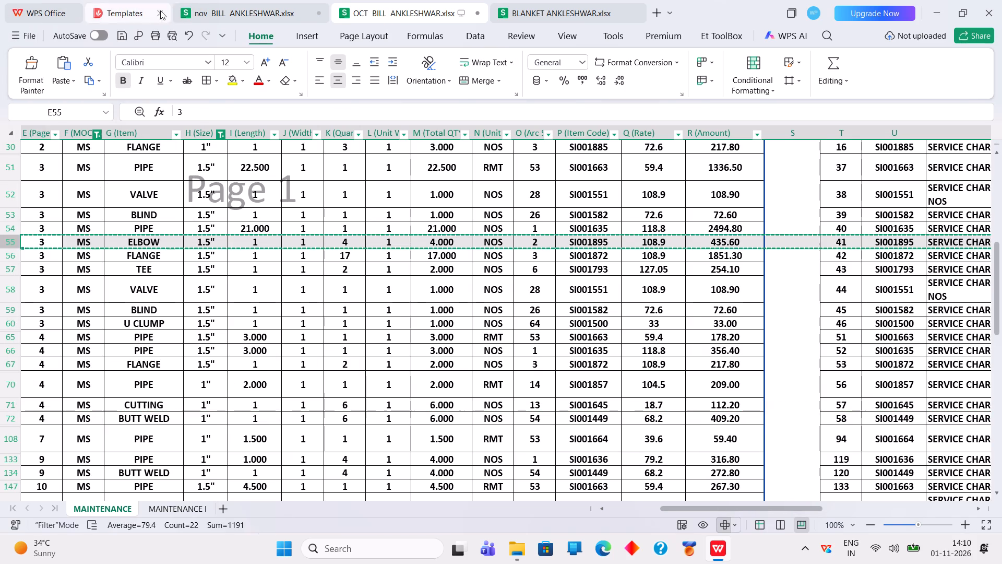
left_click(244, 9)
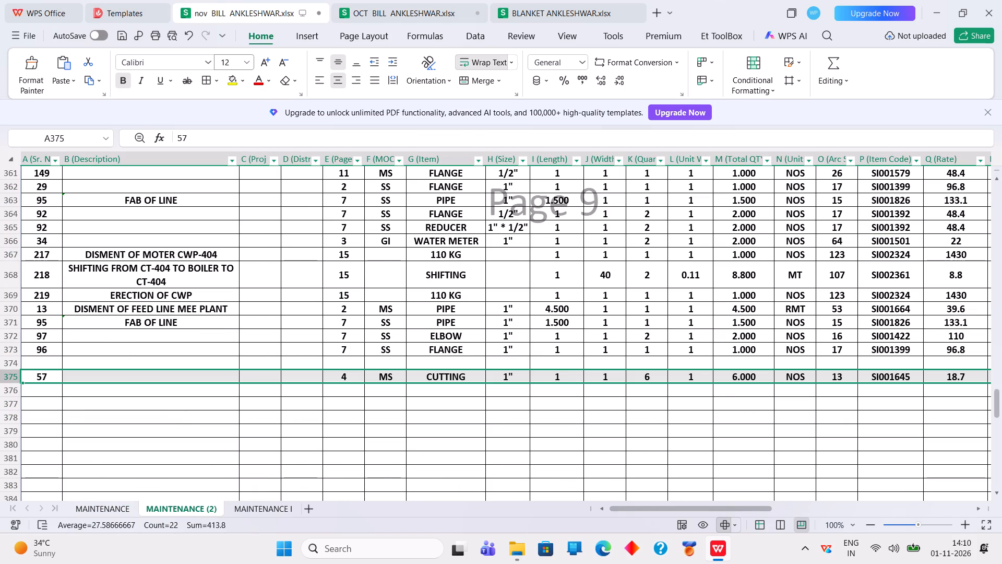
left_click(15, 365)
right_click(15, 365)
left_click(76, 23)
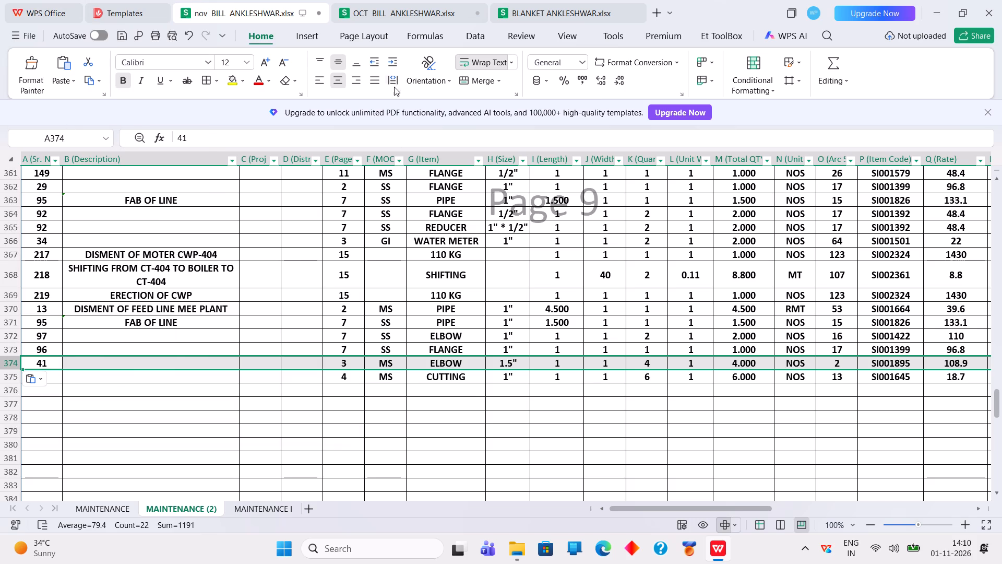
Copy the 1.5" MS tee row 57 from the OCT bill and paste it into row 376 of the nov bill.
left_click(392, 14)
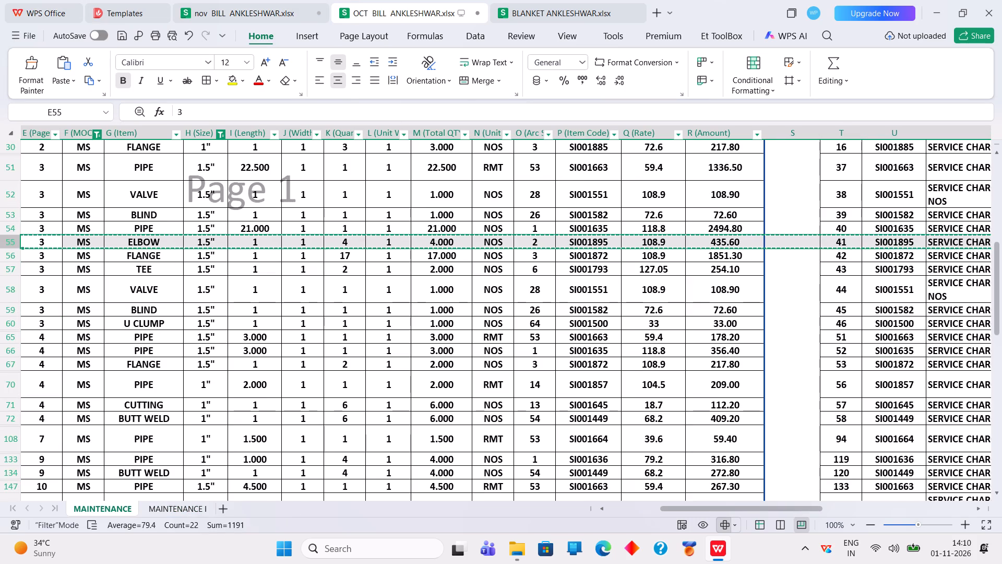
left_click(14, 272)
right_click(14, 272)
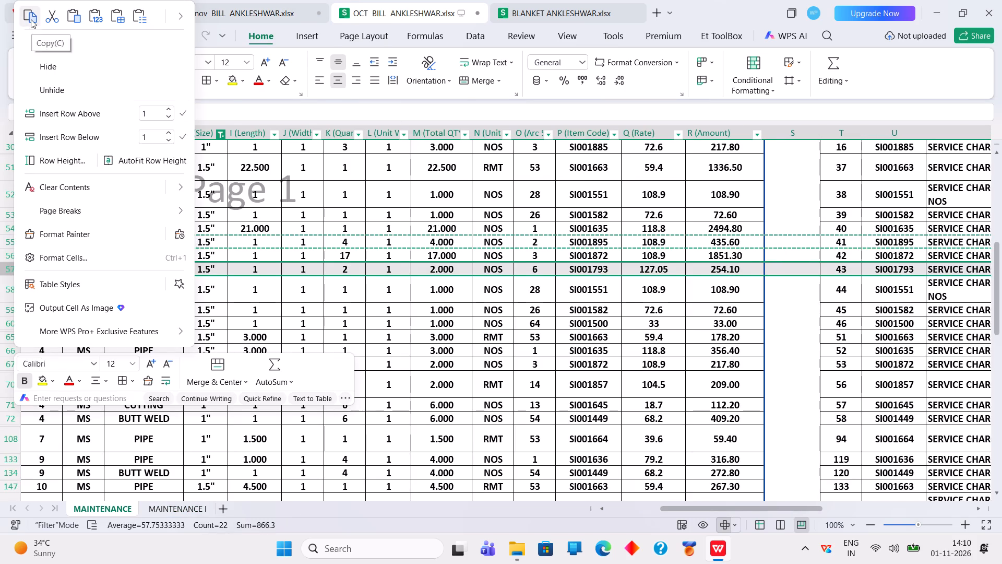
left_click(31, 19)
left_click(208, 12)
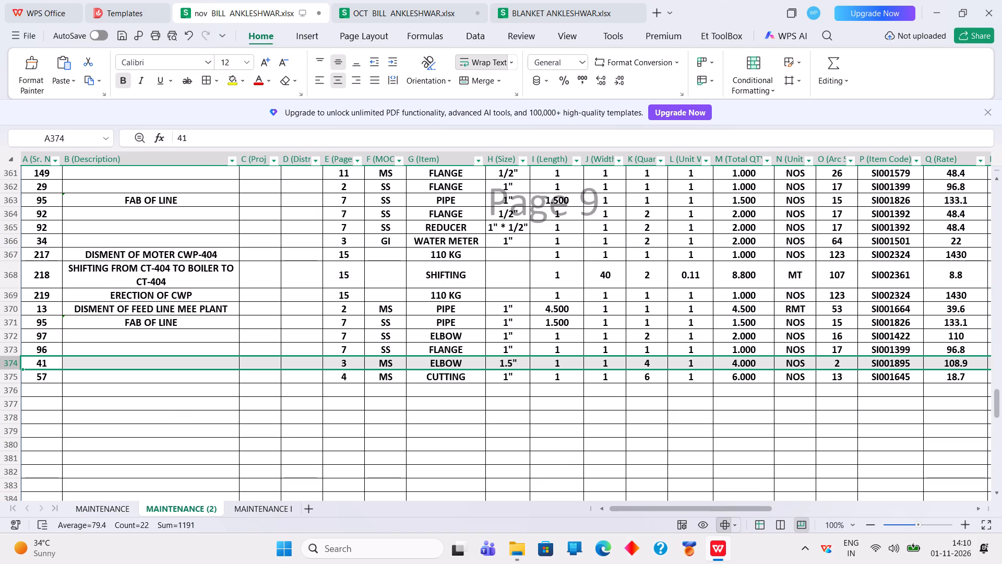
left_click(17, 389)
right_click(16, 389)
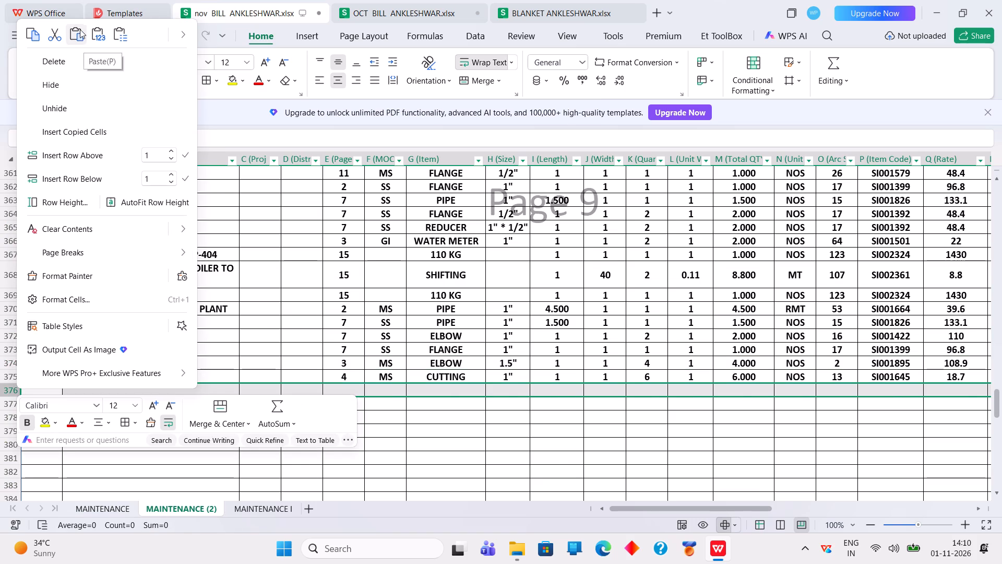
left_click(80, 29)
Change the item name in row 374 of the nov bill to NOZZLE.
left_click(443, 361)
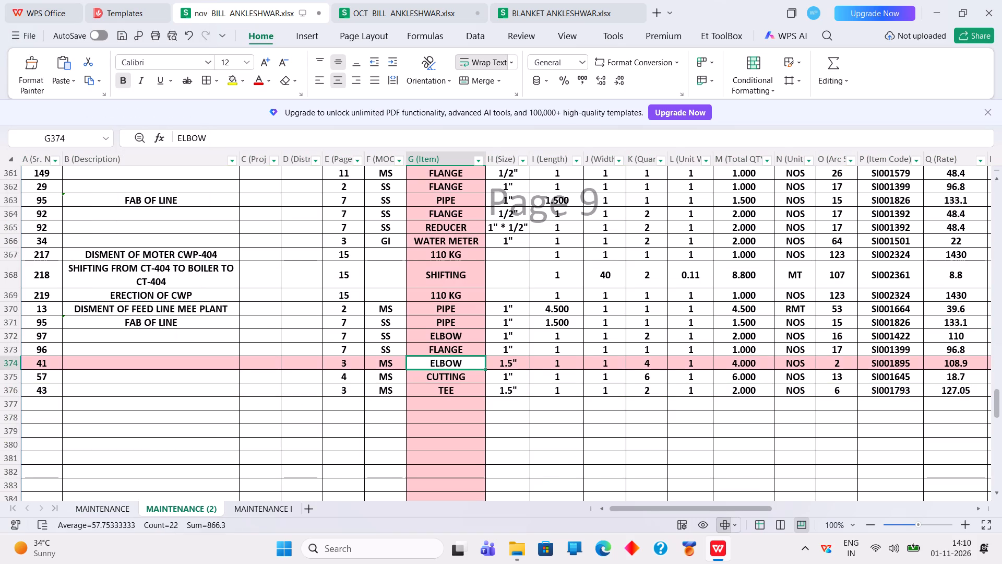
type("NO")
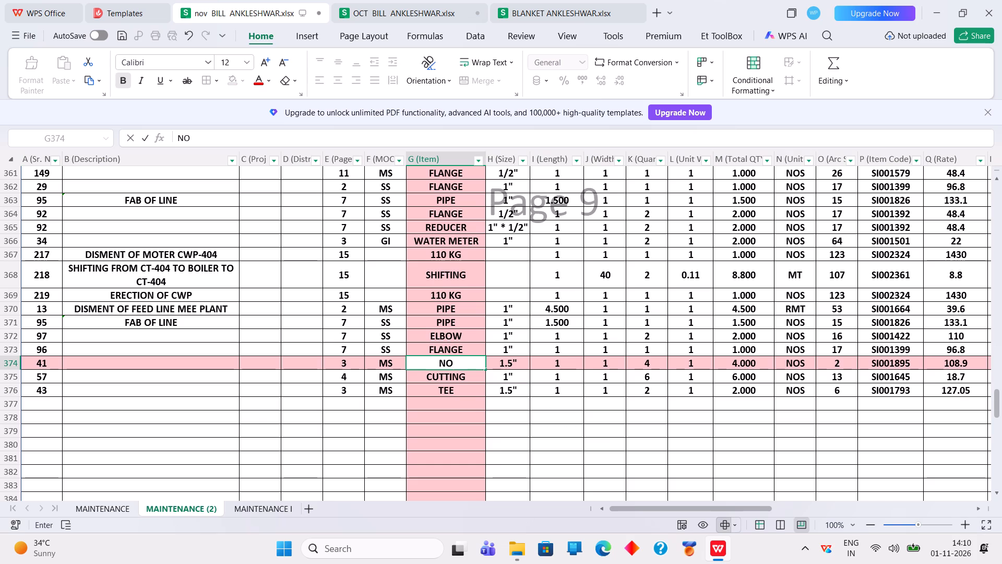
type("ZZ")
type("LE")
key("Return")
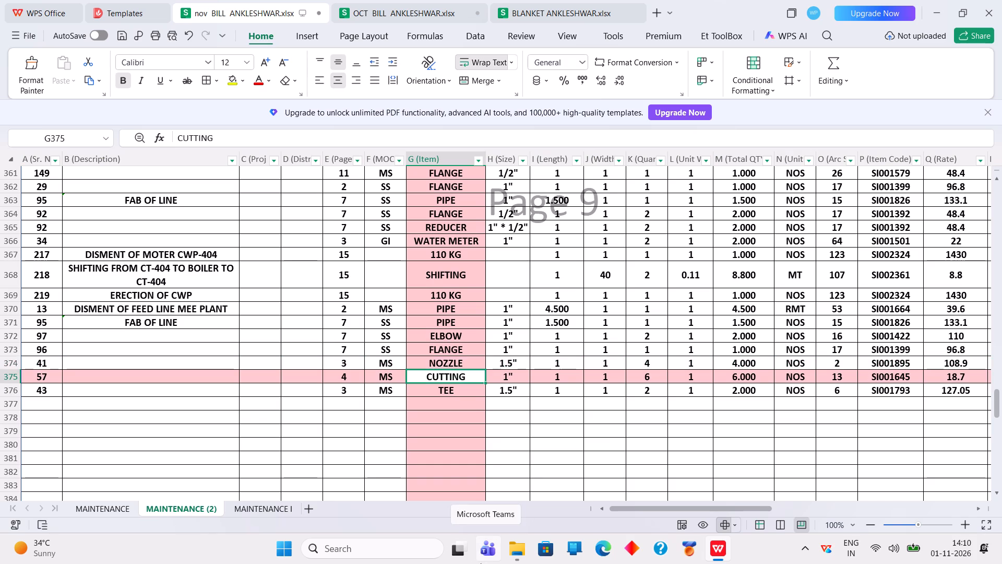
In the OCT bill, clear the Size and MOC filters so all sizes and materials are included.
double_click(407, 14)
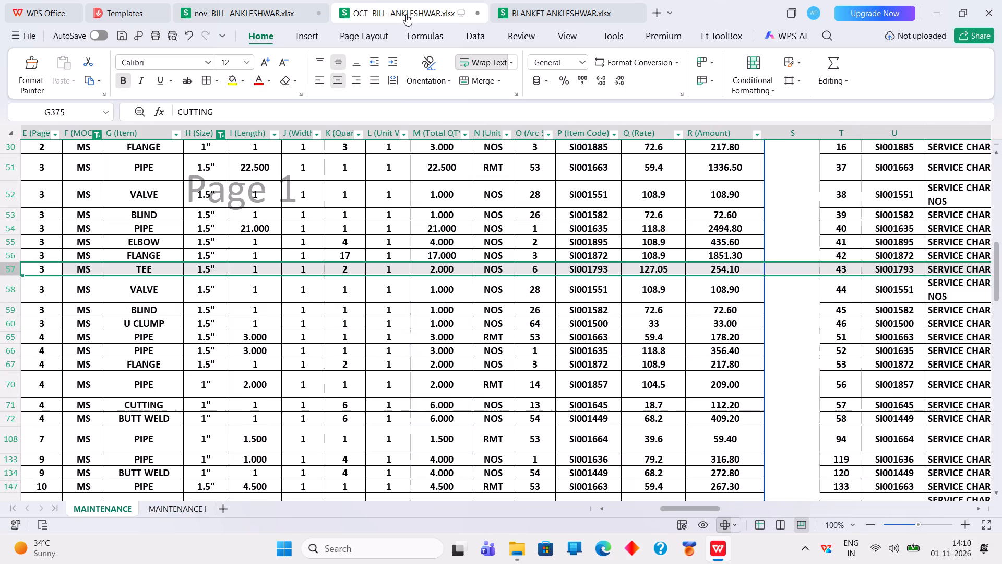
left_click(218, 134)
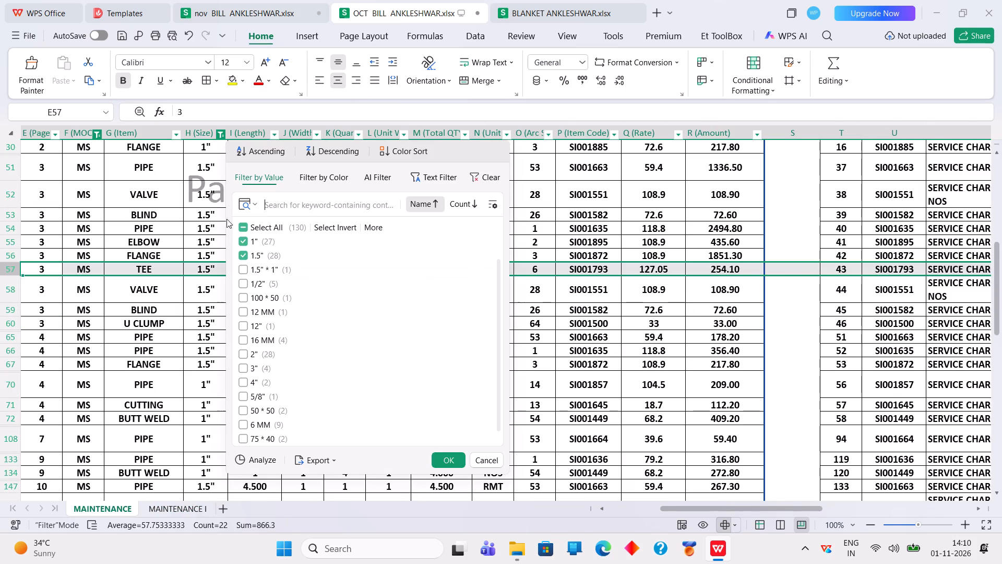
left_click(237, 226)
left_click(444, 455)
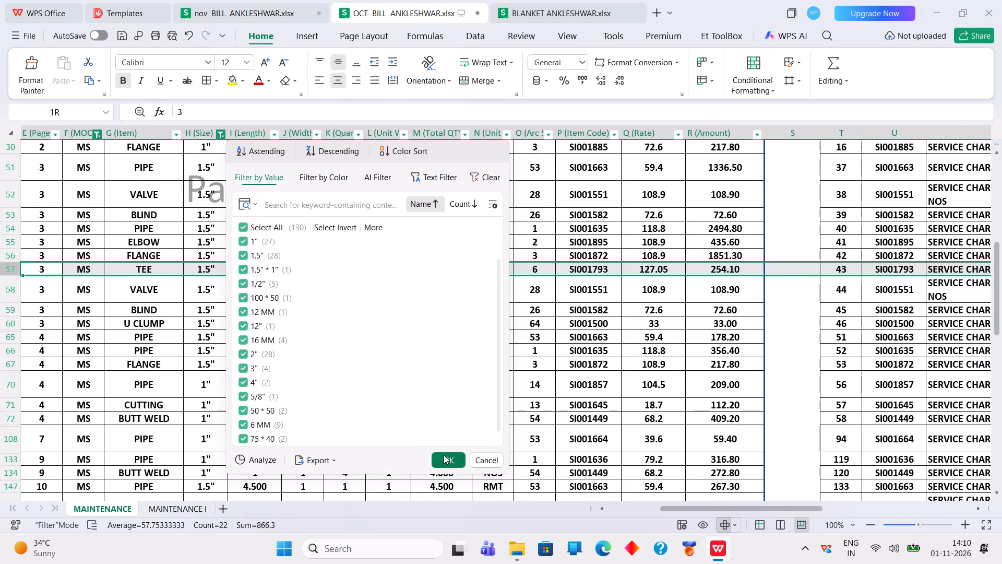
left_click(96, 134)
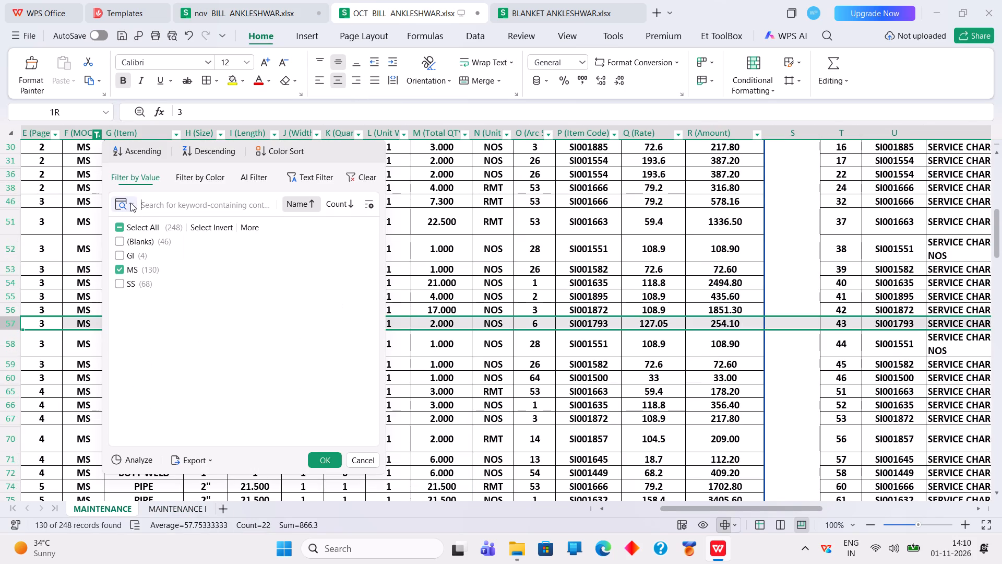
left_click(130, 225)
left_click(331, 458)
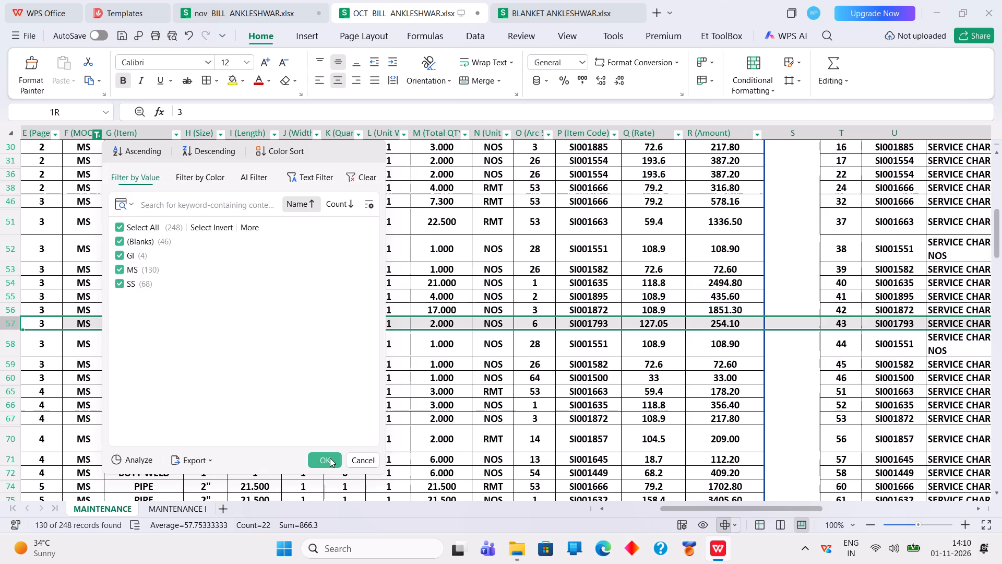
Filter the Item column of the OCT bill to show only 280 KG.
left_click(177, 136)
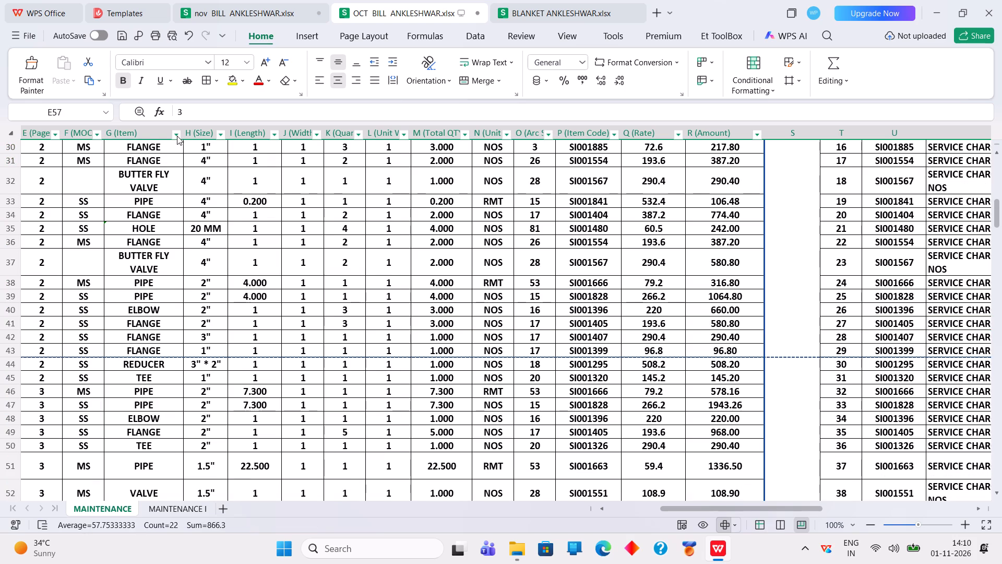
left_click(204, 229)
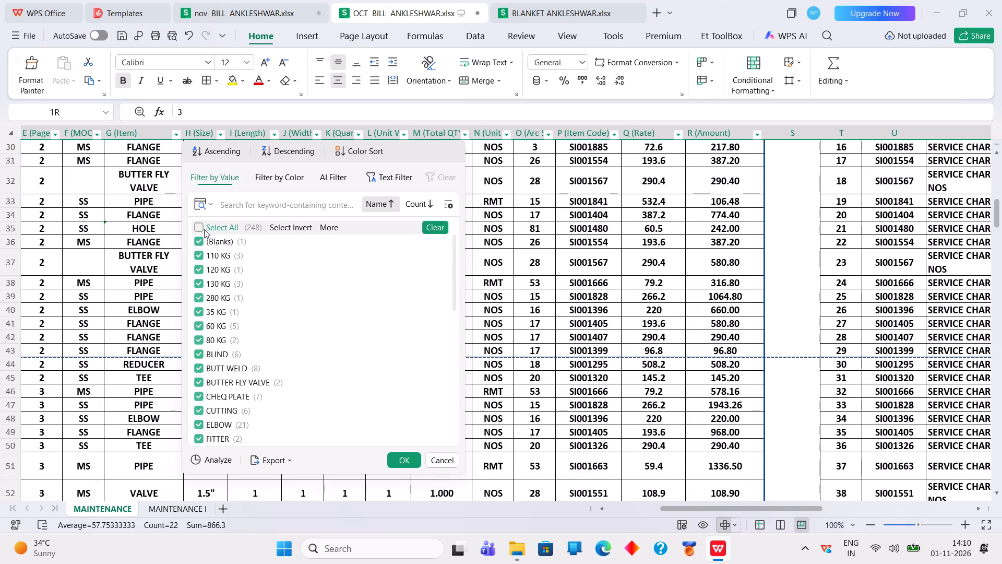
double_click(219, 293)
double_click(229, 304)
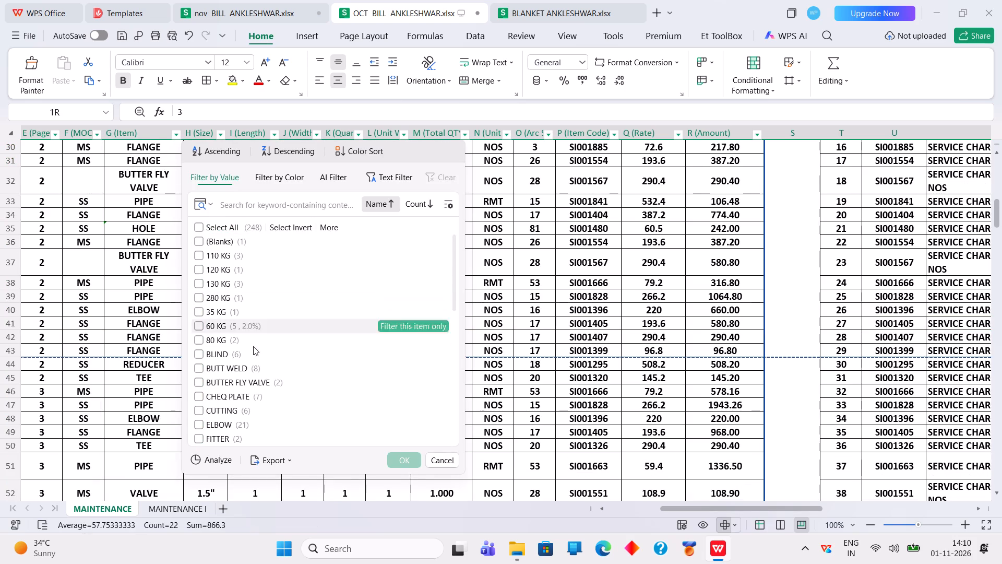
double_click(232, 300)
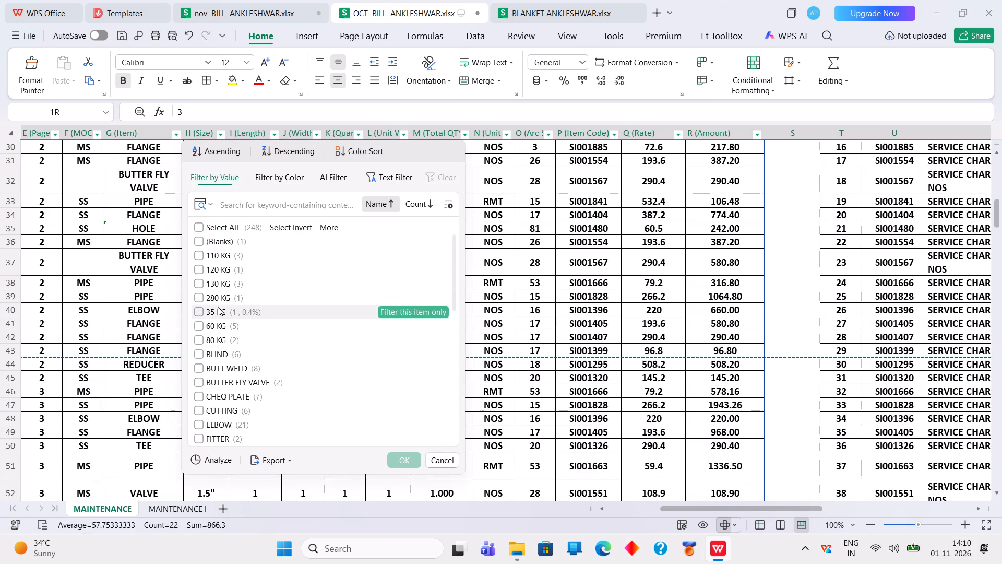
left_click(209, 300)
left_click(392, 457)
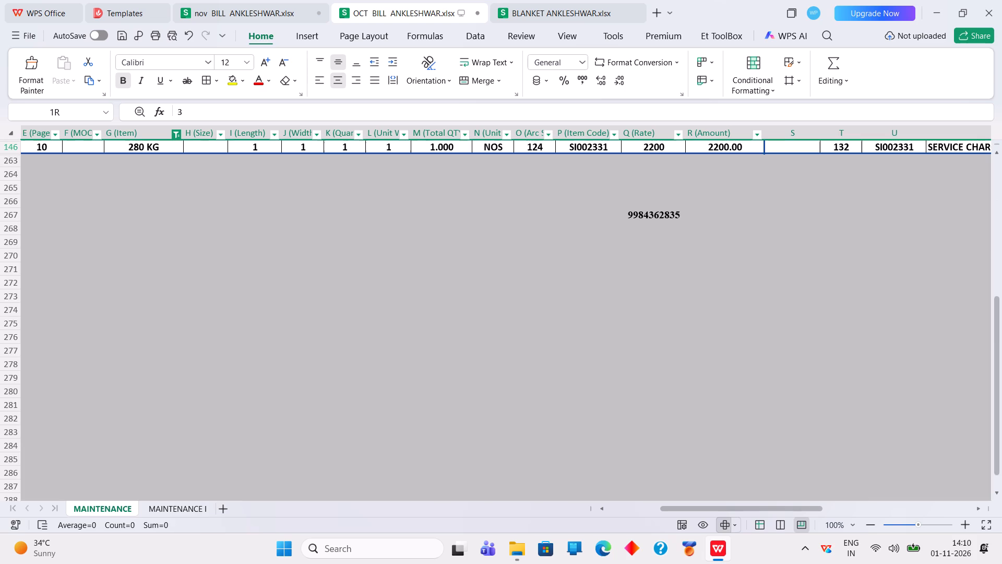
Copy the 280 KG condenser erection row 146 from the OCT bill and paste it into row 377 of the nov bill.
left_click(7, 145)
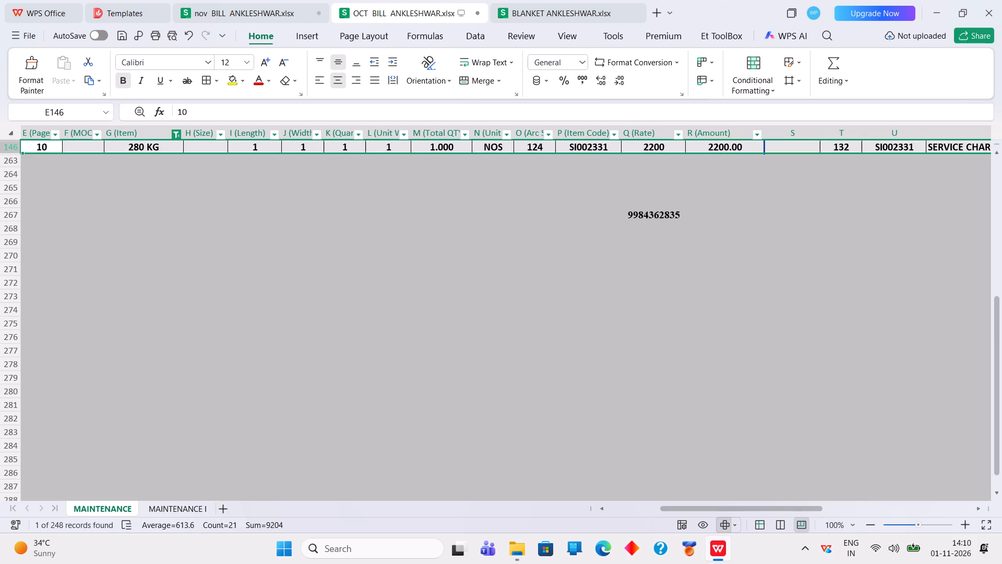
right_click(7, 145)
left_click(21, 155)
double_click(234, 21)
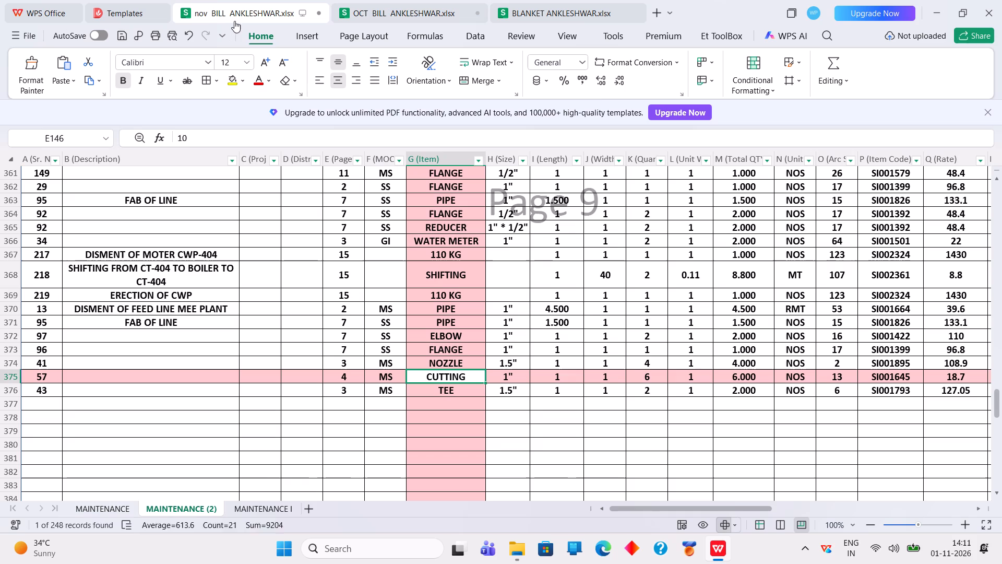
double_click(10, 402)
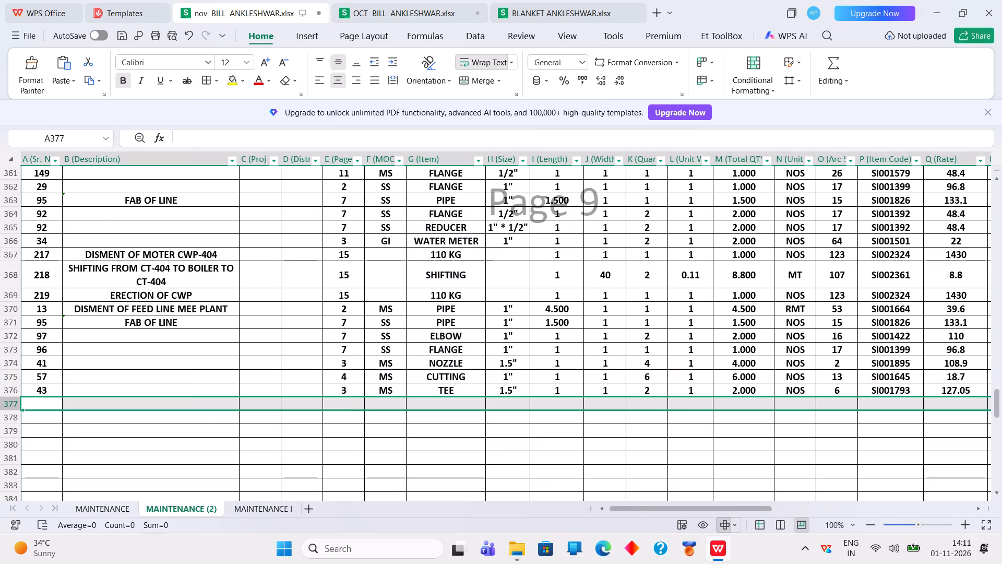
right_click(10, 402)
left_click(65, 49)
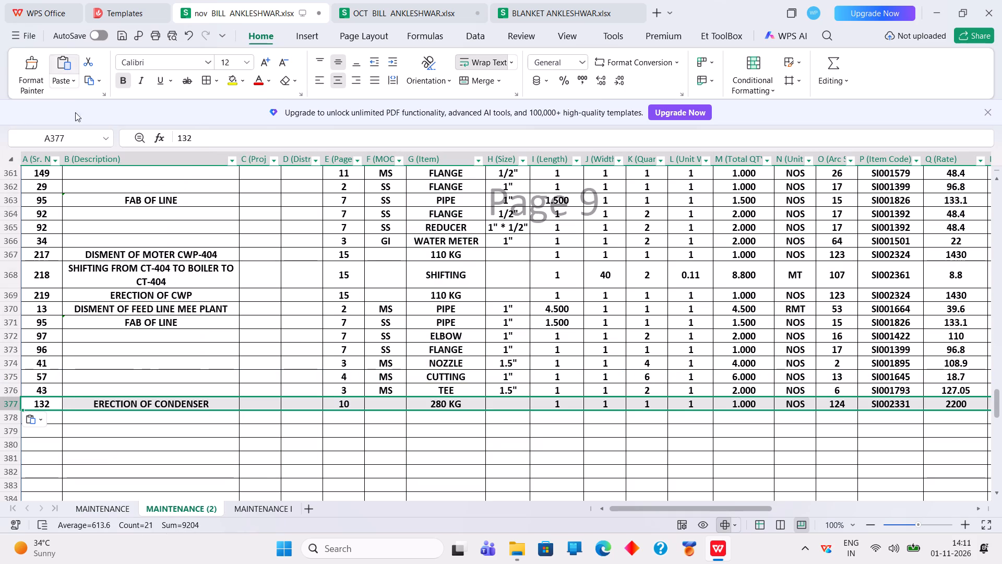
Copy the SHIFTING row 368 in the nov bill and paste it into row 378.
left_click(15, 277)
right_click(15, 277)
left_click(22, 15)
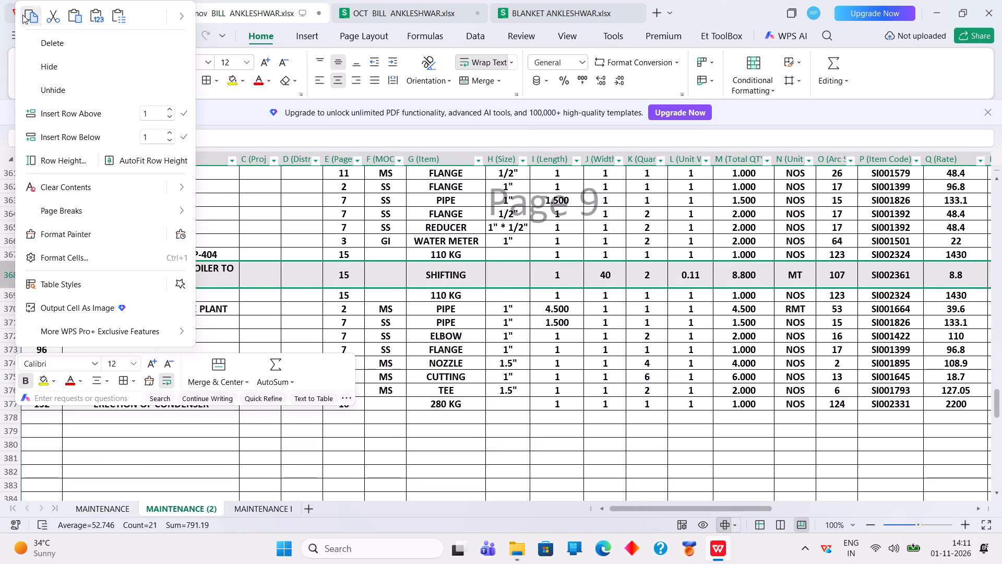
left_click(15, 419)
right_click(15, 419)
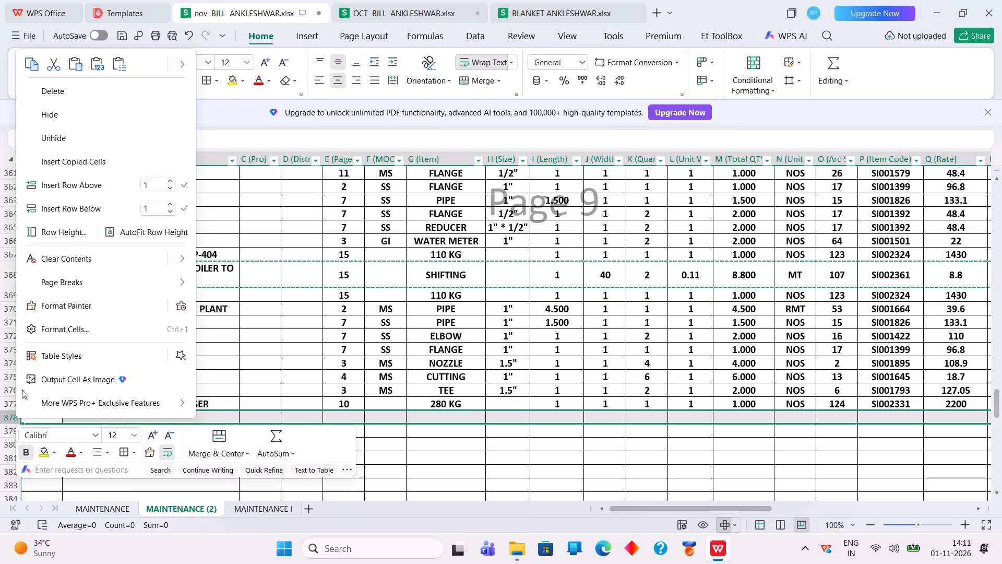
double_click(74, 65)
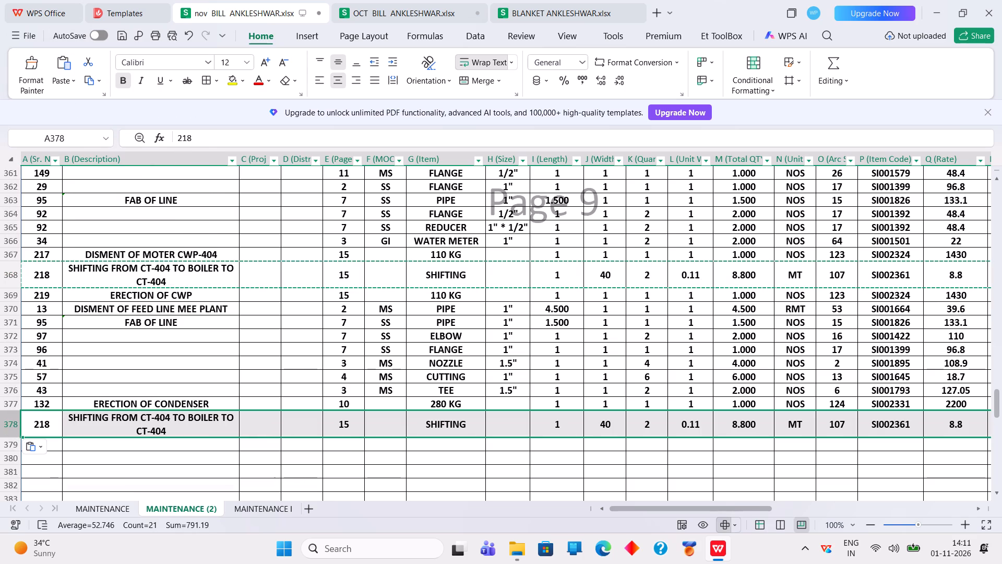
Copy the 280 KG condenser erection row 377 in the nov bill and paste it into row 379.
left_click(22, 405)
left_click(12, 405)
right_click(12, 405)
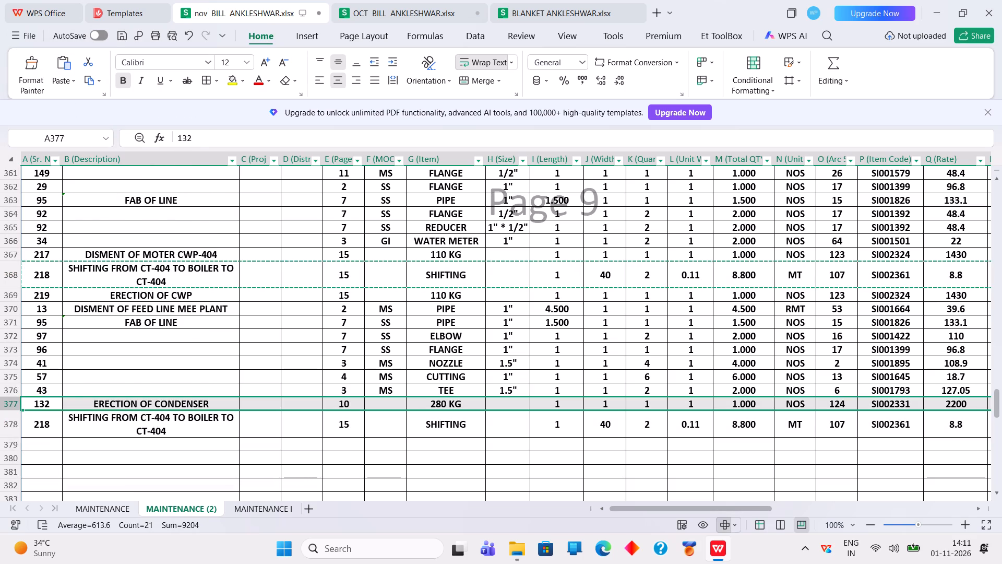
left_click(30, 71)
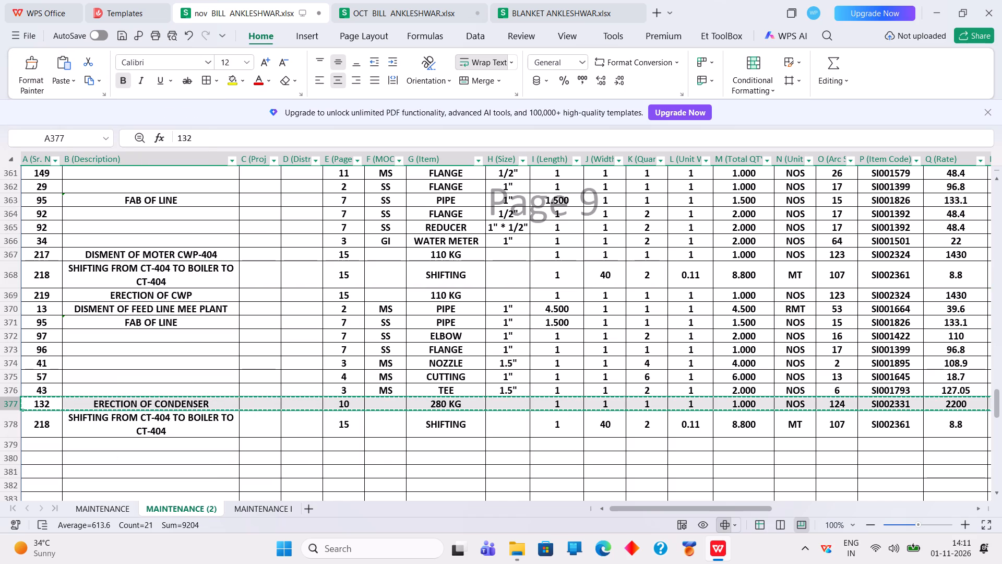
left_click(17, 444)
right_click(17, 444)
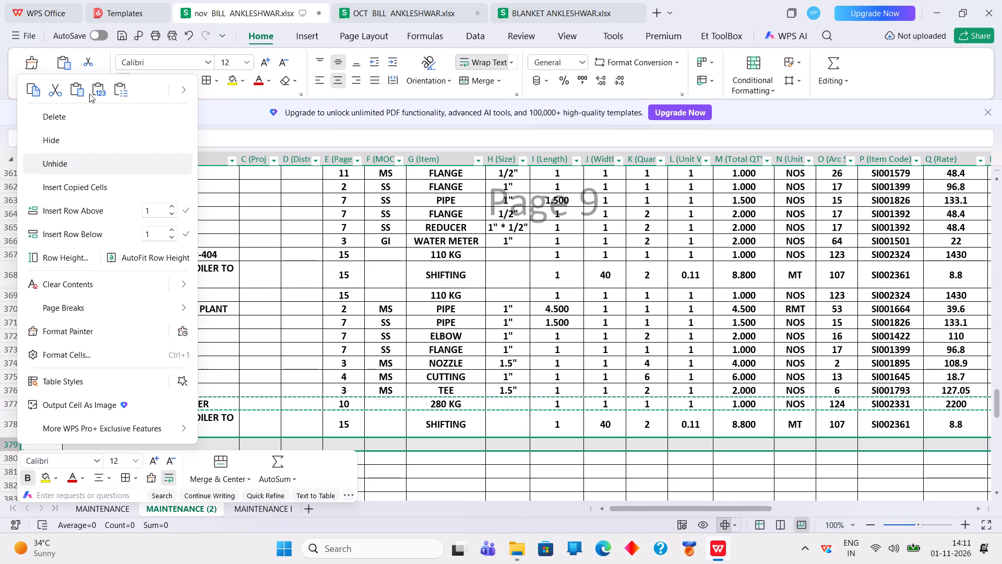
left_click(73, 88)
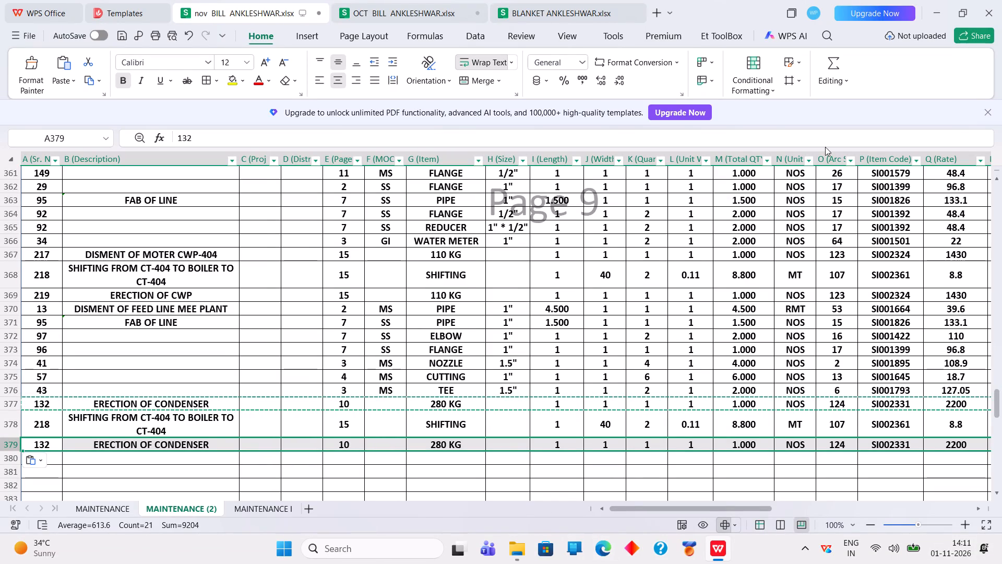
Switch to the OCT bill and clear the Item filter so all items are included.
left_click(393, 8)
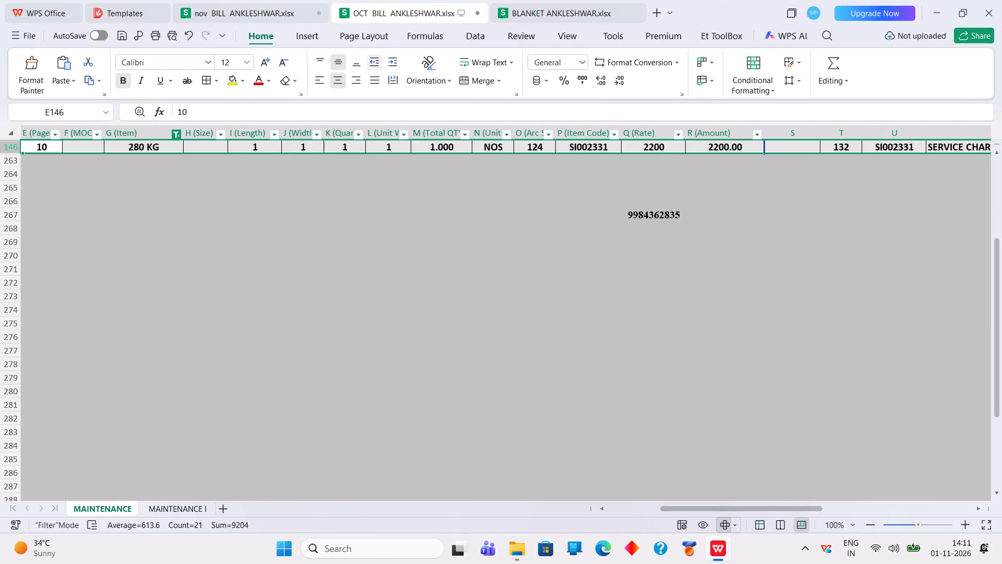
left_click(176, 133)
double_click(200, 231)
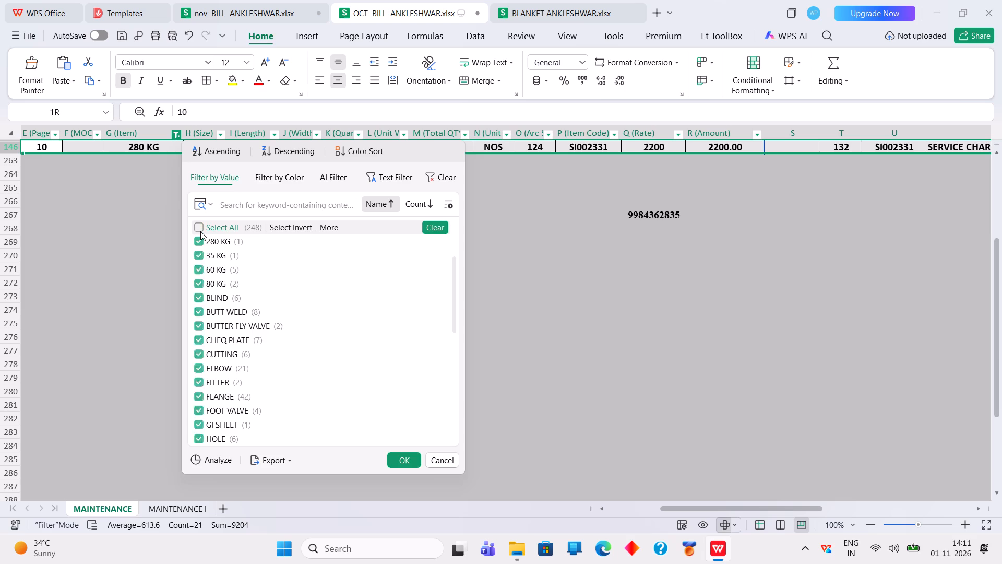
double_click(212, 227)
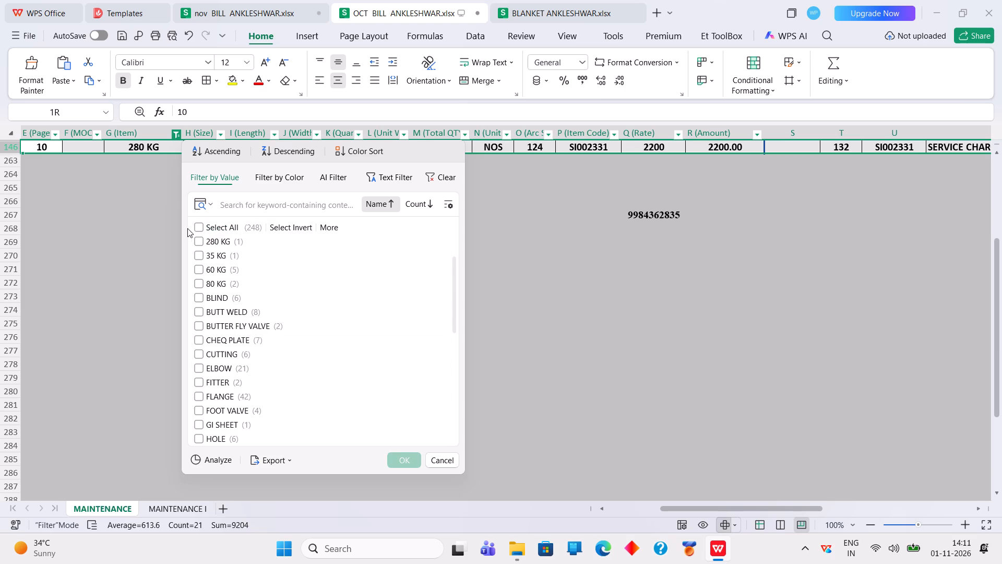
double_click(204, 227)
left_click(205, 228)
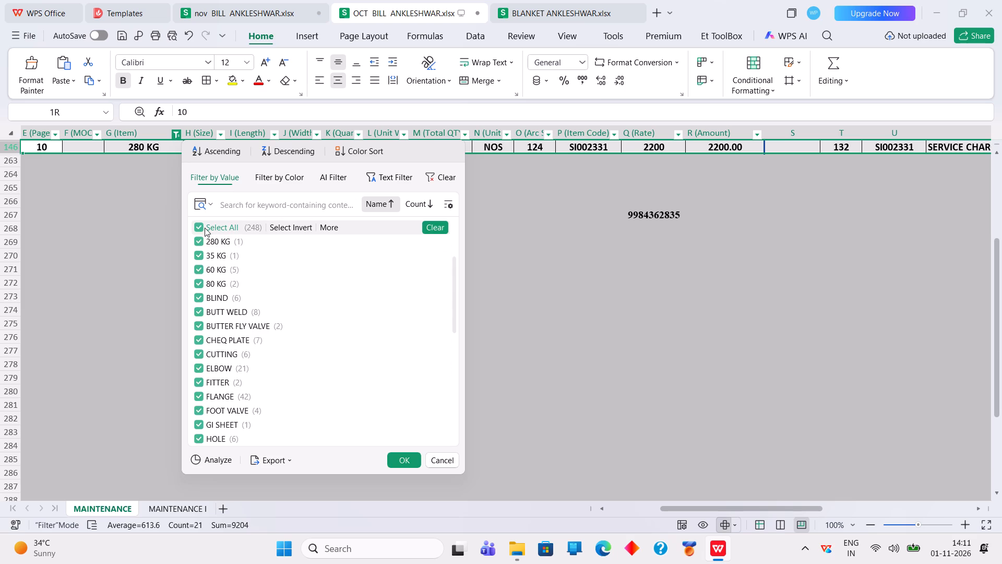
left_click(390, 455)
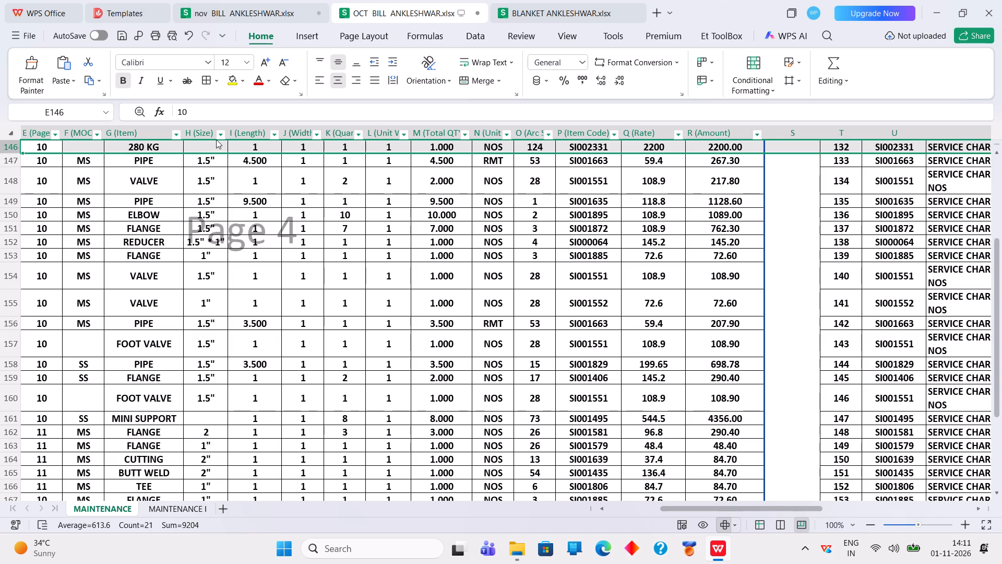
Filter the Size column of the OCT bill to show only 1.5" and 2".
left_click(218, 136)
double_click(248, 222)
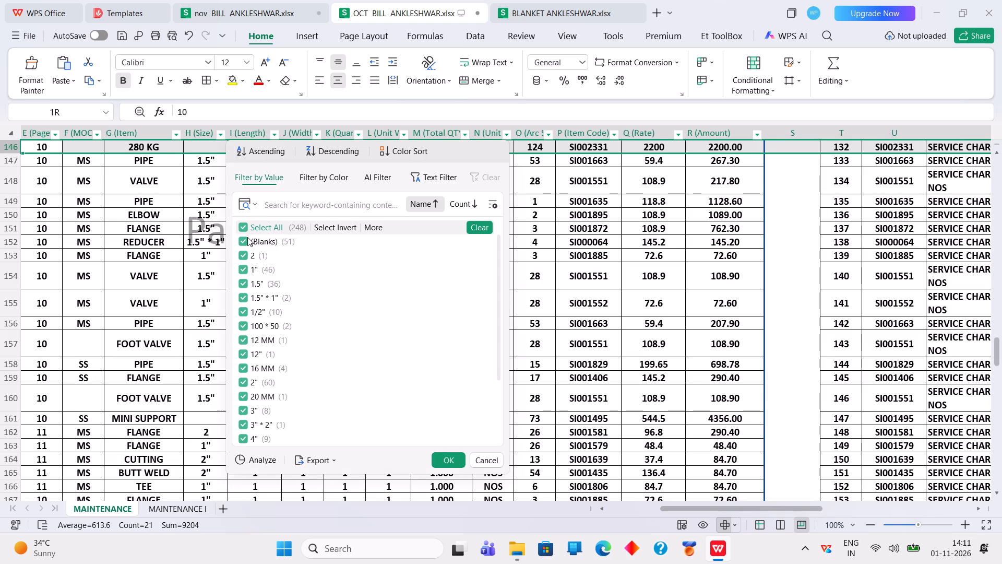
double_click(241, 238)
left_click(245, 231)
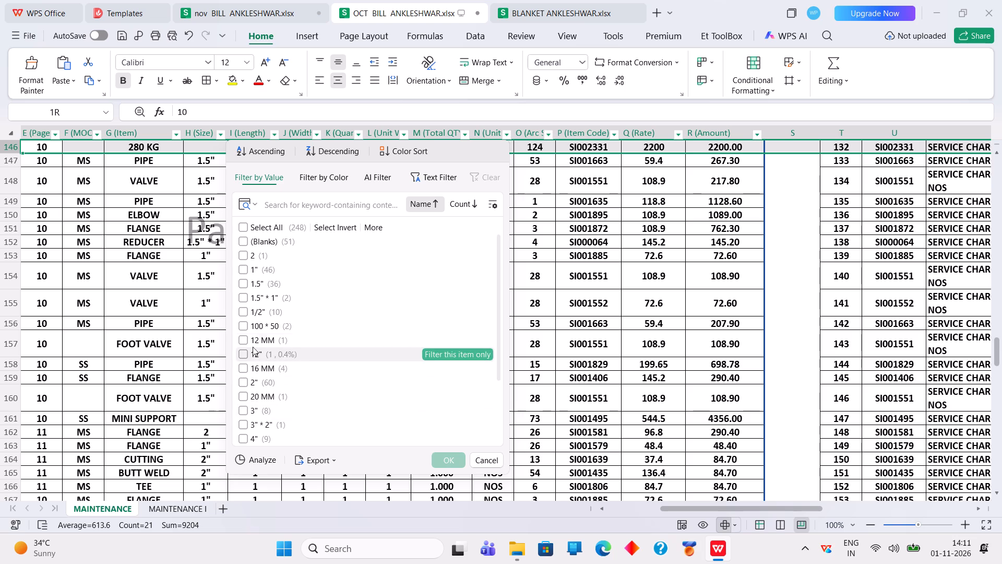
double_click(261, 381)
triple_click(260, 381)
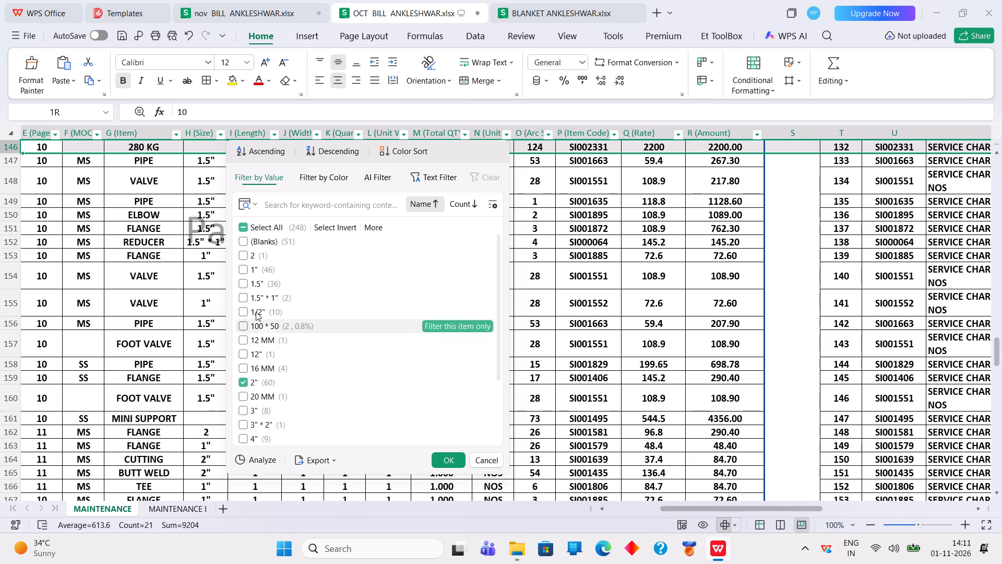
left_click(248, 282)
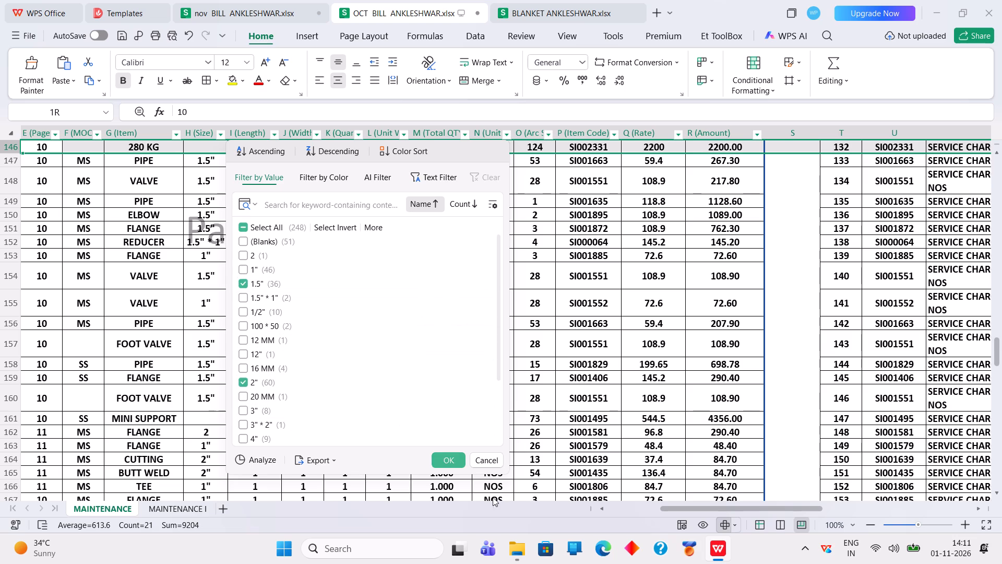
left_click(446, 459)
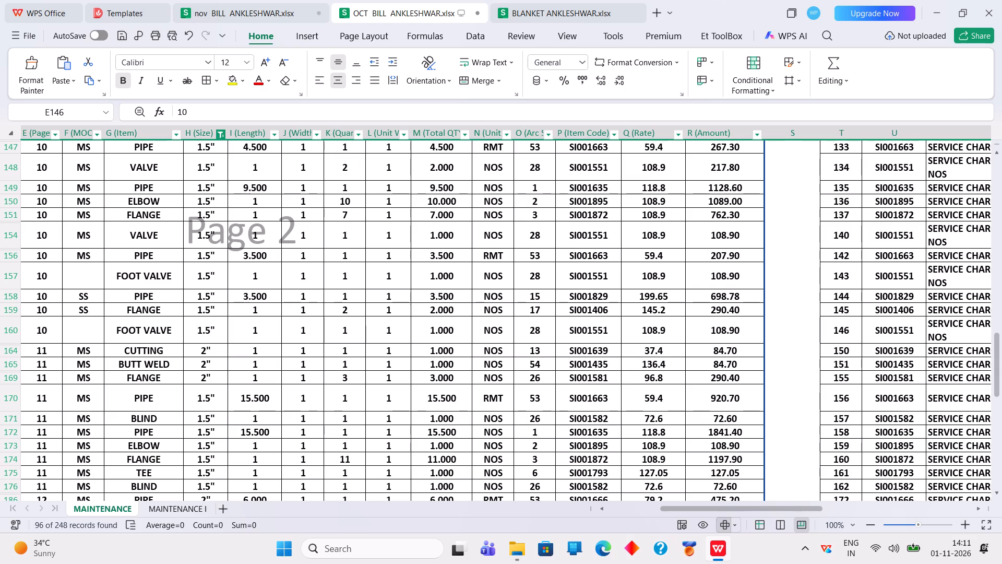
Copy the 2" SS pipe, elbow and flange rows 191 to 193 from the OCT bill and paste them at row 380 of the nov bill.
scroll(65, 393, "down", 2)
scroll(126, 461, "down", 1)
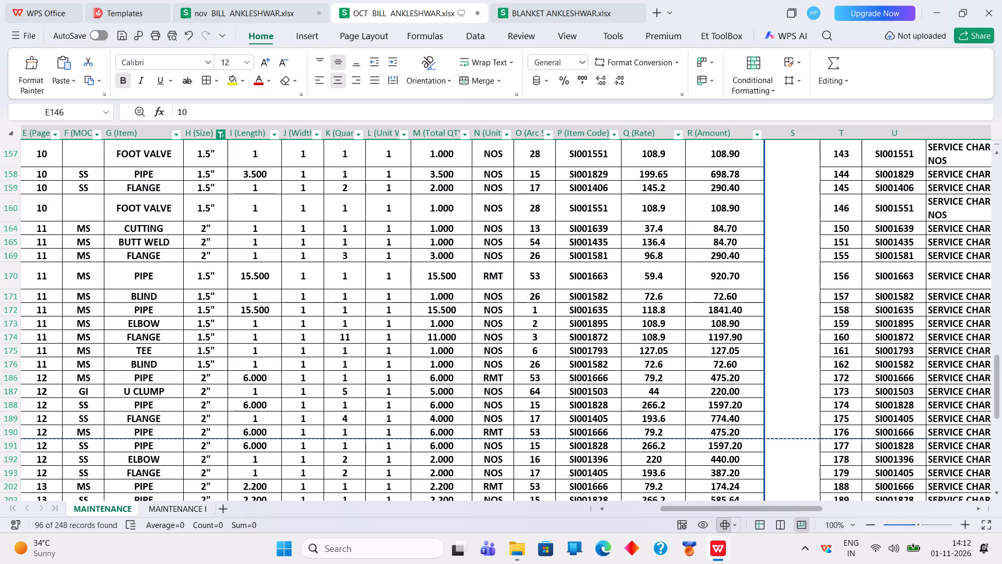
left_click_drag(10, 447, 15, 475)
left_click(15, 475)
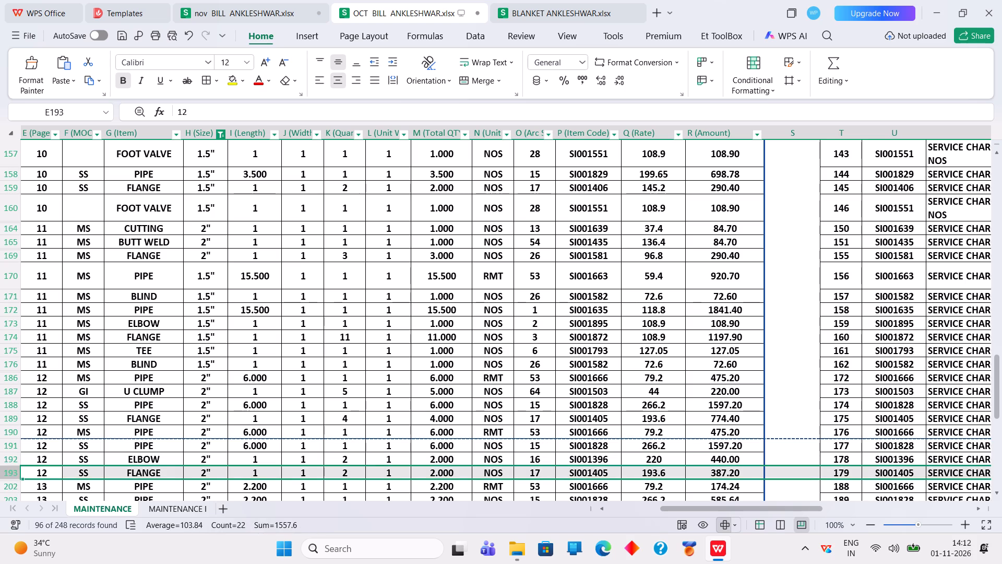
left_click_drag(13, 445, 14, 470)
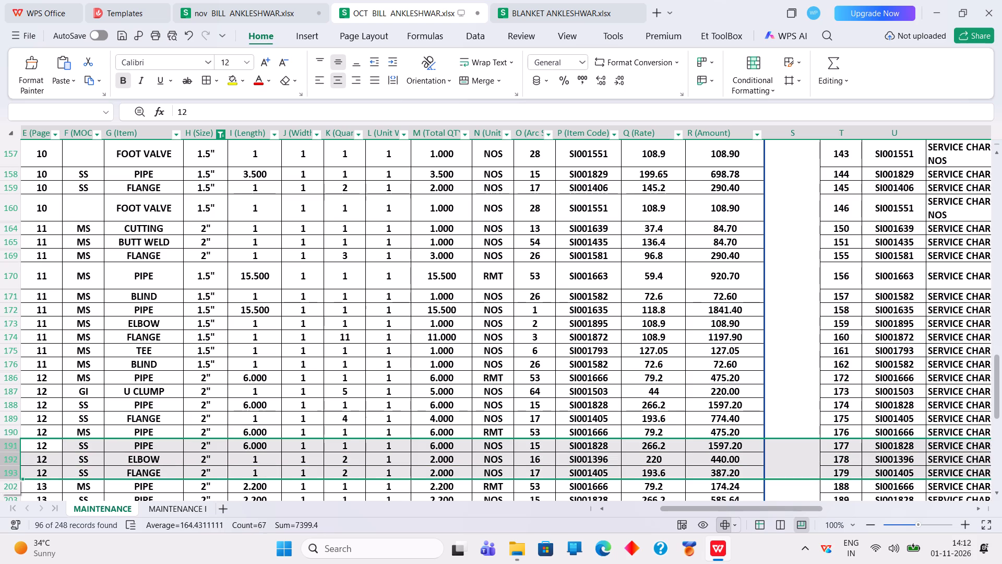
right_click(16, 455)
left_click(35, 131)
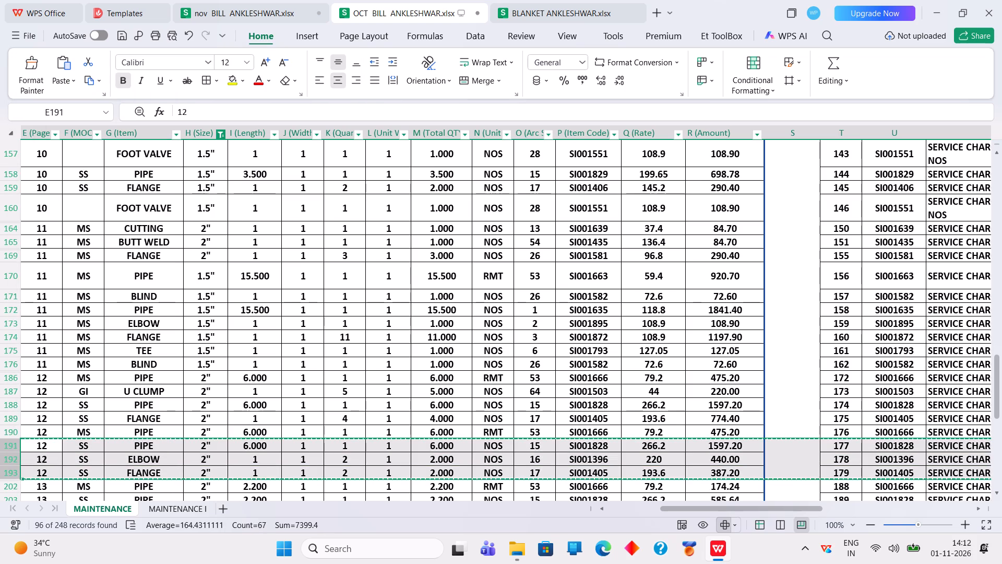
double_click(248, 15)
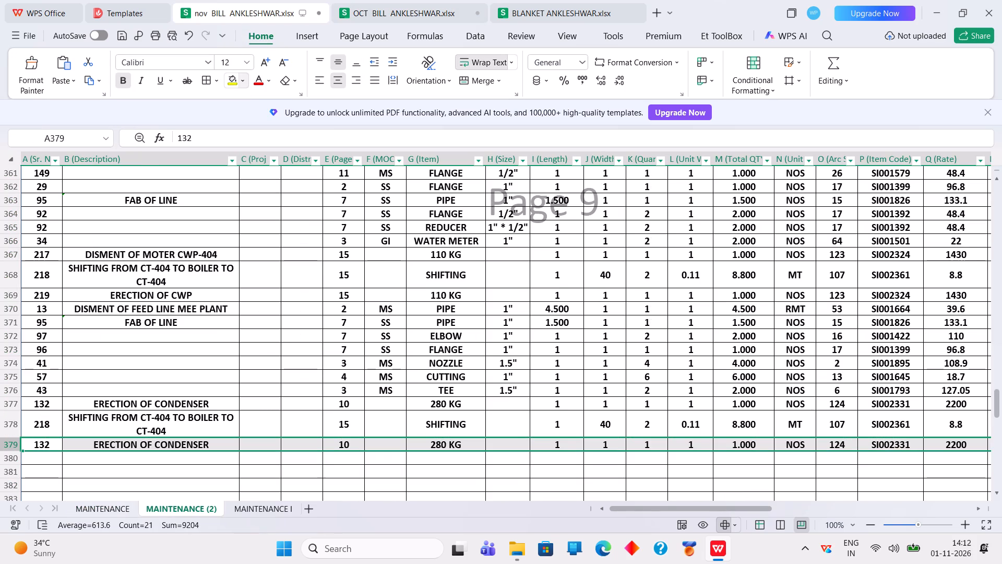
left_click(13, 457)
right_click(12, 455)
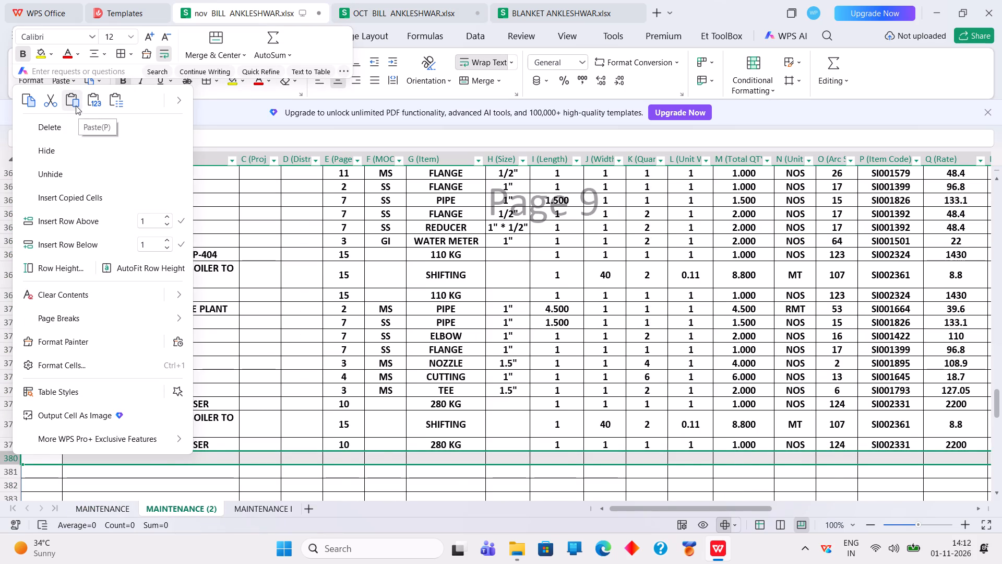
double_click(76, 105)
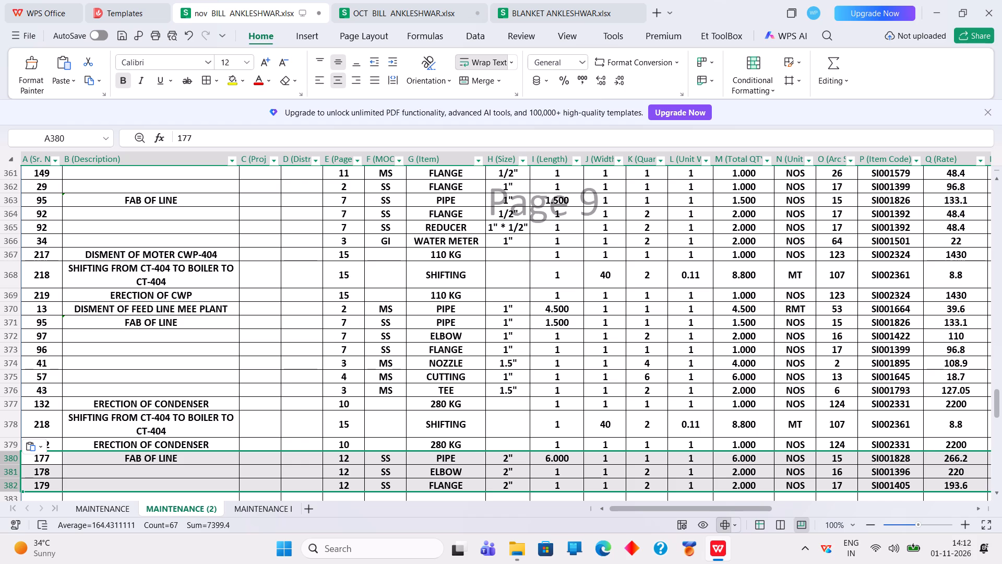
Switch to the OCT bill and filter its MOC column to show only SS.
left_click(424, 2)
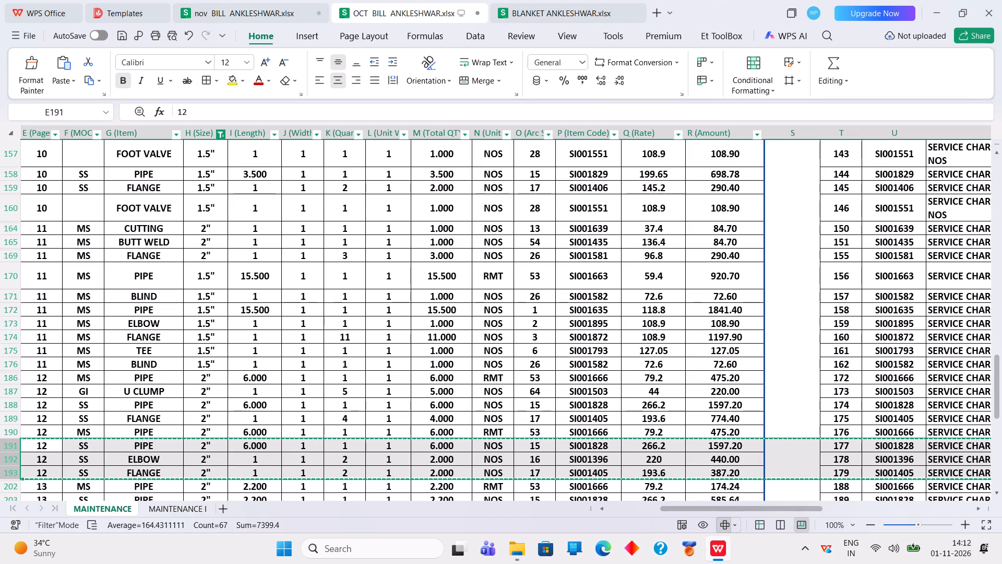
scroll(228, 404, "down", 4)
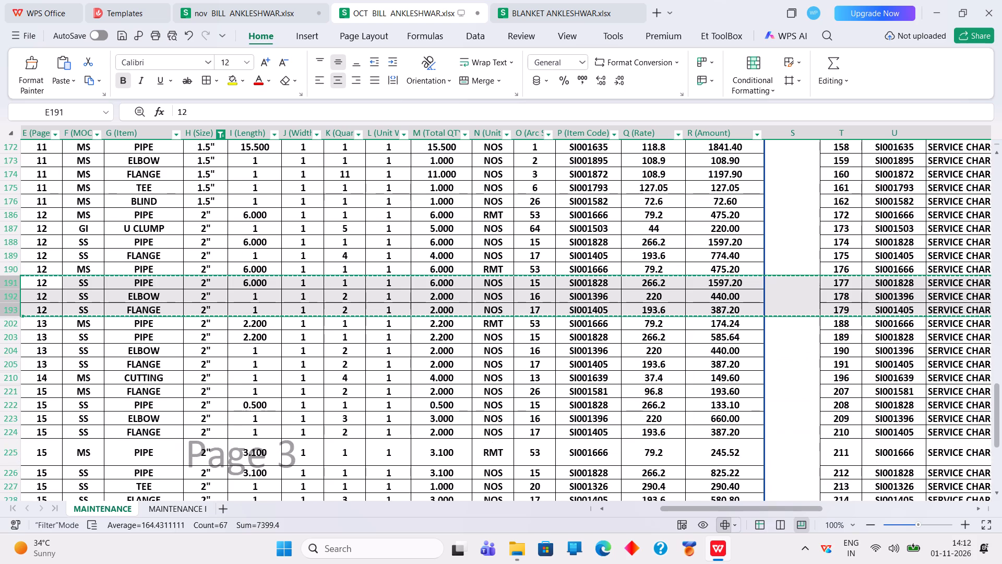
scroll(226, 404, "down", 4)
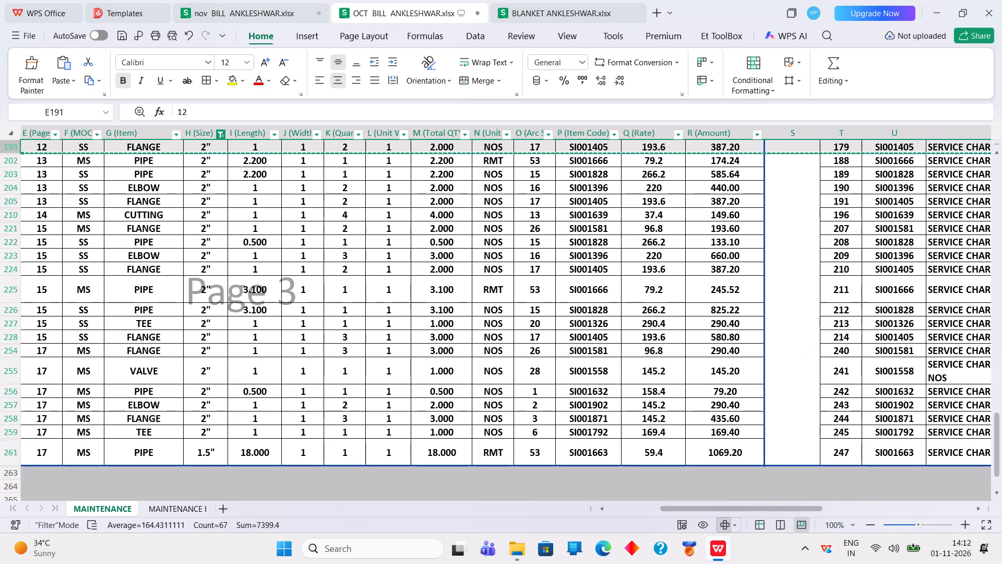
left_click(96, 135)
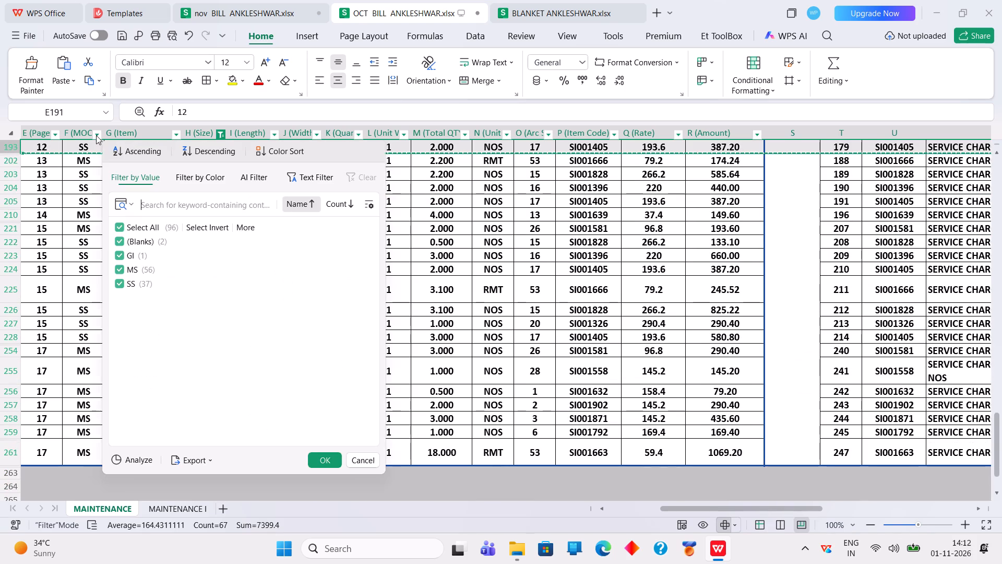
double_click(119, 225)
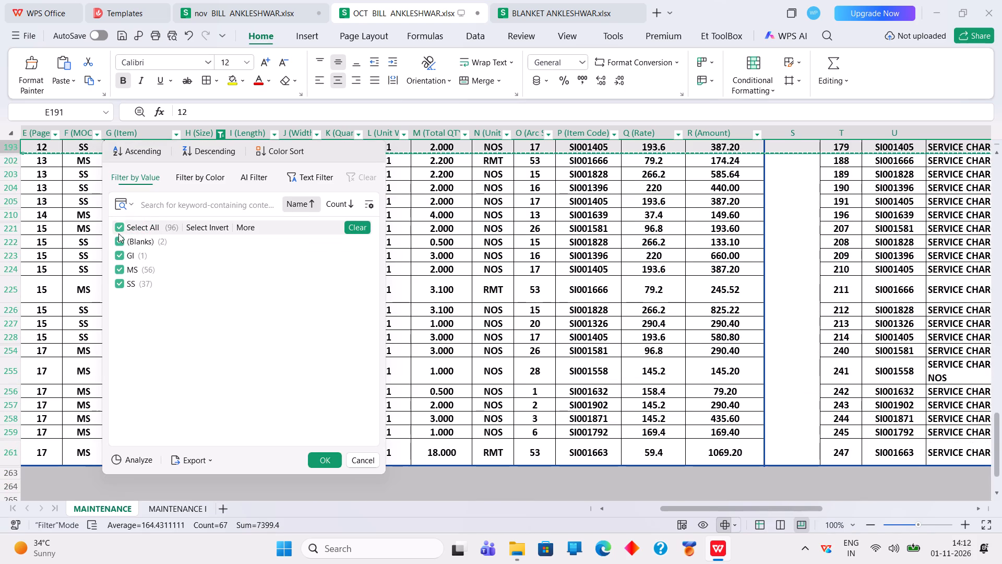
double_click(118, 231)
left_click(119, 232)
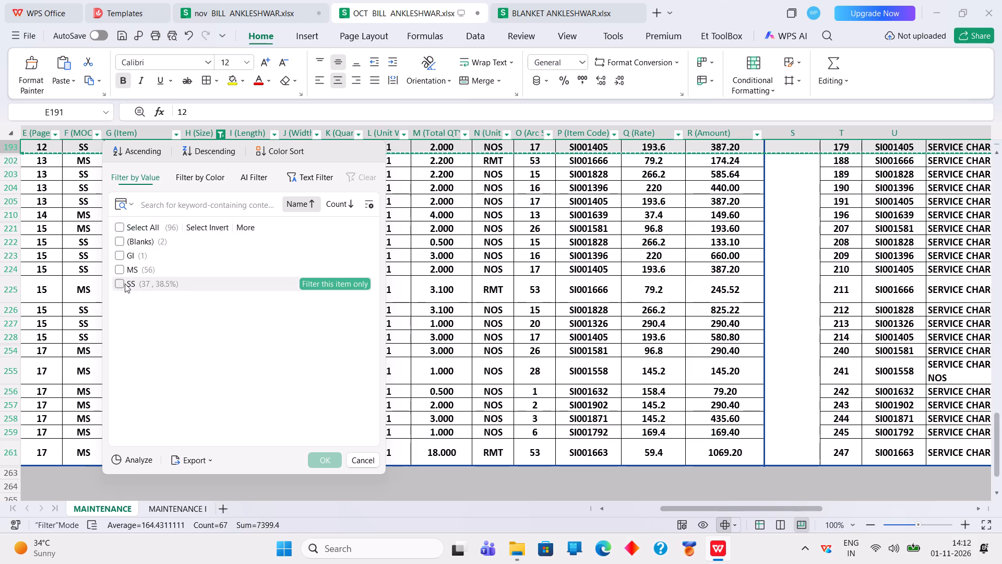
left_click(125, 284)
double_click(321, 459)
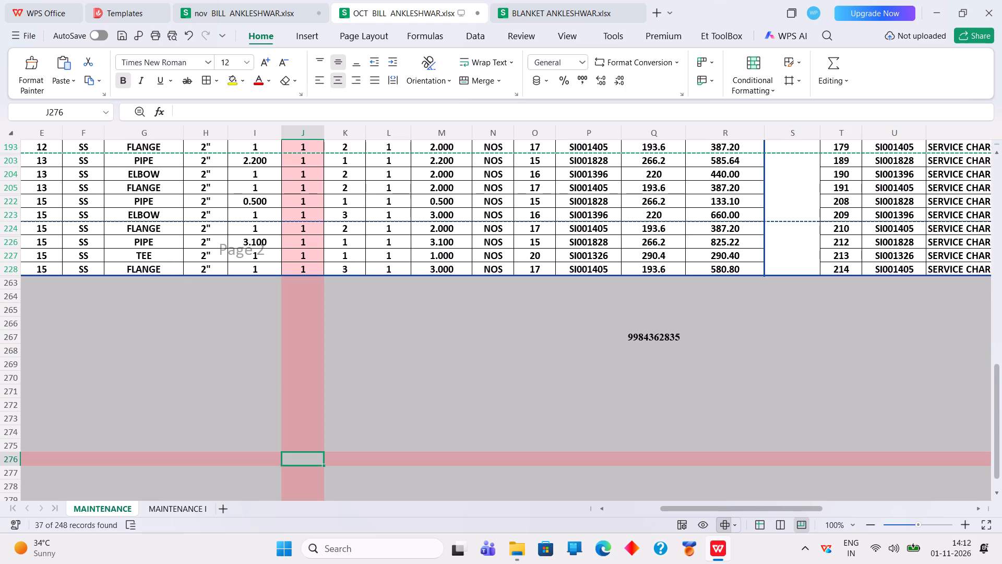
Copy the 1.5" SS flange row 159 from the OCT bill and paste it into row 384 of the nov bill.
scroll(266, 217, "up", 3)
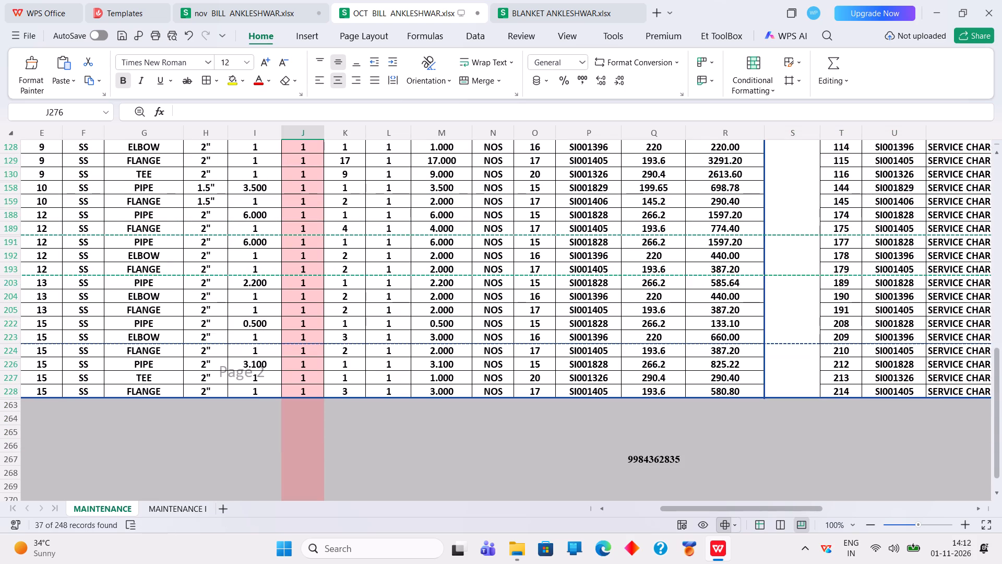
left_click(11, 201)
right_click(11, 201)
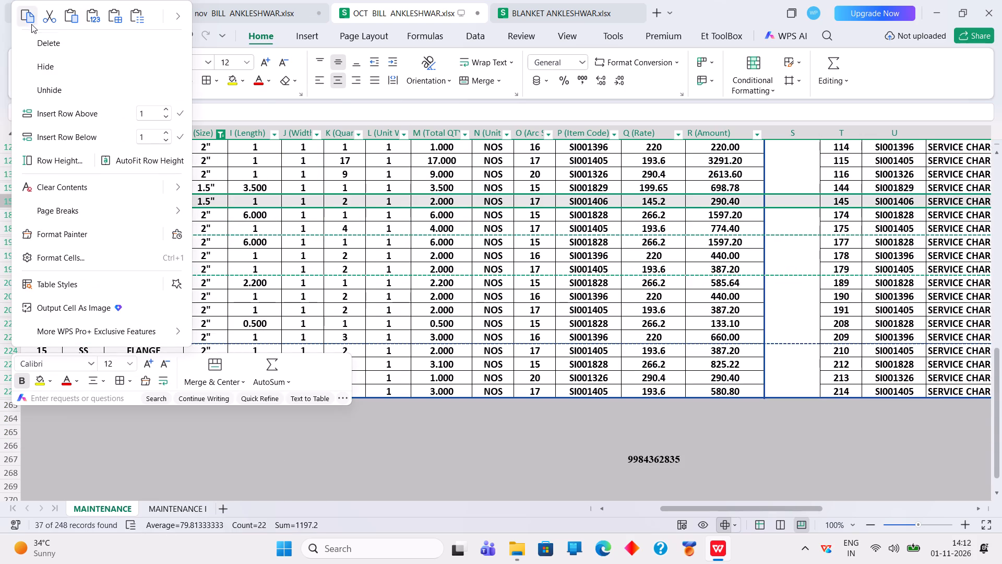
left_click(31, 22)
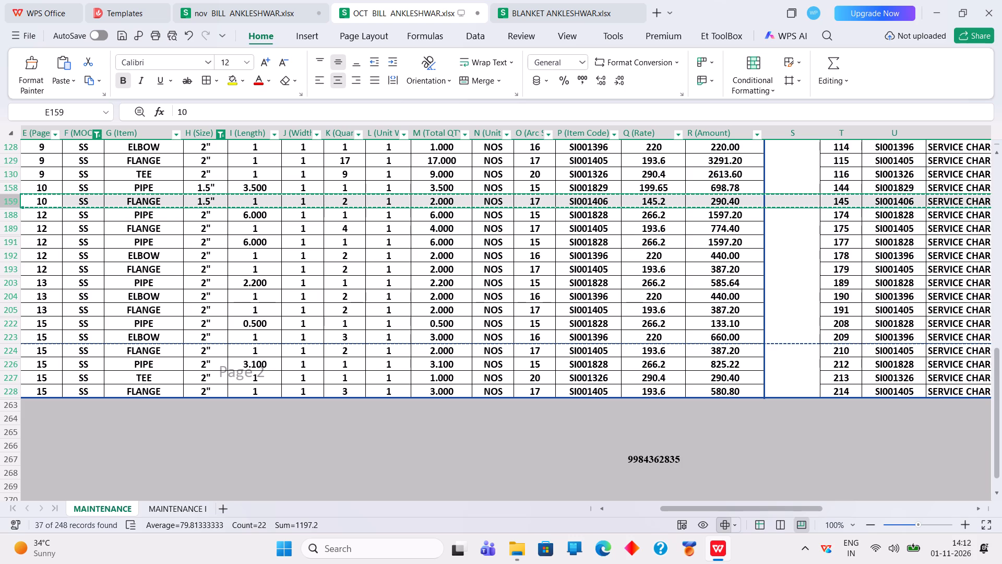
scroll(272, 260, "up", 1)
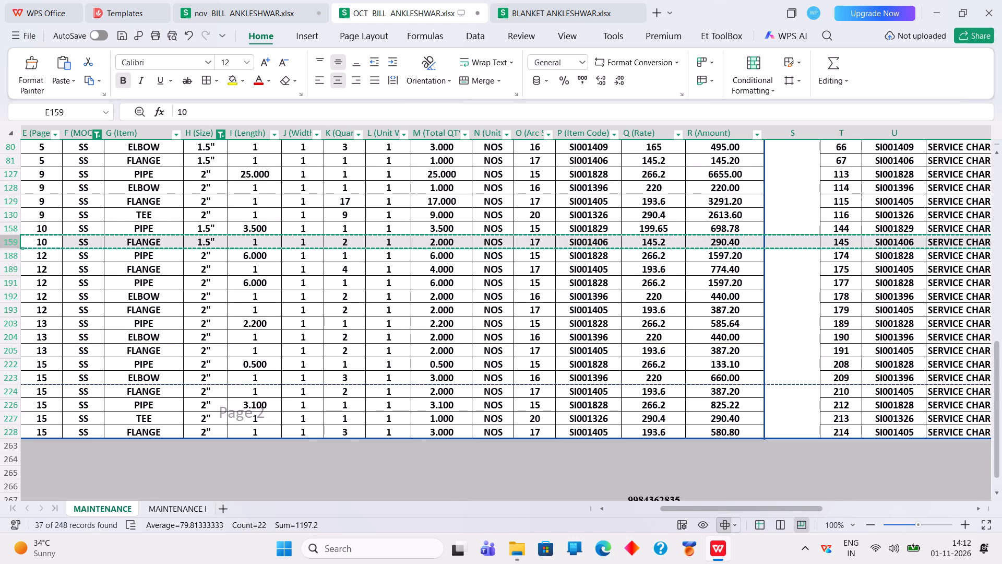
scroll(272, 260, "up", 8)
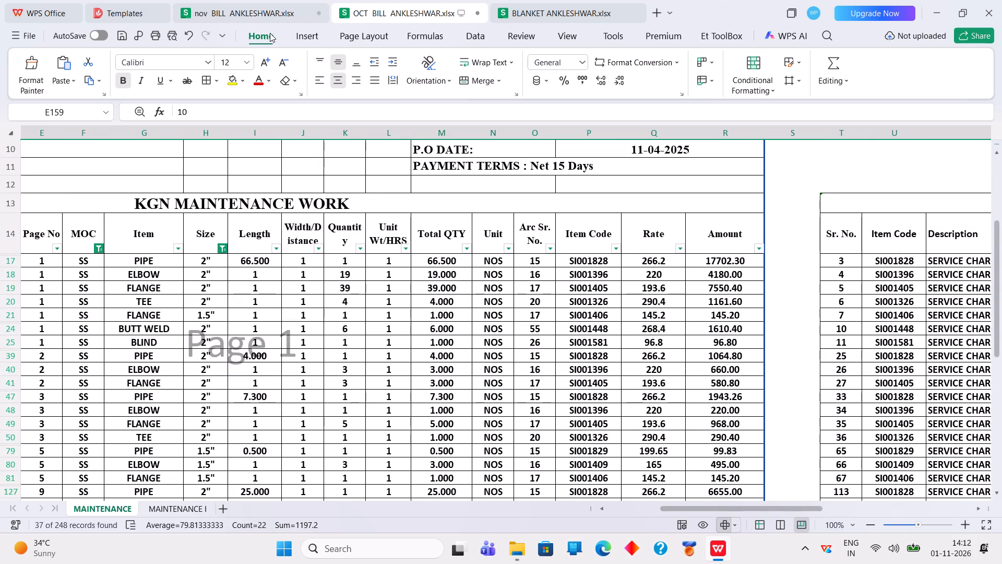
left_click(226, 5)
scroll(268, 357, "down", 3)
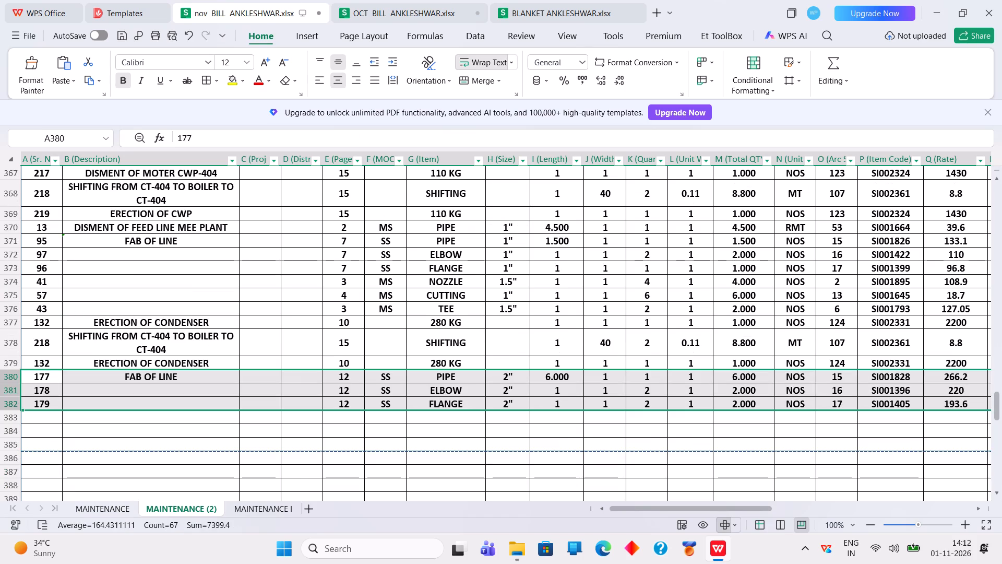
left_click(9, 392)
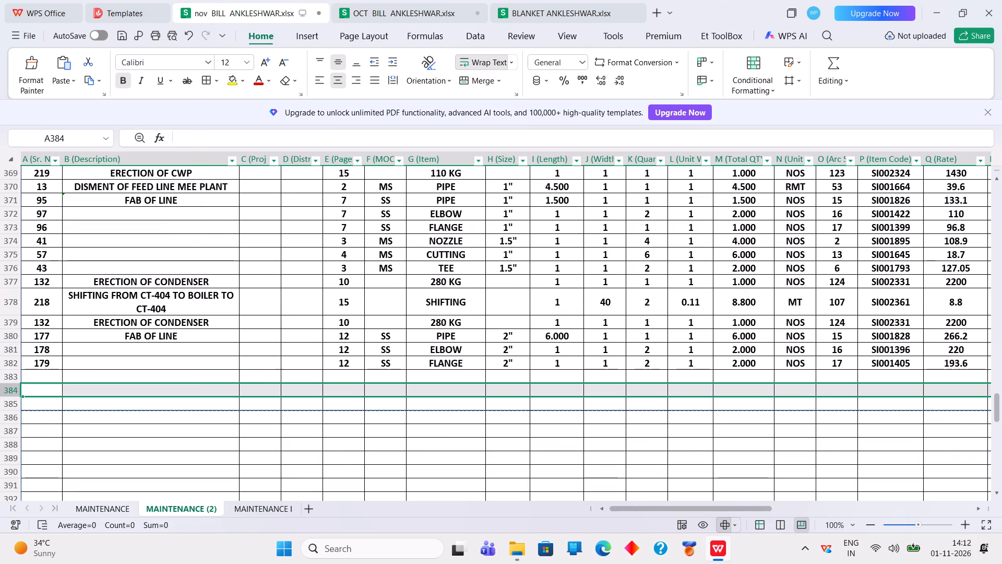
right_click(10, 392)
double_click(74, 42)
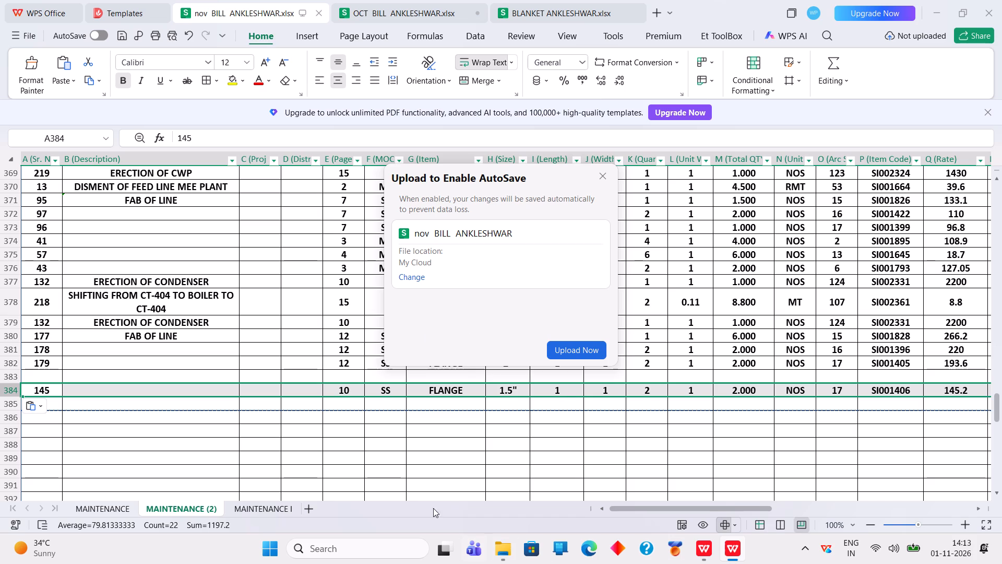
Close the Upload to Enable AutoSave dialog without uploading the nov bill.
left_click(164, 425)
double_click(606, 175)
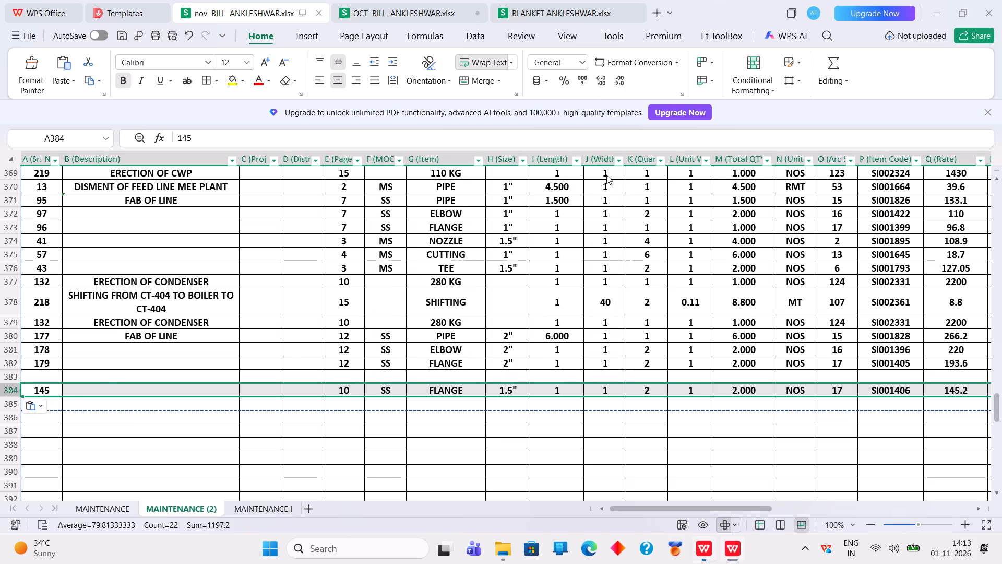
Paste the copied 1.5" SS flange row across rows 383 to 385 of the nov bill.
left_click_drag(15, 378, 13, 406)
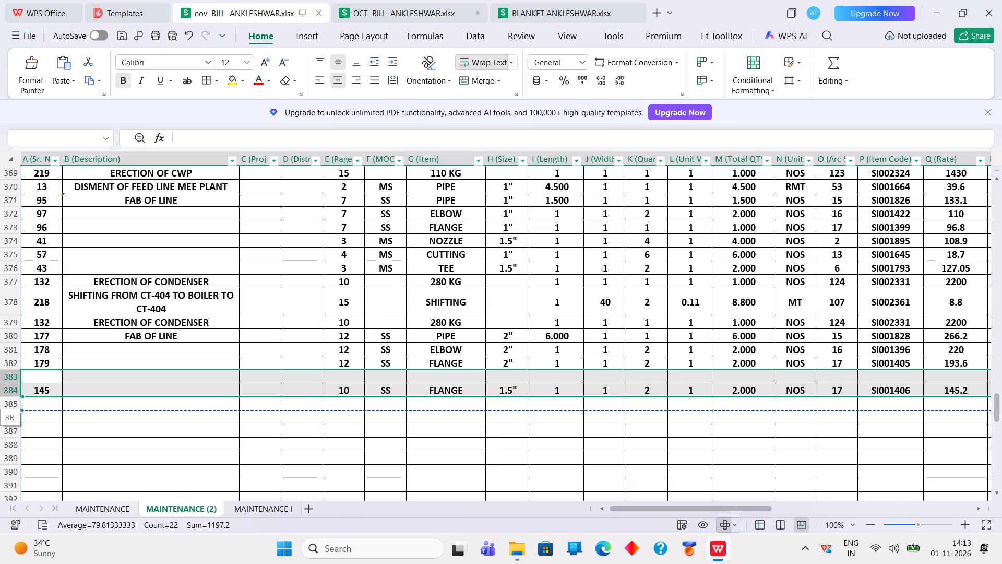
left_click_drag(13, 406, 13, 407)
right_click(16, 397)
double_click(70, 69)
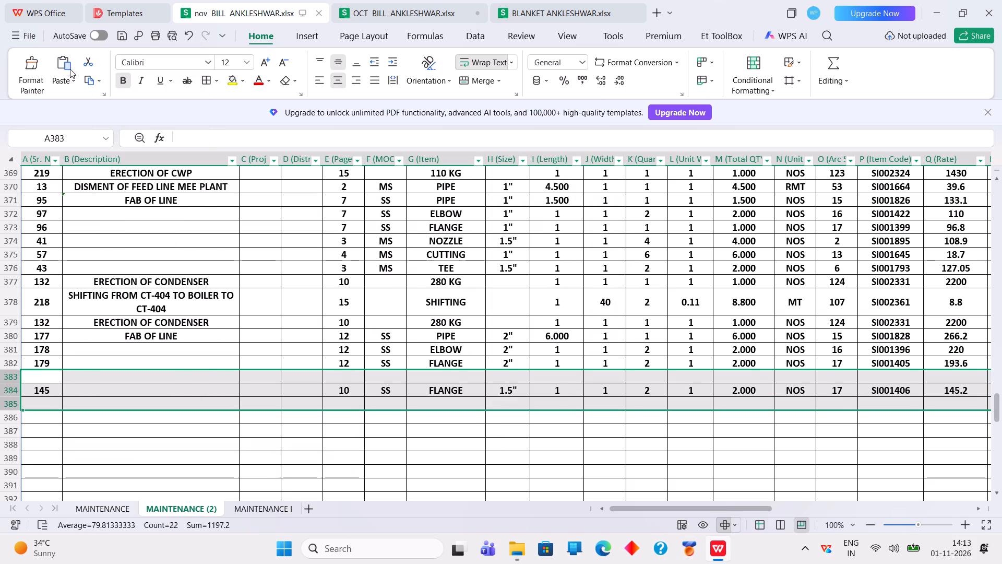
left_click(455, 377)
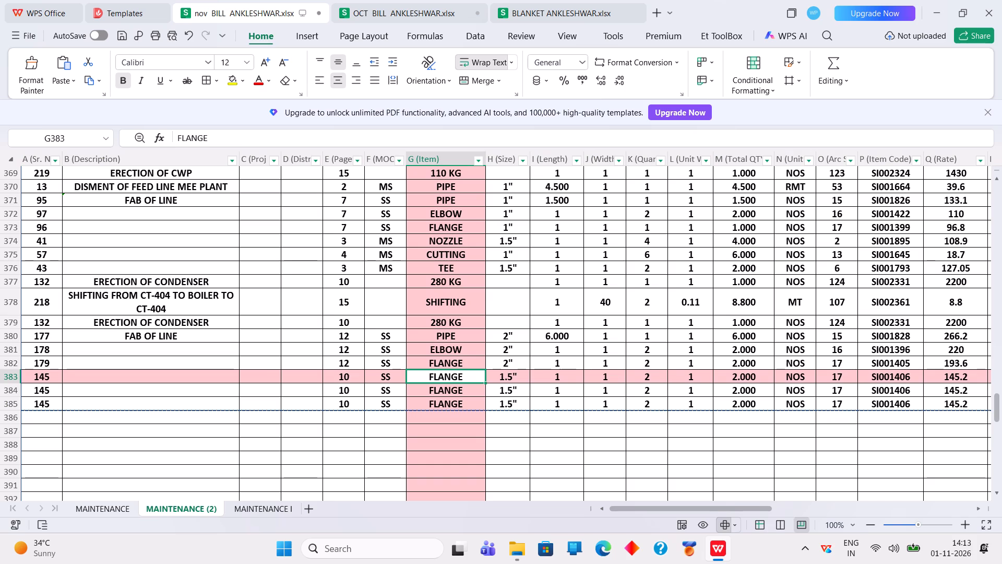
Copy the 2" SS pipe FAB OF LINE row 380 in the nov bill and paste it into row 386.
left_click(8, 337)
right_click(8, 337)
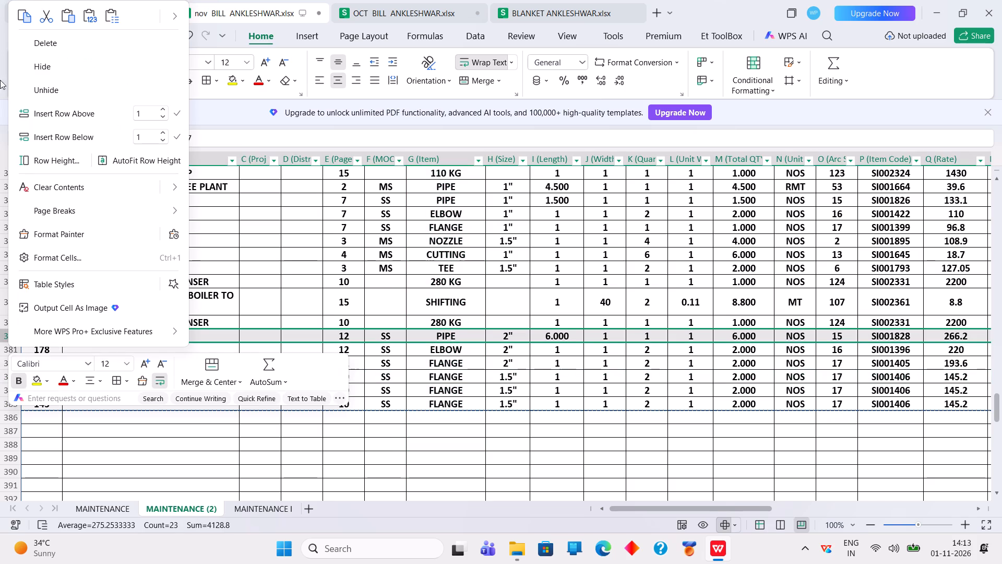
left_click(23, 12)
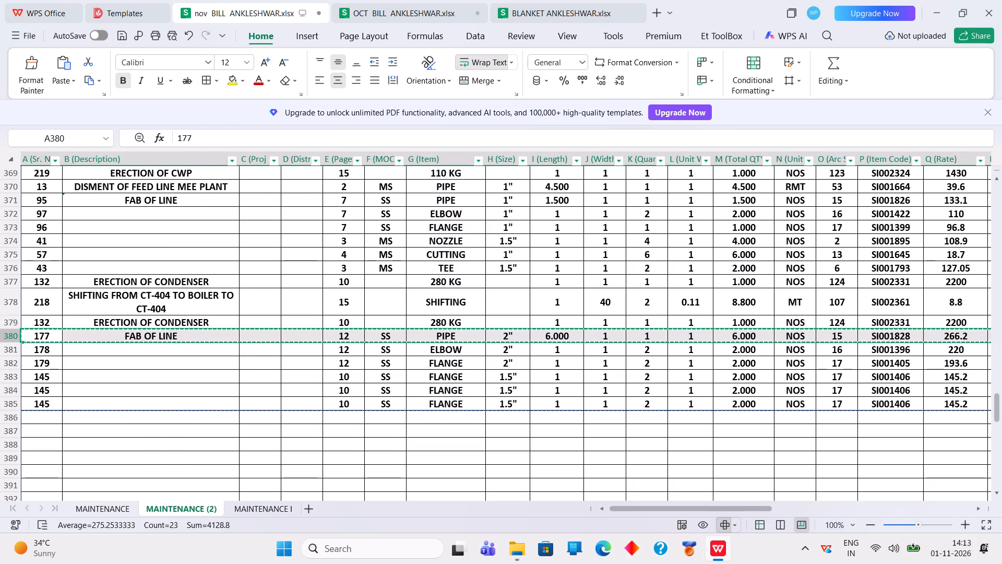
double_click(14, 420)
right_click(13, 420)
double_click(62, 67)
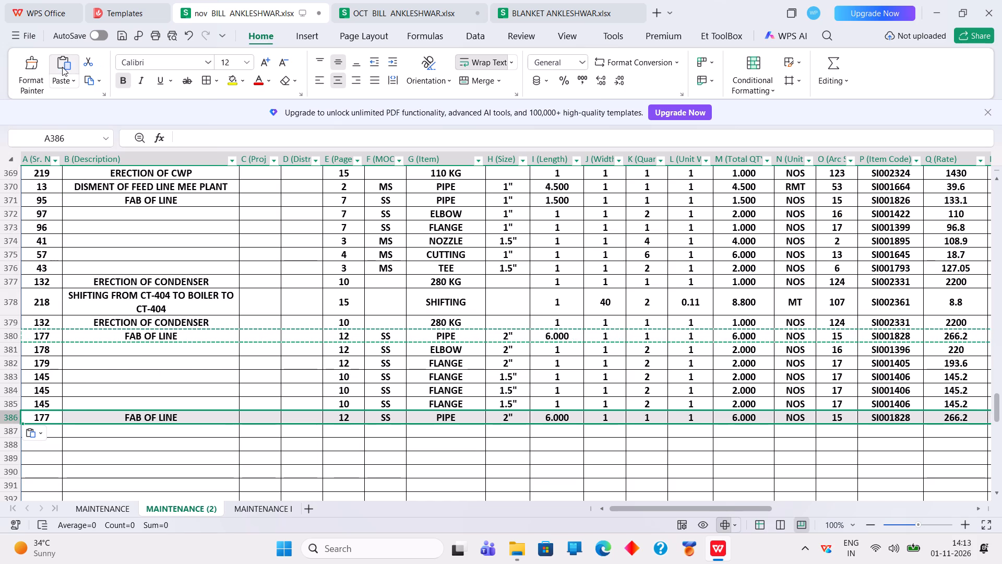
Clear the SS-only MOC filter in the OCT bill so that all materials are included.
left_click(400, 15)
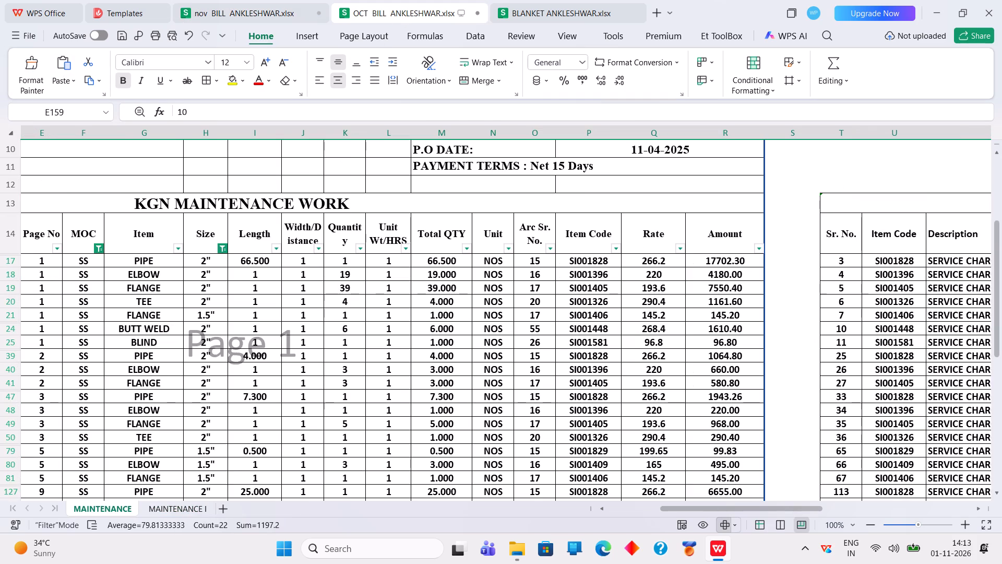
scroll(386, 375, "down", 9)
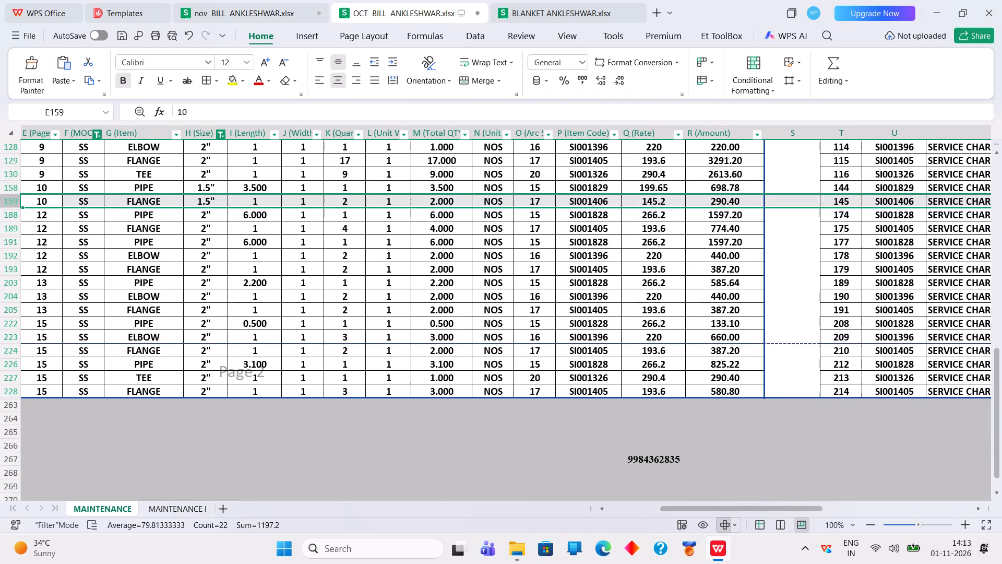
left_click(97, 135)
left_click(116, 226)
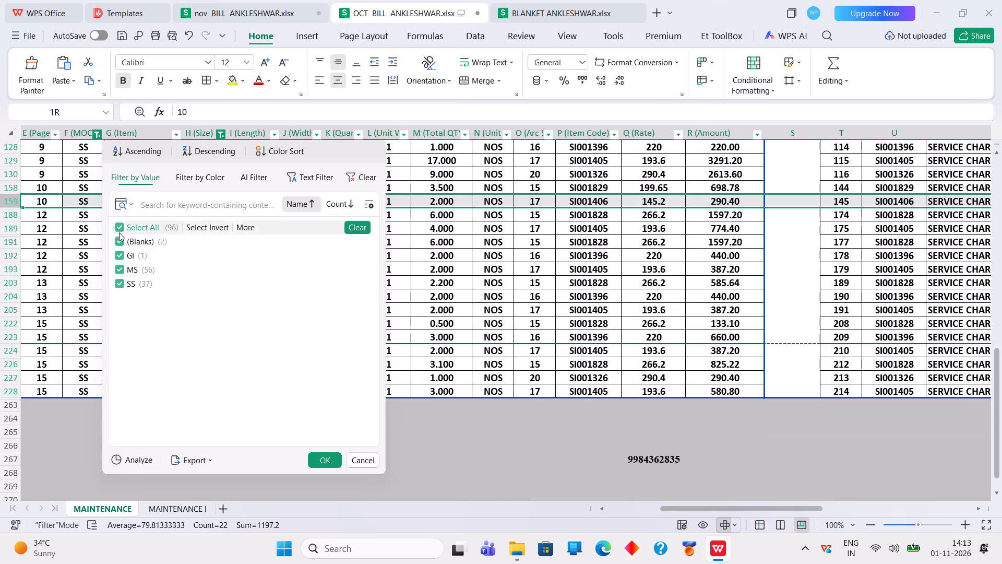
left_click(318, 460)
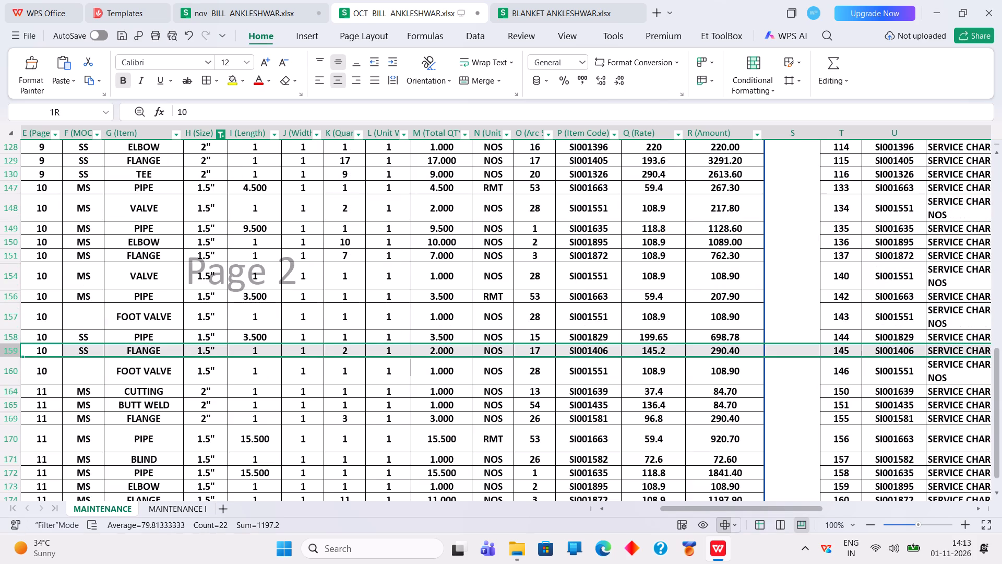
Copy the 2" MS pipe row 186 from the OCT bill and paste it over row 386 of the nov bill.
left_click(23, 277)
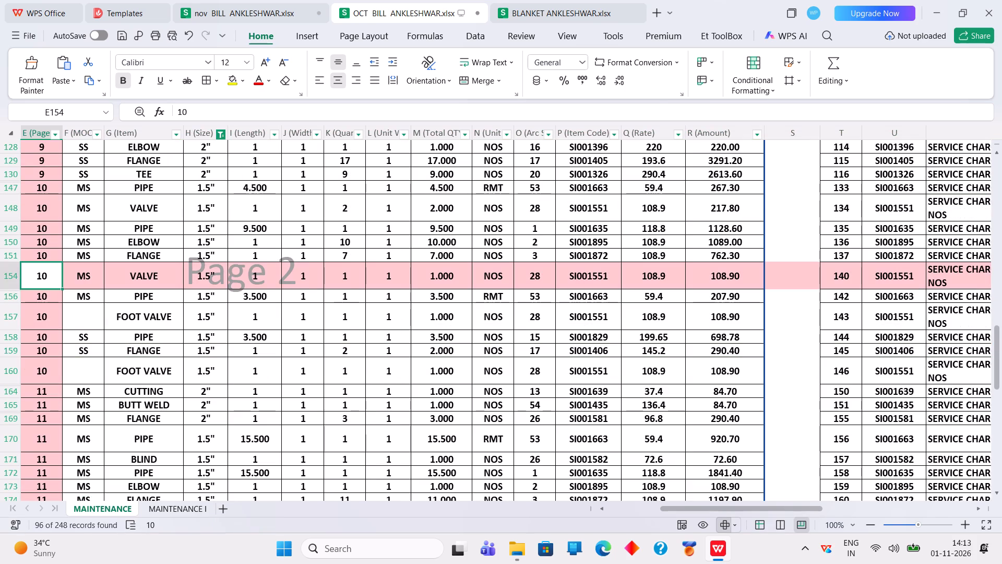
scroll(186, 362, "down", 4)
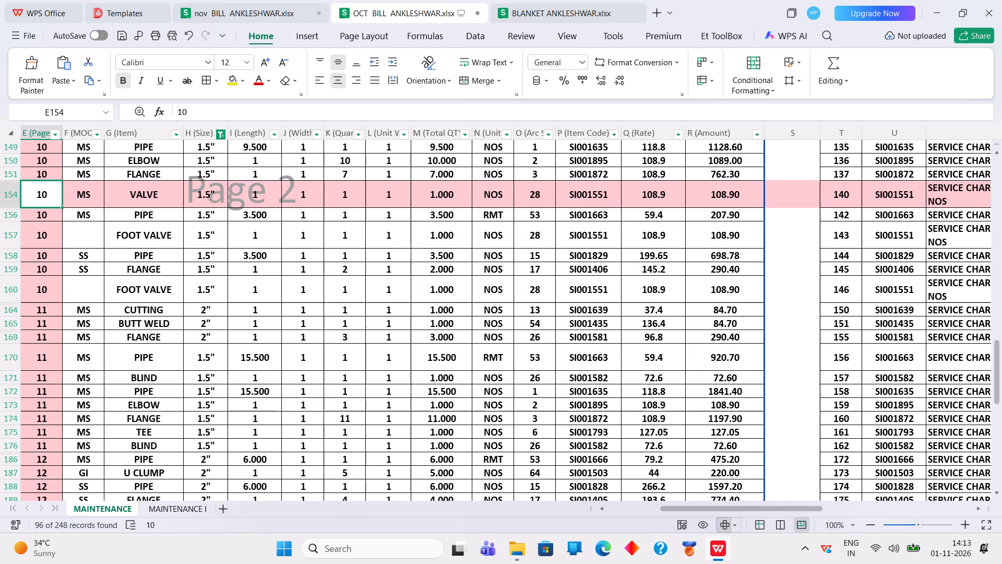
double_click(8, 375)
right_click(9, 377)
left_click(29, 46)
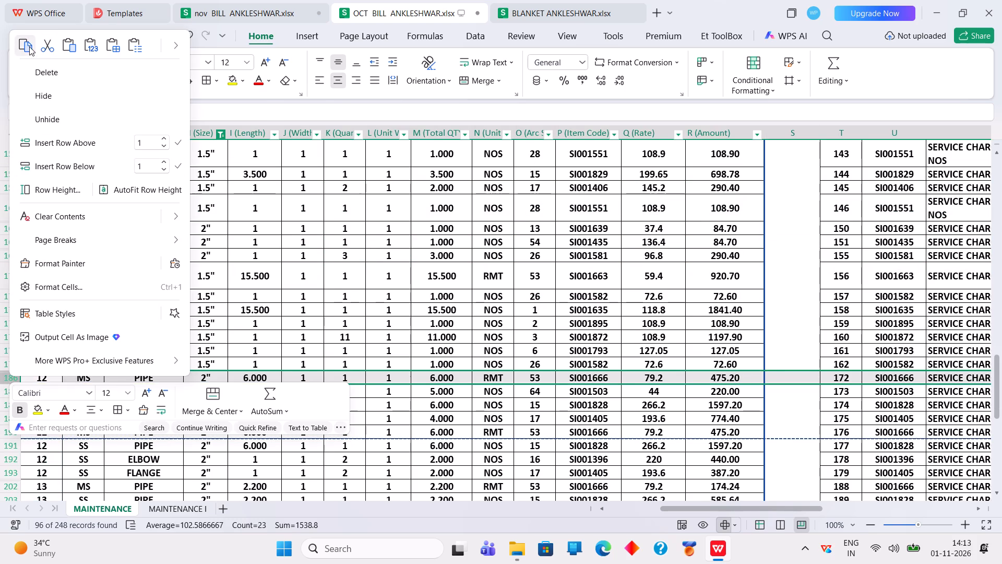
left_click(258, 0)
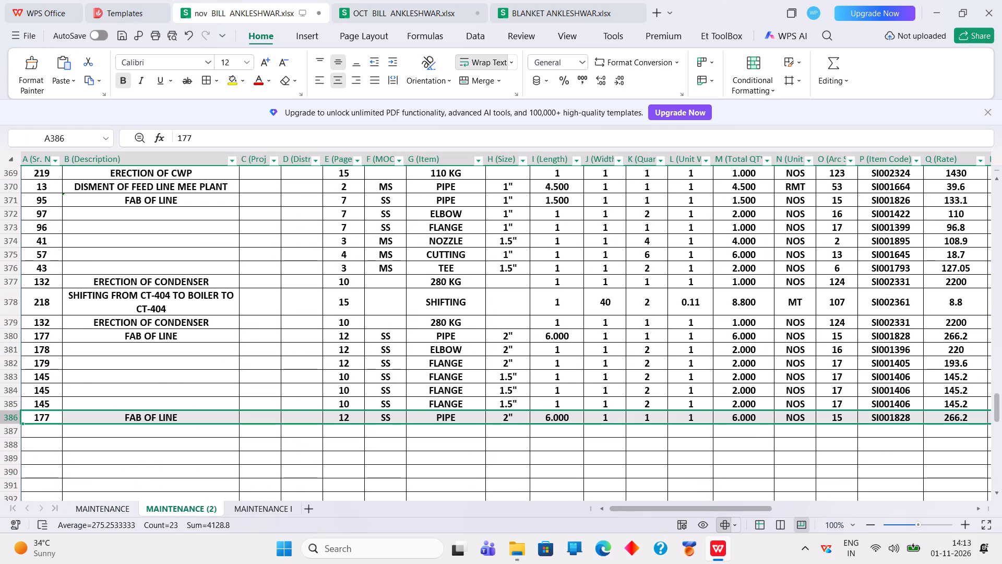
left_click(17, 417)
right_click(16, 416)
left_click(80, 62)
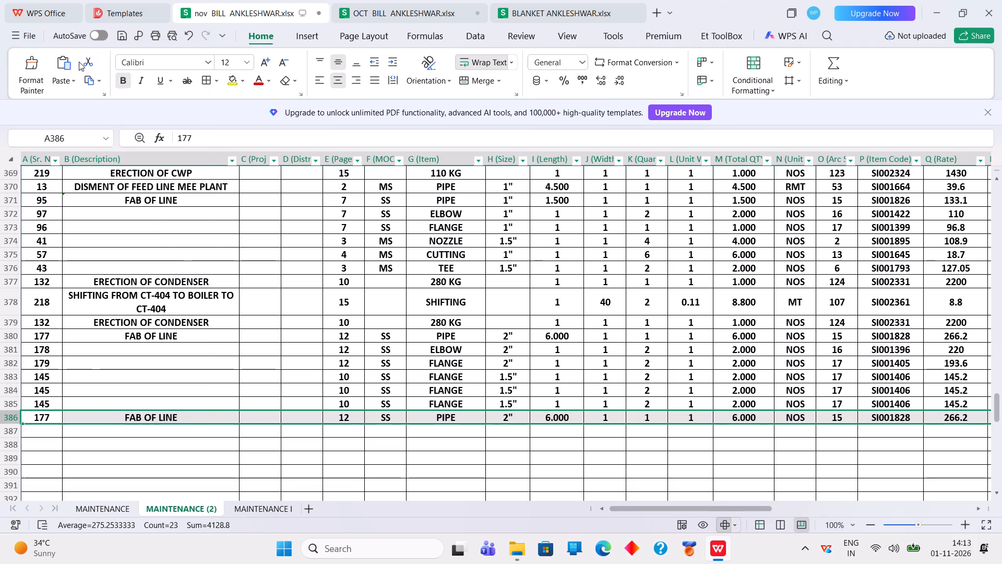
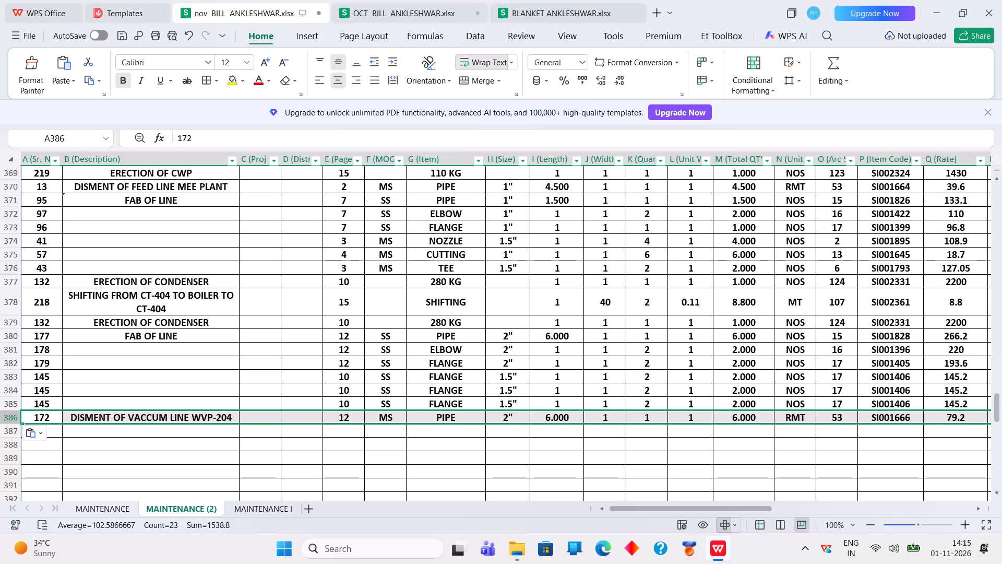
Switch from the nov bill workbook to Google Chrome and open it with the MK ENGINEERING profile.
left_click(933, 11)
double_click(67, 220)
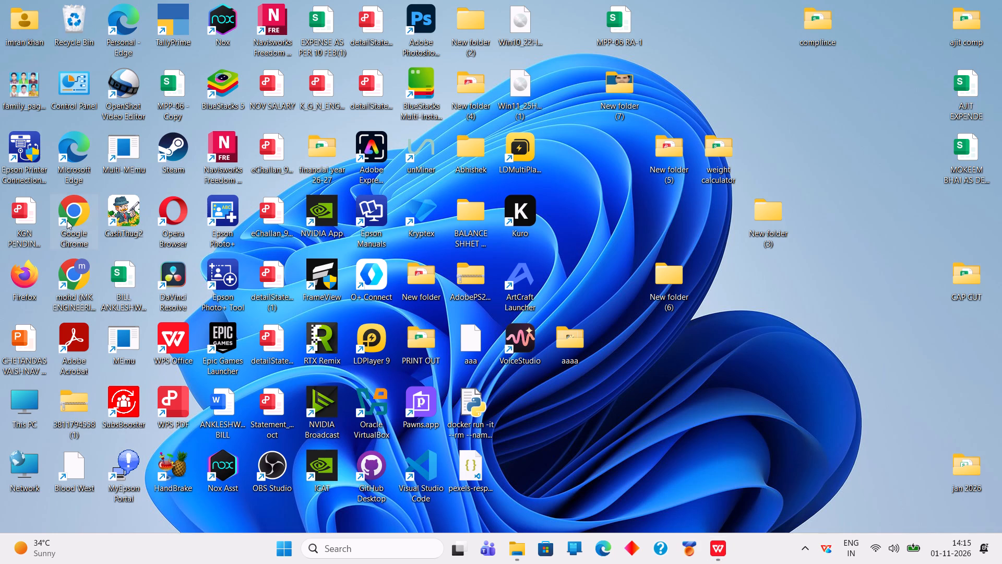
left_click(556, 251)
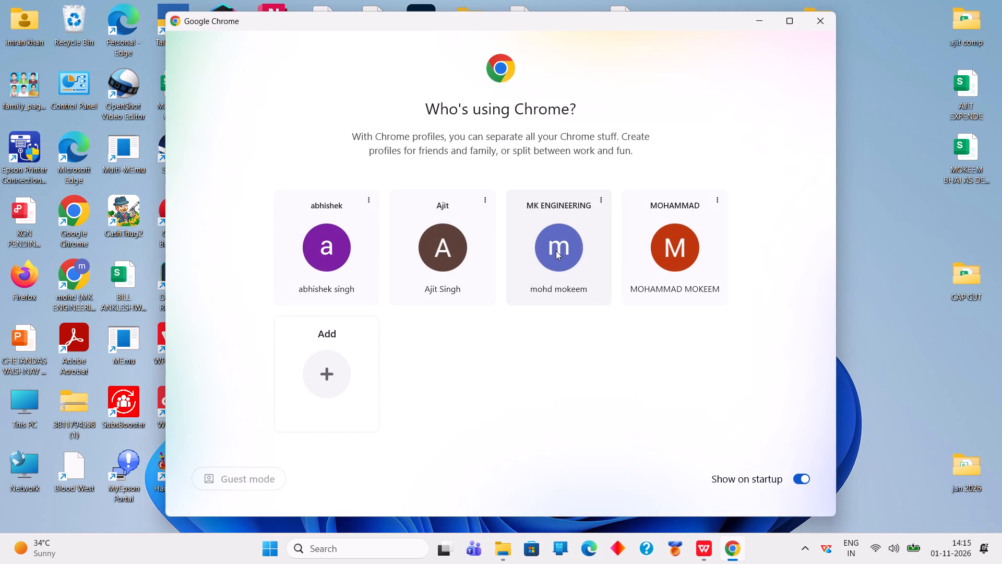
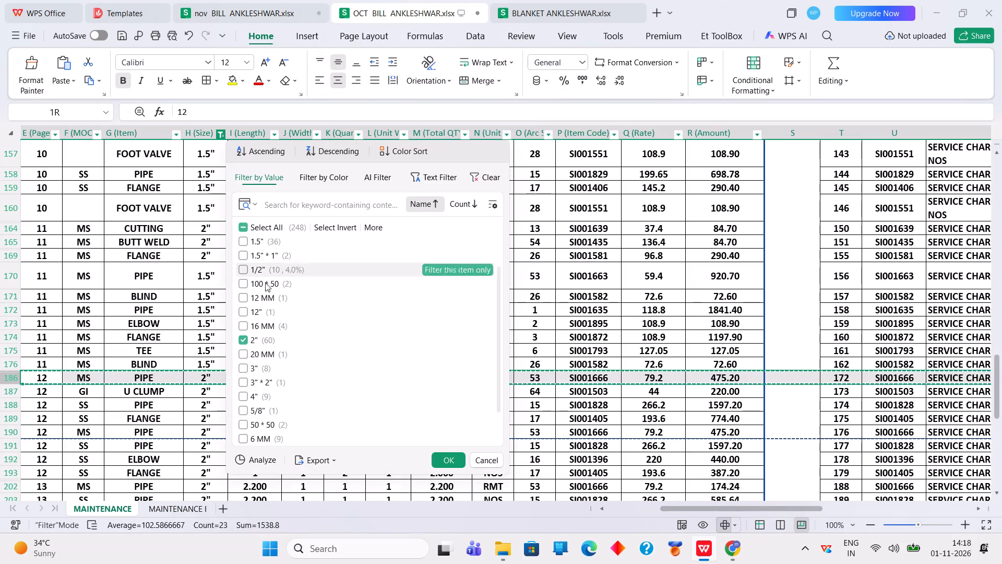
Filter the OCT bill to show only 2" size rows with MS material.
left_click(448, 460)
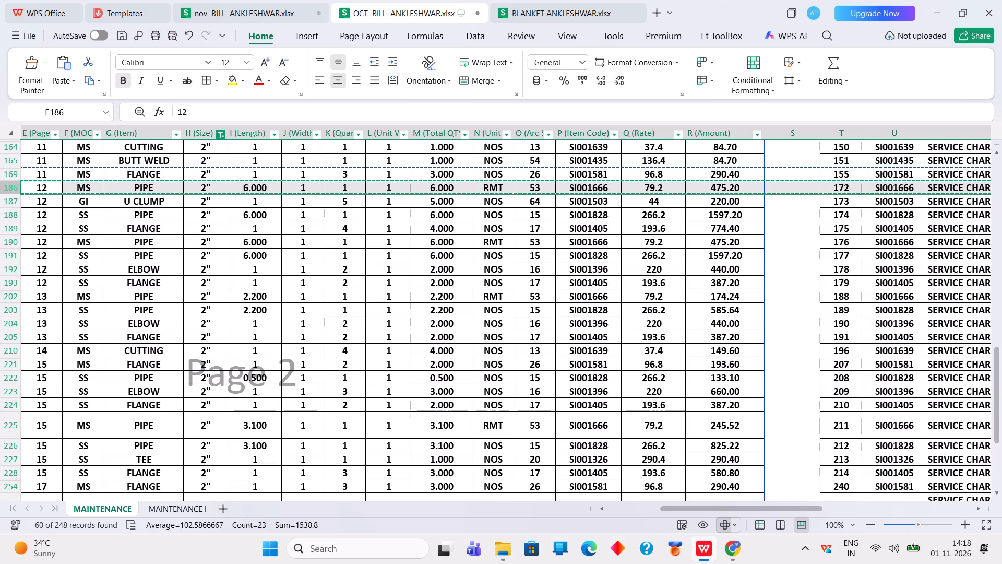
left_click(100, 135)
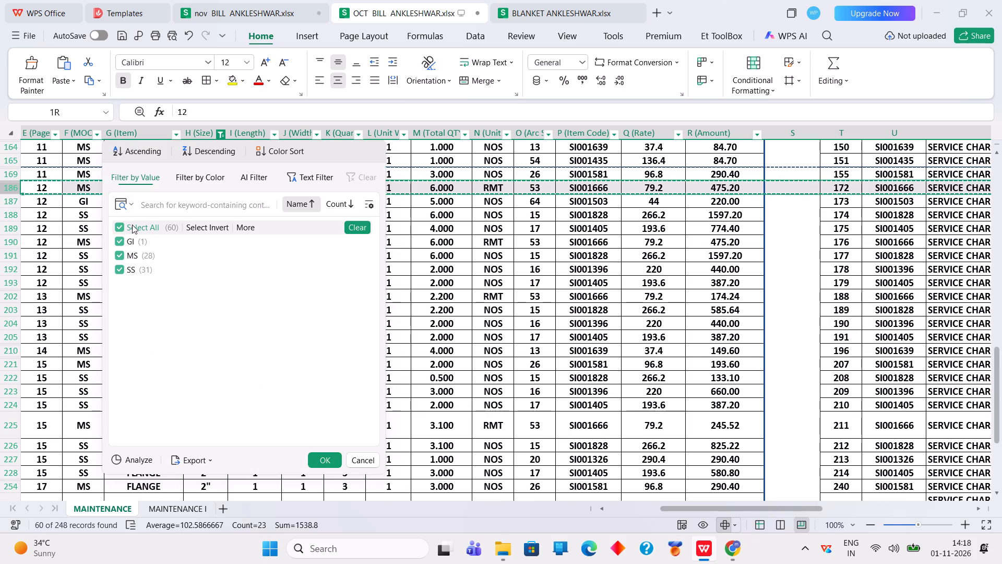
left_click(132, 225)
double_click(133, 250)
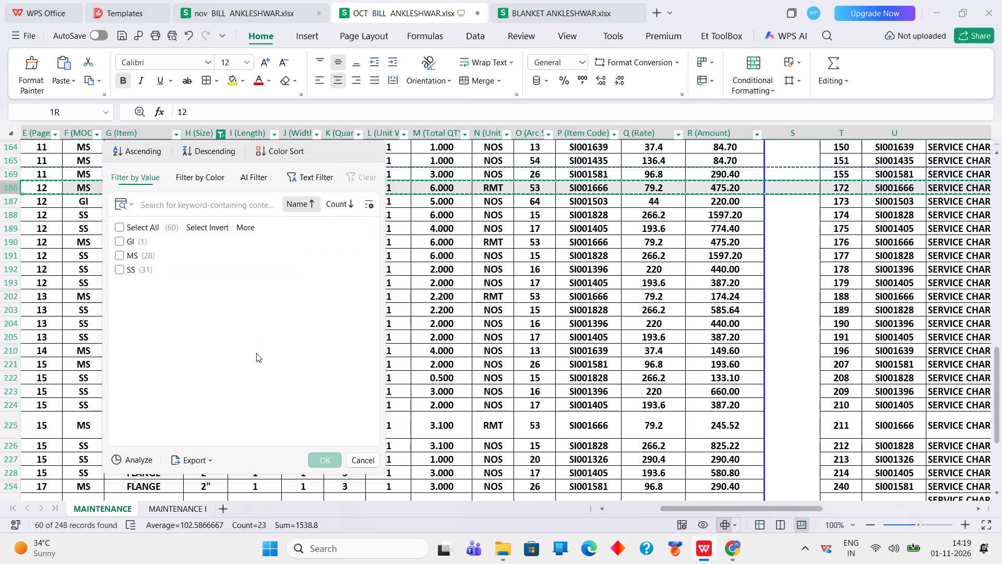
left_click(142, 260)
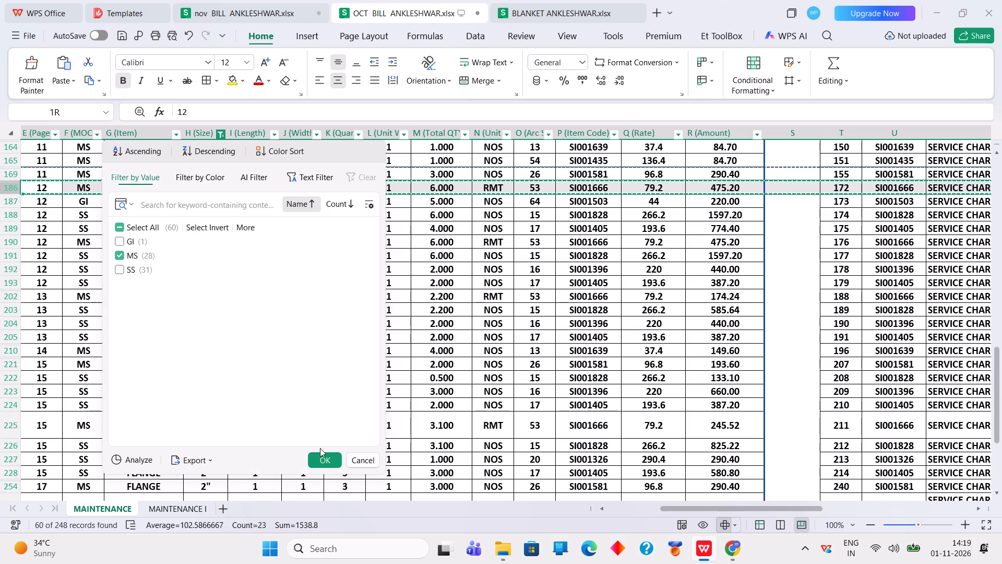
left_click(333, 463)
Copy the 2" MS flange row 221 from the OCT bill and paste it into row 387 of the nov bill.
scroll(351, 304, "up", 2)
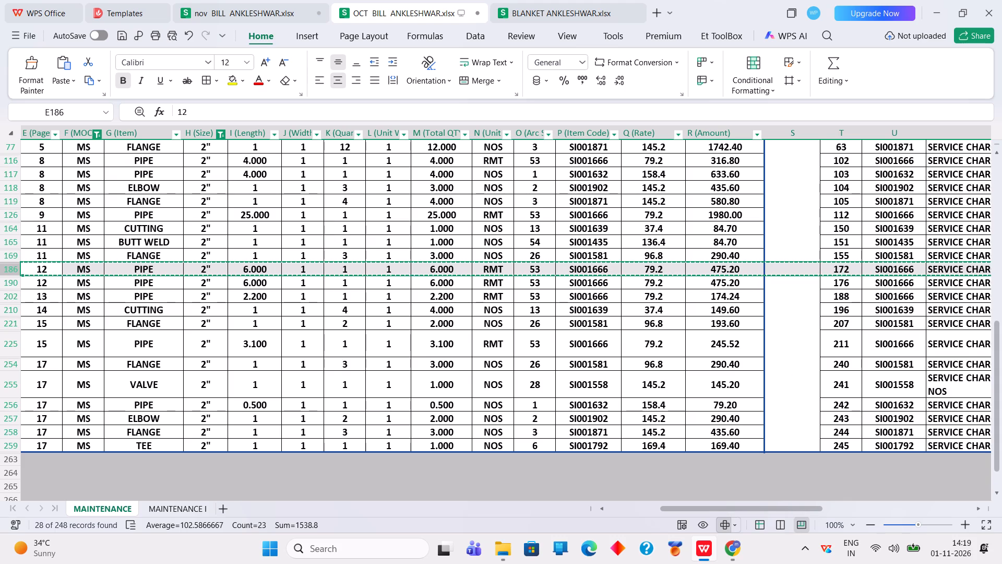
left_click(4, 324)
right_click(4, 324)
left_click(17, 16)
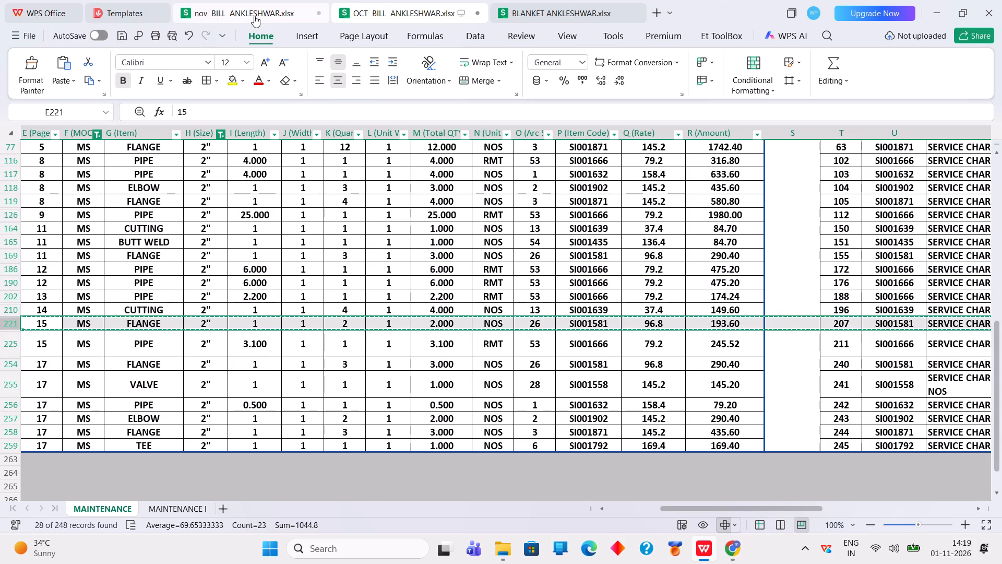
left_click(254, 16)
left_click(10, 431)
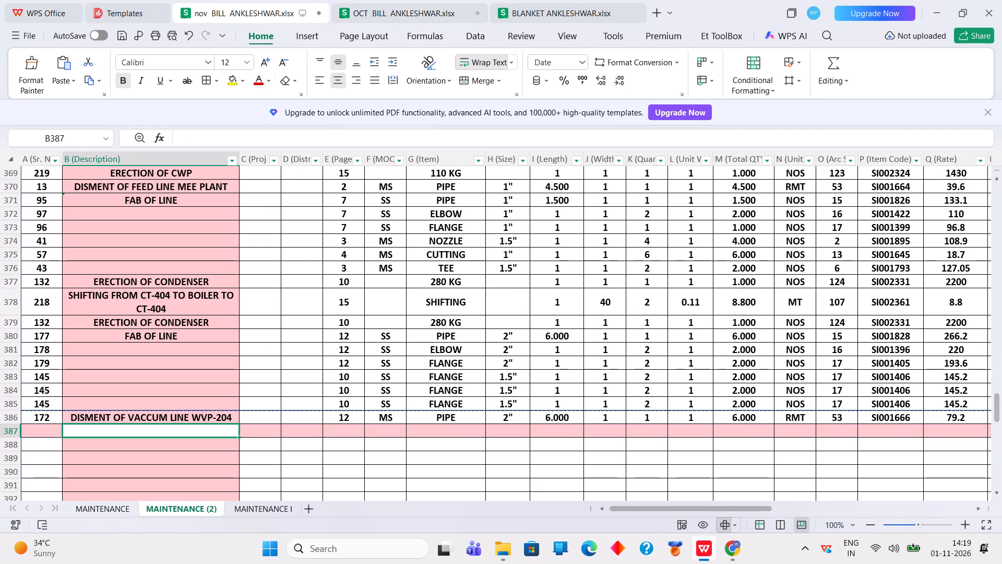
right_click(10, 431)
left_click(64, 78)
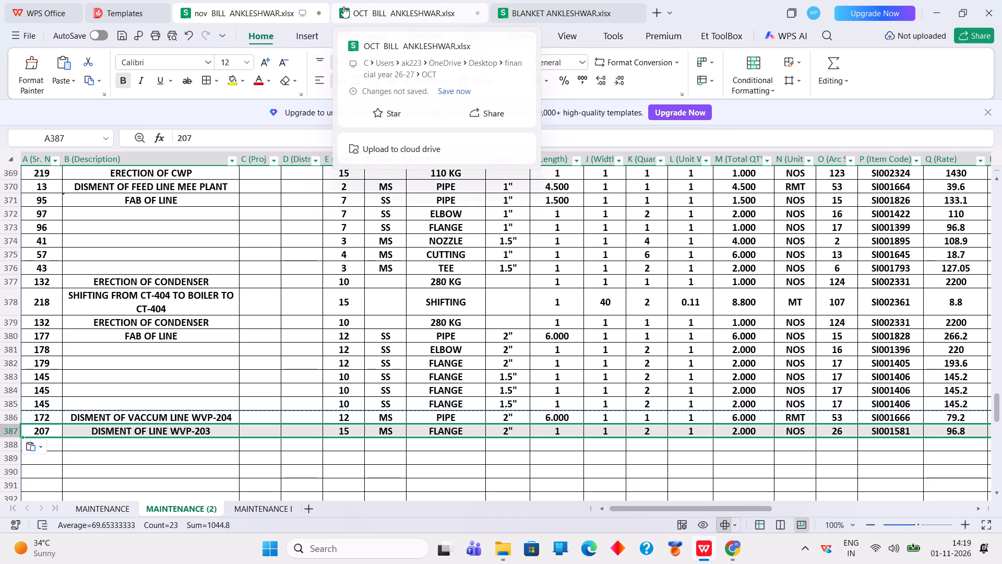
Copy the 2" MS pipe, elbow and flange rows 117 to 119 from the OCT bill and paste them from row 388 of the nov bill.
double_click(359, 3)
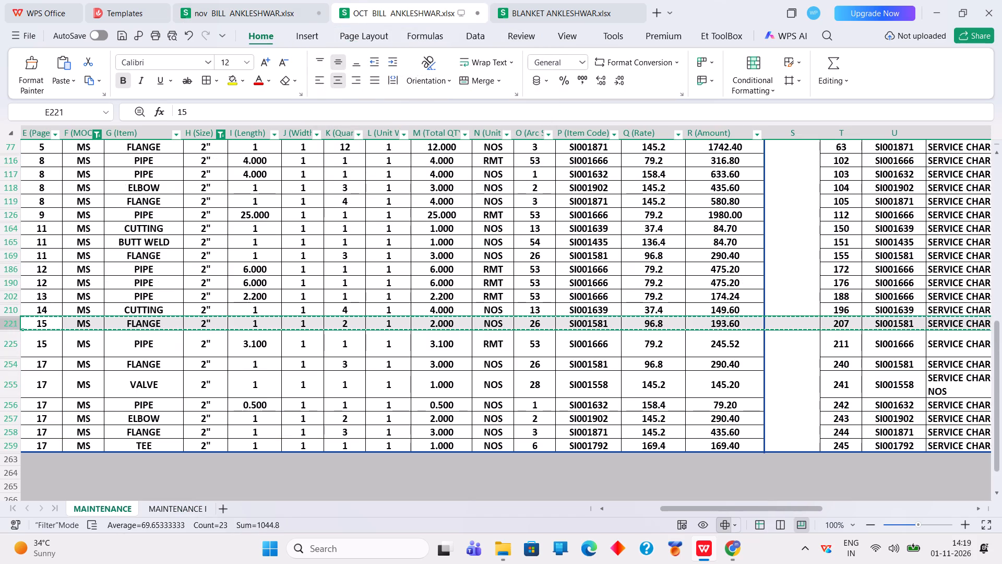
scroll(198, 334, "up", 2)
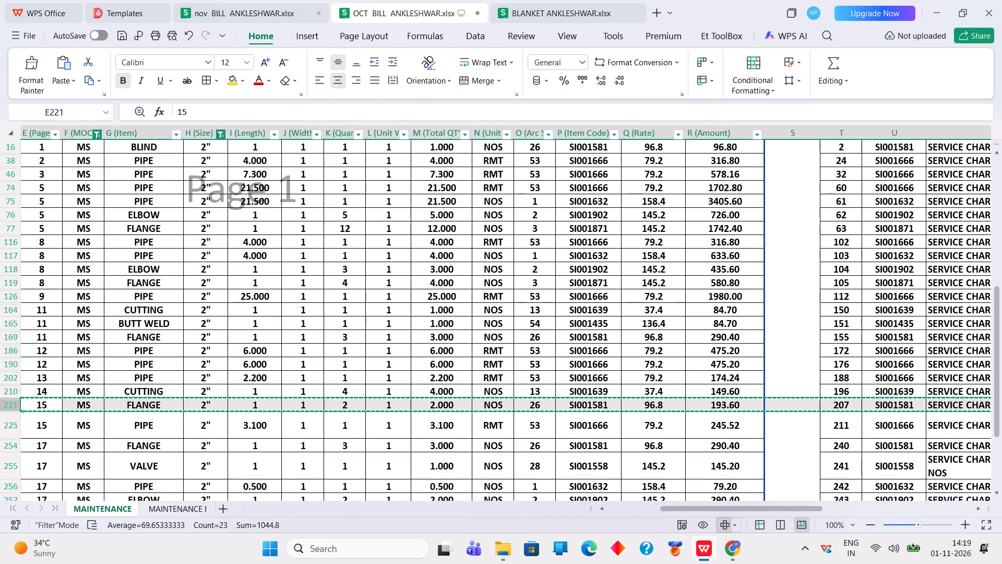
left_click_drag(16, 255, 11, 288)
right_click(13, 272)
left_click(26, 15)
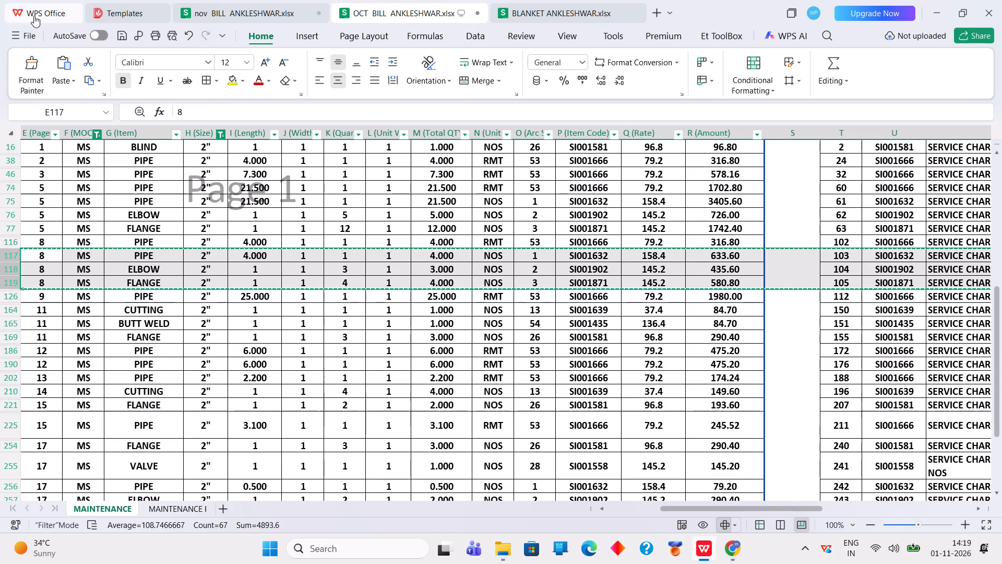
left_click(241, 10)
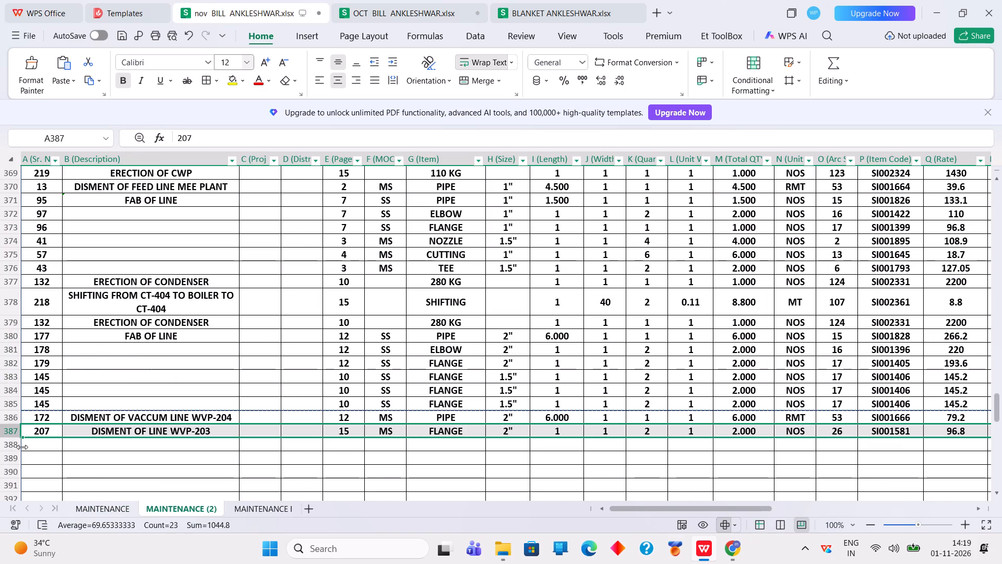
left_click(15, 445)
right_click(15, 445)
left_click(77, 91)
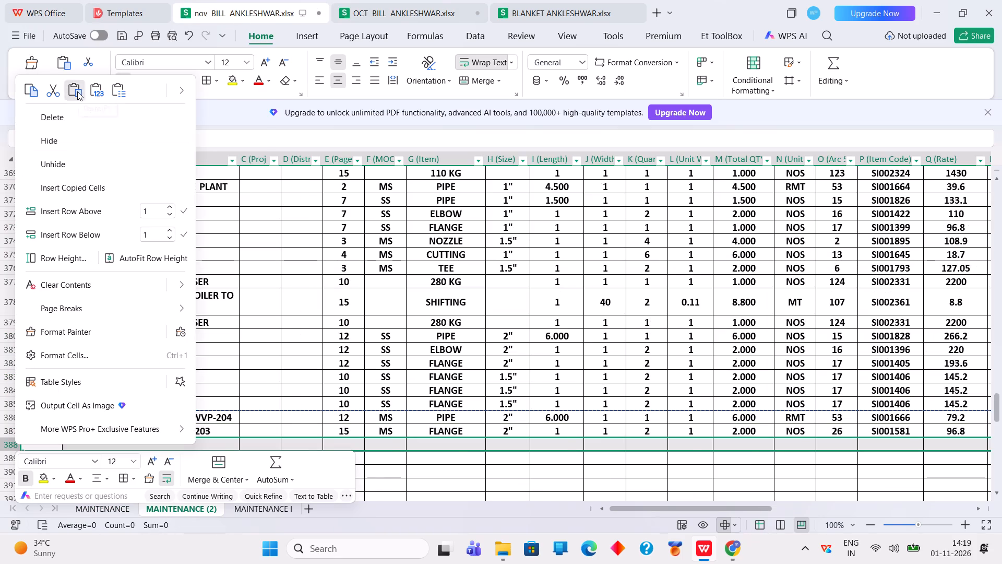
Copy the 2" MS tee row 259 from the OCT bill and paste it into row 391 of the nov bill.
left_click(385, 4)
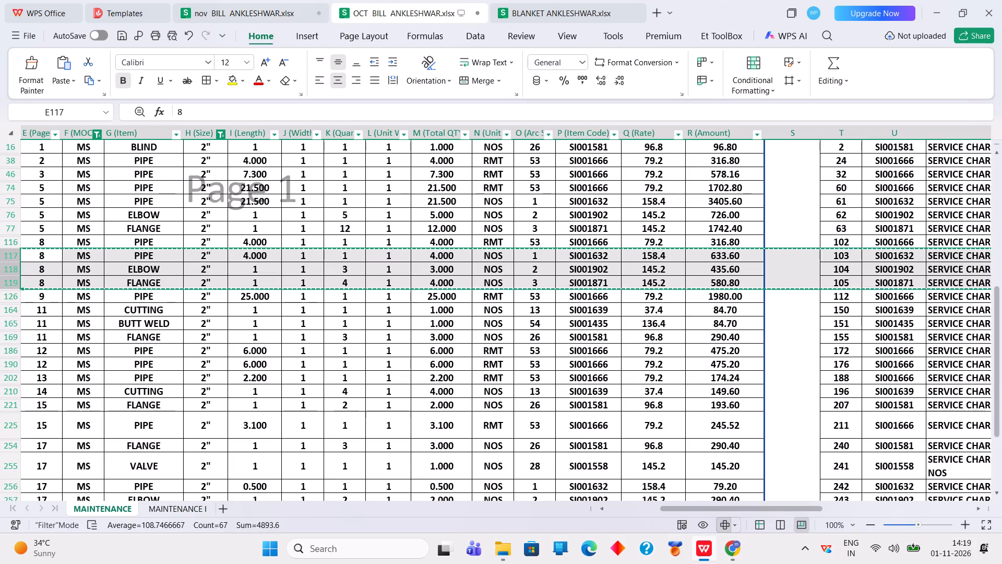
scroll(361, 288, "up", 3)
scroll(360, 288, "down", 3)
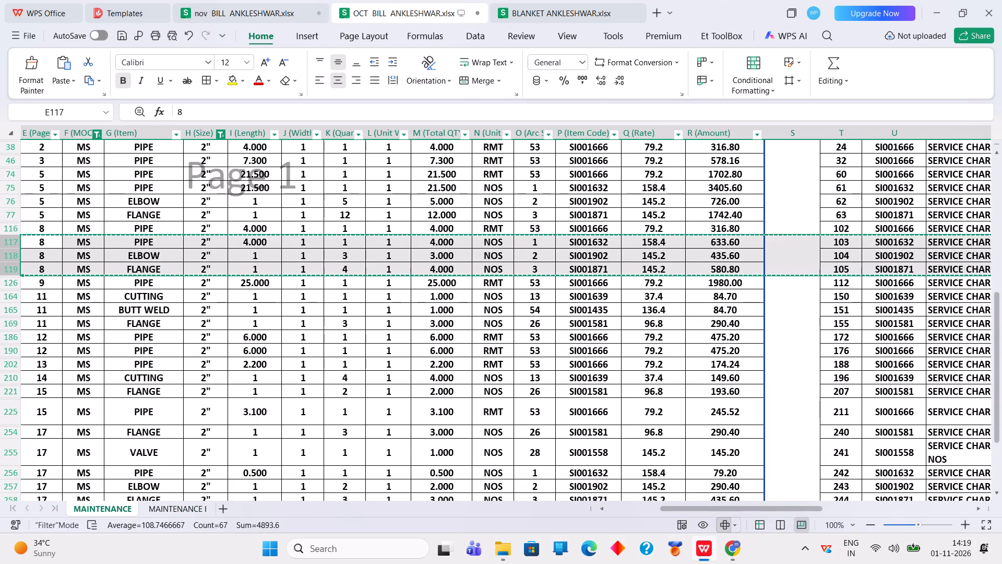
scroll(360, 288, "down", 3)
left_click(16, 391)
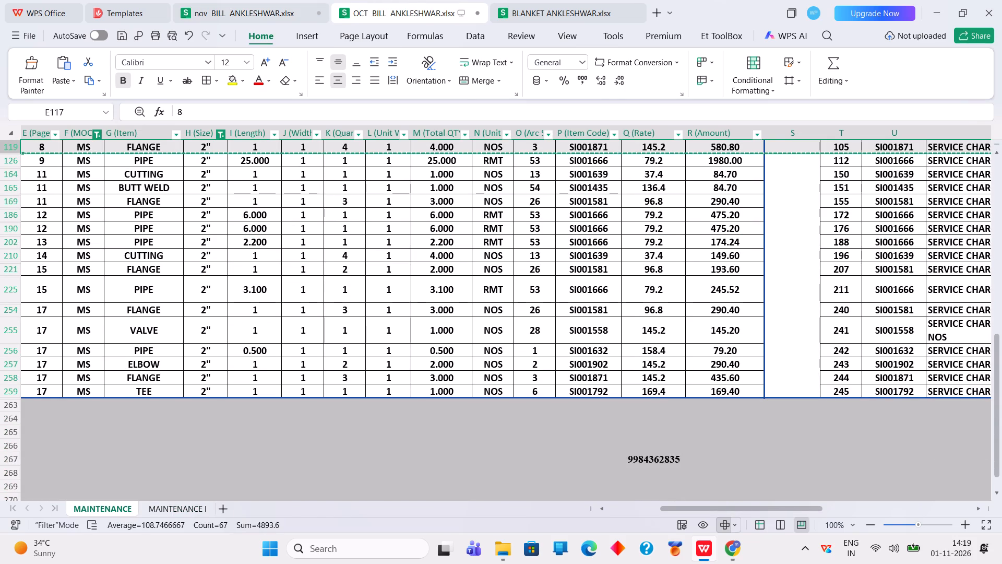
right_click(15, 391)
left_click(36, 59)
left_click(232, 7)
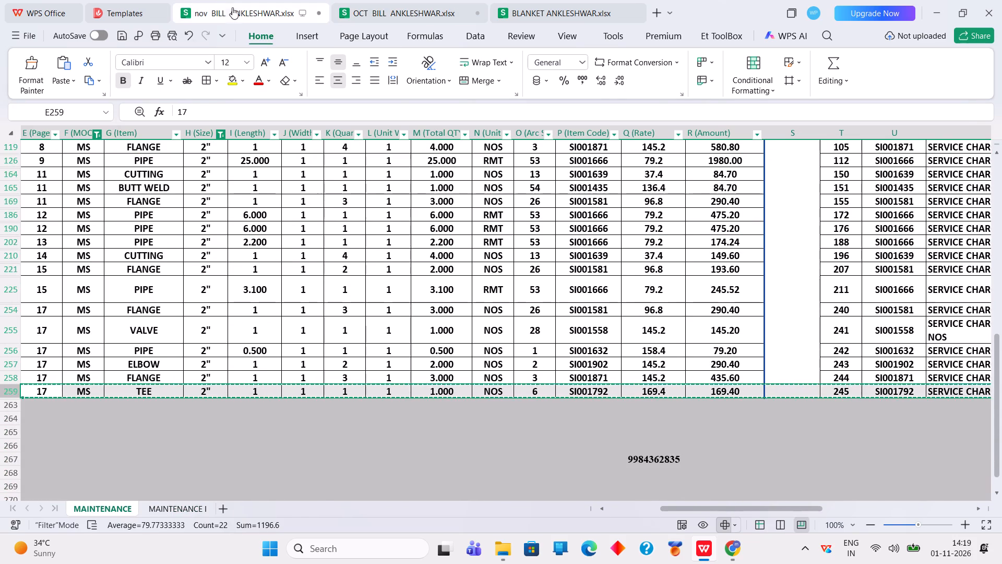
left_click(15, 485)
right_click(14, 485)
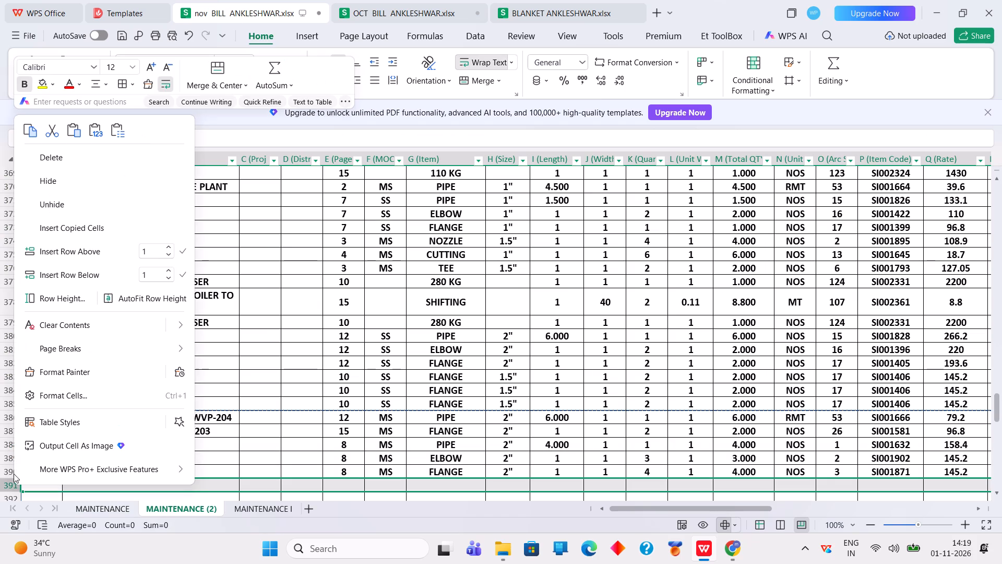
double_click(73, 127)
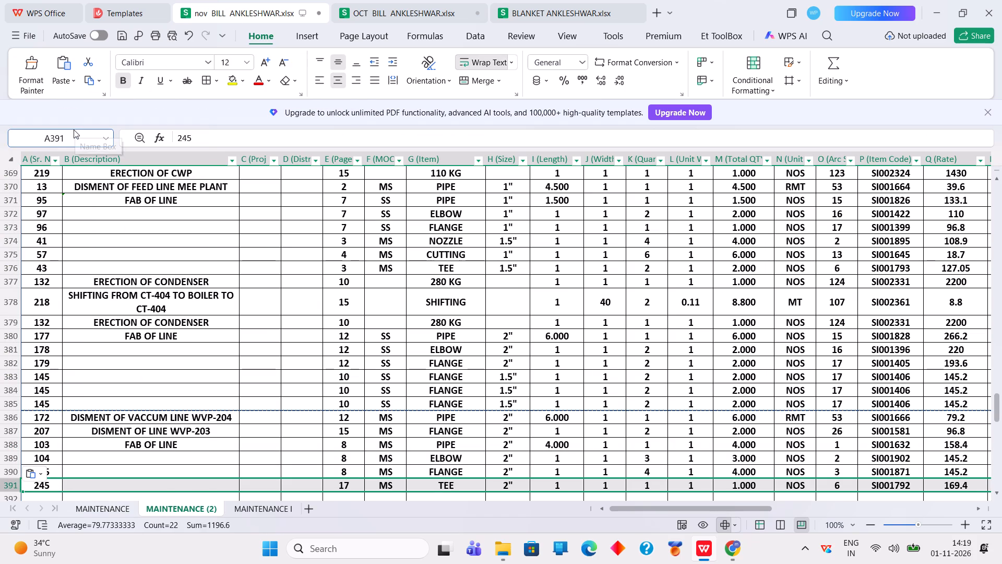
Change the OCT bill's size filter from 2" to 1/2" only, keeping the MS material filter.
double_click(386, 11)
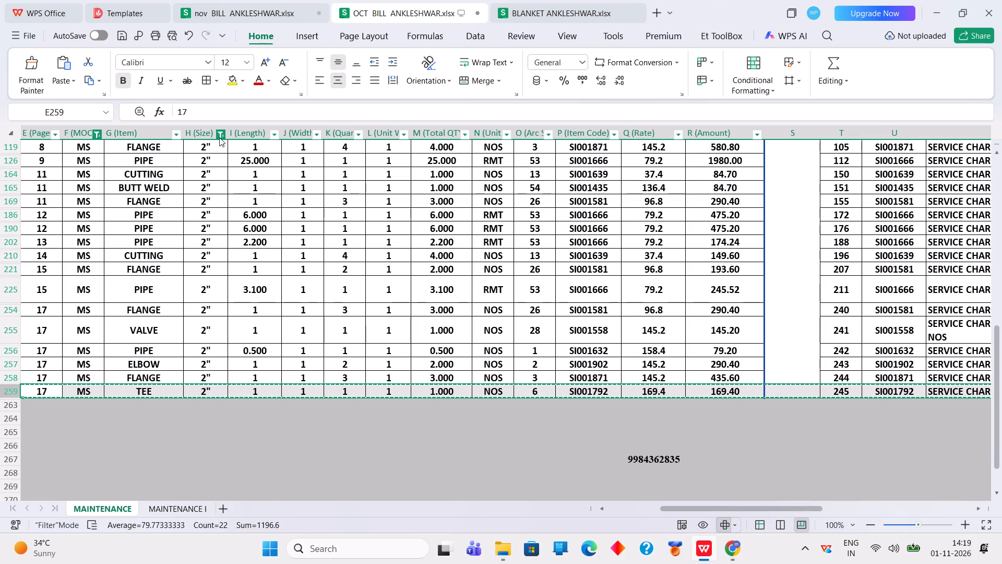
left_click(222, 133)
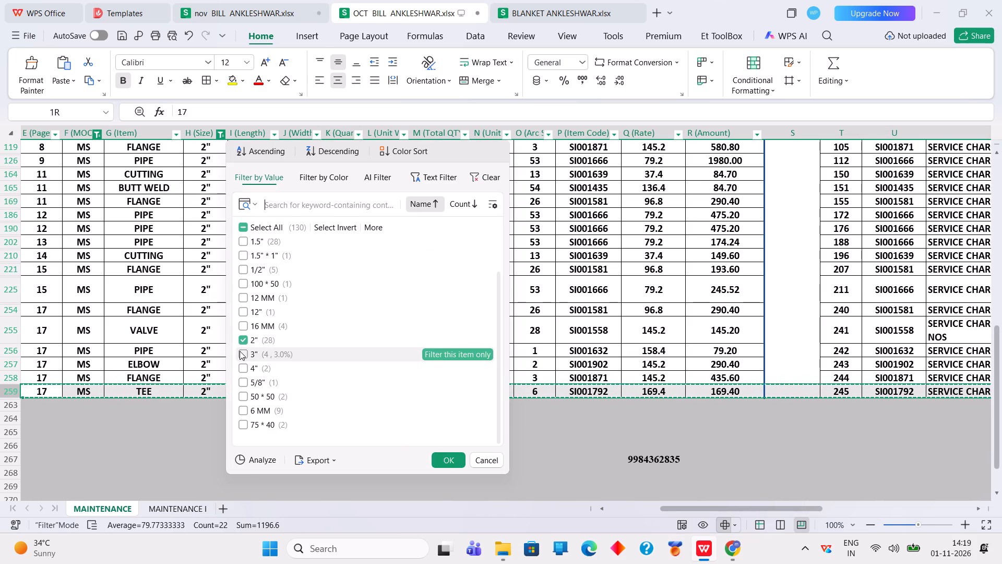
left_click(240, 341)
left_click(252, 278)
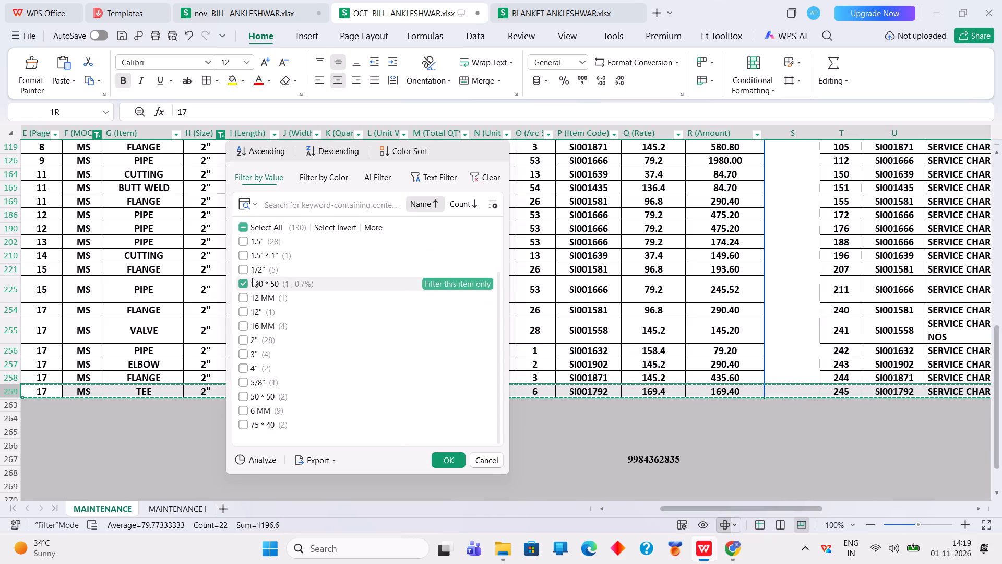
left_click_drag(248, 267, 248, 259)
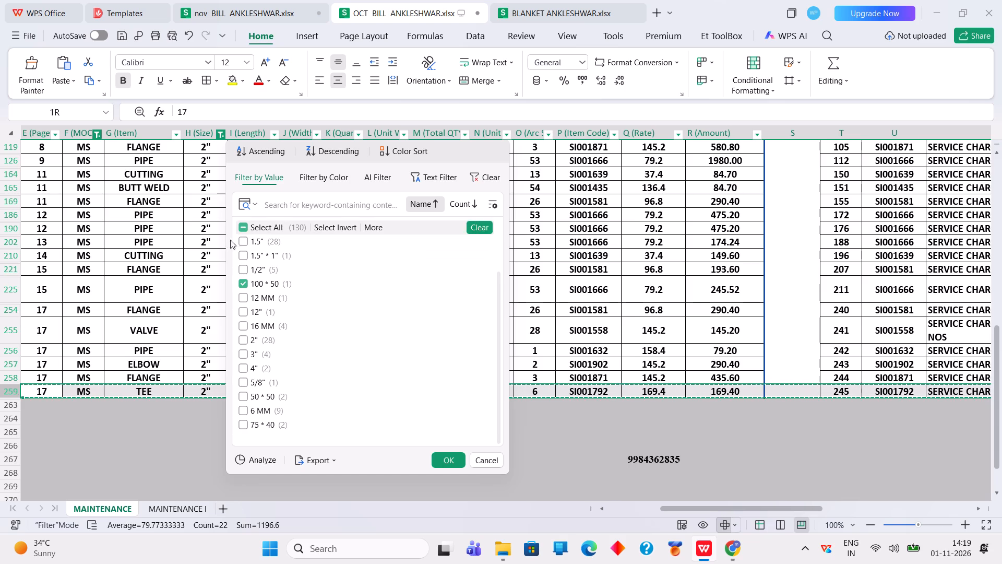
left_click(245, 274)
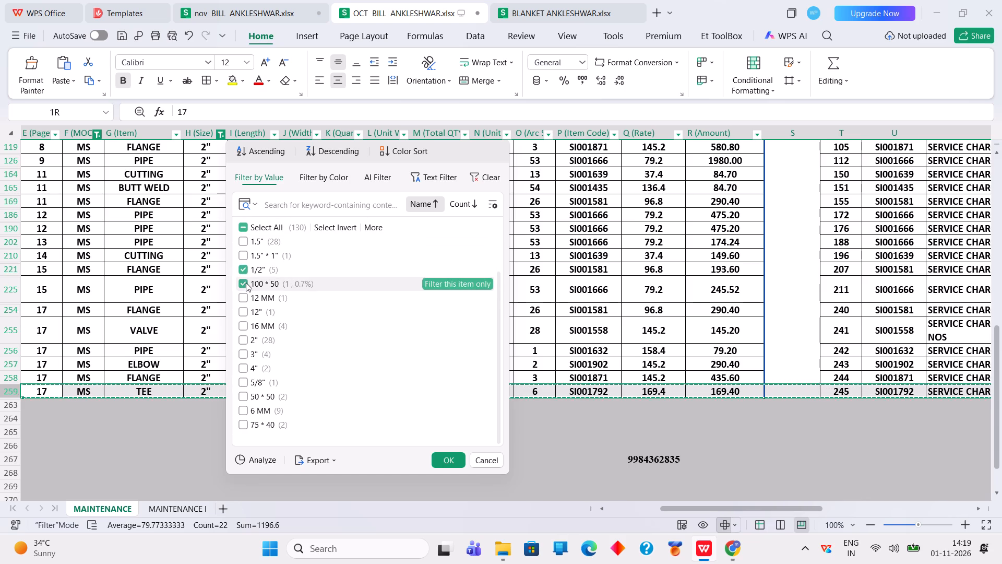
double_click(246, 283)
left_click(276, 281)
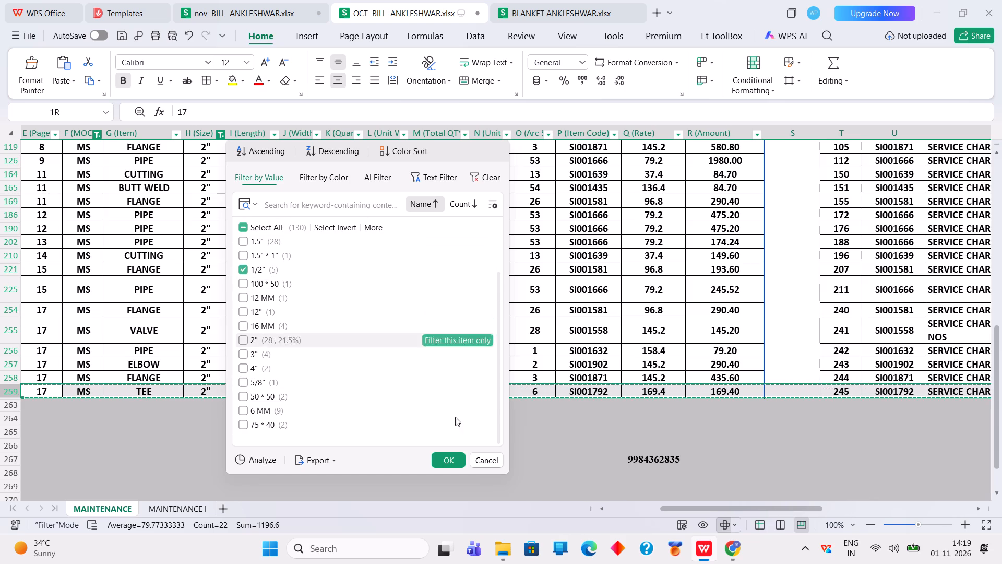
left_click(452, 463)
Try to copy the 1/2" MS socket row 260 from the OCT bill and paste it across rows 392 and 393 of the nov bill.
scroll(280, 301, "up", 2)
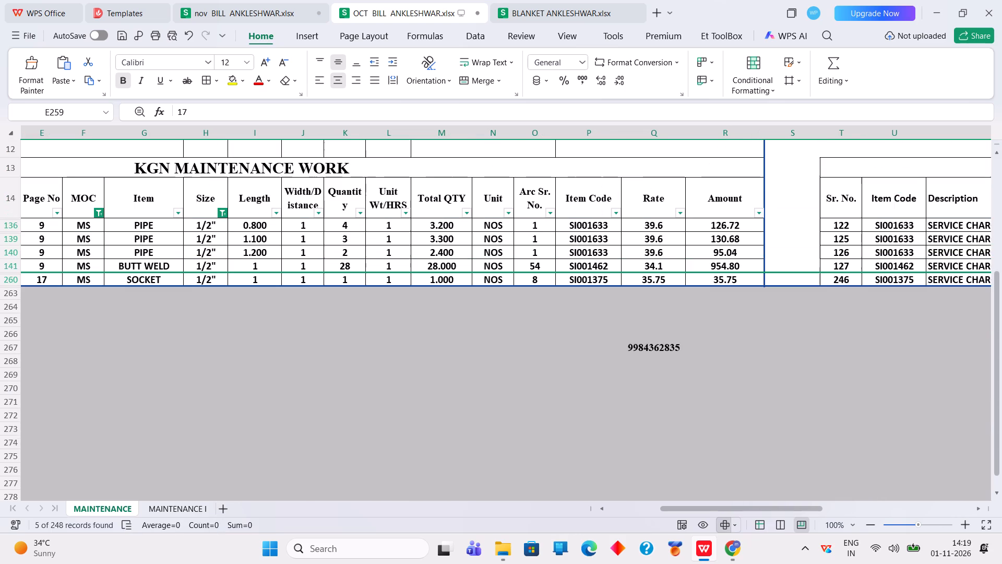
left_click(10, 283)
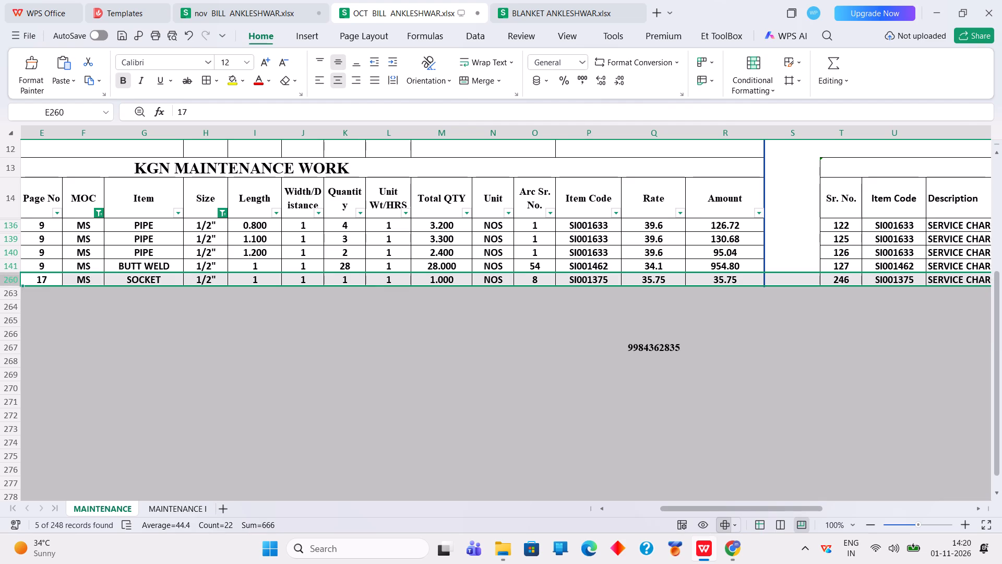
right_click(10, 283)
left_click(25, 0)
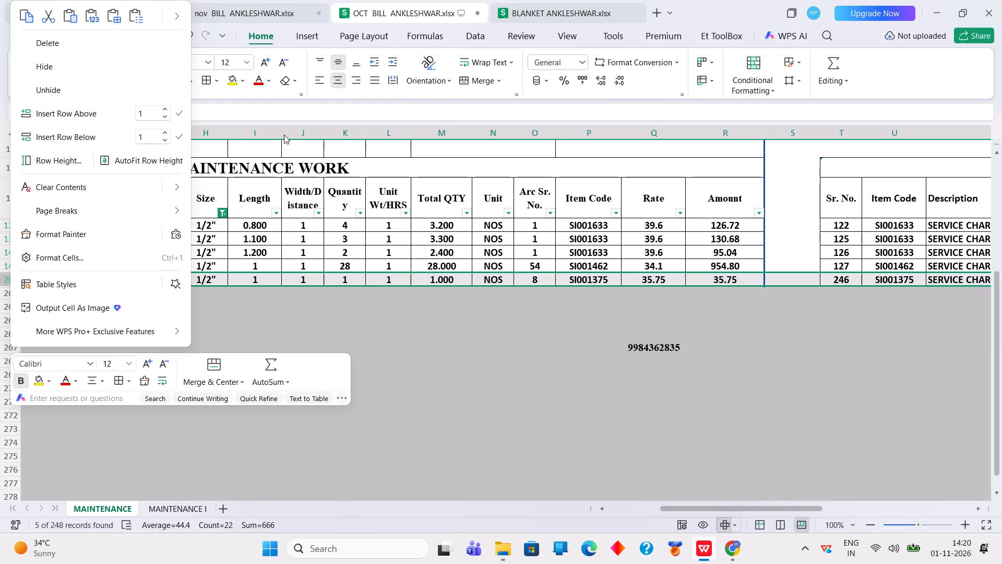
left_click(258, 17)
left_click(259, 13)
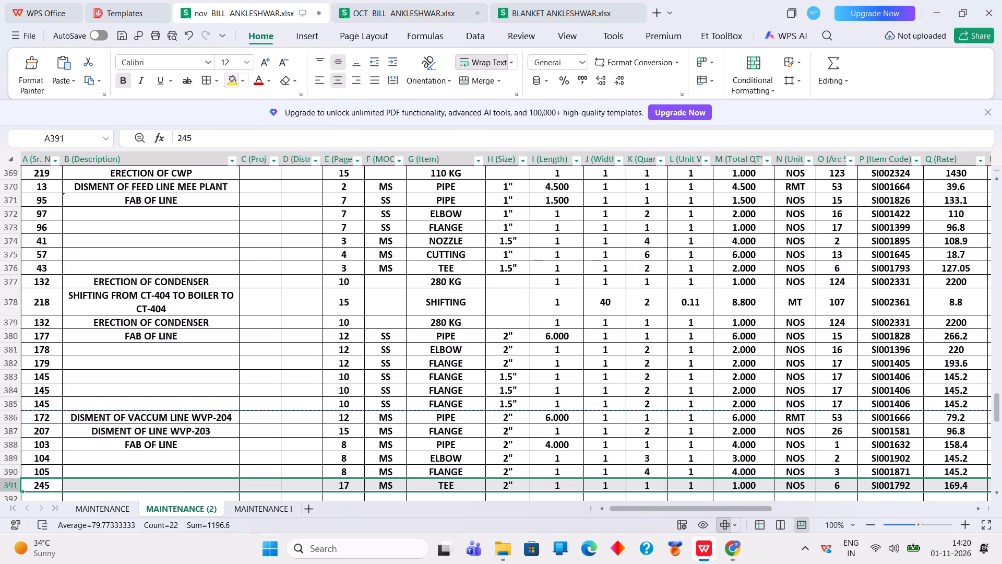
scroll(109, 436, "down", 2)
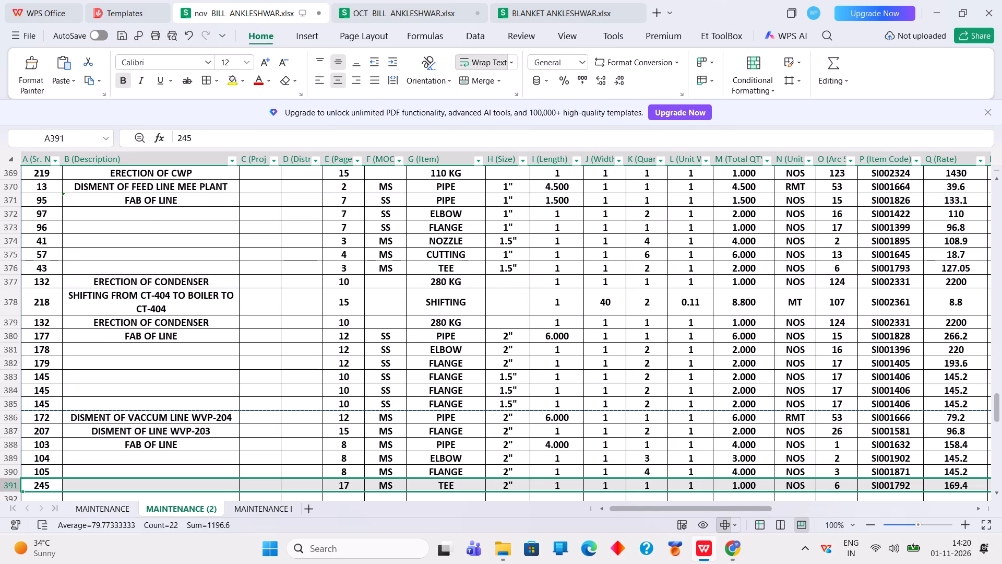
left_click_drag(10, 418, 10, 430)
right_click(14, 422)
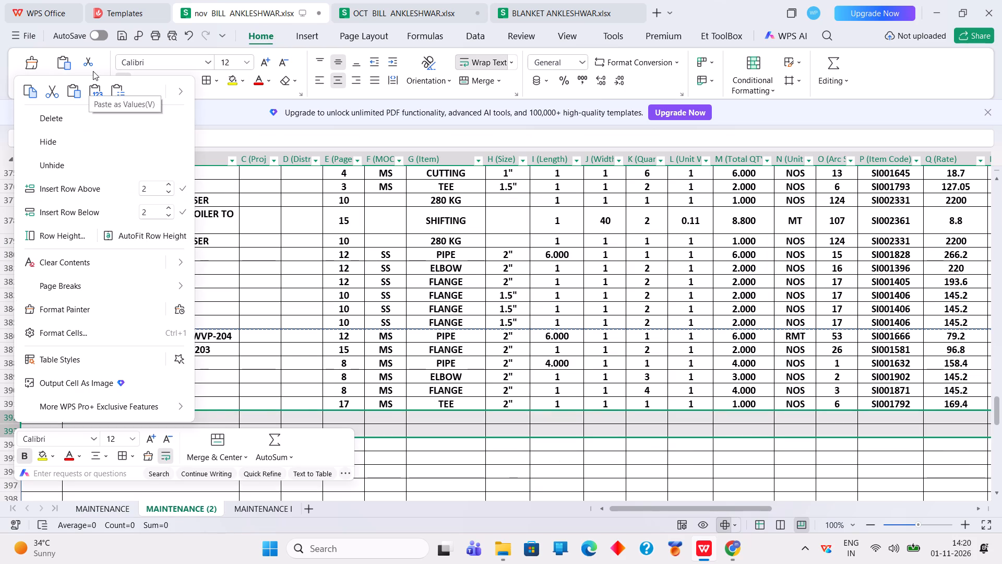
left_click(78, 85)
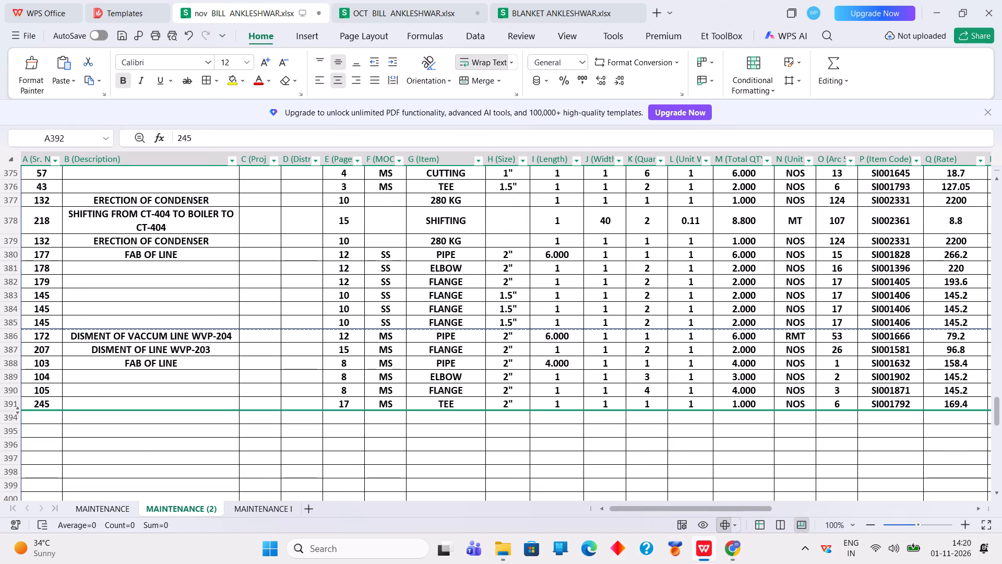
Paste the copied row's values into row 394 of the nov bill.
left_click(19, 417)
right_click(18, 417)
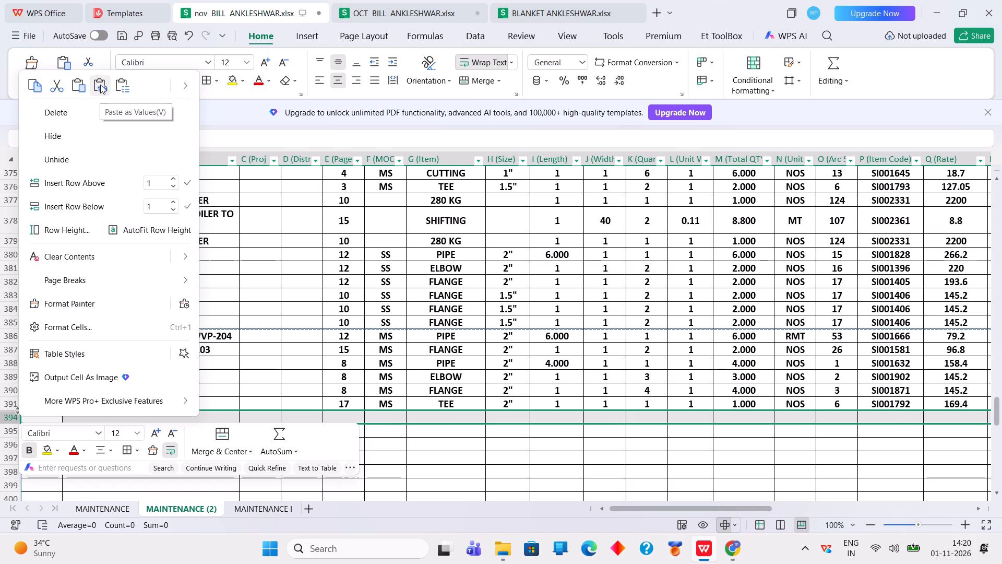
double_click(100, 85)
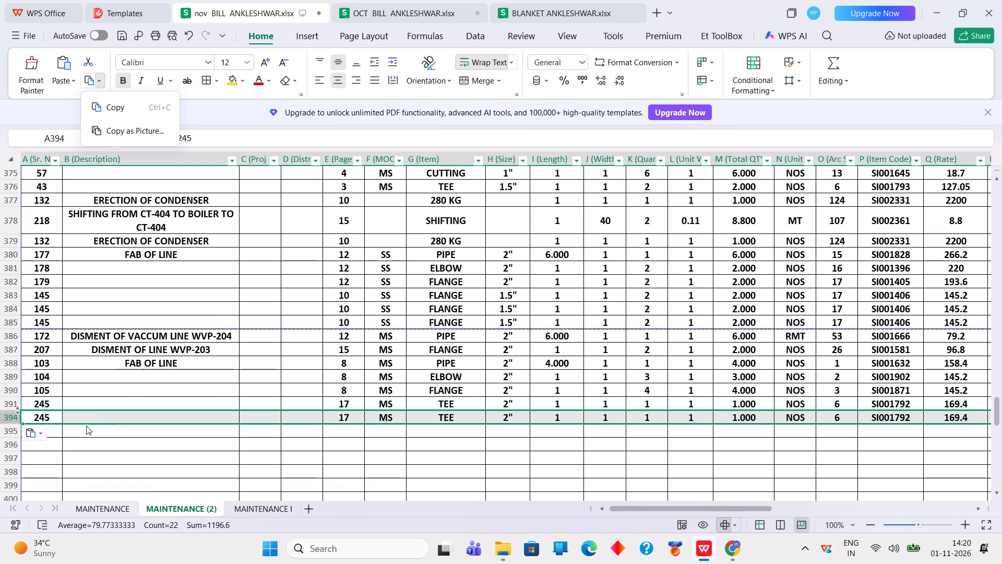
left_click(450, 1)
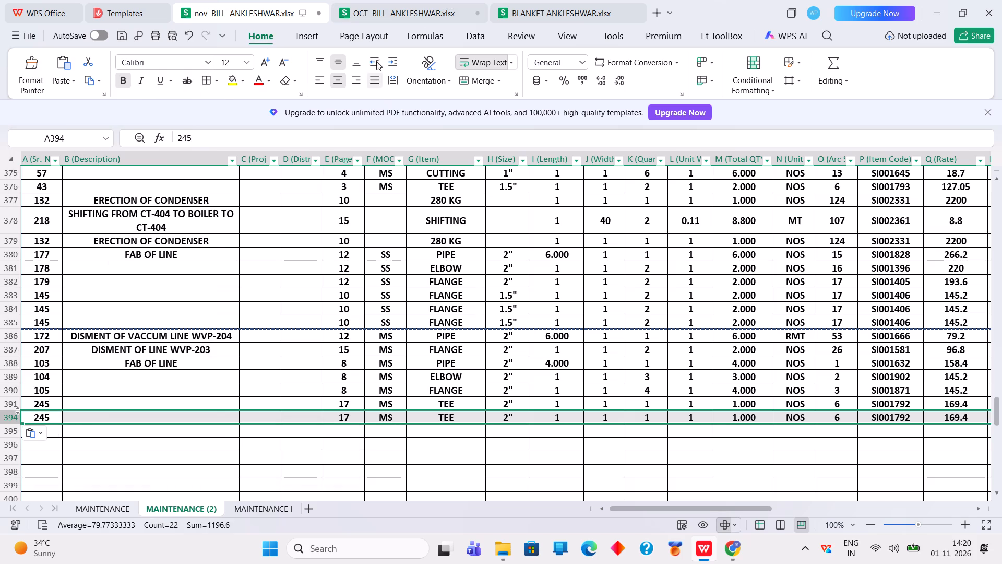
Copy the 1/2" MS socket row 260 from the OCT bill and paste it into row 395 of the nov bill.
left_click(389, 2)
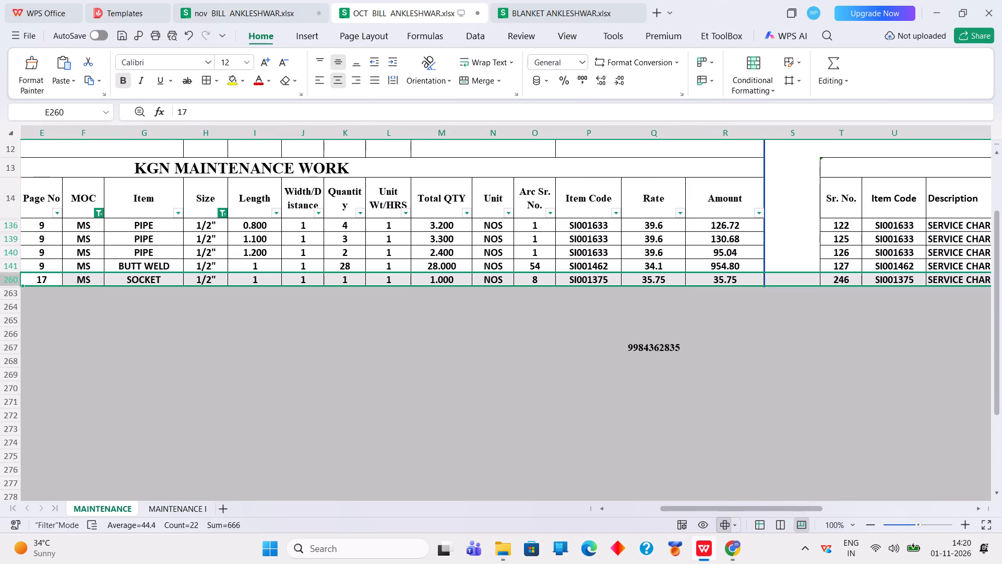
left_click(15, 279)
right_click(14, 279)
left_click(34, 15)
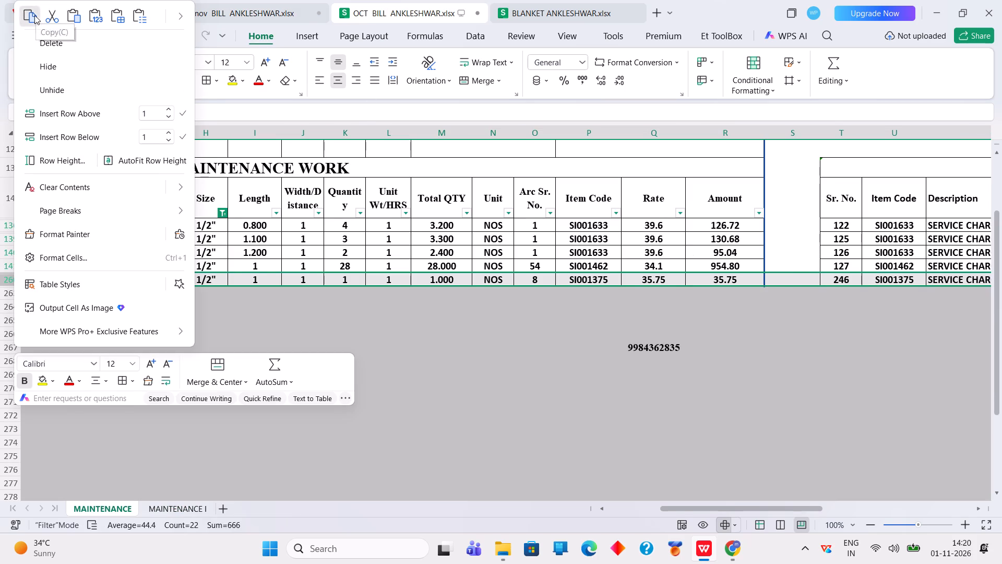
double_click(269, 9)
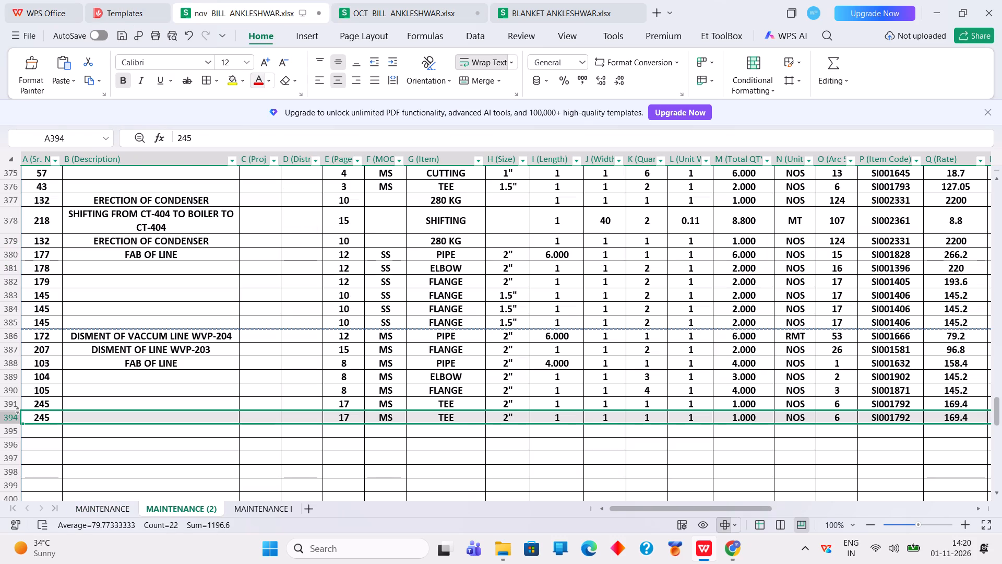
left_click(10, 430)
right_click(10, 430)
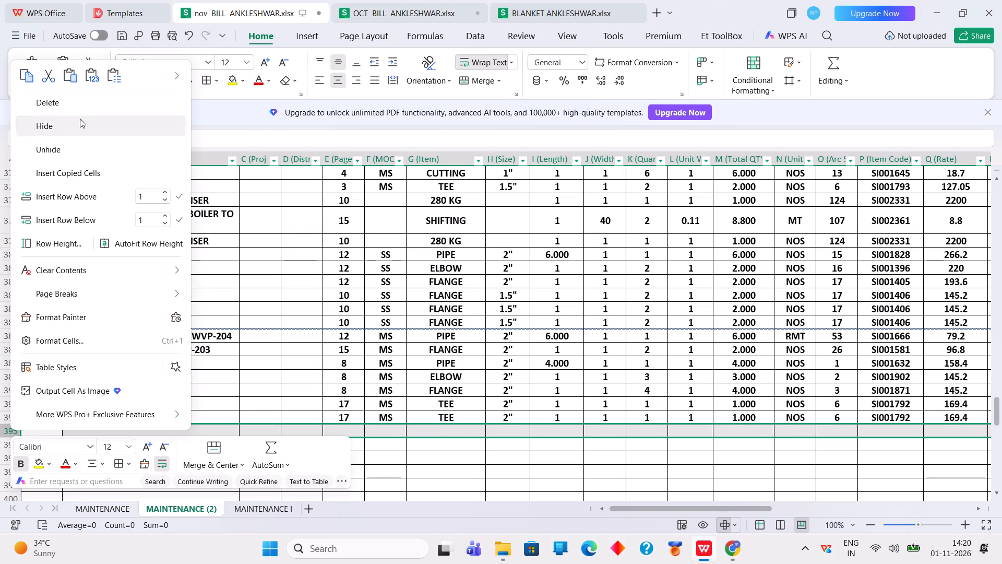
left_click(71, 76)
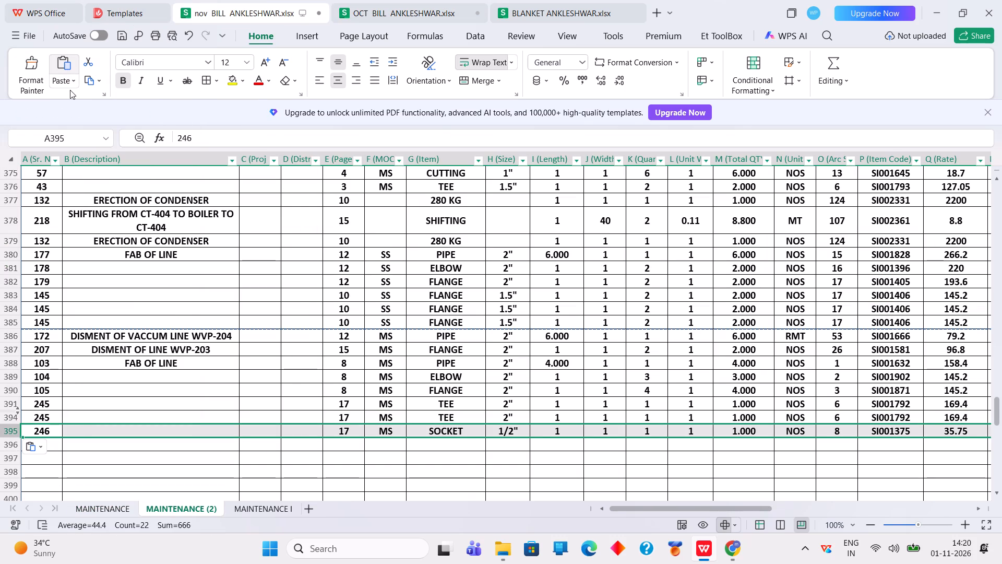
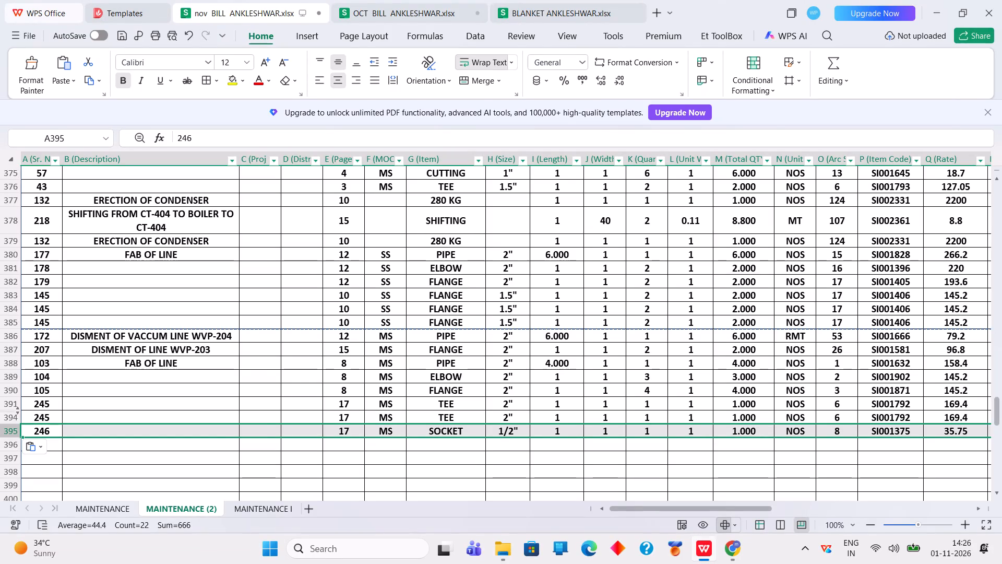
Set the size of the MS tee in row 394 of the nov bill to 1/2".
left_click(508, 418)
type("1/")
key("2")
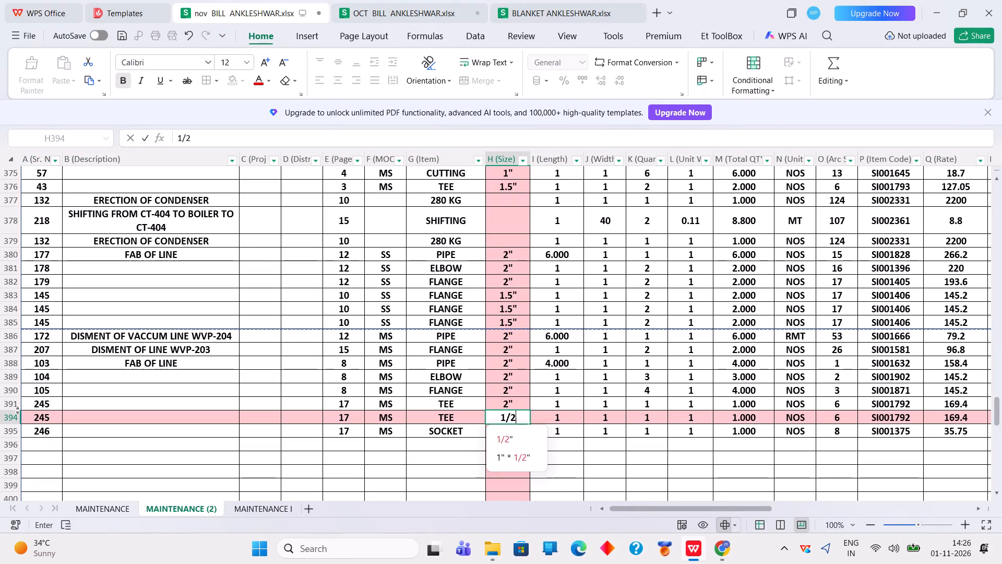
key("shift+quotedbl")
key("Return")
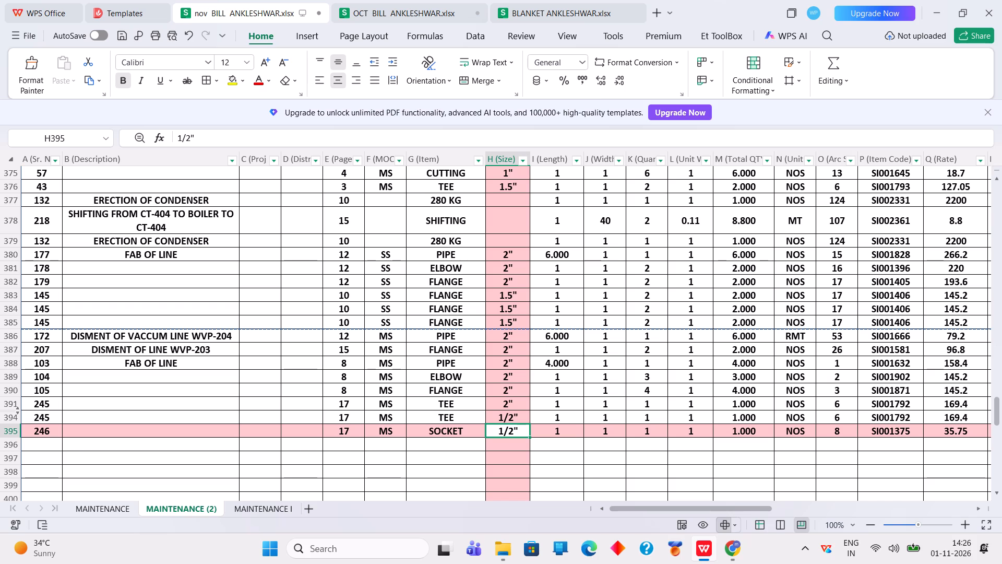
double_click(468, 324)
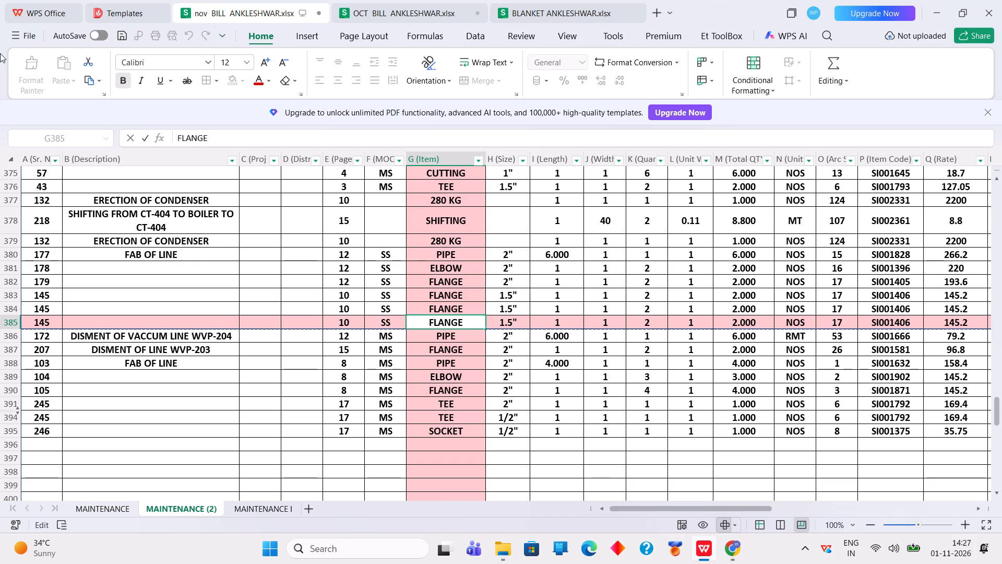
Switch to File Explorer and copy the OCT DAHEJ MAINTENANCE workbook from the OCT folder inside financial year 26-27.
left_click(933, 11)
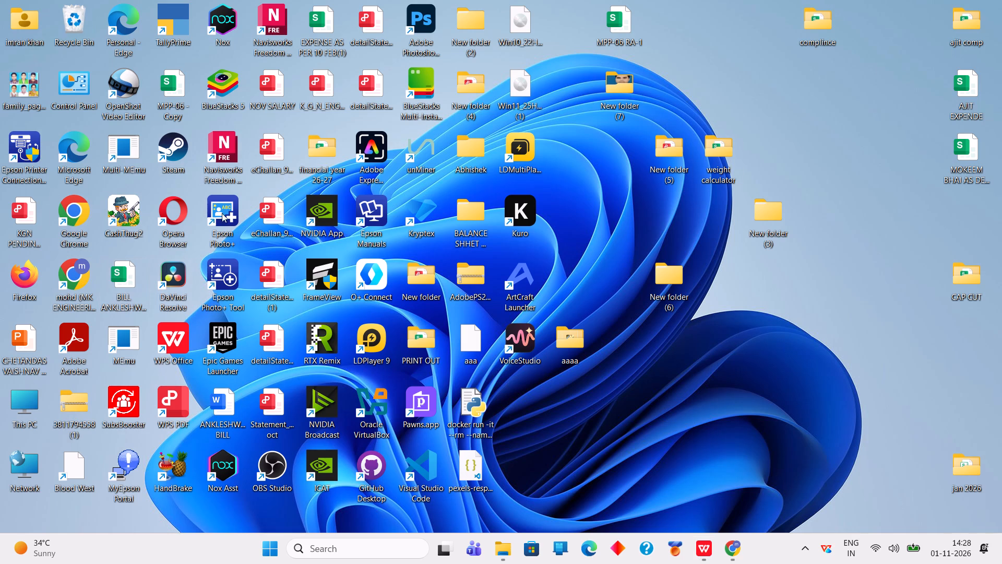
double_click(317, 143)
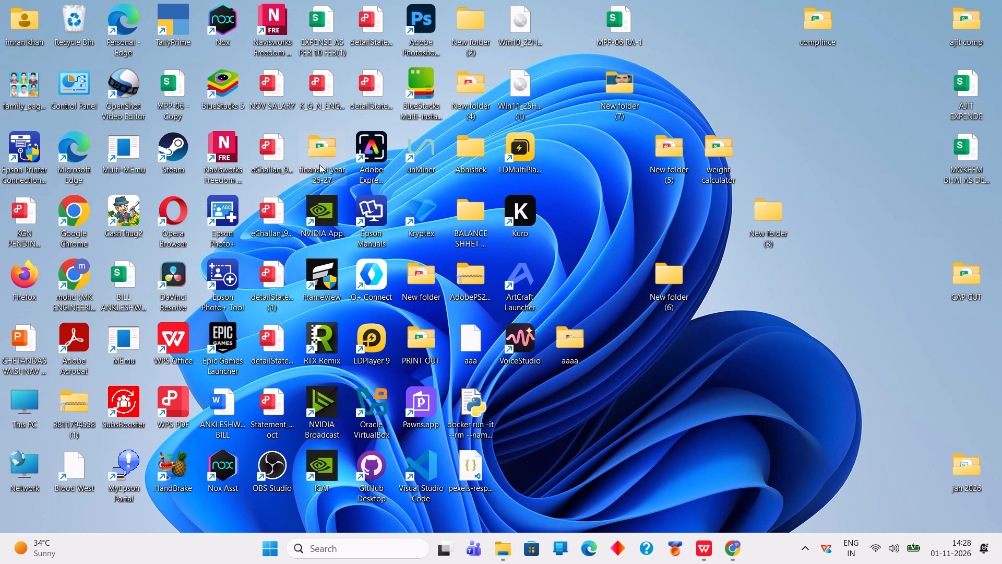
double_click(318, 157)
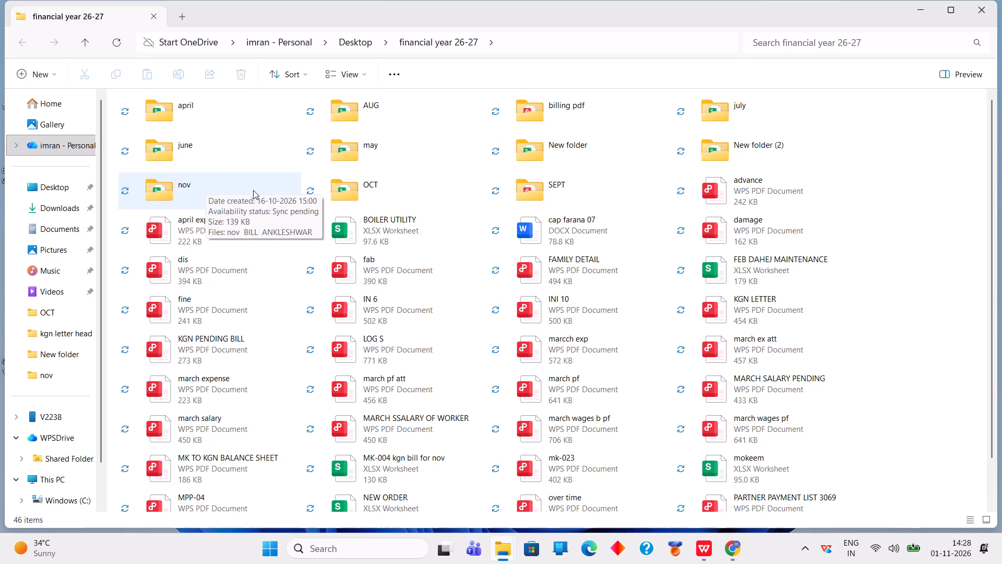
double_click(333, 191)
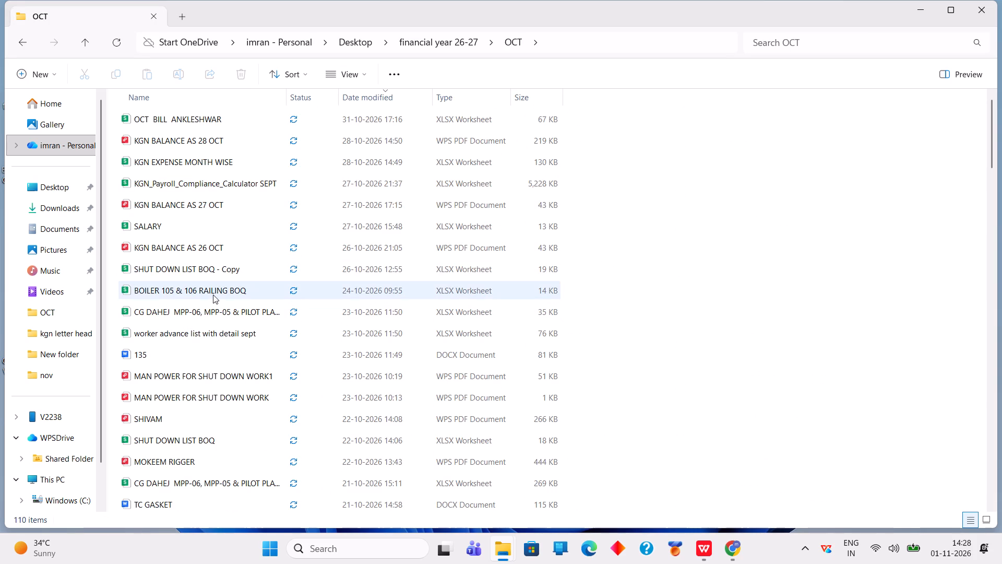
scroll(213, 295, "down", 2)
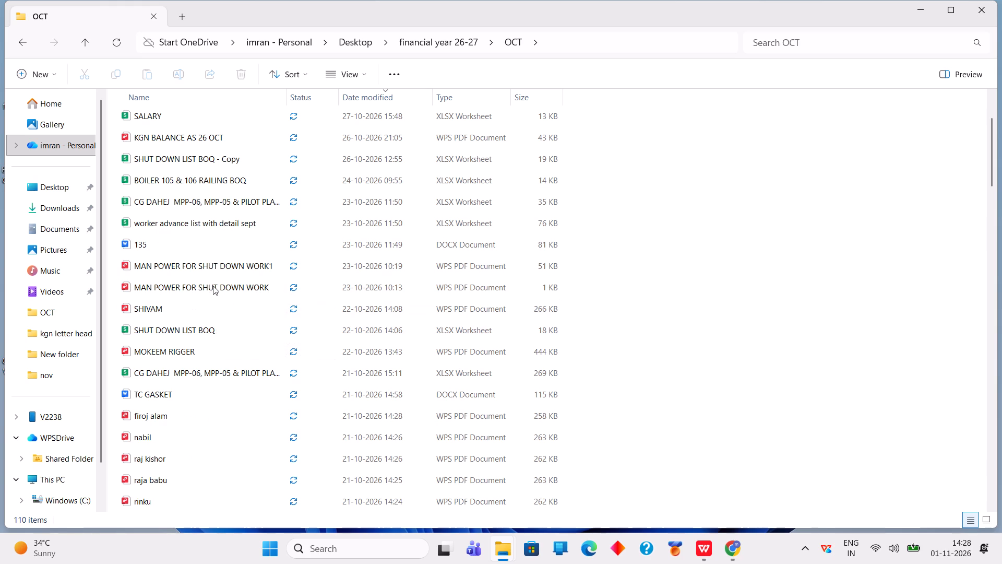
scroll(213, 286, "down", 6)
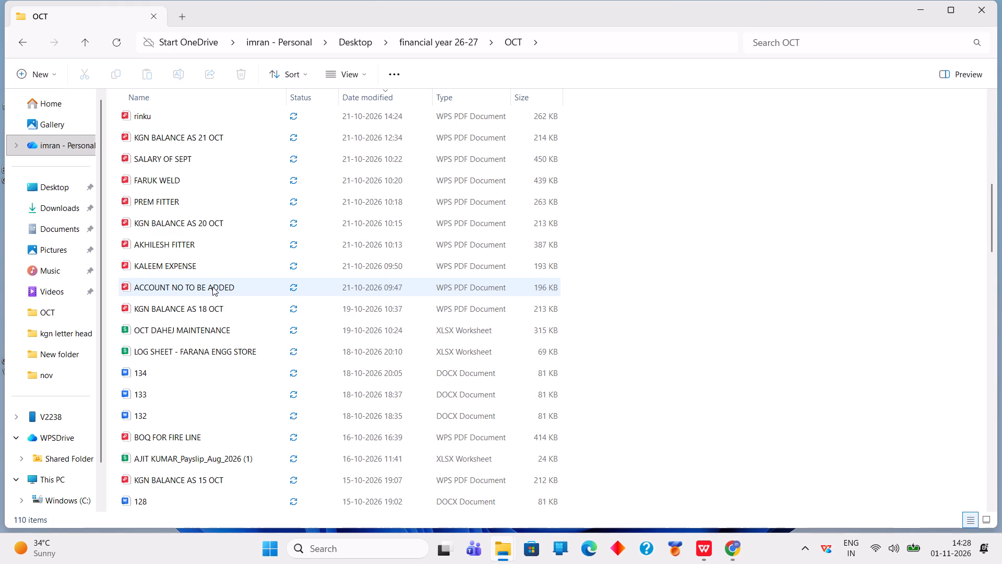
scroll(212, 287, "down", 2)
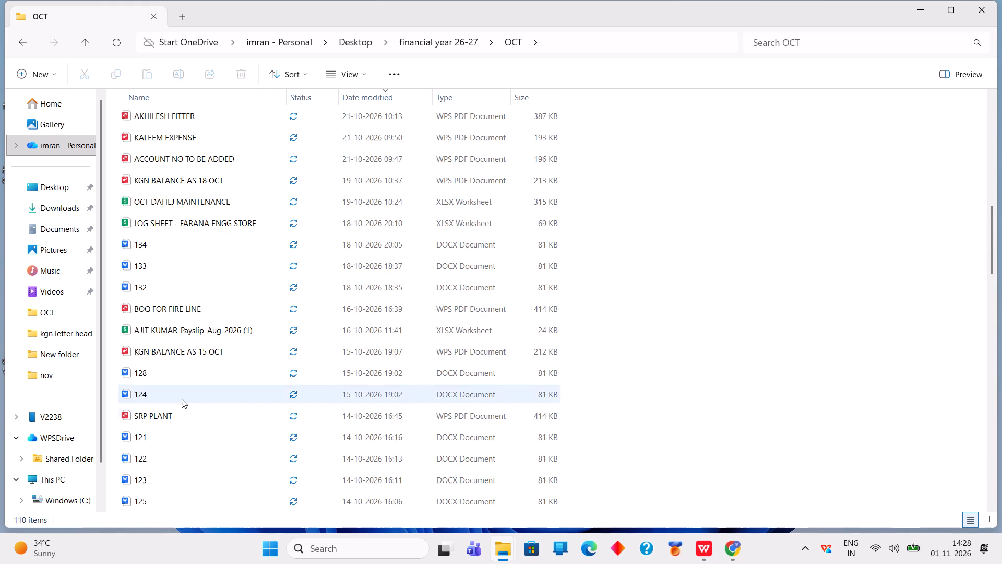
right_click(220, 201)
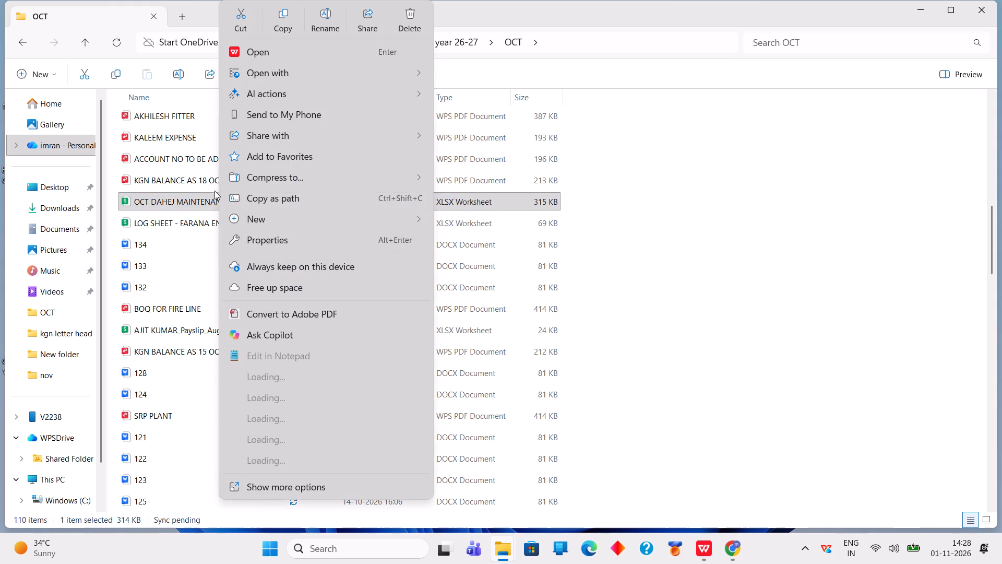
double_click(279, 11)
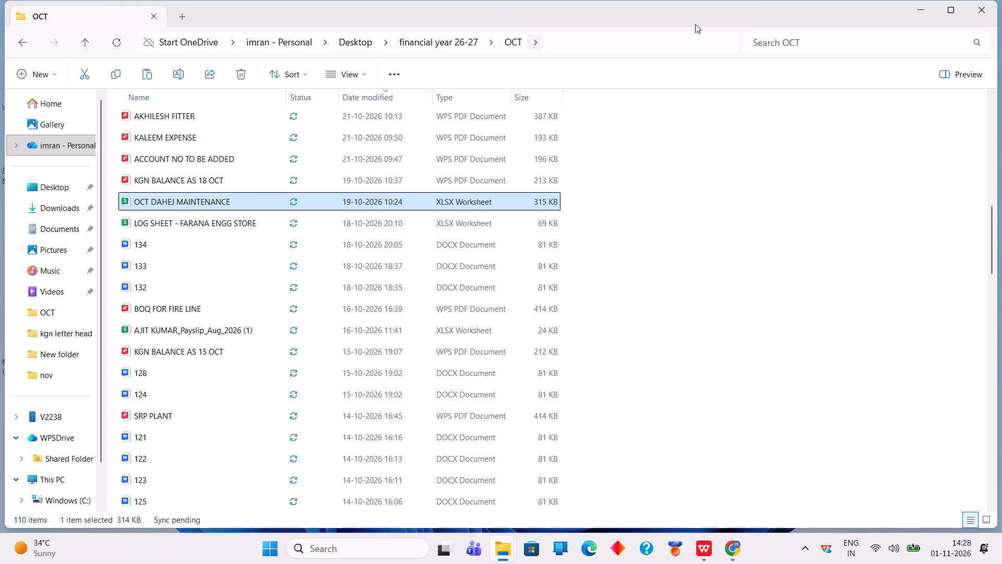
Paste the copied workbook into the nov folder inside the desktop's financial year 26-27 folder.
double_click(917, 8)
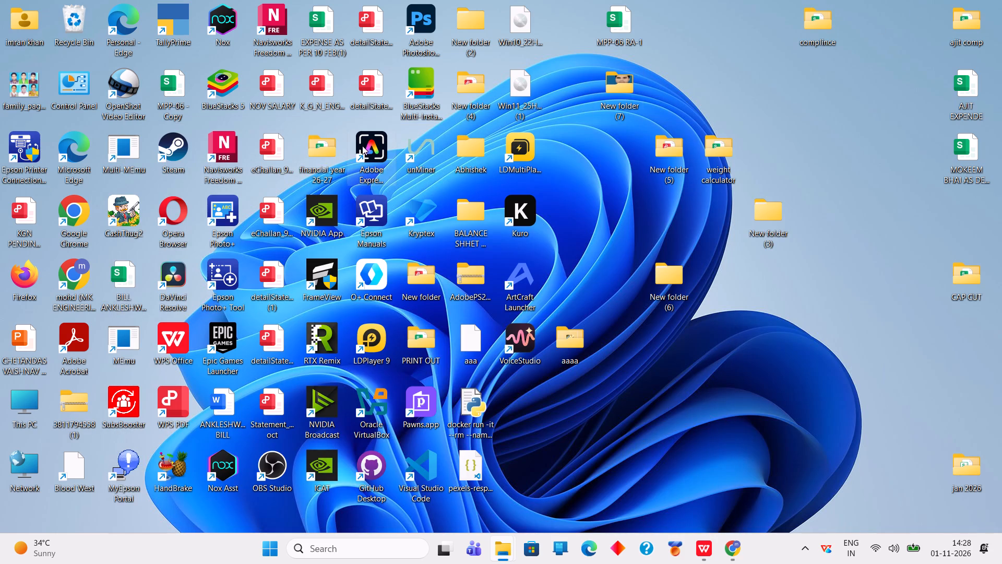
triple_click(306, 154)
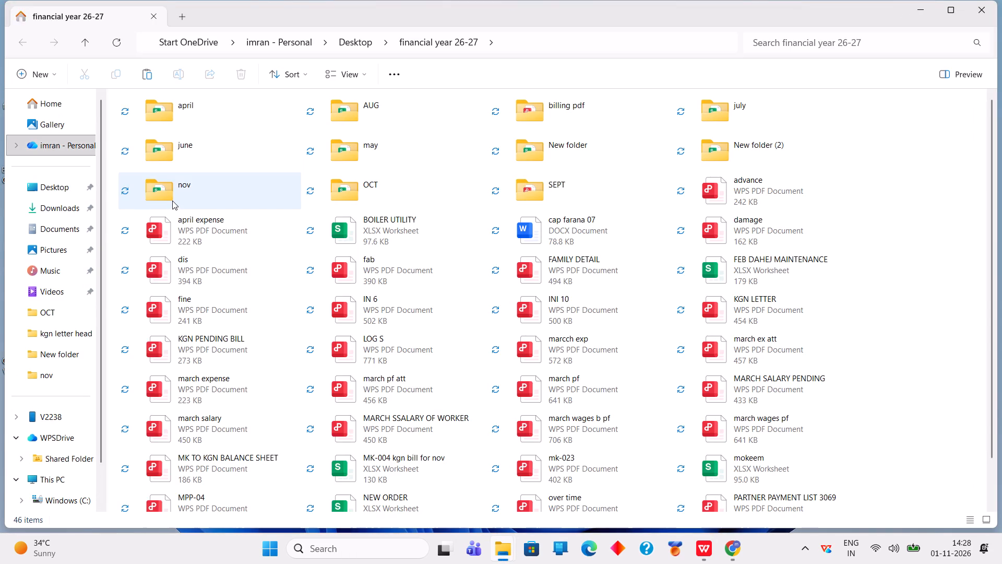
triple_click(172, 201)
left_click(172, 202)
right_click(173, 175)
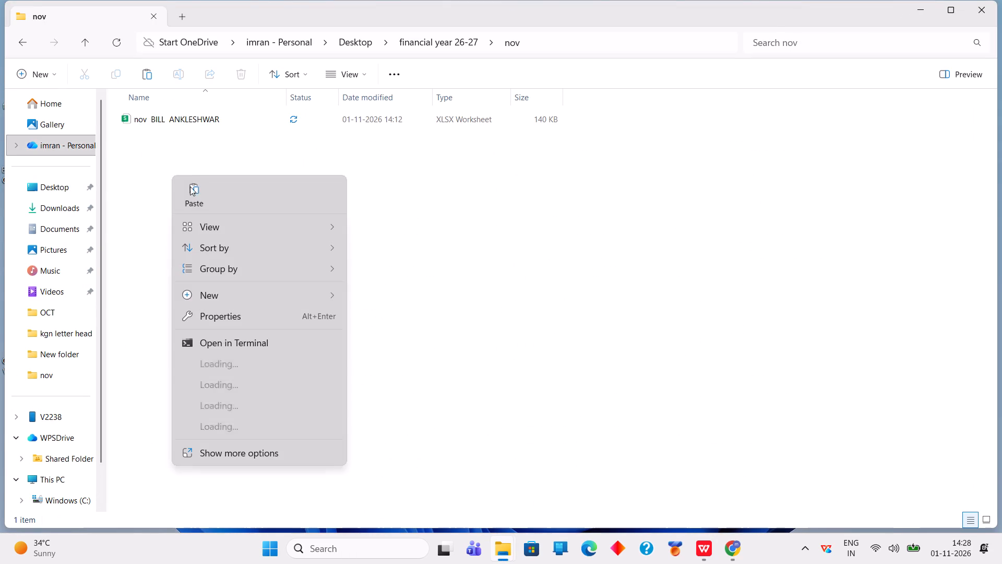
left_click(199, 199)
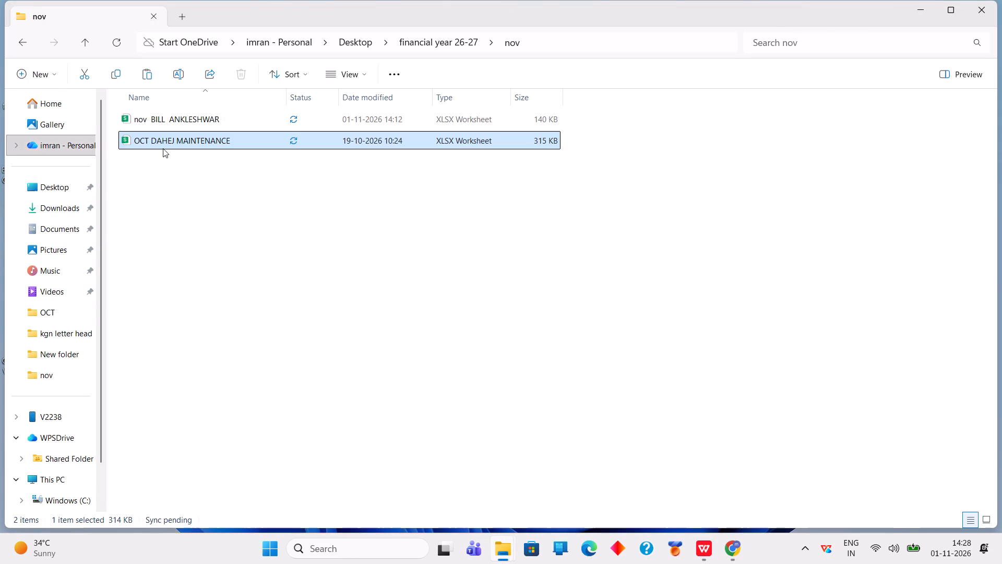
Rename the pasted OCT DAHEJ MAINTENANCE workbook as NOV DAHEJ MAINTENANCE.
right_click(158, 147)
right_click_drag(162, 148, 169, 145)
right_click(179, 138)
left_click(282, 9)
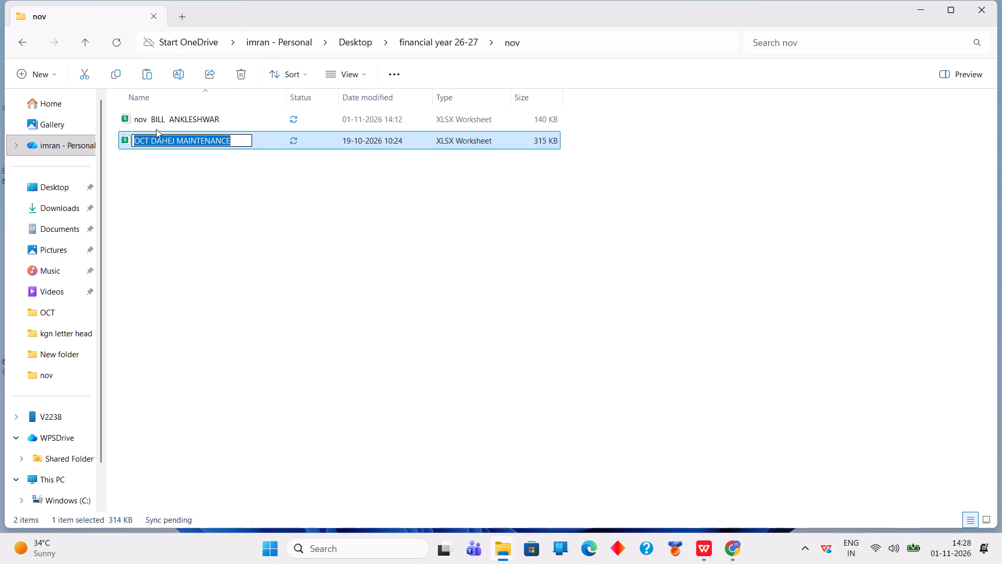
left_click_drag(149, 137, 129, 138)
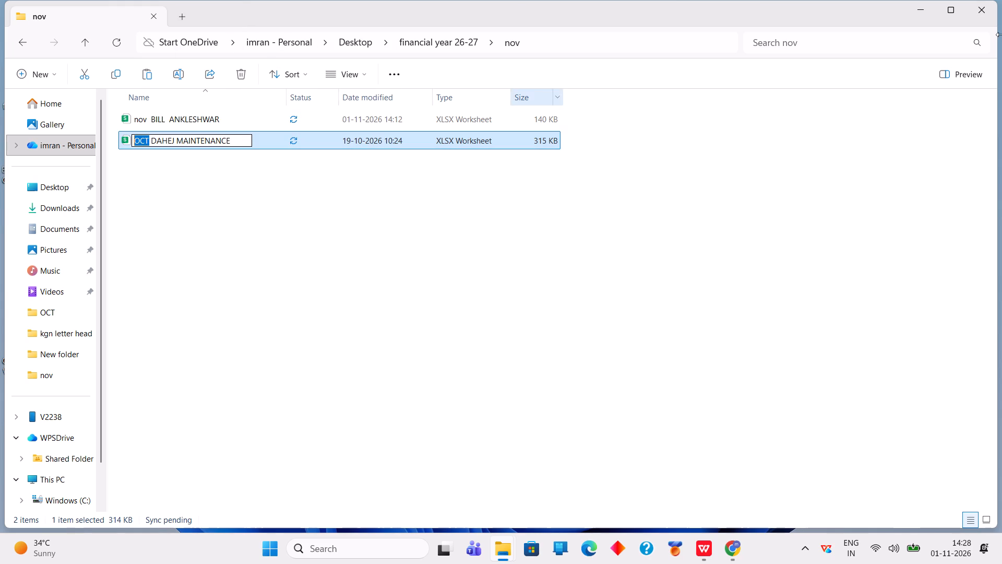
key("n")
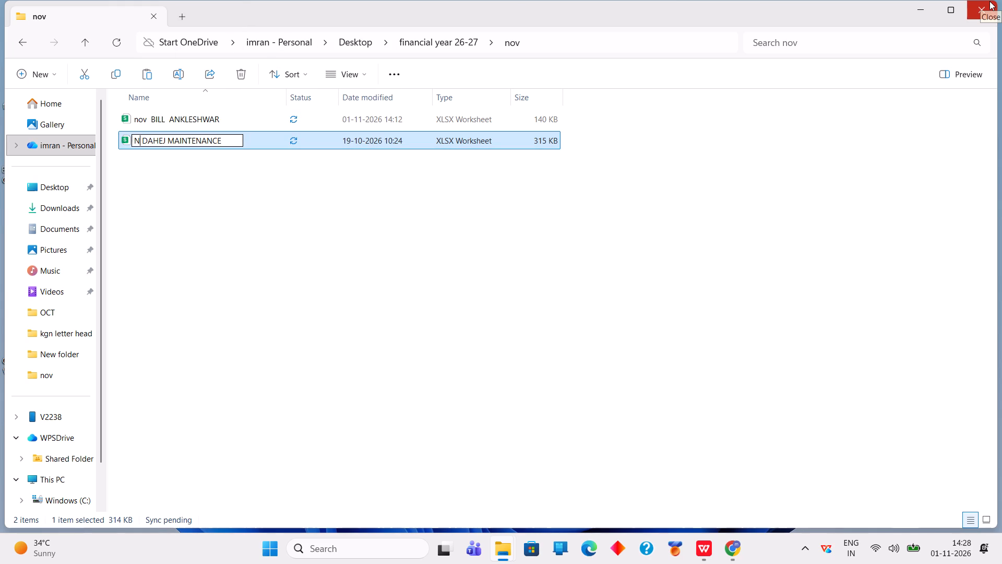
type("OV")
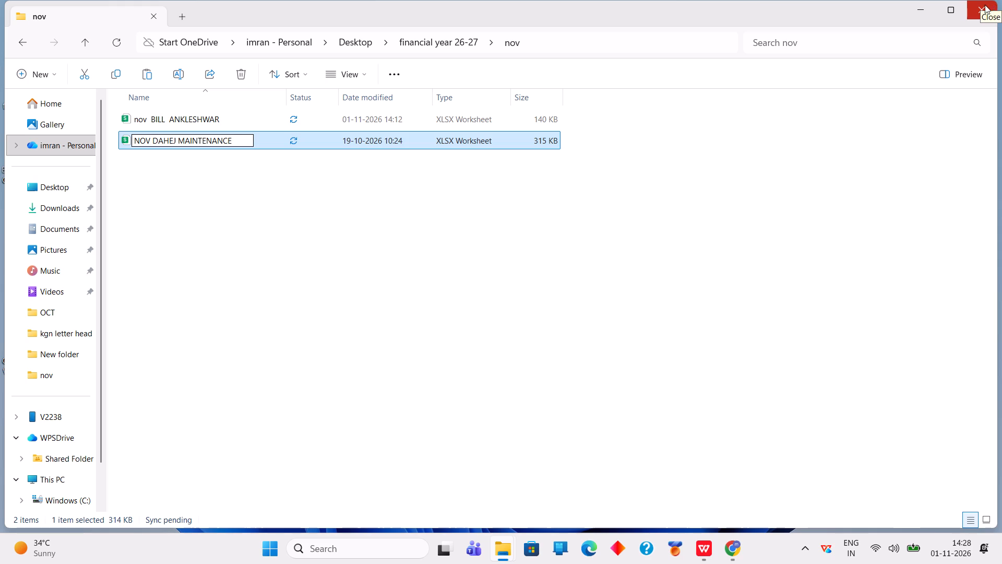
left_click(255, 221)
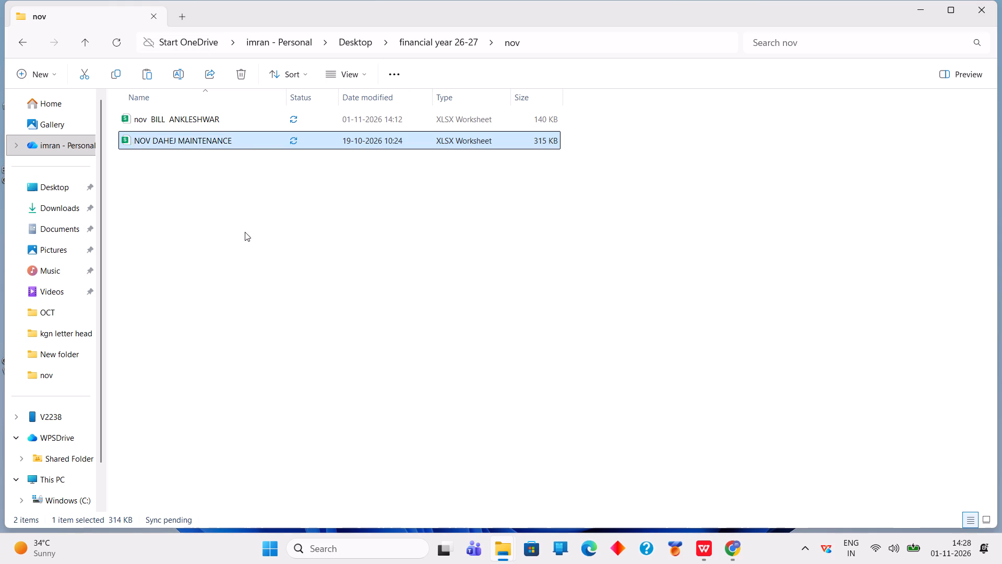
Open the NOV DAHEJ MAINTENANCE workbook in WPS Office and show the first columns of its MPP-06 sheet.
double_click(215, 146)
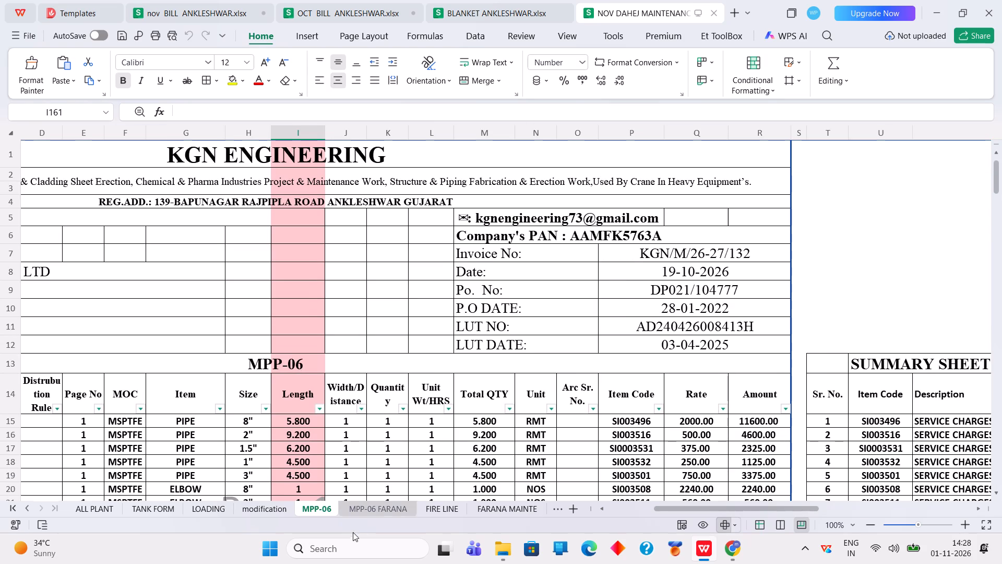
left_click(603, 509)
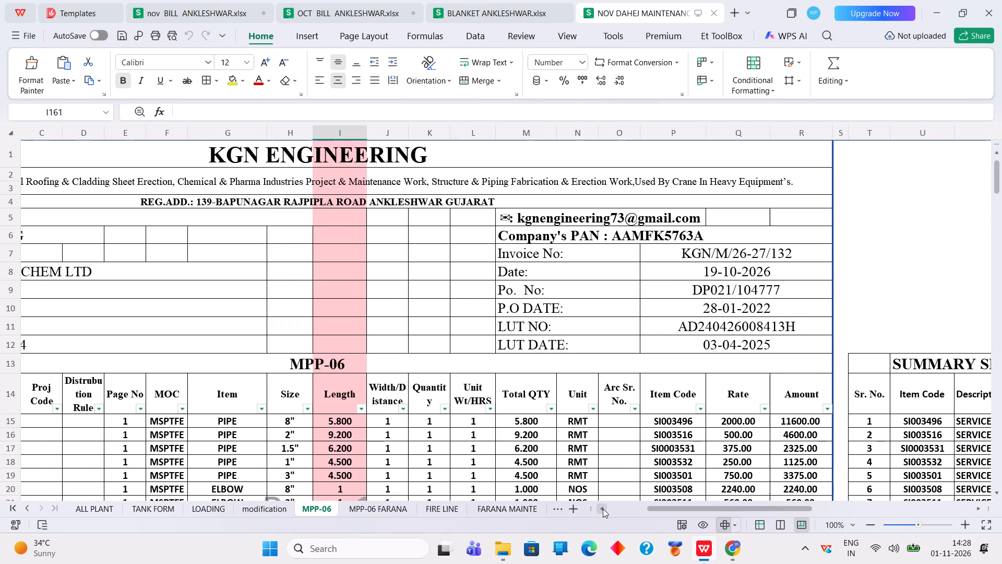
left_click(366, 462)
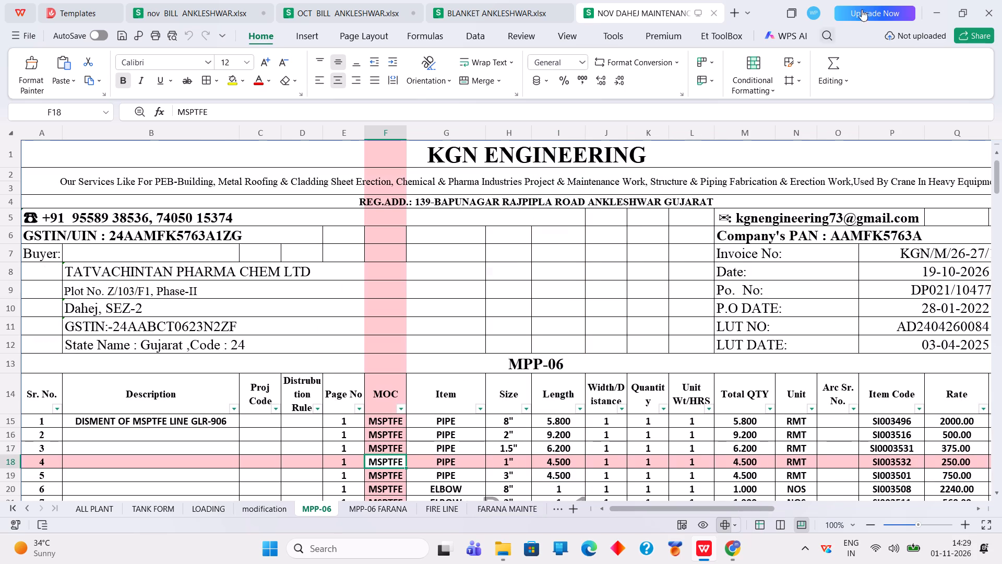
Return to File Explorer and open the CG DAHEJ MPP-06, MPP-05 & PILOT PLANT workbook dated 23-10-2026 from the OCT folder.
left_click(927, 9)
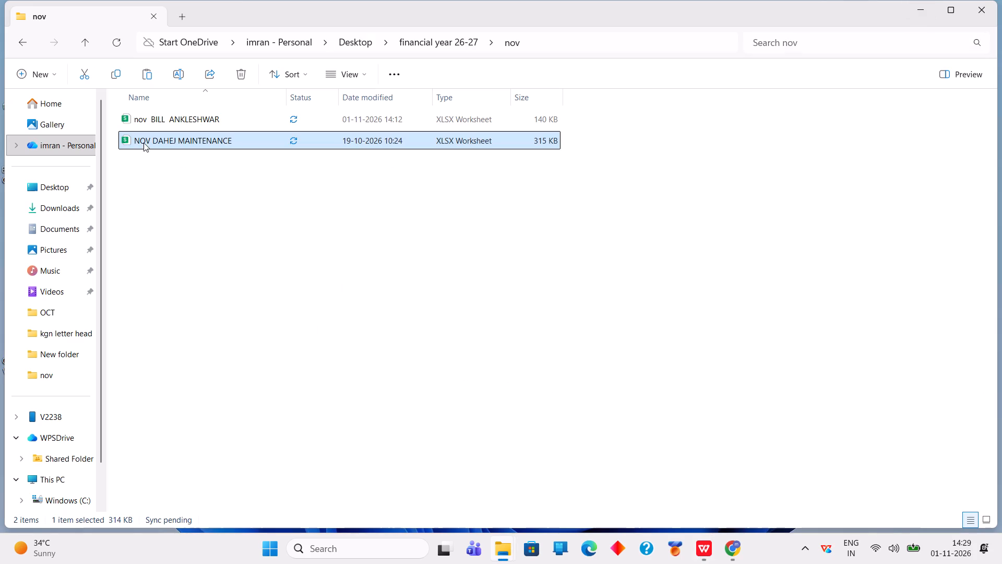
left_click(83, 44)
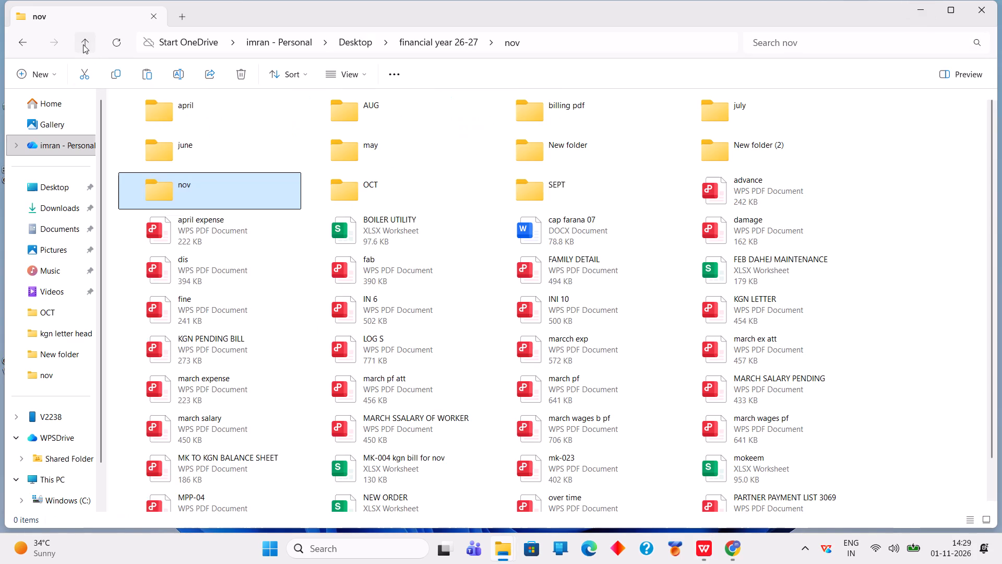
double_click(409, 203)
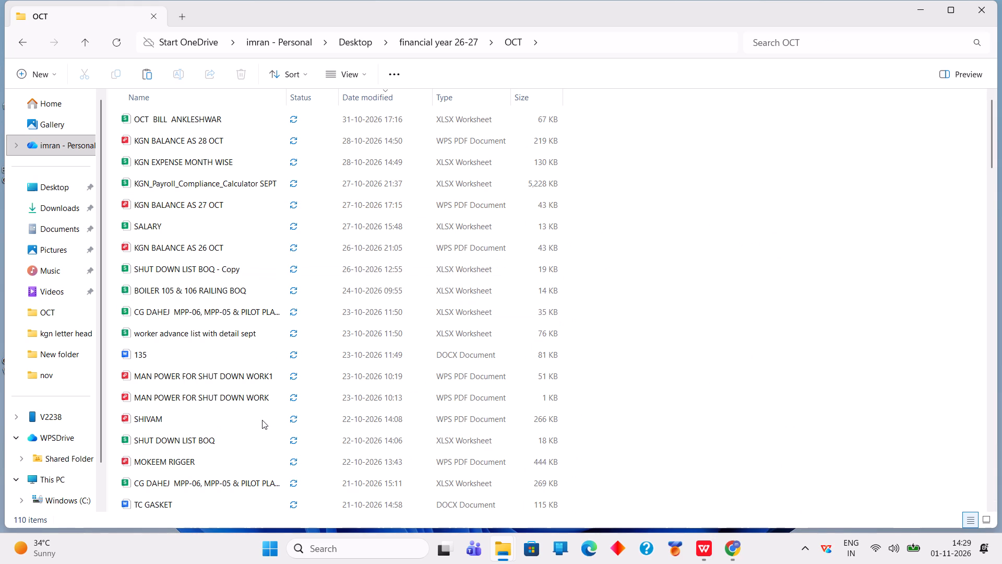
scroll(240, 336, "down", 2)
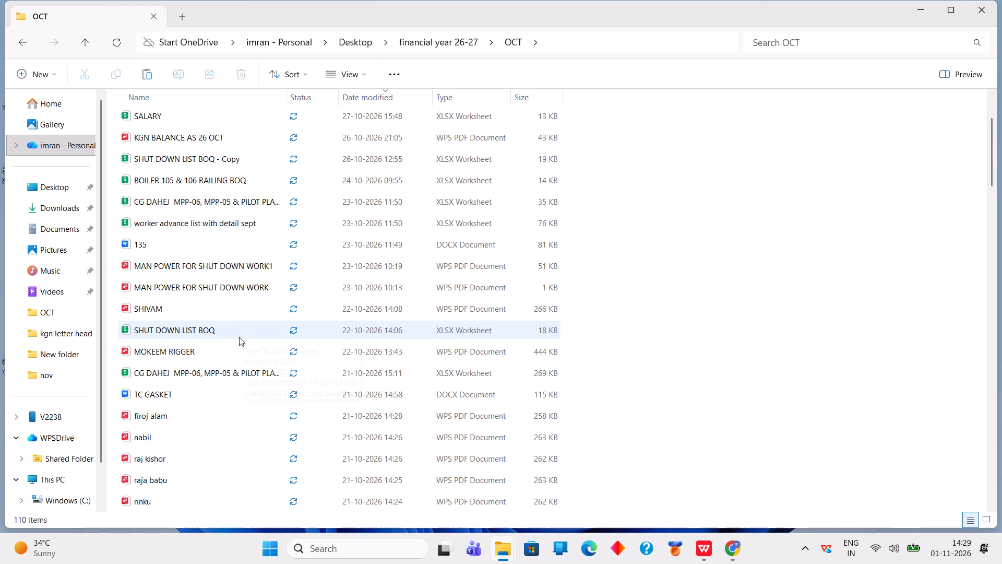
scroll(239, 337, "down", 2)
scroll(239, 338, "up", 2)
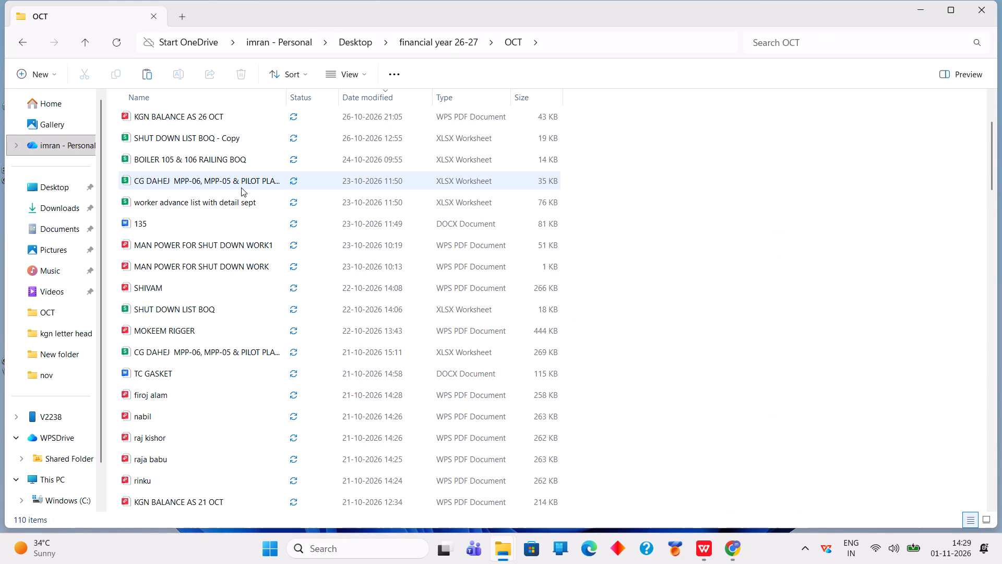
triple_click(201, 185)
left_click(201, 185)
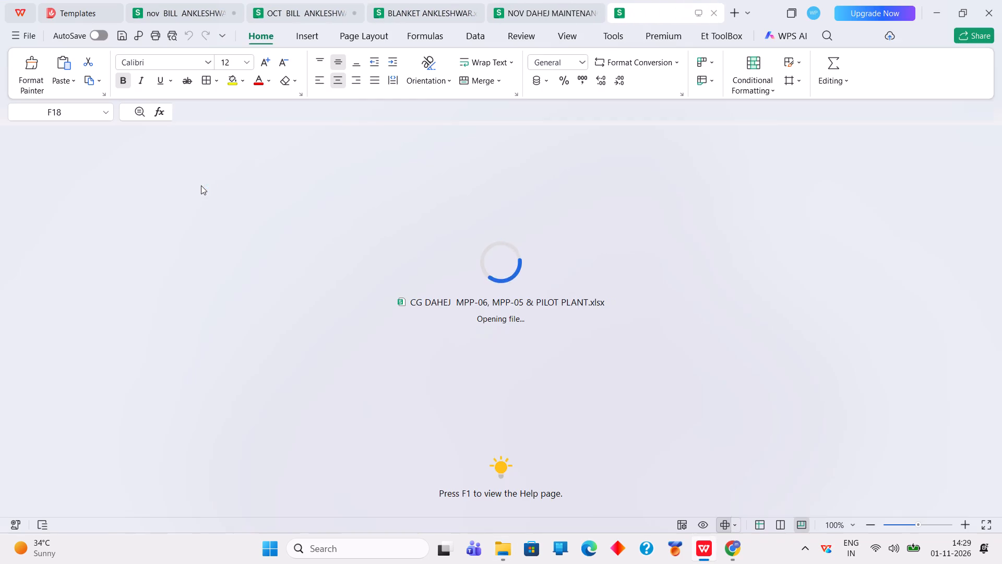
Return to File Explorer and open the OCT DAHEJ MAINTENANCE - Copy (2) workbook from the OCT folder.
left_click(939, 17)
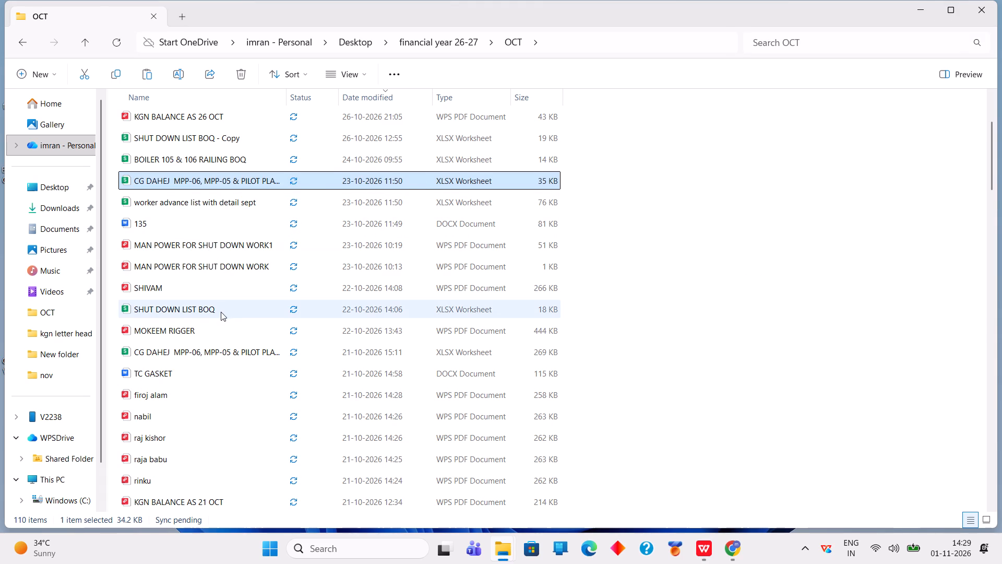
scroll(220, 314, "down", 4)
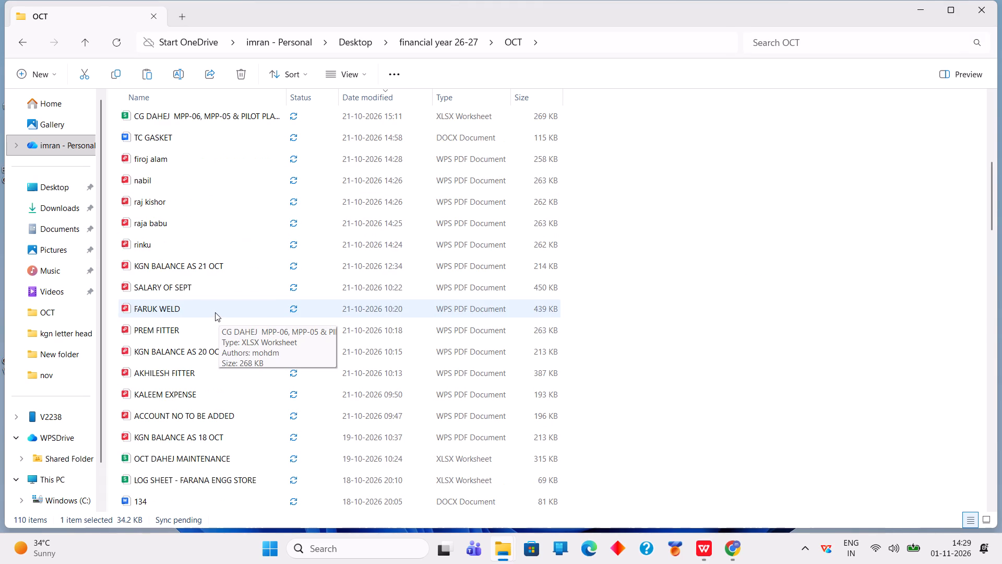
scroll(215, 312, "up", 6)
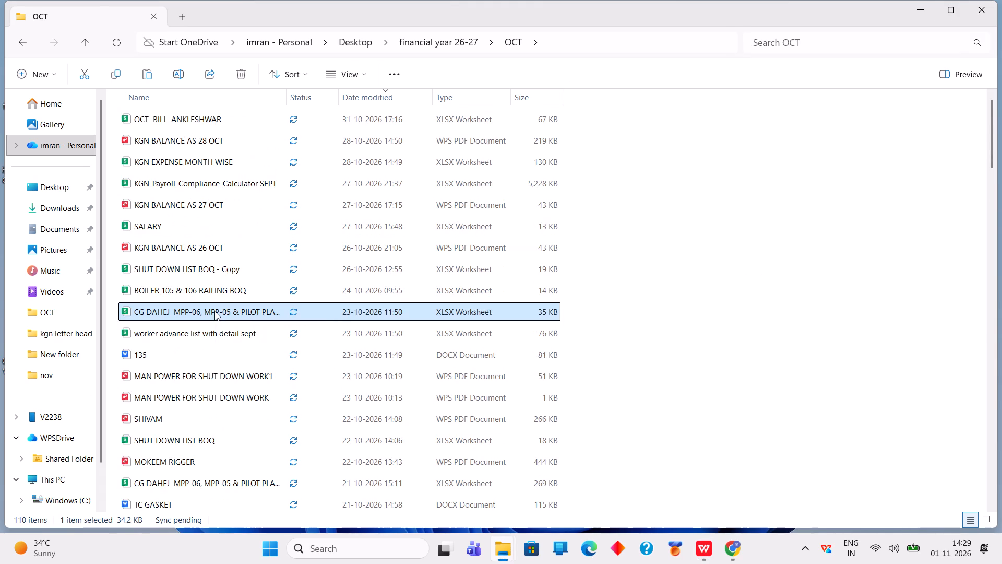
scroll(195, 206, "up", 1)
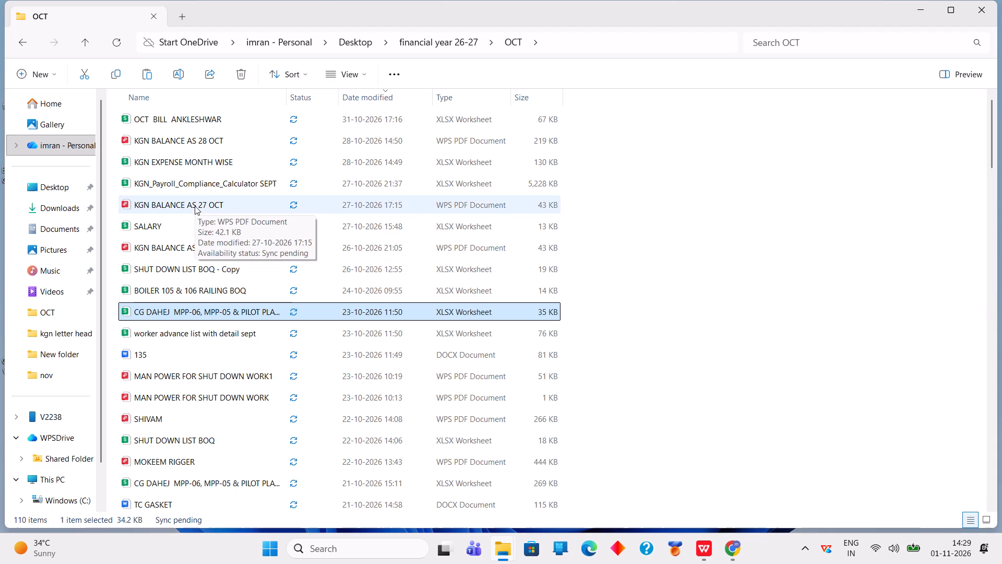
scroll(191, 218, "down", 3)
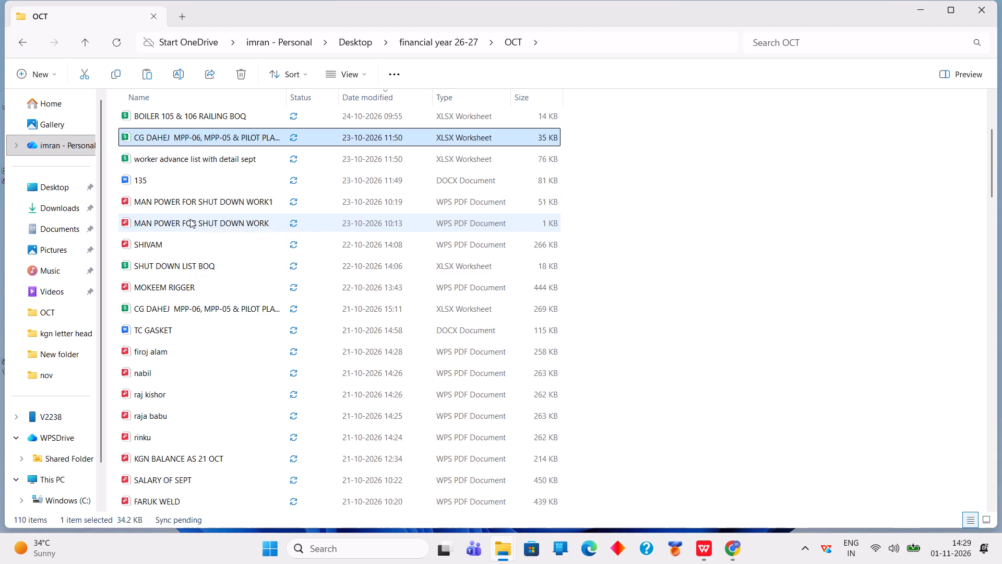
scroll(190, 219, "down", 6)
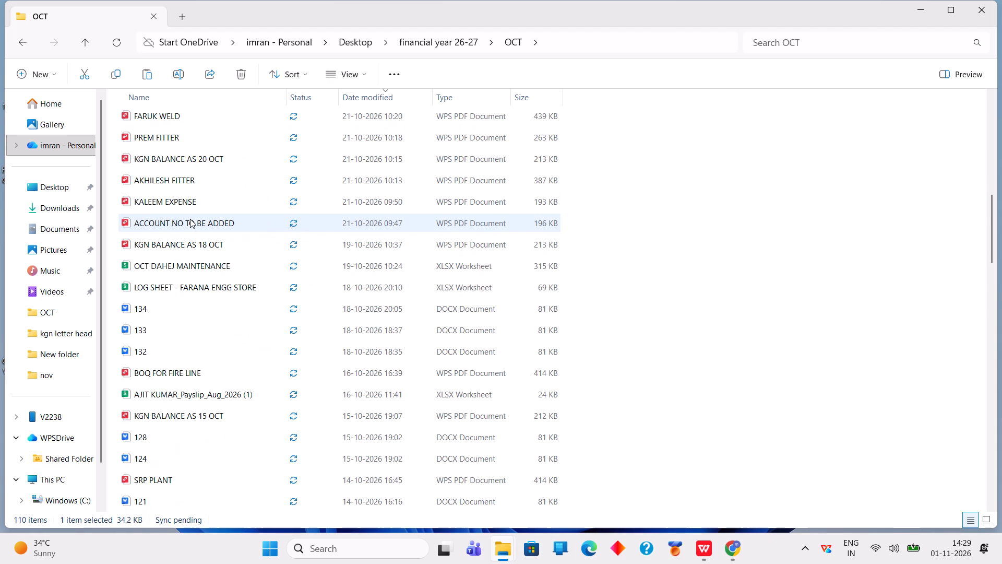
scroll(190, 219, "down", 6)
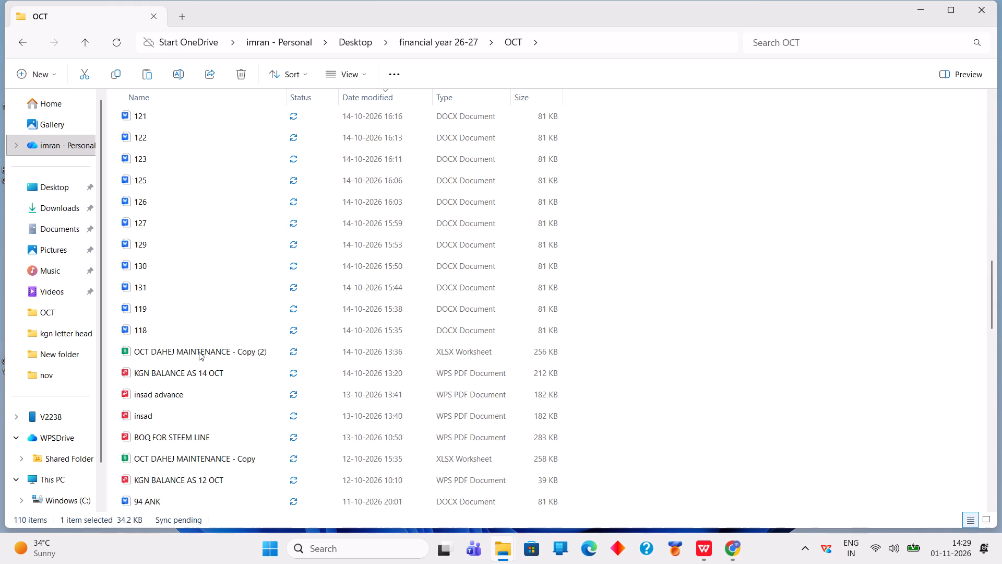
triple_click(199, 355)
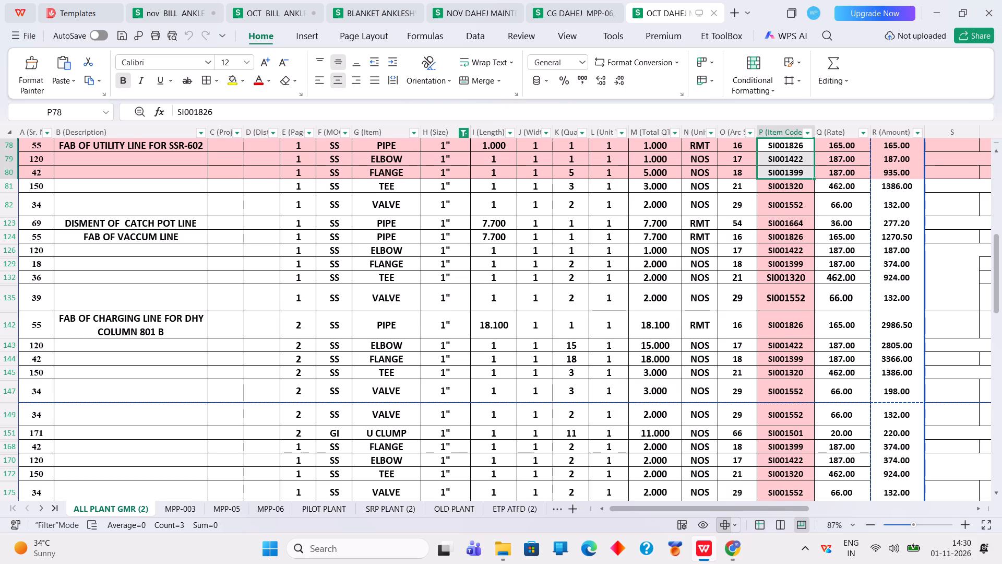
scroll(487, 363, "up", 6)
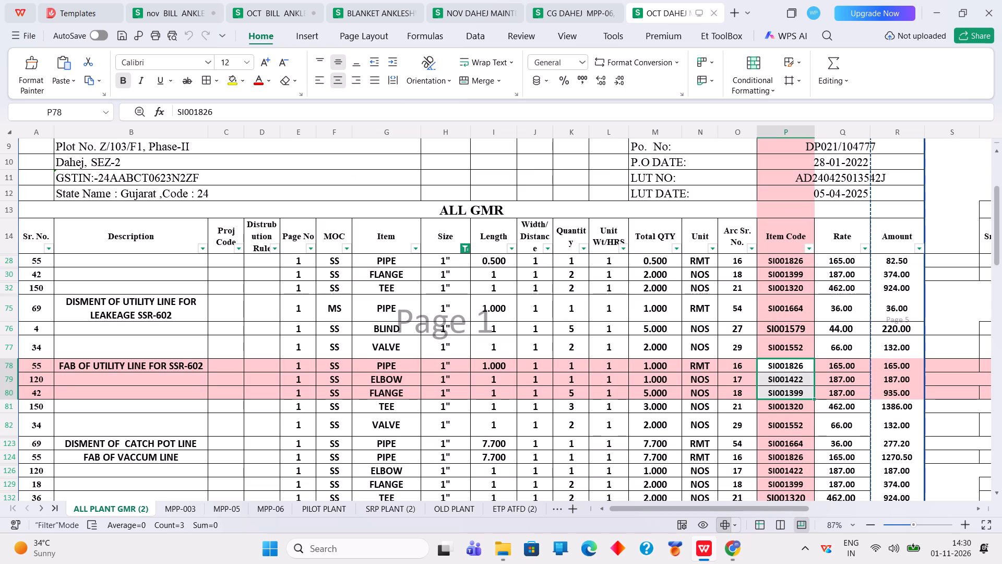
Switch to the NOV DAHEJ MAINTENANCE workbook and bring up its SPRAY DRYER sheet.
left_click(466, 6)
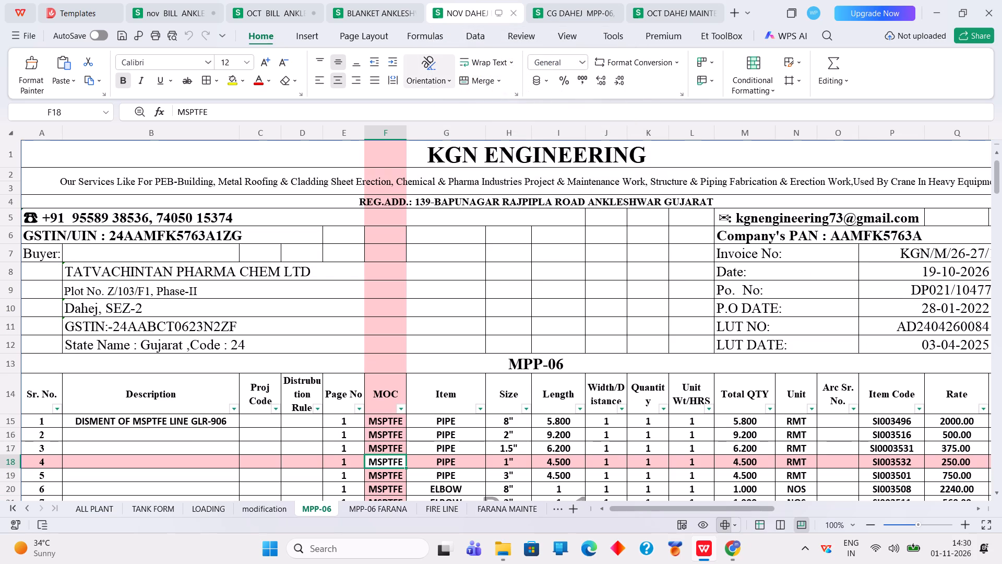
left_click(298, 430)
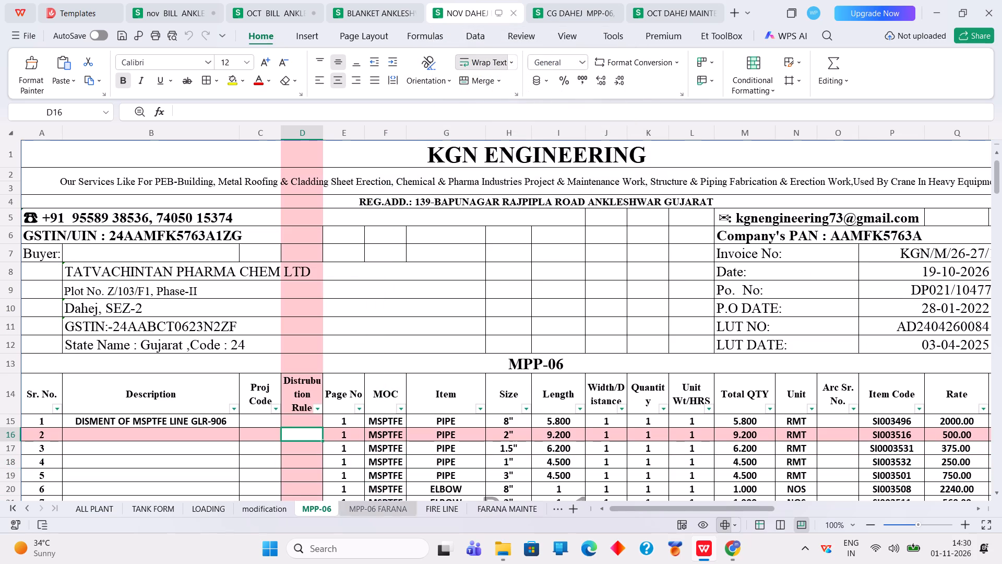
triple_click(29, 506)
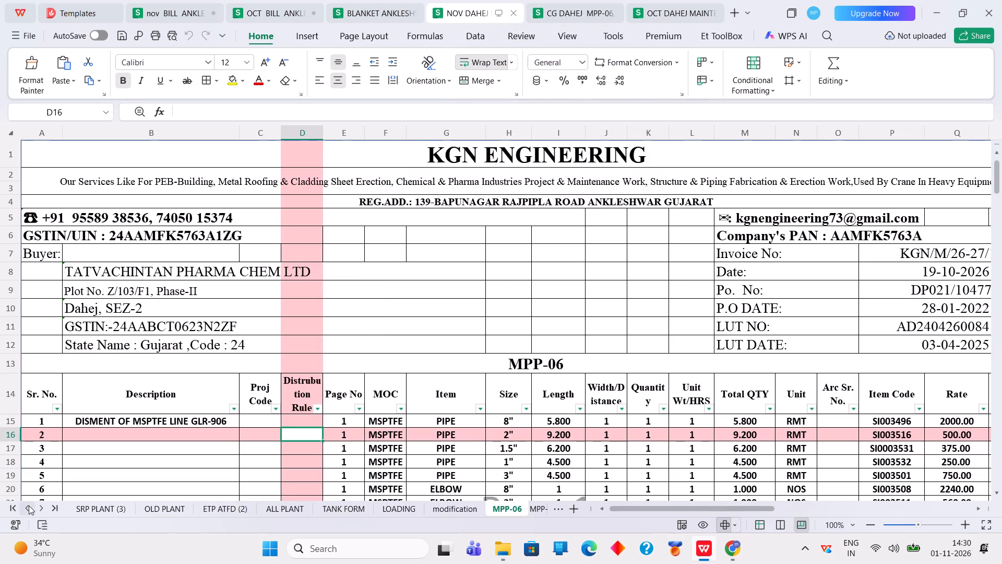
left_click(29, 507)
double_click(29, 507)
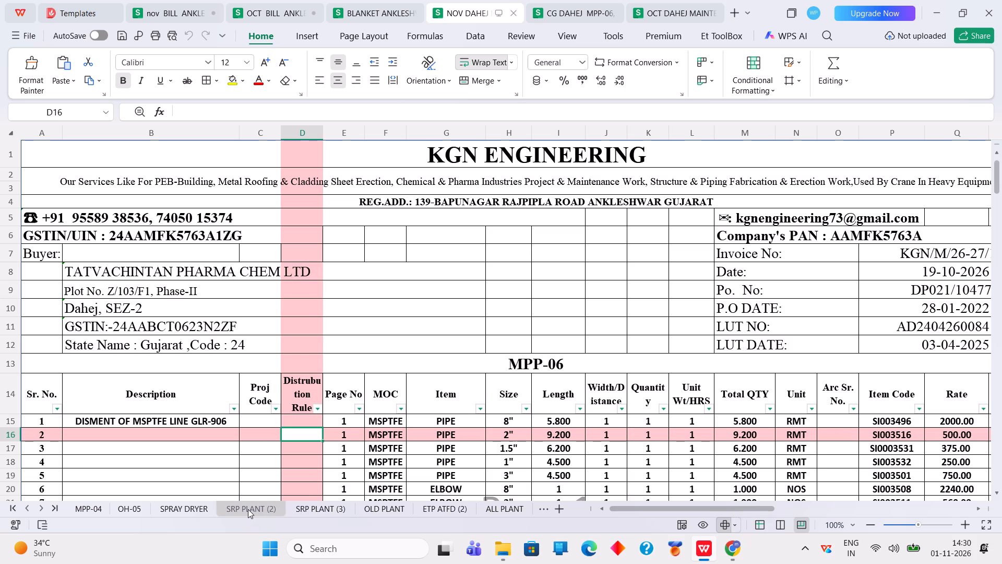
left_click(184, 510)
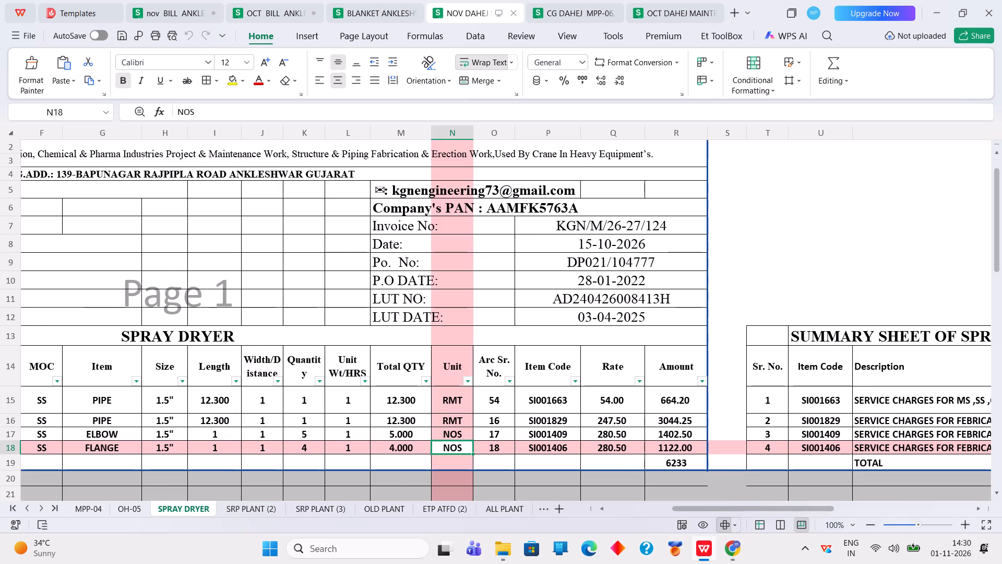
left_click(267, 415)
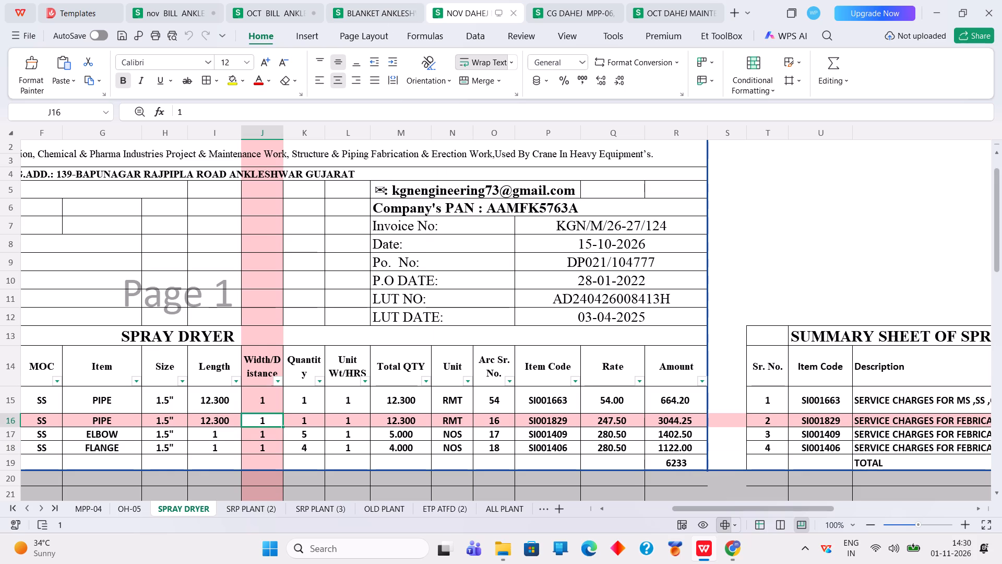
Go back to the OCT DAHEJ MAINTENANCE - Copy (2) workbook and show all sizes again in the ALL PLANT GMR (2) sheet's Size filter.
left_click(563, 15)
left_click(677, 12)
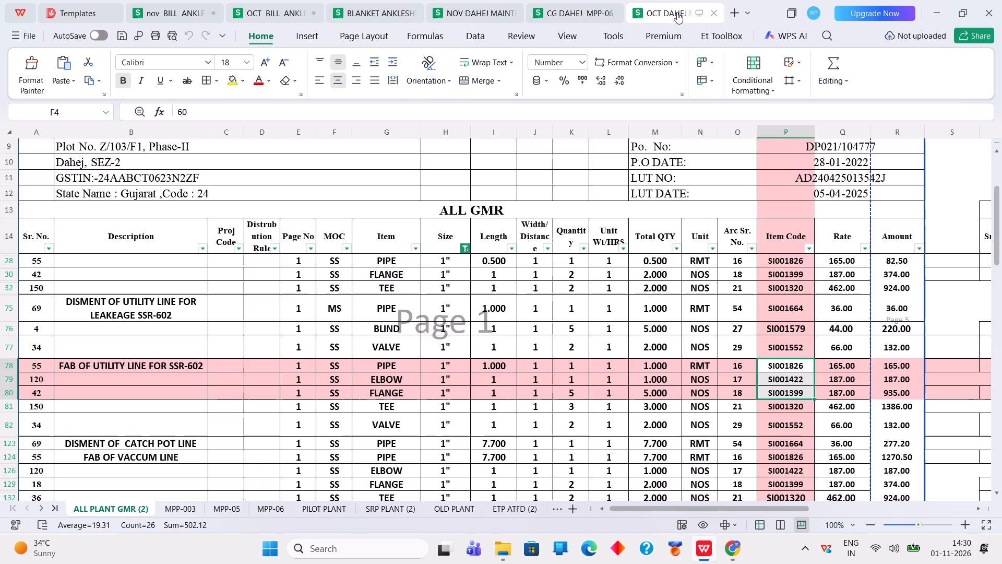
left_click(110, 505)
left_click(462, 247)
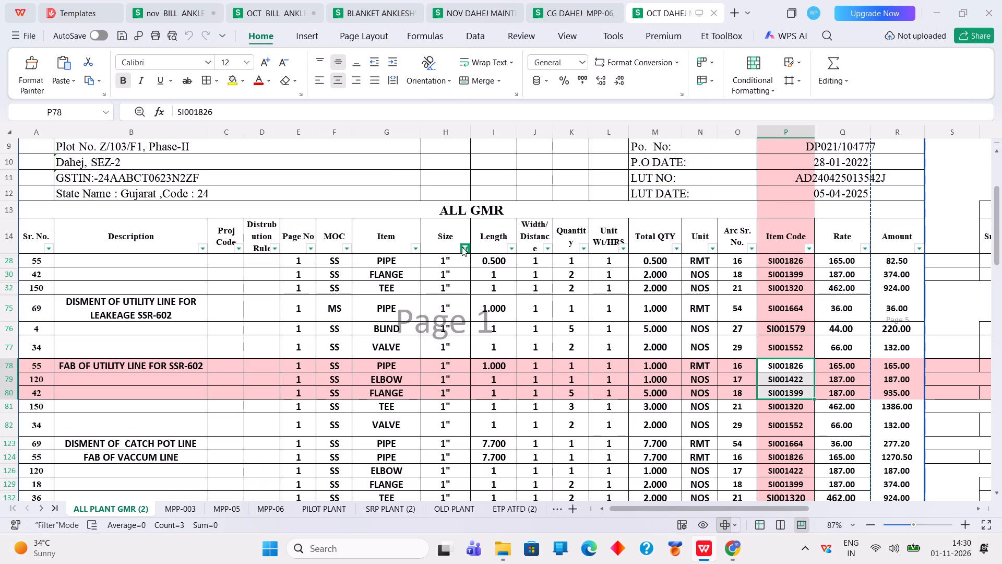
left_click(485, 284)
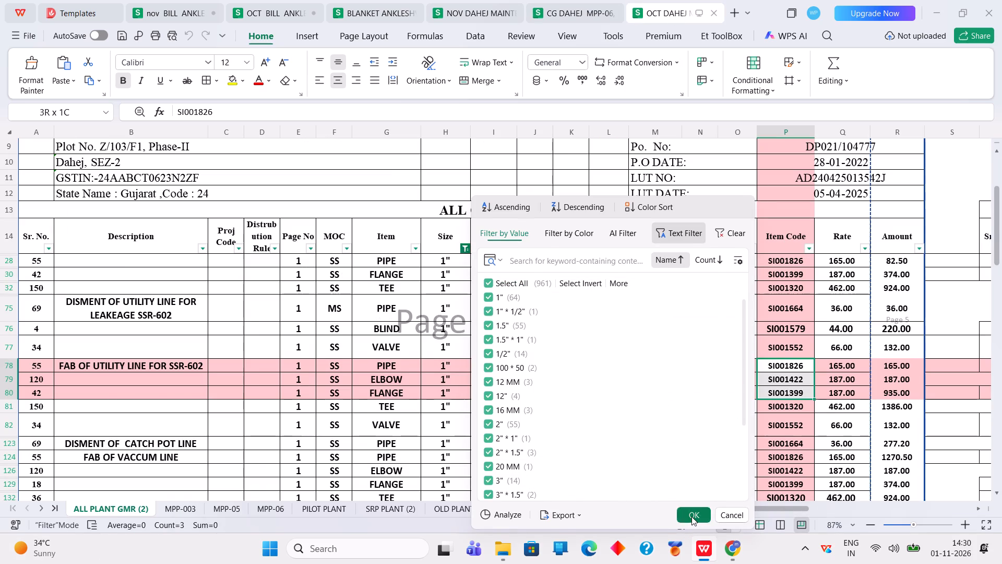
left_click(691, 516)
Filter the ALL PLANT GMR (2) sheet's Arc Sr. No. column to show only 27.
left_click(751, 248)
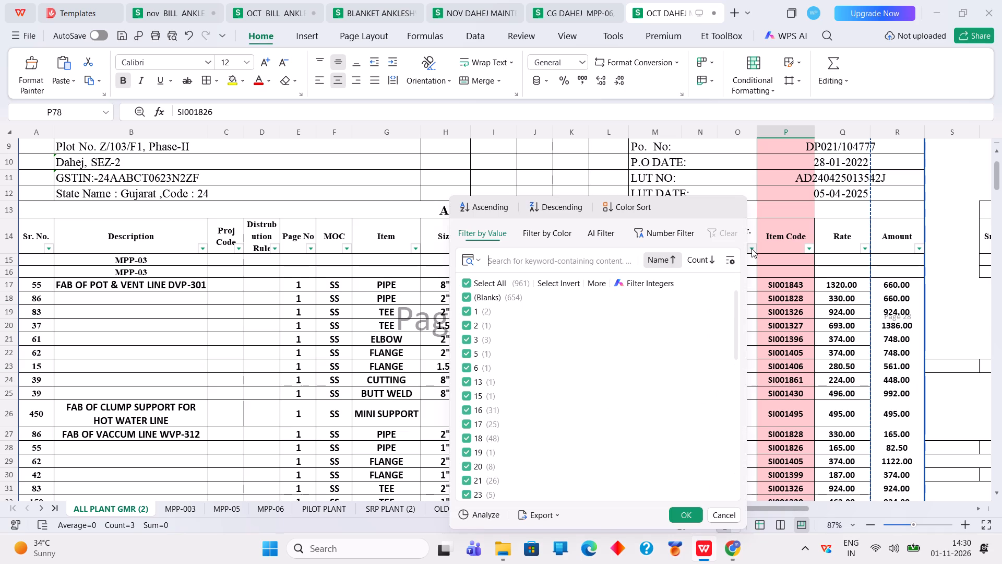
left_click(498, 280)
scroll(512, 394, "down", 3)
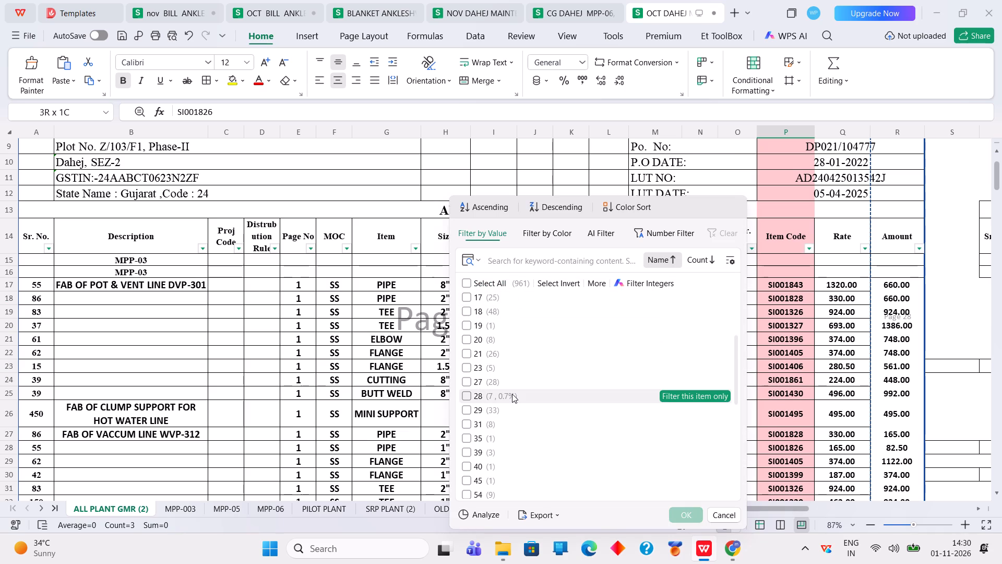
left_click(497, 383)
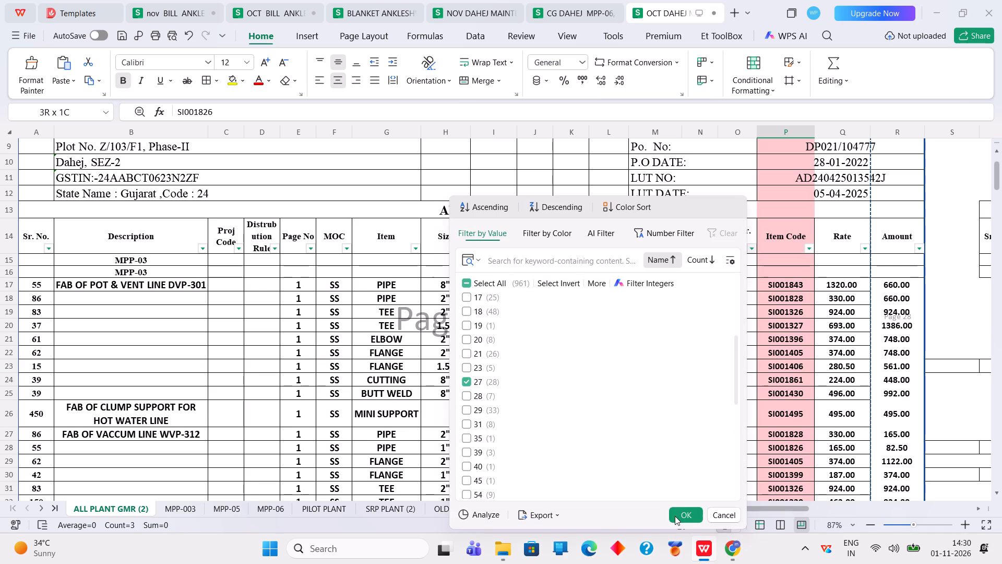
left_click(675, 516)
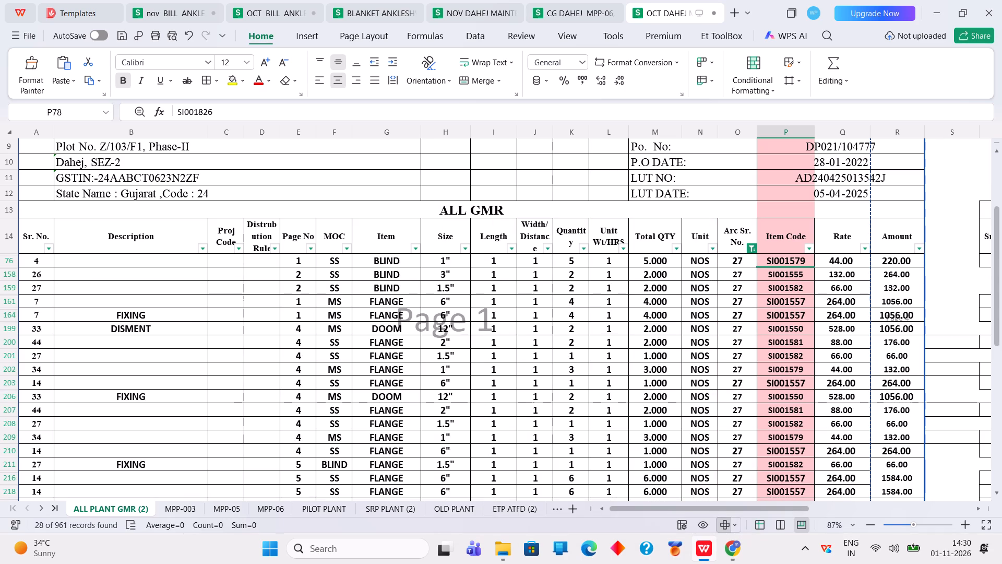
Copy the FIXING row for the 12" MS DOOM and paste it over rows 15 and 16 of the November SPRAY DRYER sheet.
left_click(10, 397)
right_click(10, 397)
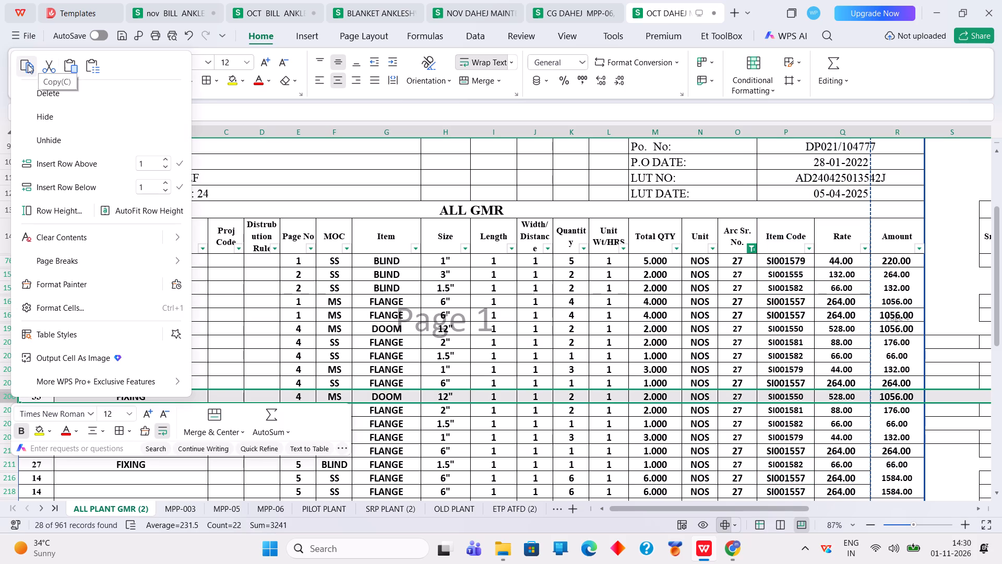
left_click(27, 64)
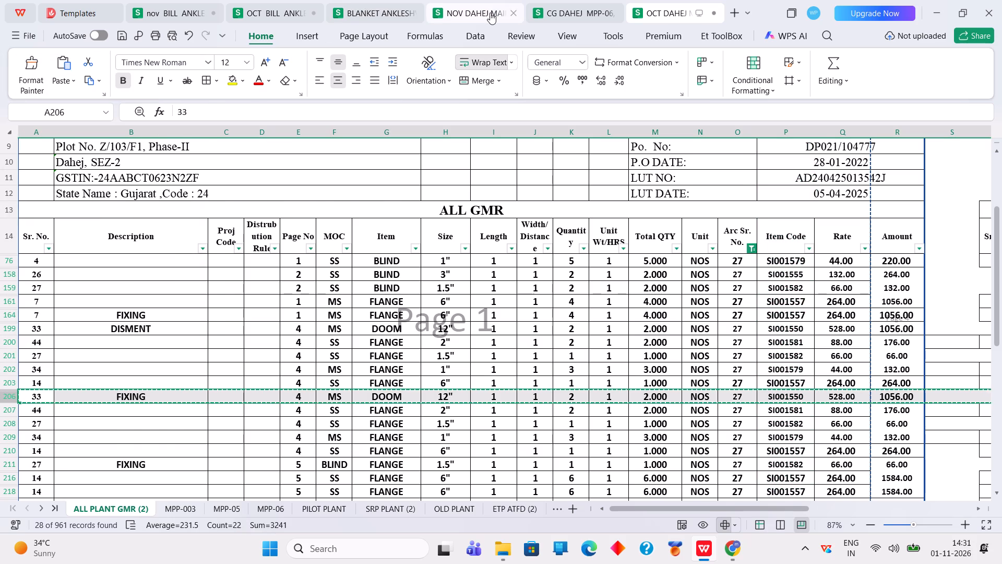
double_click(490, 13)
left_click(4, 405)
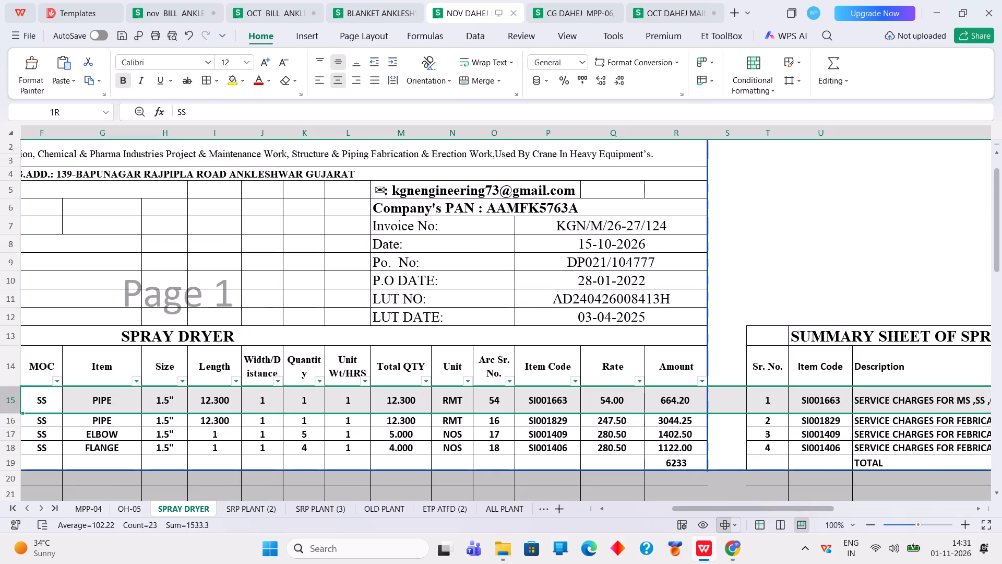
right_click(3, 405)
left_click(66, 50)
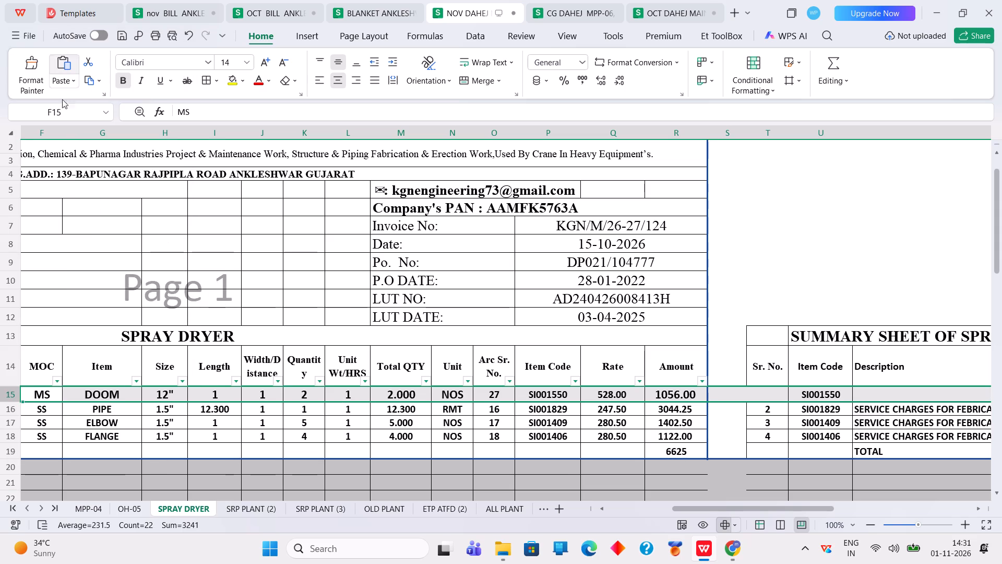
left_click(4, 408)
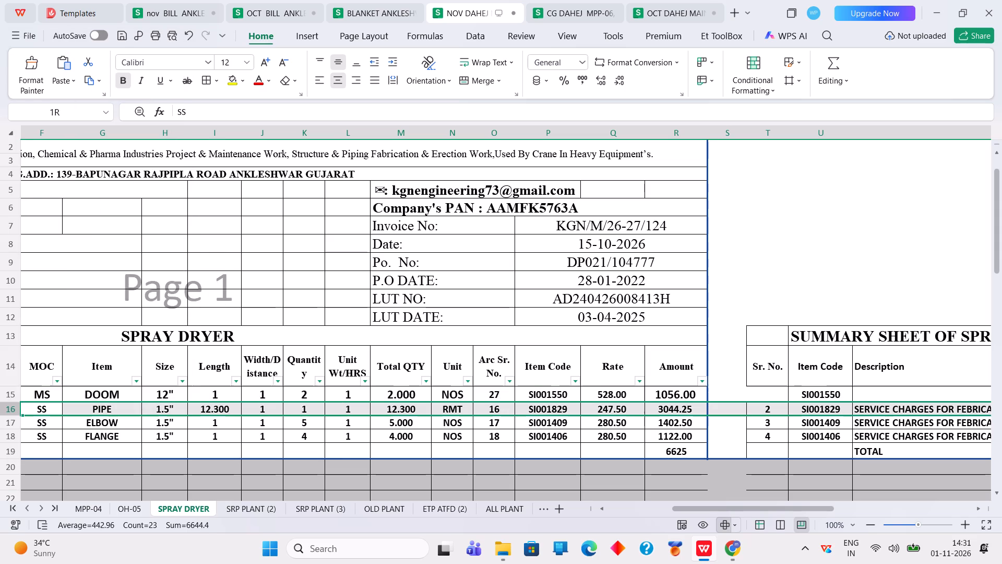
right_click(3, 408)
left_click(58, 76)
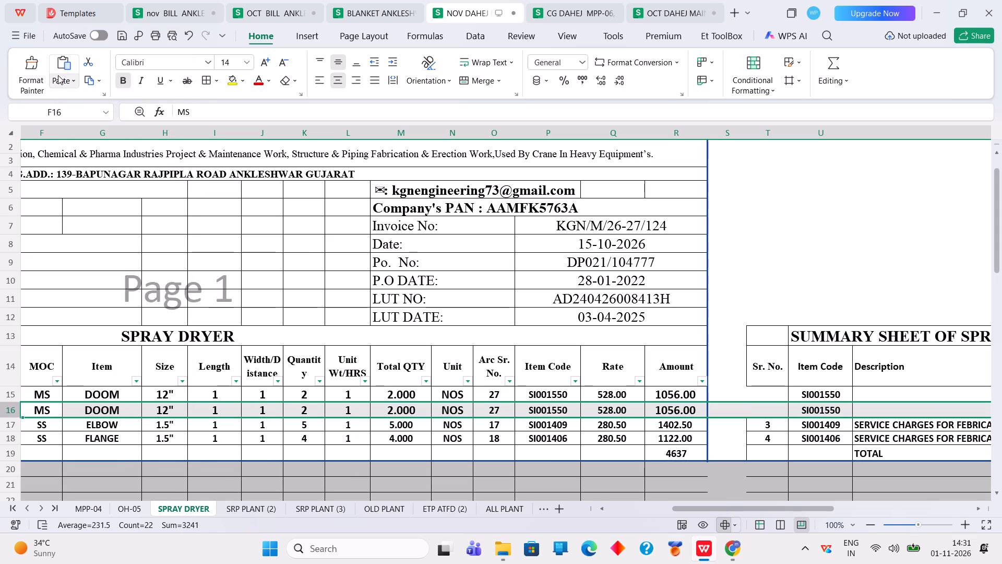
Return to the October copy's ALL PLANT GMR (2) sheet and filter Arc Sr. No. to 79 and 80 instead of 27.
left_click(557, 10)
left_click(686, 8)
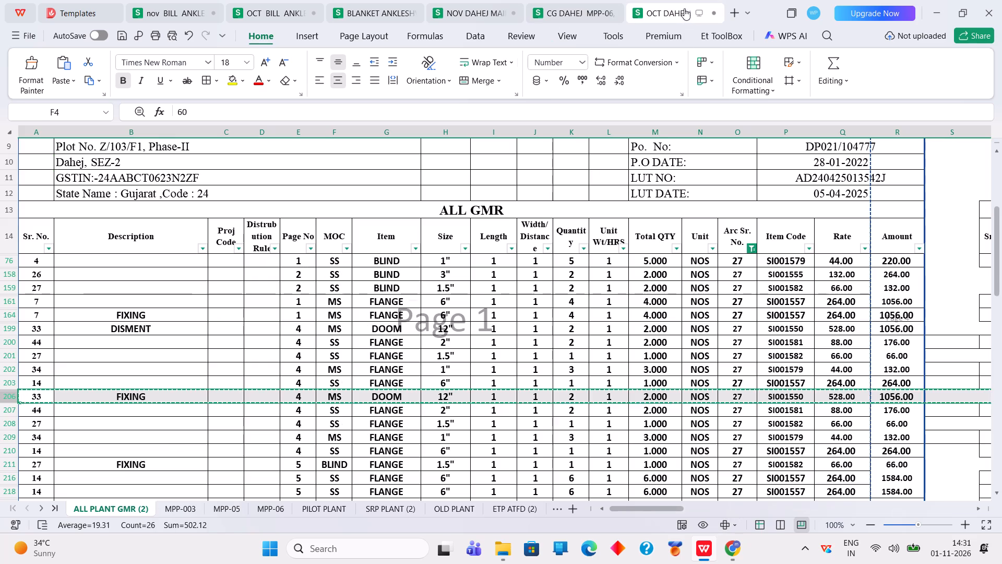
left_click(750, 251)
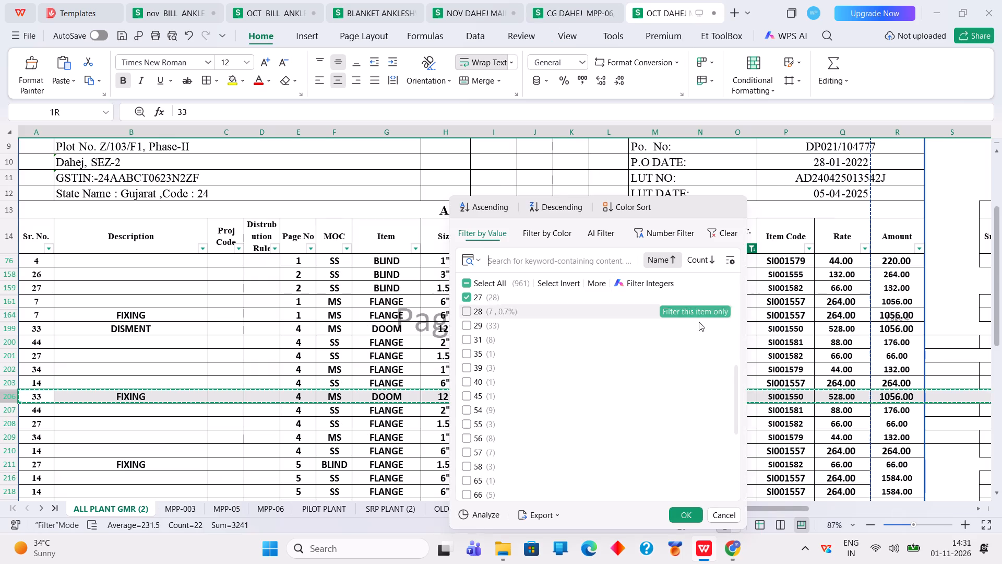
left_click(464, 300)
scroll(499, 385, "down", 4)
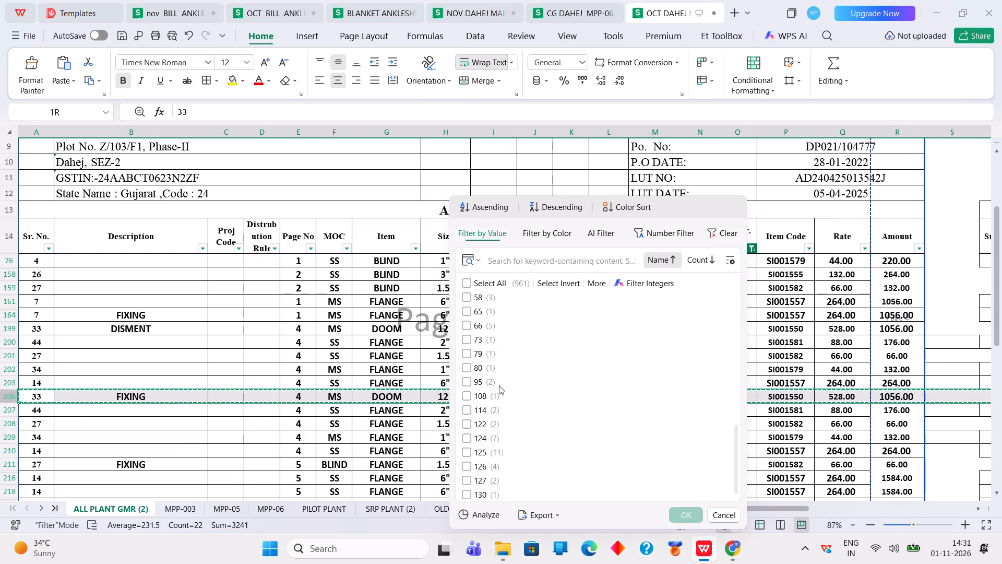
left_click(492, 371)
left_click(490, 358)
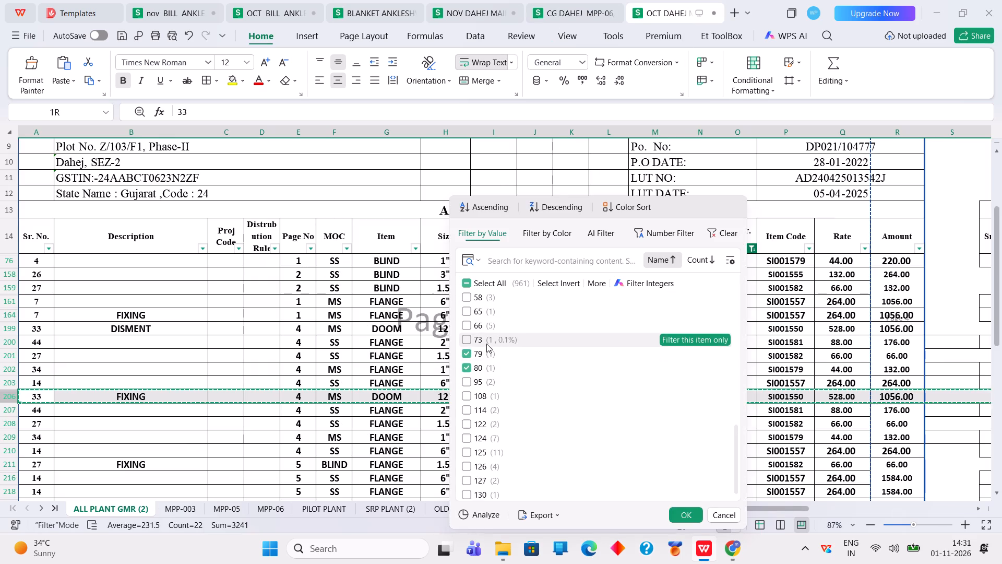
left_click(688, 516)
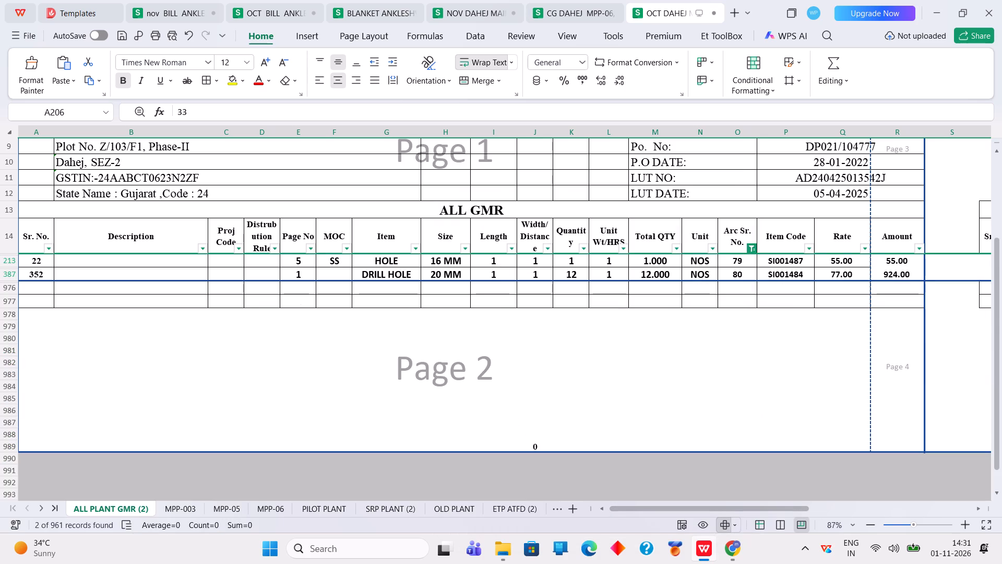
Copy the 16 MM SS HOLE row with Arc Sr. No. 79 and paste it over row 17 of the November SPRAY DRYER sheet.
left_click(14, 262)
right_click(14, 263)
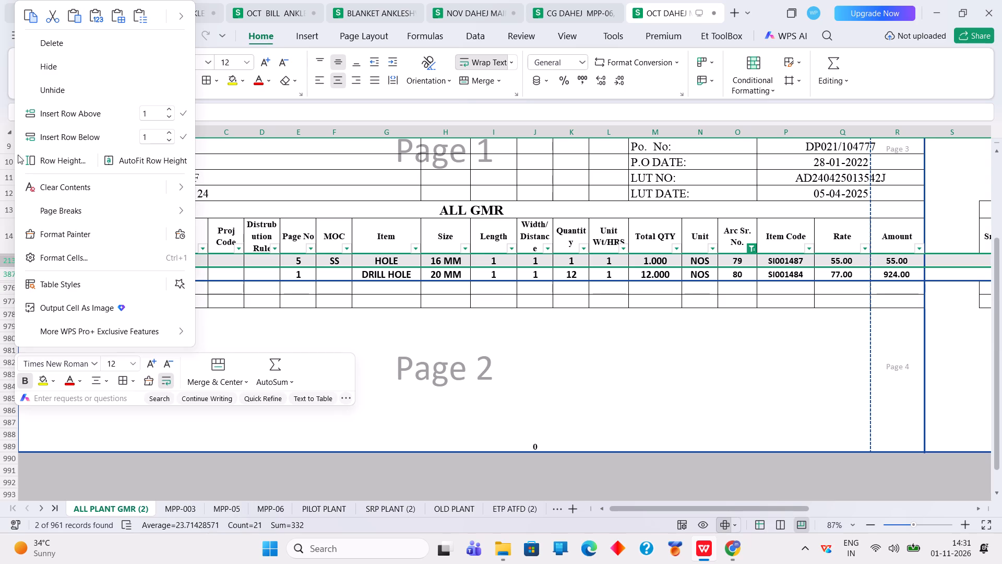
left_click(31, 13)
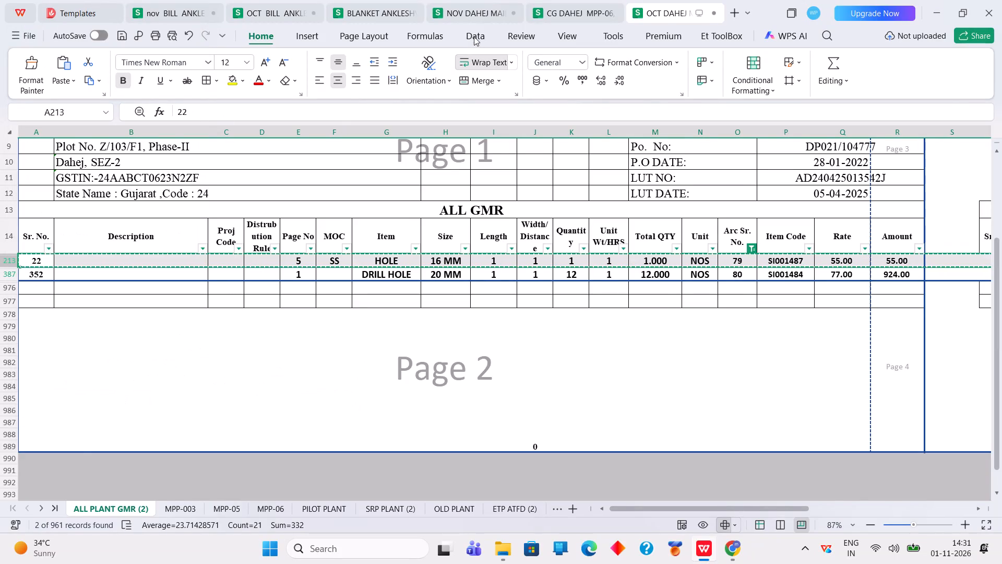
left_click(492, 8)
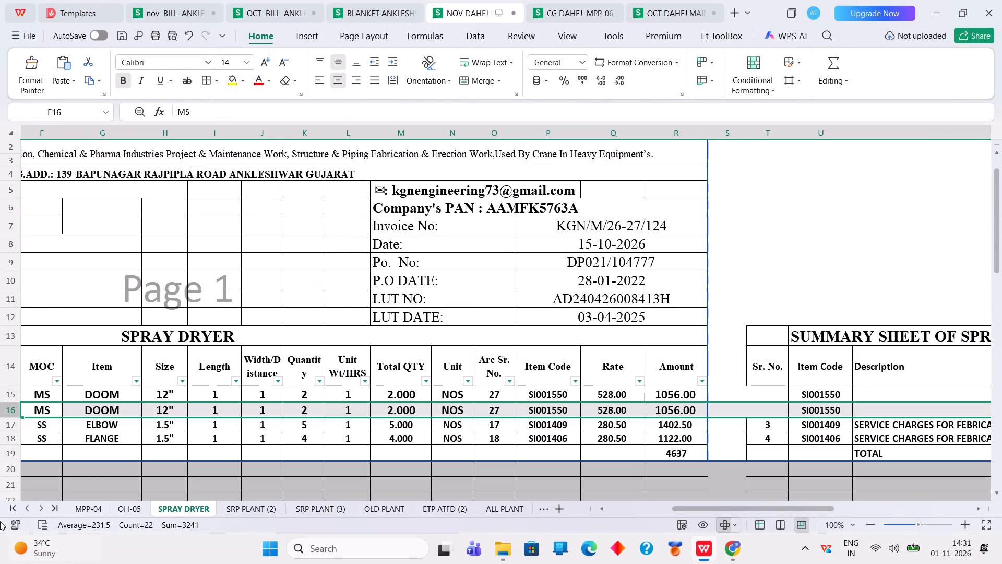
left_click(10, 425)
right_click(9, 425)
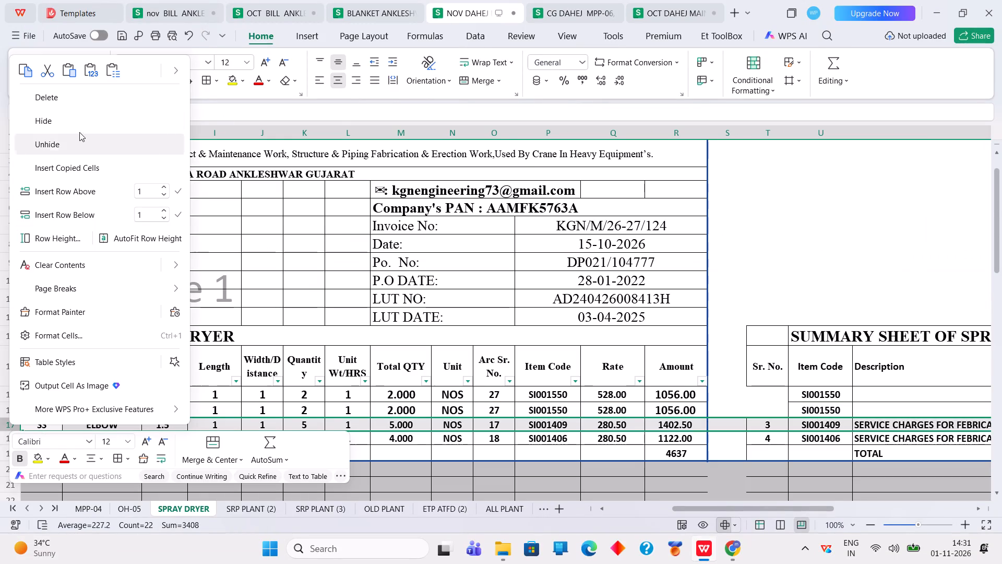
left_click(70, 77)
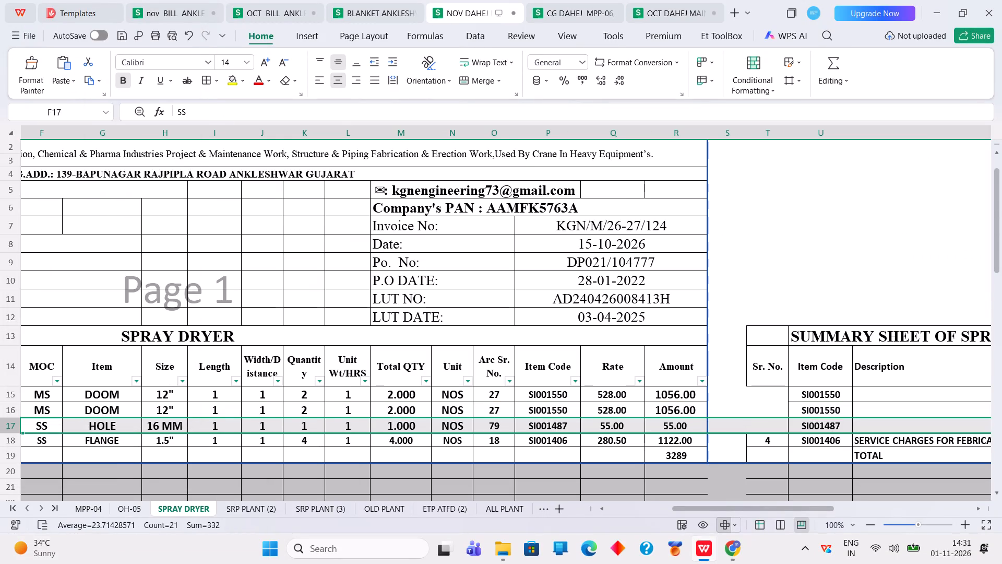
Delete the 1.5" SS FLANGE row, row 18, from the SPRAY DRYER sheet.
left_click(9, 443)
right_click(9, 443)
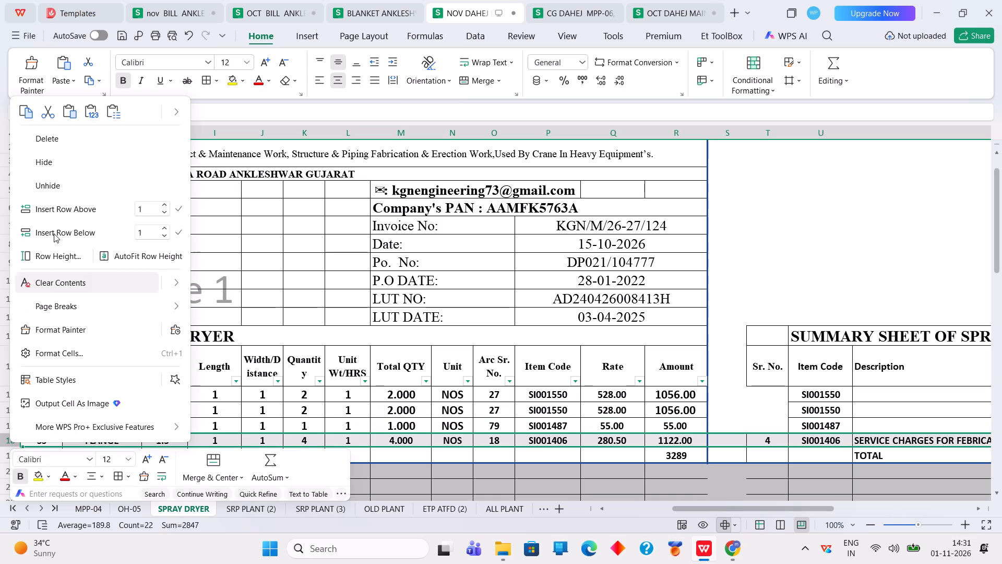
left_click(85, 144)
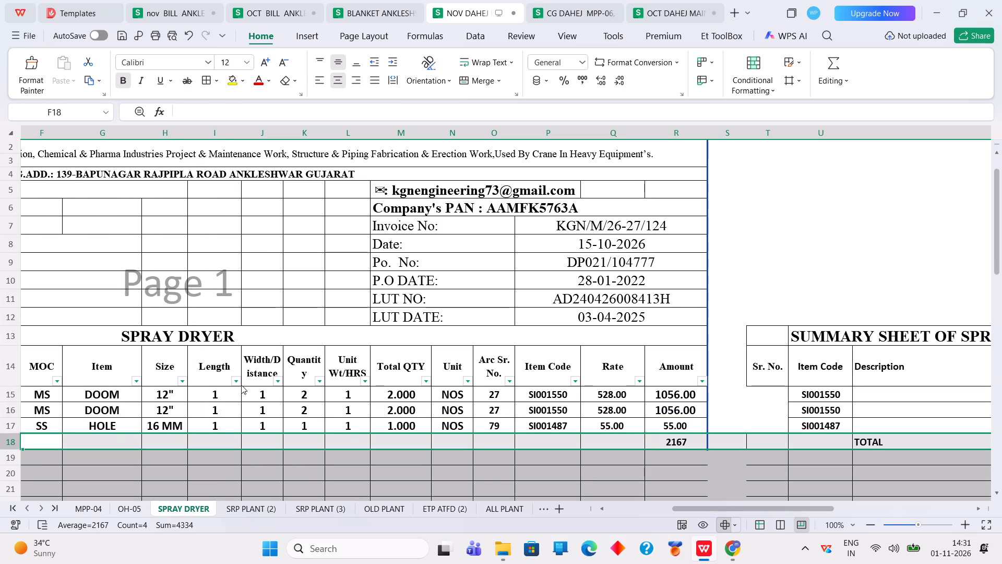
Change the Item to BLIND in rows 15 and 16 of the SPRAY DRYER sheet.
left_click(316, 398)
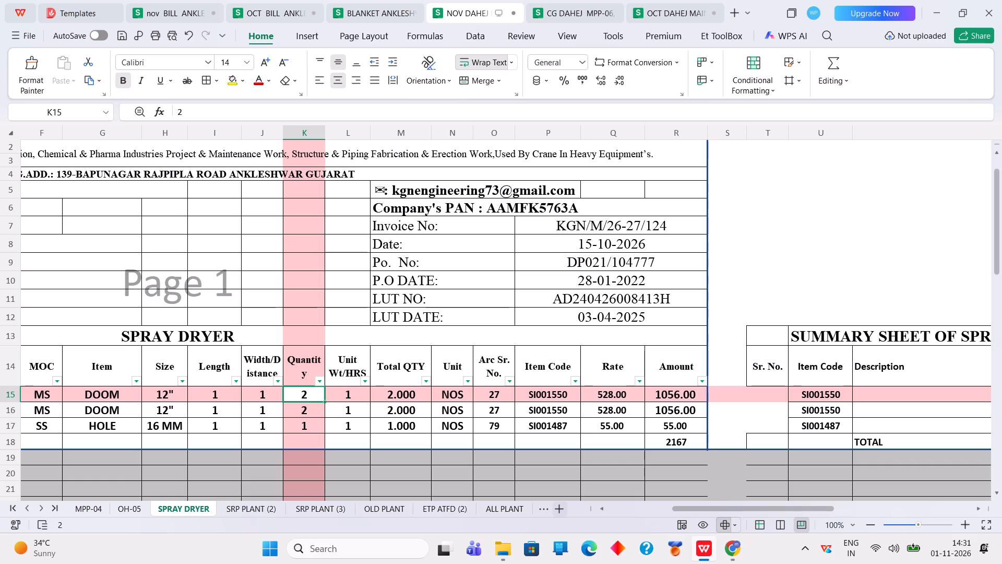
left_click(120, 399)
key("b")
type("LIND")
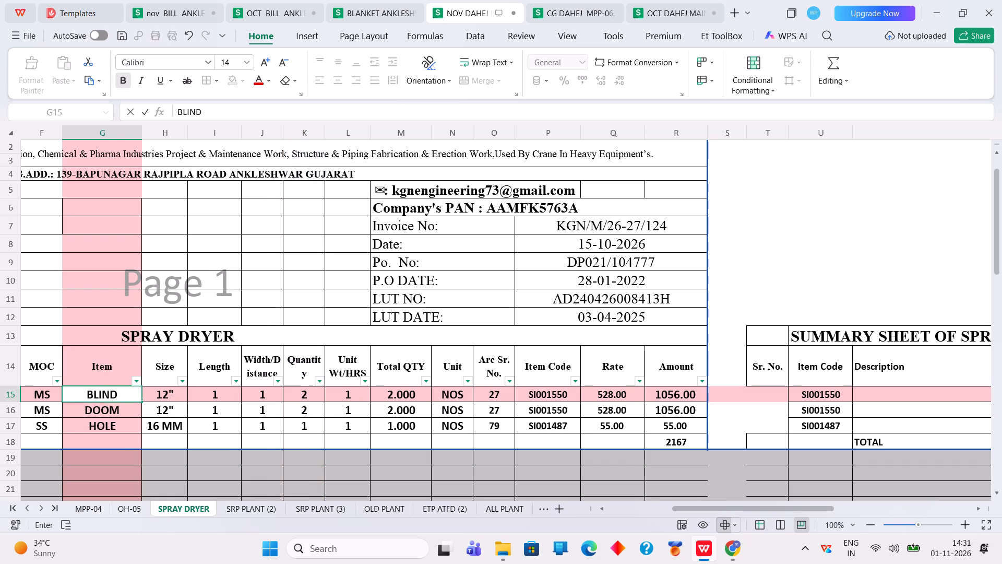
key("Return")
key("b")
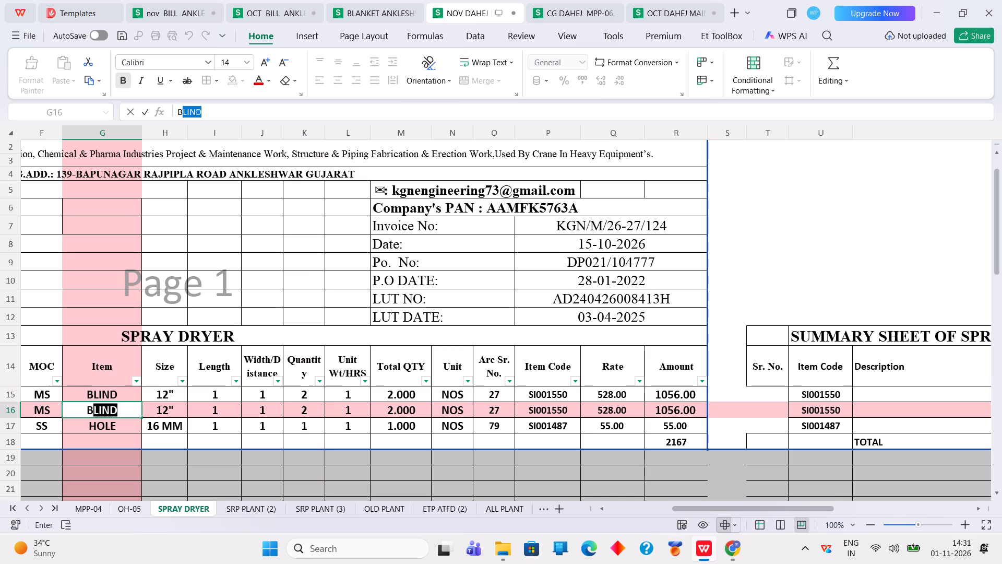
key("Return")
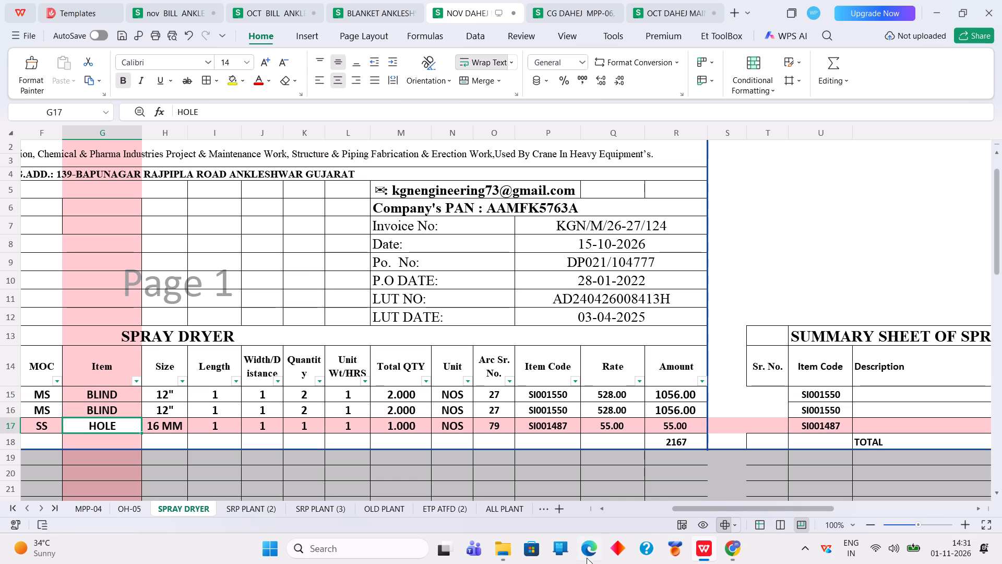
Set the Quantity of the 16 MM HOLE row to 40, leaving the total row's Quantity cell empty.
left_click(610, 396)
left_click(314, 427)
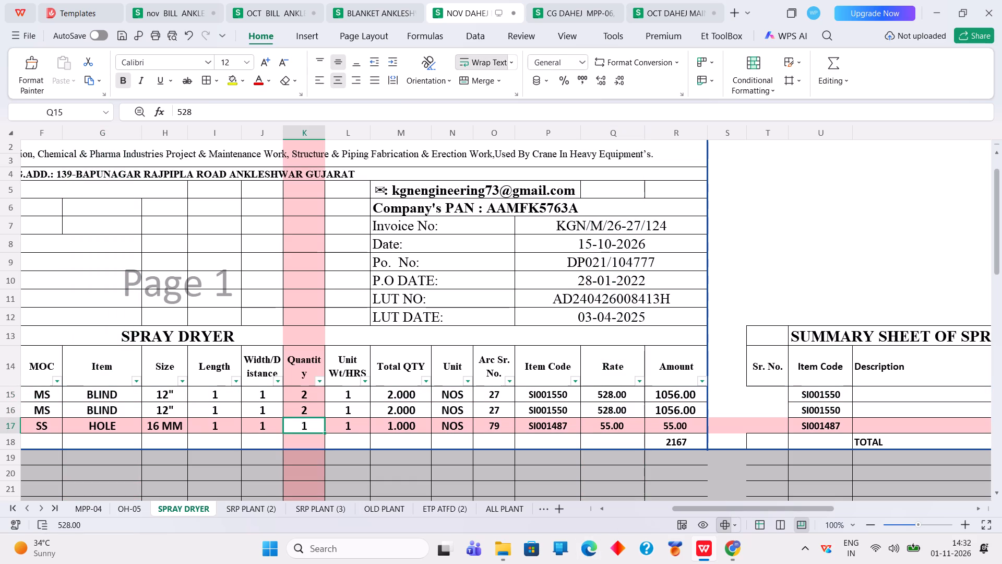
key("Return")
key("4")
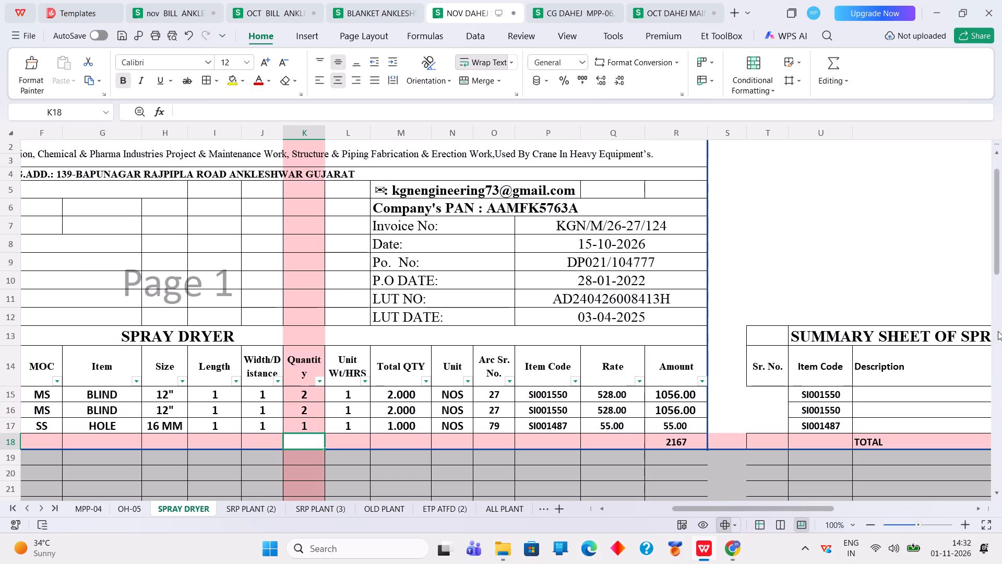
key("Up")
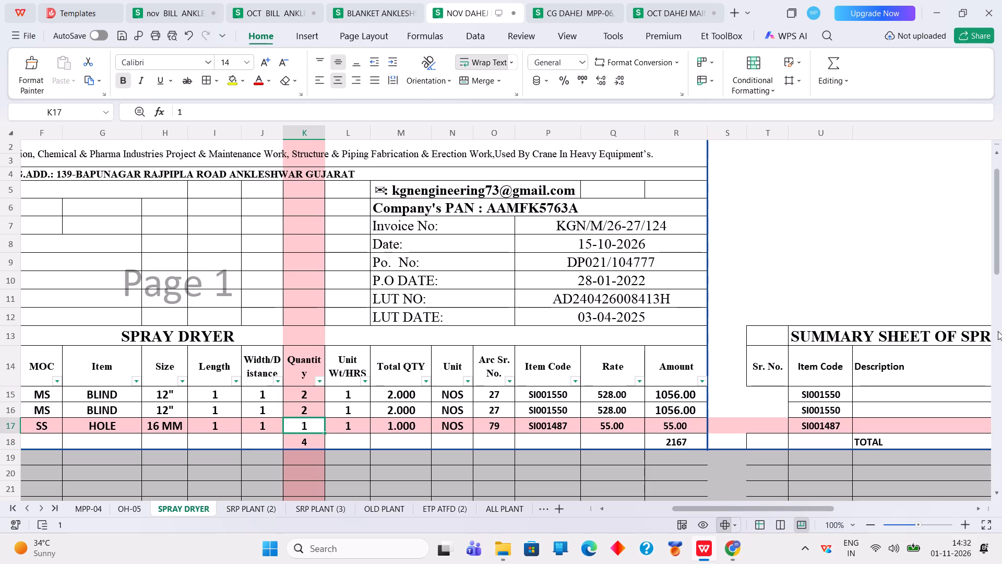
type("40")
key("Return")
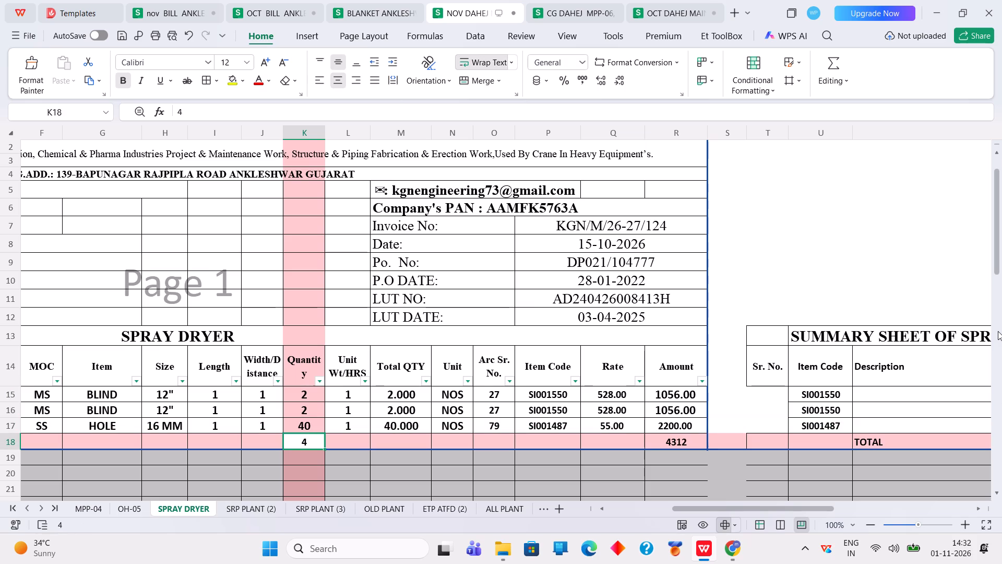
key("BackSpace")
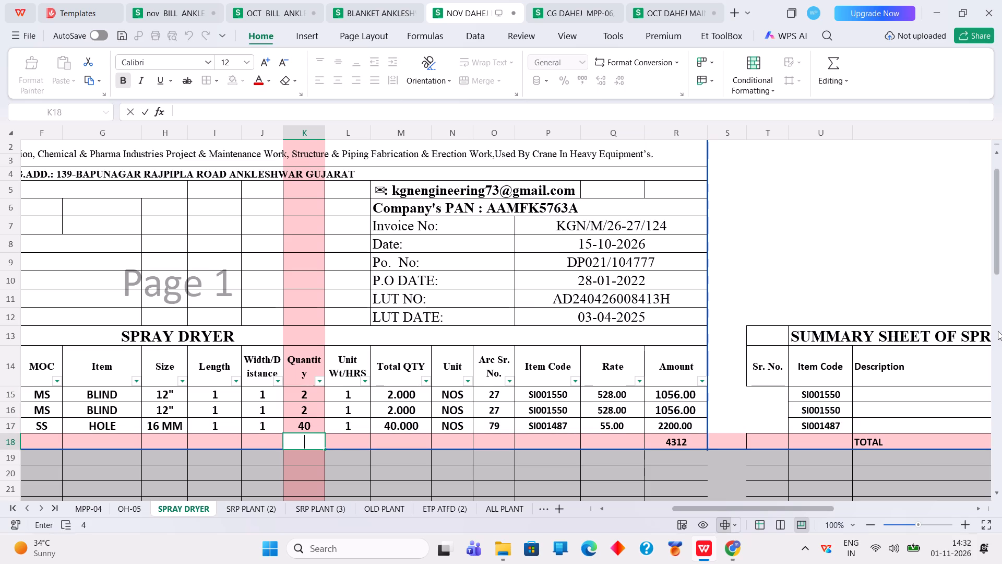
key("Return")
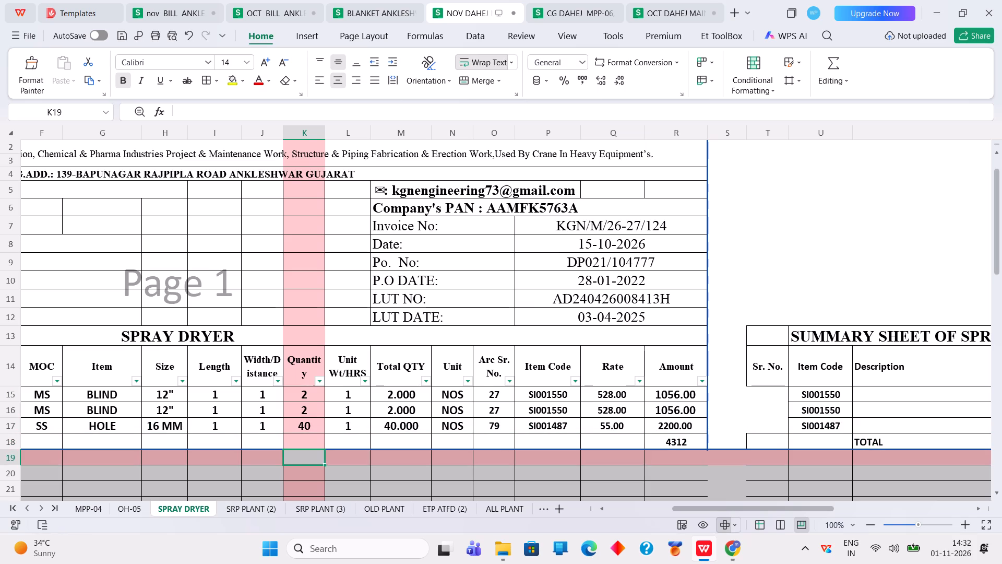
Set the invoice date in the SPRAY DRYER sheet's header to 03-11-2026.
left_click(681, 429)
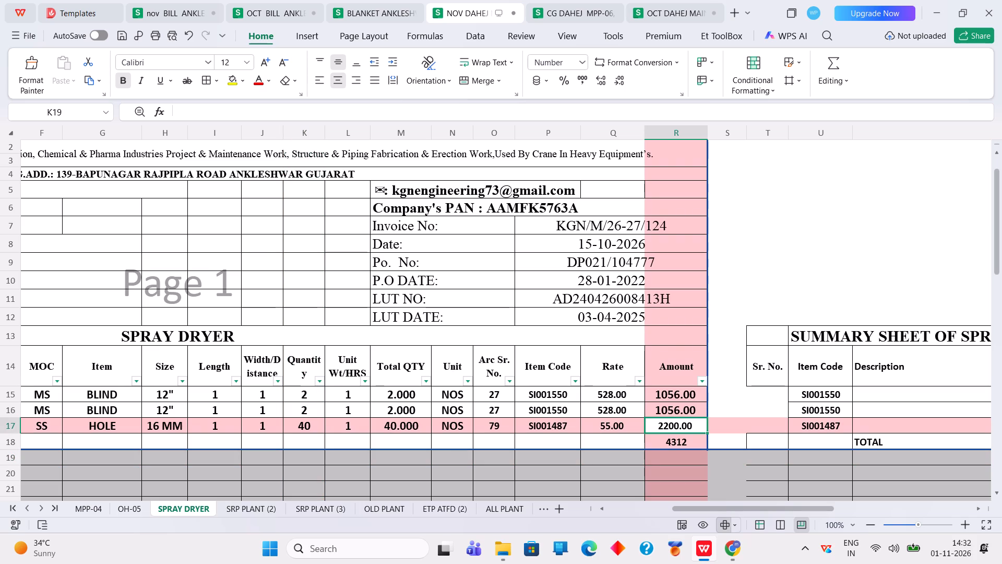
left_click_drag(714, 508, 853, 516)
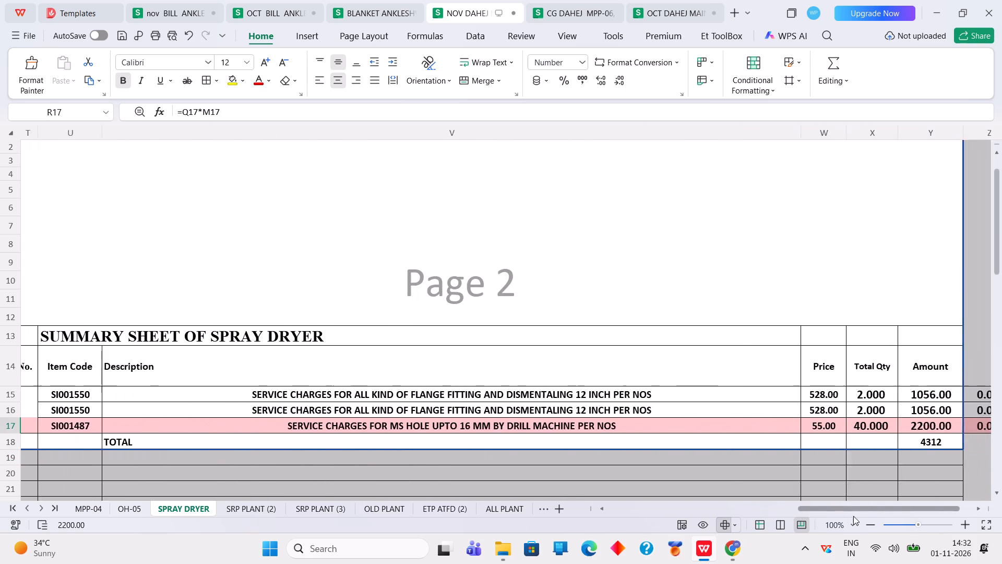
left_click_drag(853, 516, 639, 549)
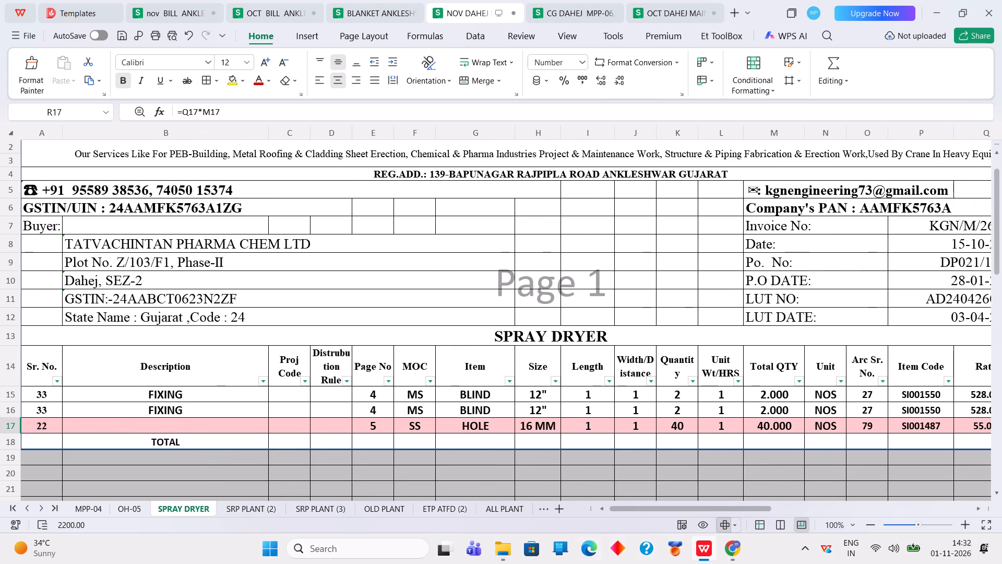
left_click(186, 417)
scroll(806, 282, "up", 2)
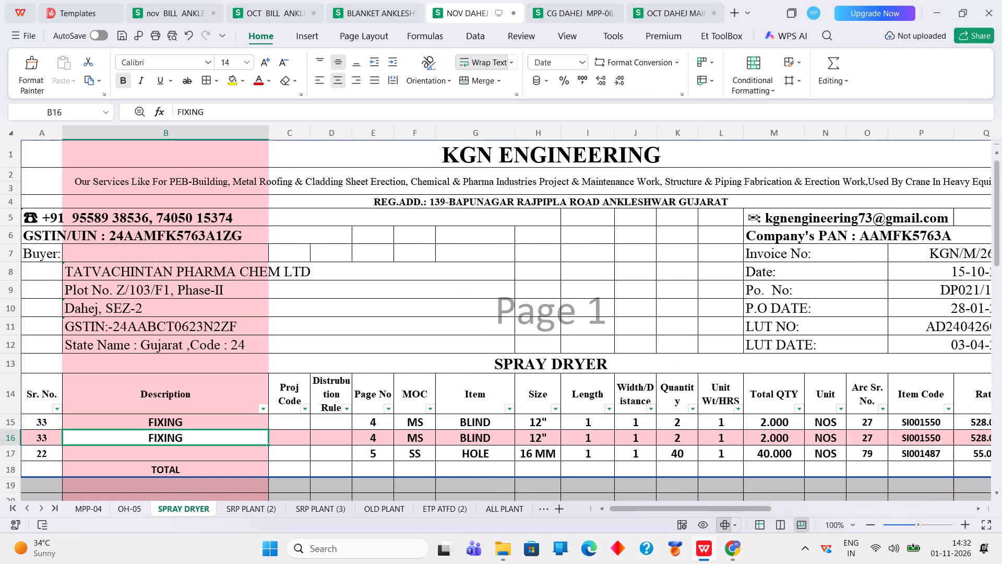
left_click(956, 272)
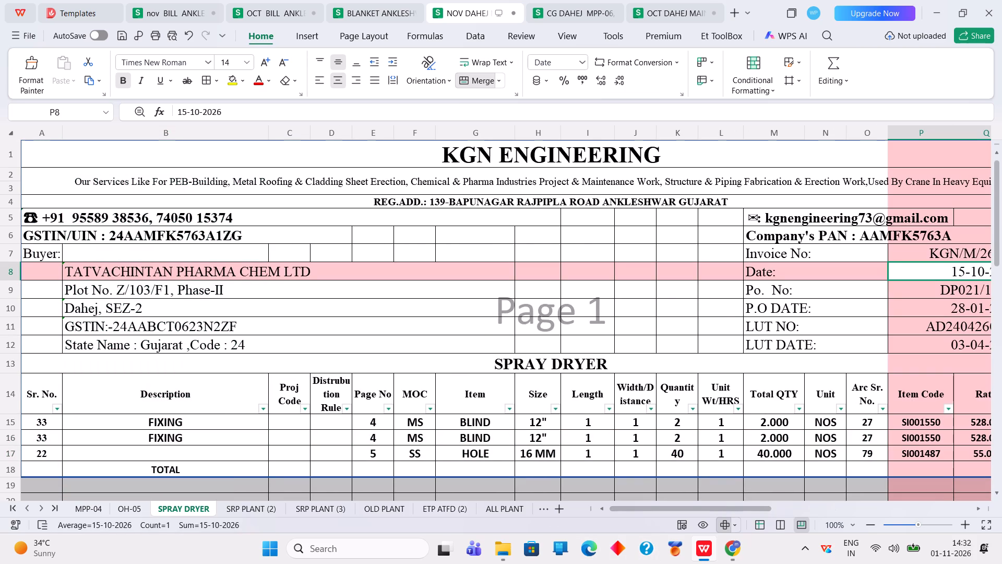
left_click(184, 111)
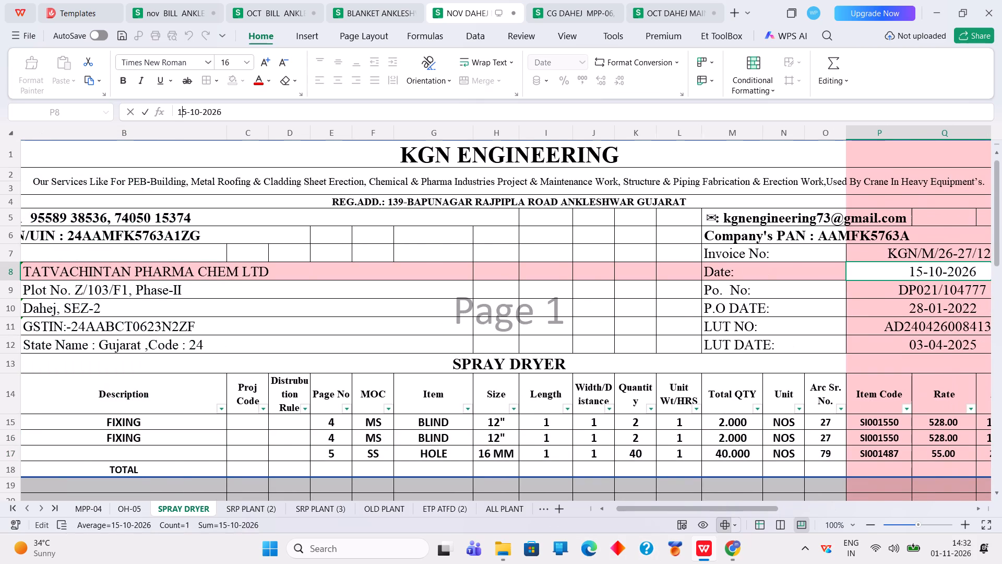
left_click(184, 112)
left_click(186, 112)
key("BackSpace")
key("BackSpace")
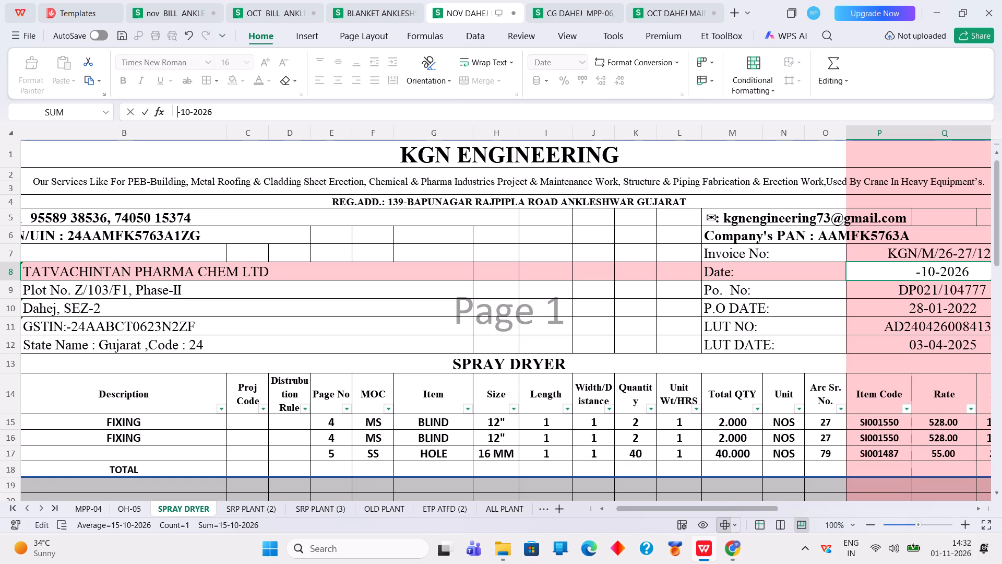
key("3")
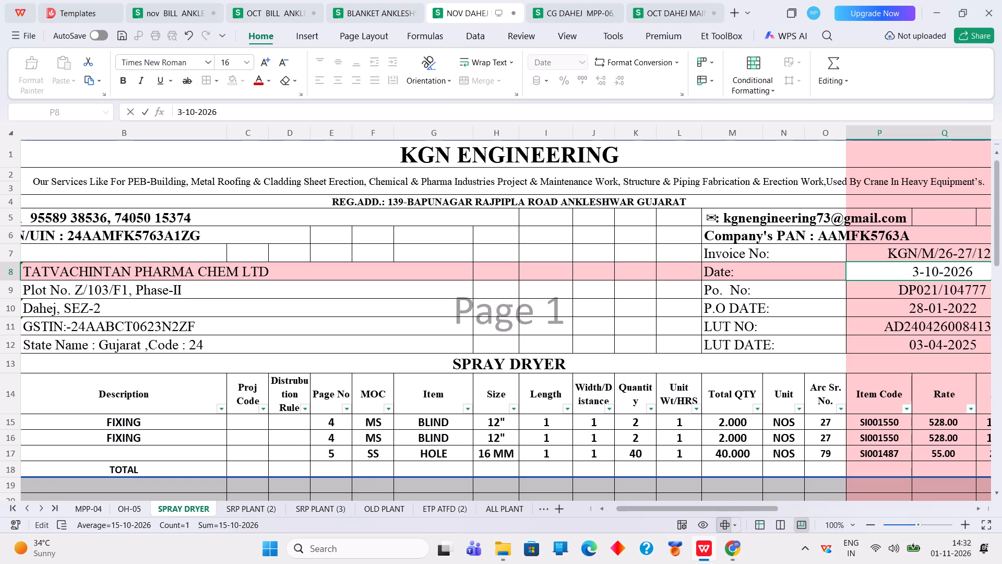
double_click(193, 111)
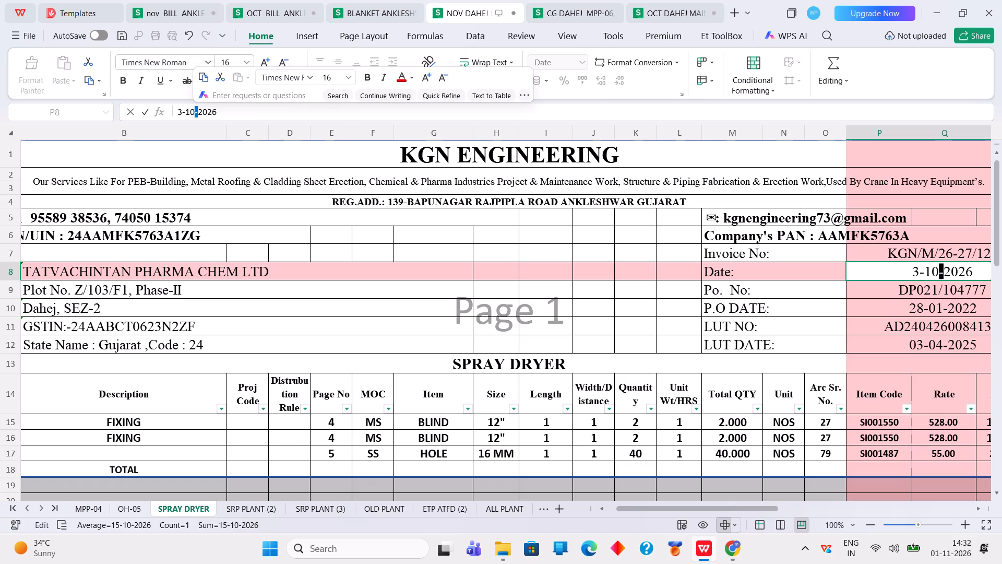
key("Left")
key("BackSpace")
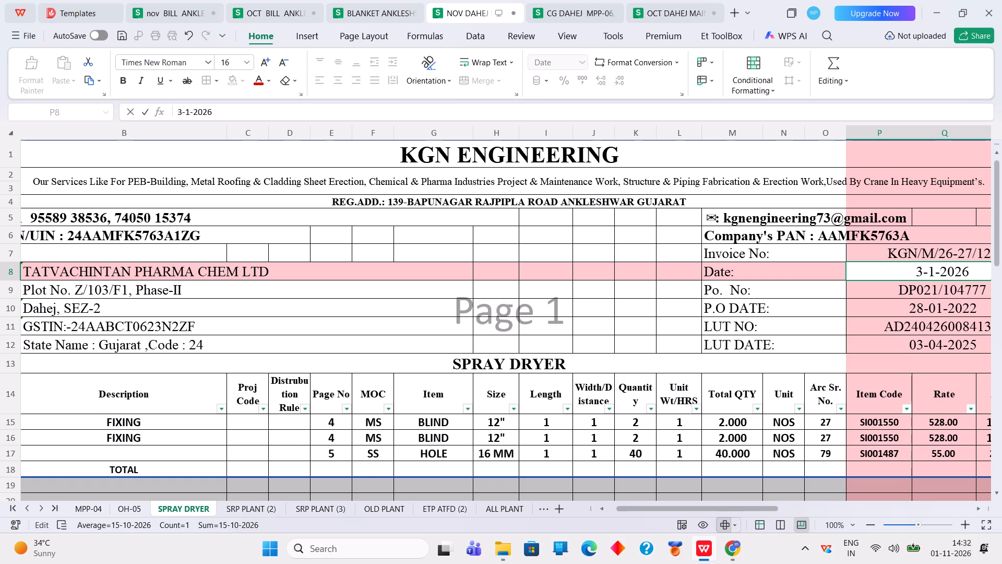
key("1")
key("Return")
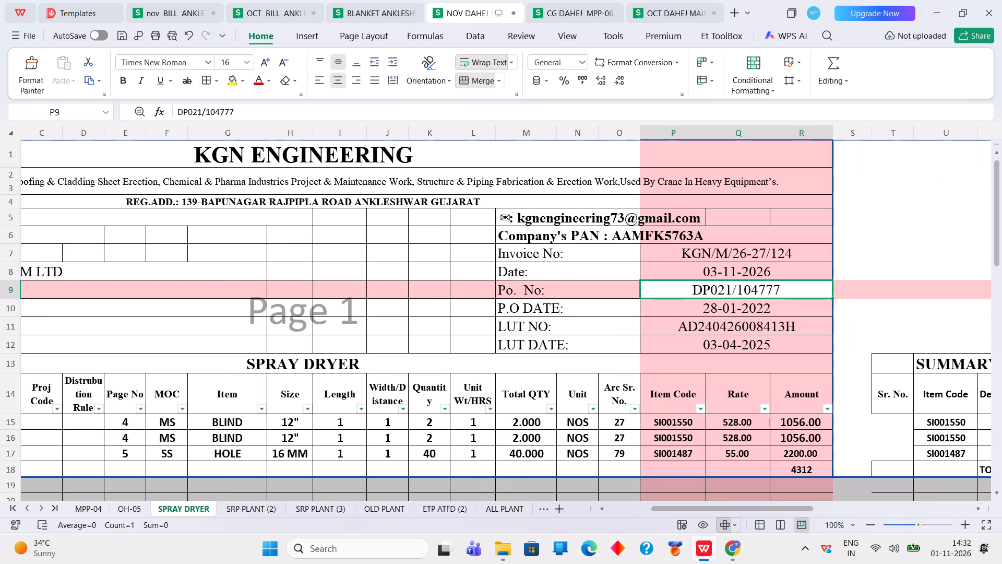
left_click(727, 280)
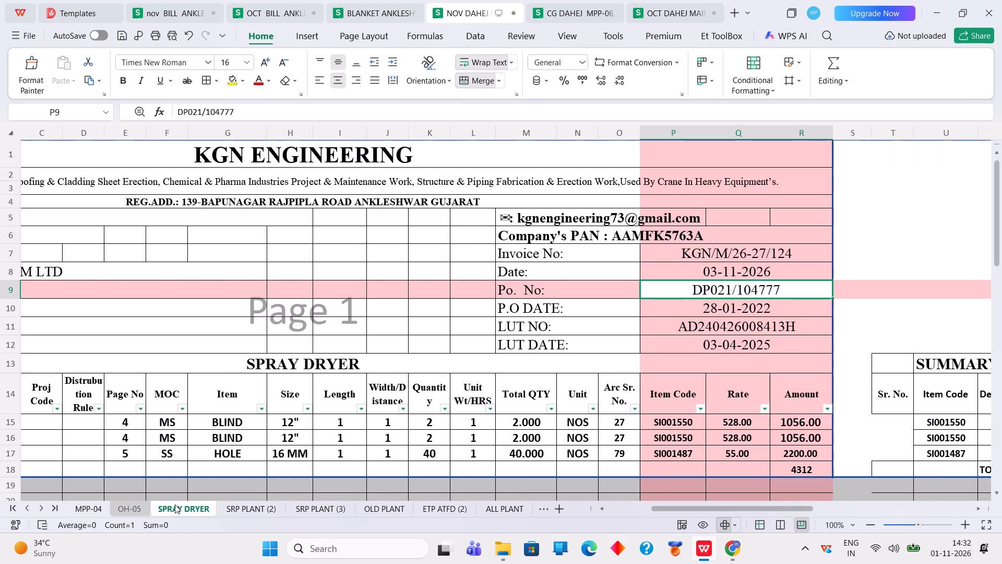
Open the ETP ATFD (2) sheet of the November Dahej workbook.
left_click(434, 508)
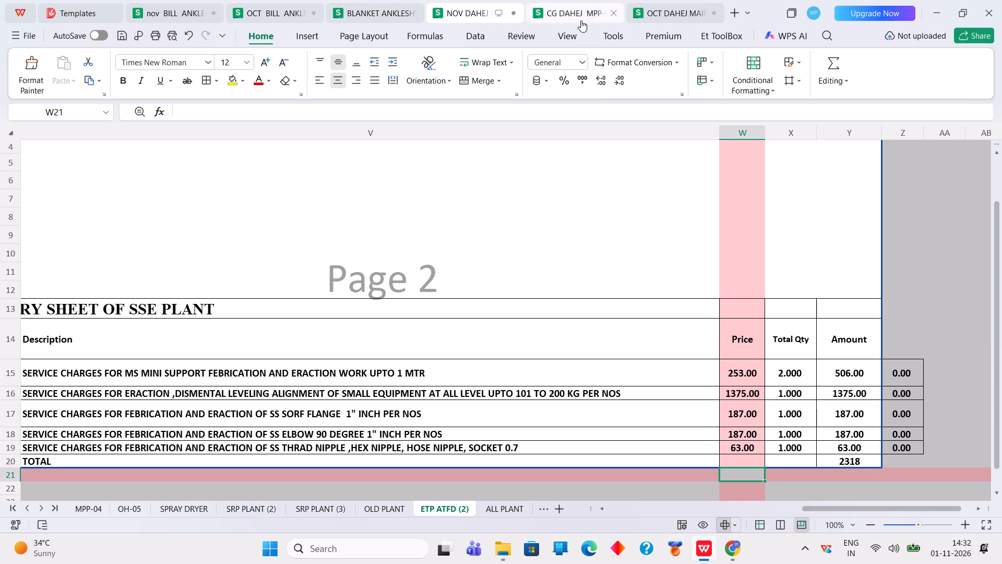
Filter the October Dahej workbook's ALL PLANT GMR (2) sheet to show only Arc Sr. No. 1.
left_click(683, 0)
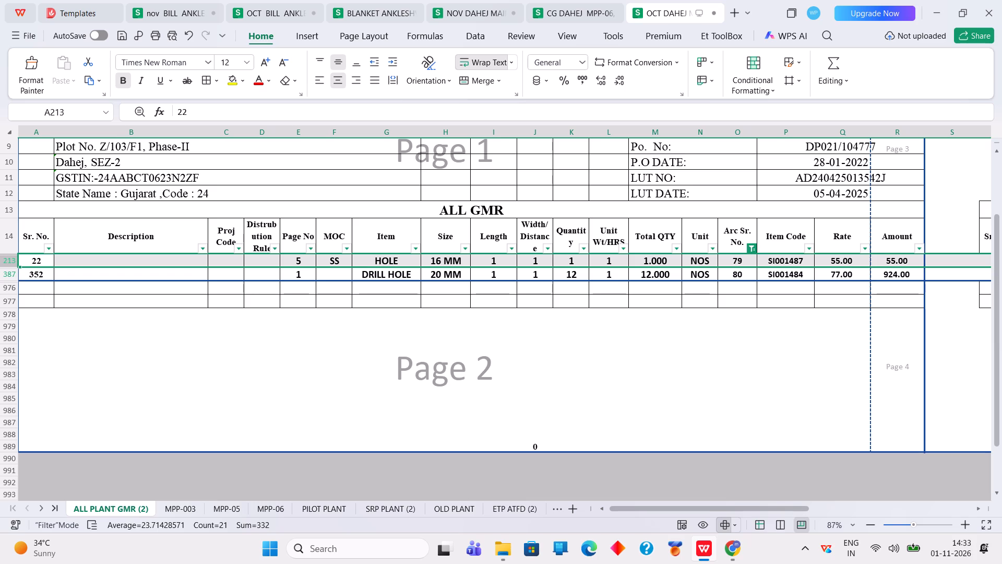
left_click(745, 248)
left_click(751, 249)
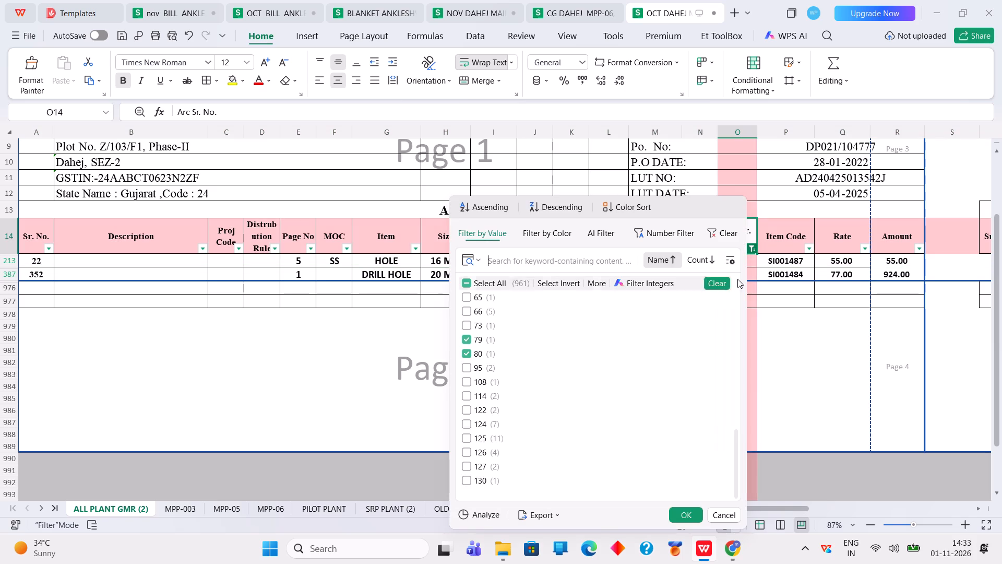
left_click(515, 279)
left_click(515, 280)
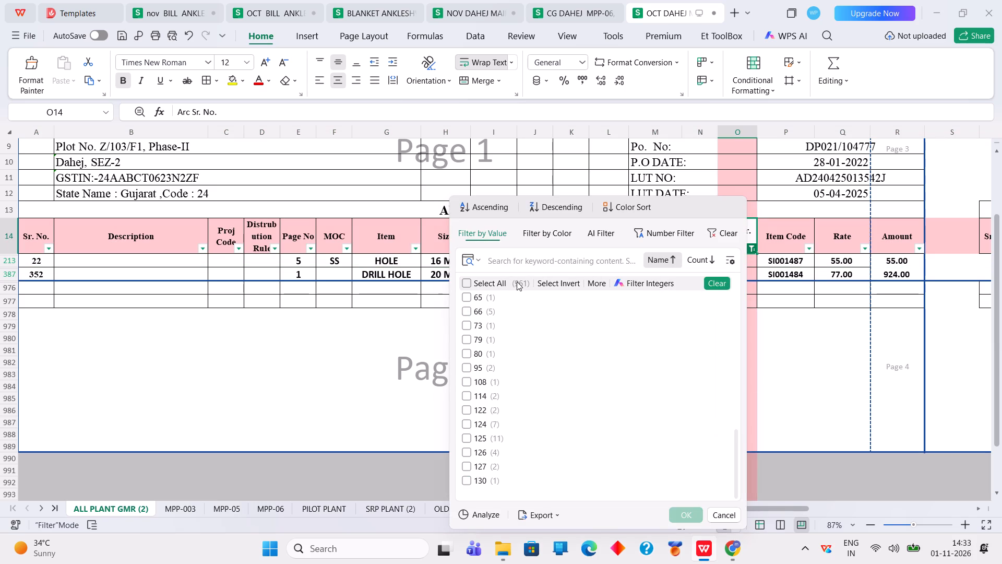
scroll(517, 283, "up", 6)
scroll(476, 328, "up", 10)
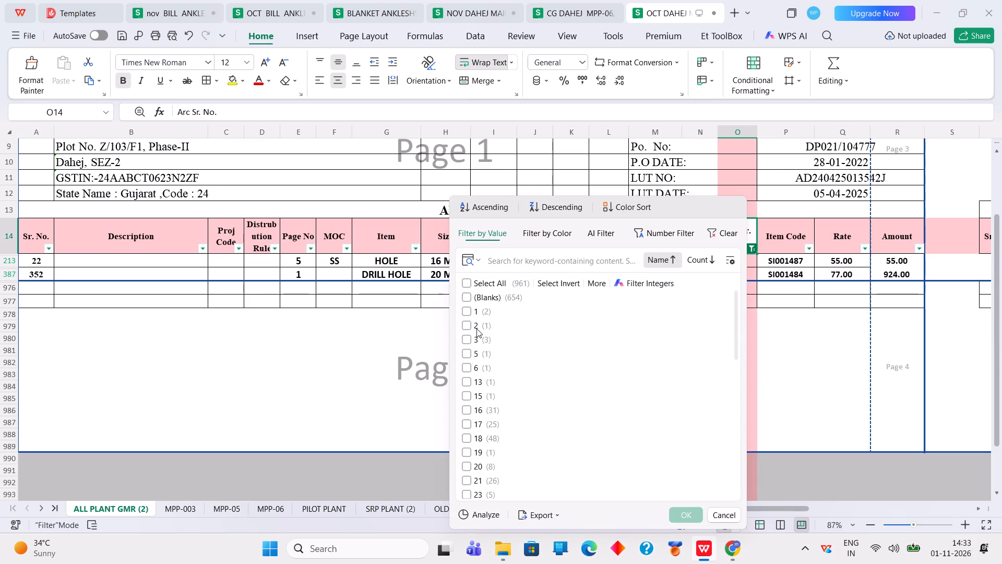
left_click(476, 315)
left_click(695, 512)
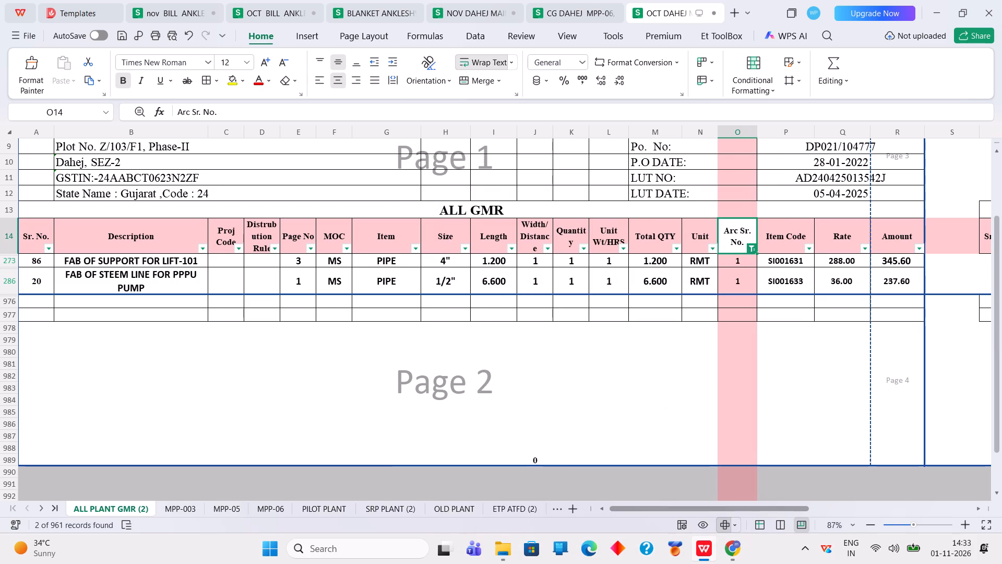
Copy October's MS 1/2" PIPE row, FAB OF STEEM LINE FOR PPPU PUMP, over rows 15 to 18 of November's ETP ATFD (2) sheet.
left_click(4, 283)
right_click(4, 283)
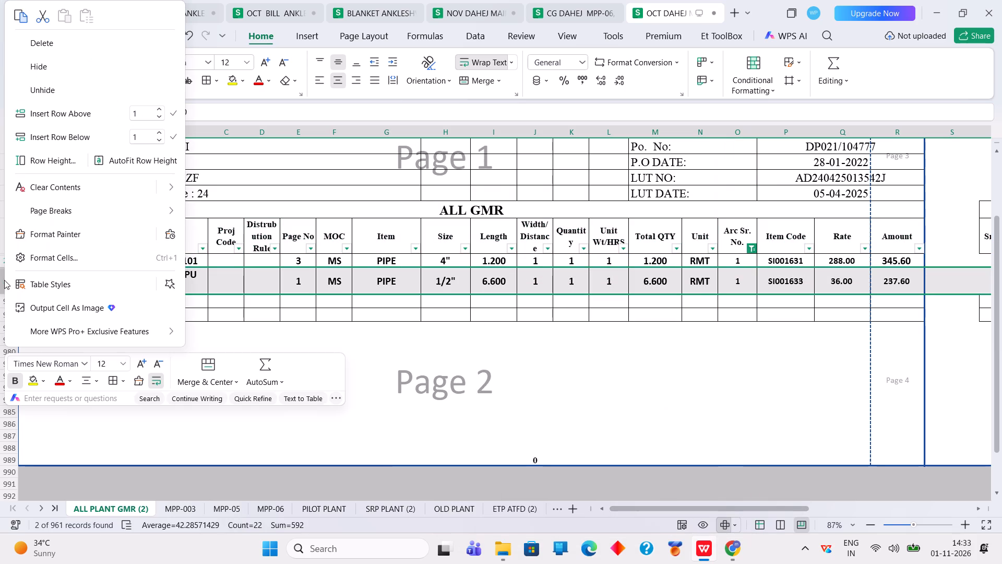
left_click(16, 19)
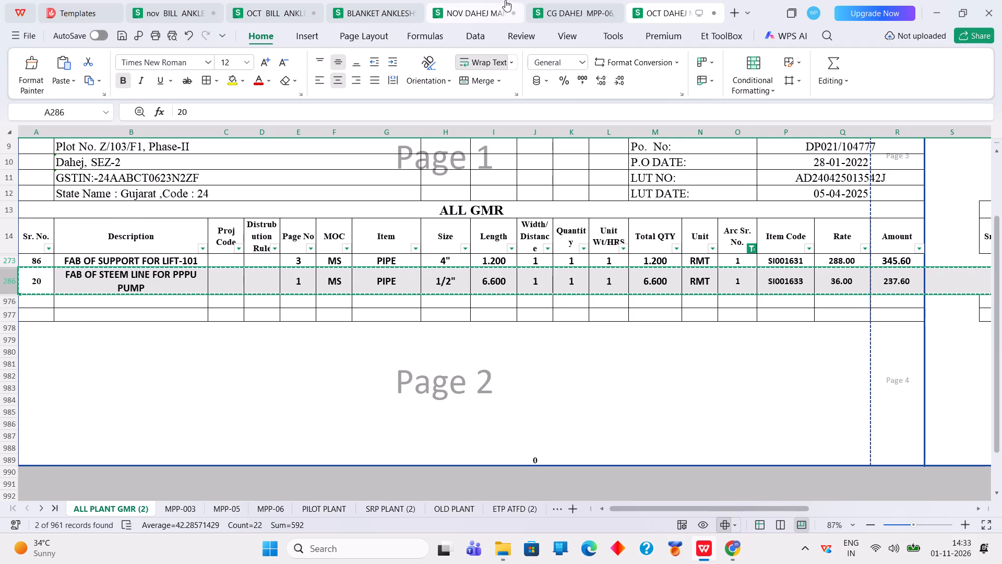
left_click(487, 6)
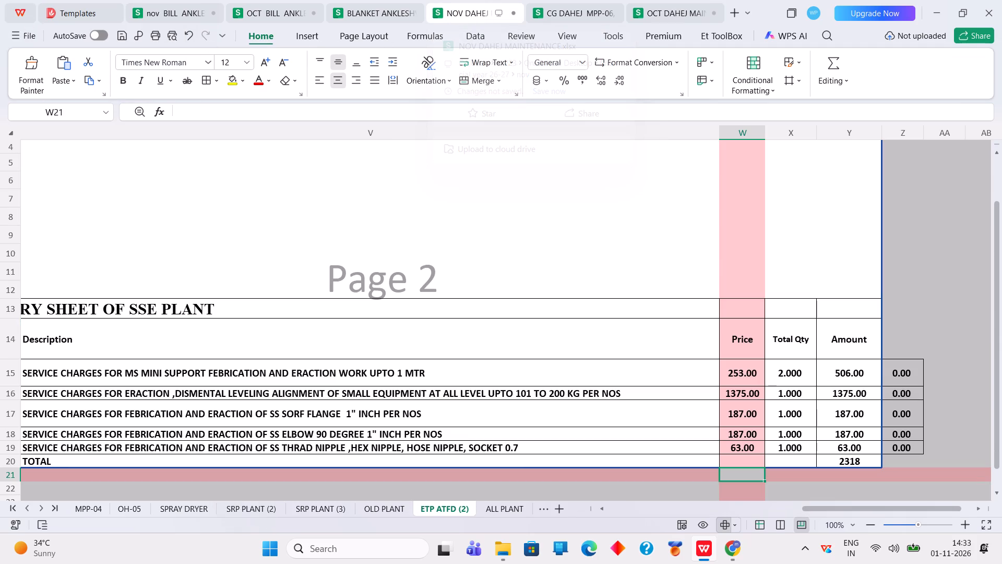
left_click_drag(809, 509, 589, 506)
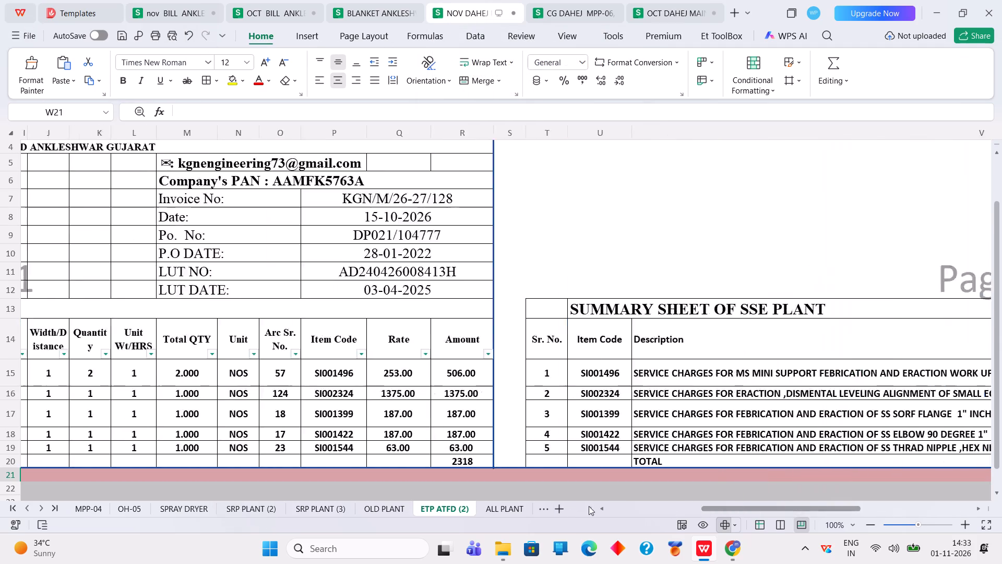
left_click_drag(589, 506, 562, 510)
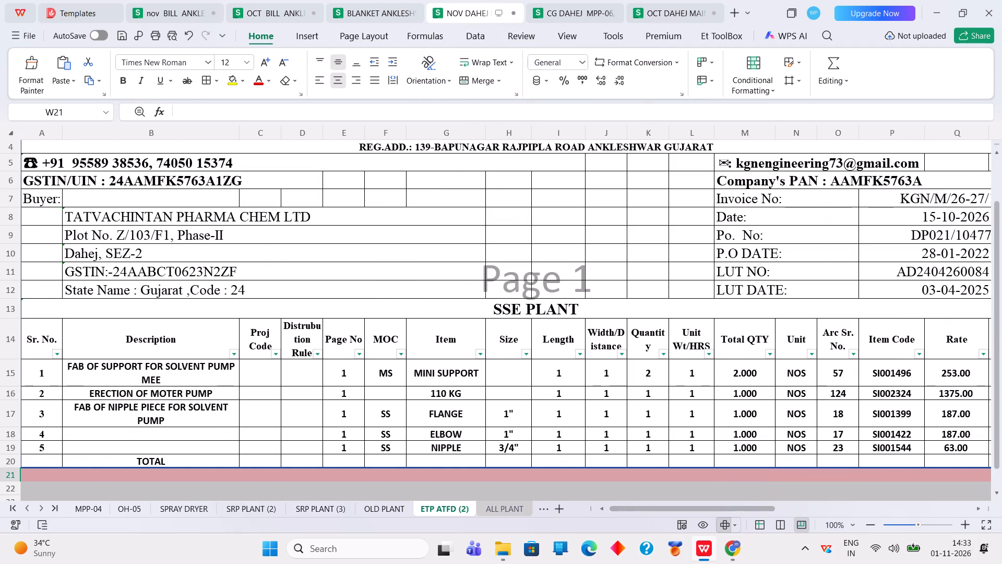
left_click_drag(10, 374, 7, 412)
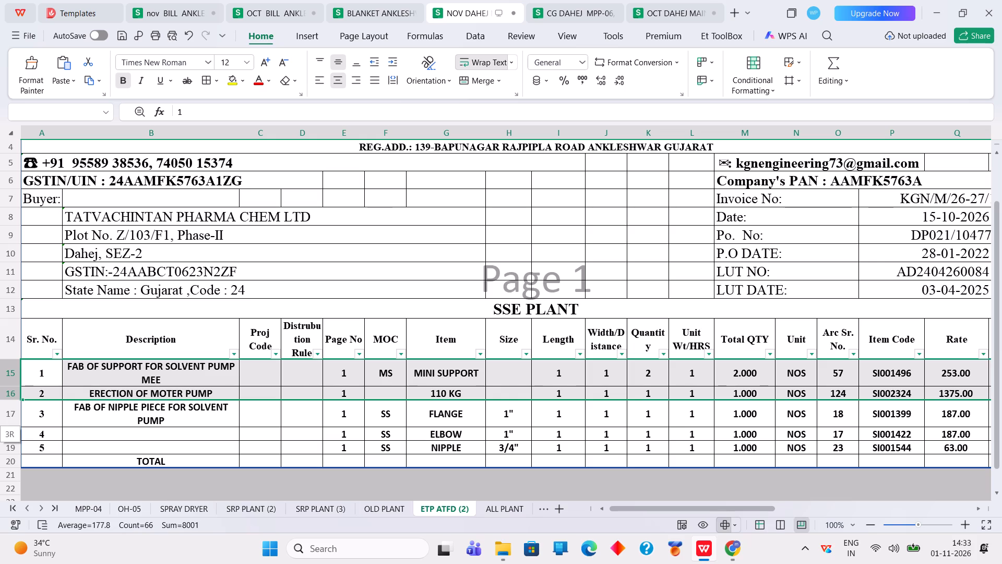
left_click_drag(7, 412, 5, 433)
right_click(14, 406)
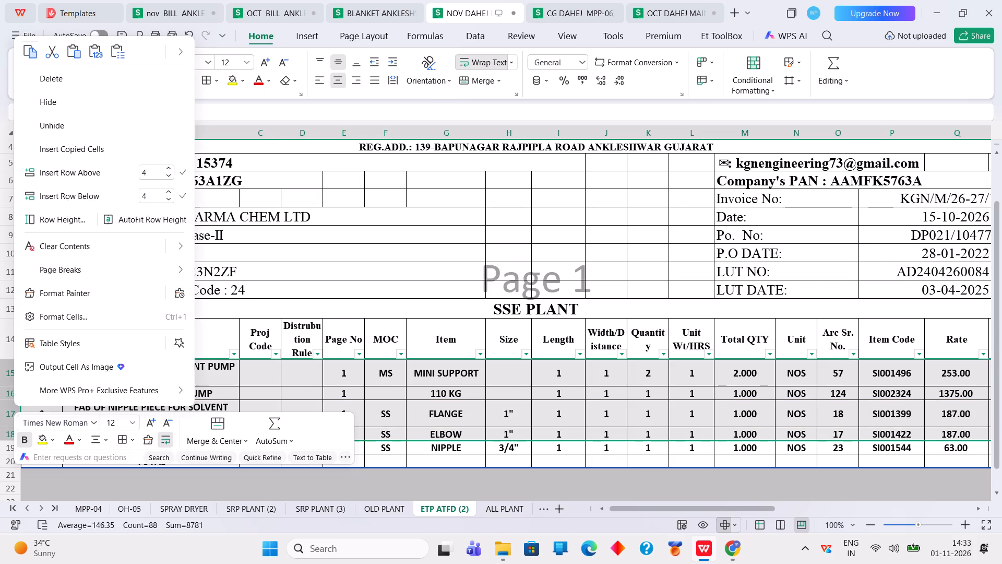
left_click(75, 51)
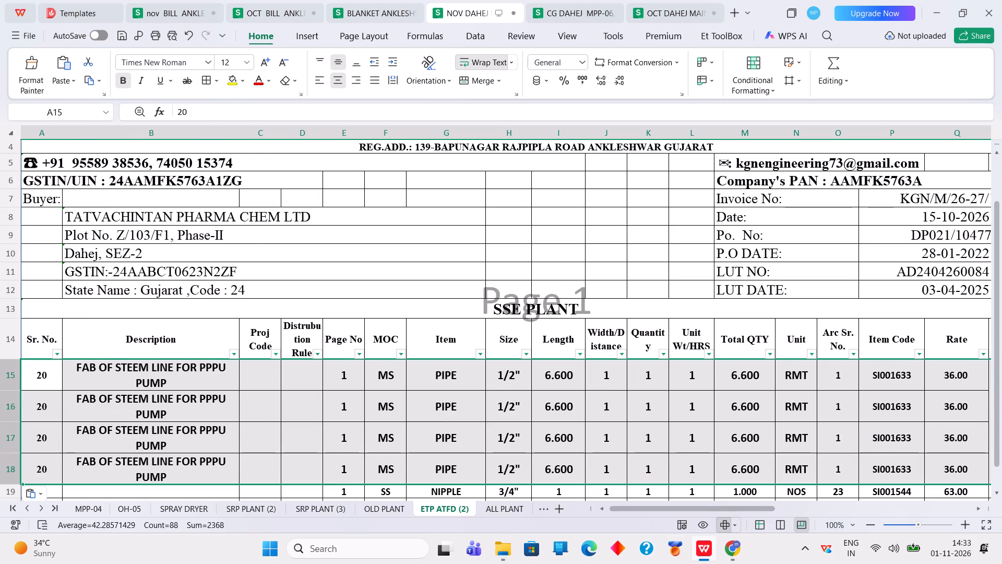
Insert a large block of blank rows above the NIPPLE row, starting at row 19 of the ETP ATFD (2) sheet.
scroll(306, 354, "down", 4)
left_click_drag(416, 347, 431, 474)
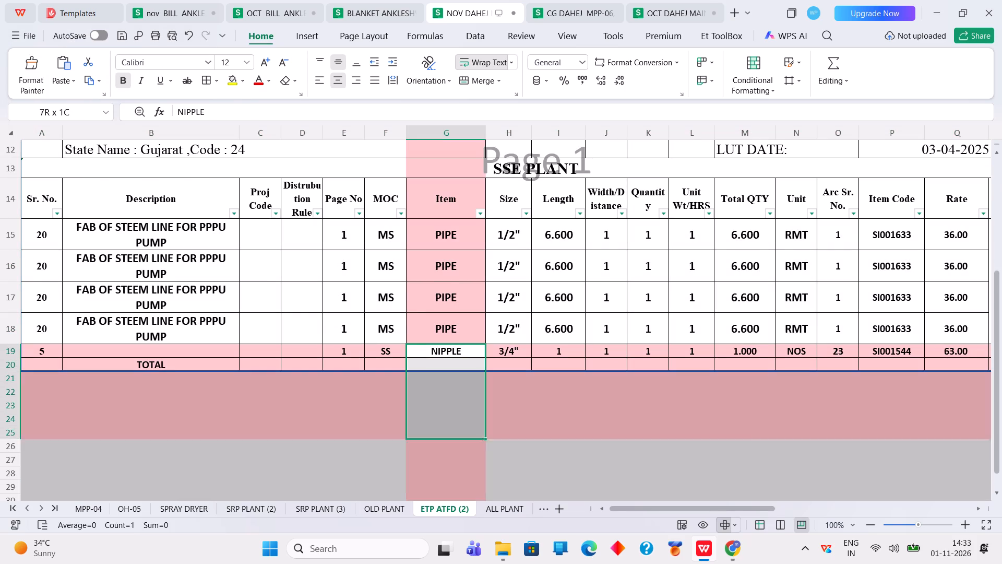
left_click_drag(431, 474, 431, 541)
right_click(412, 444)
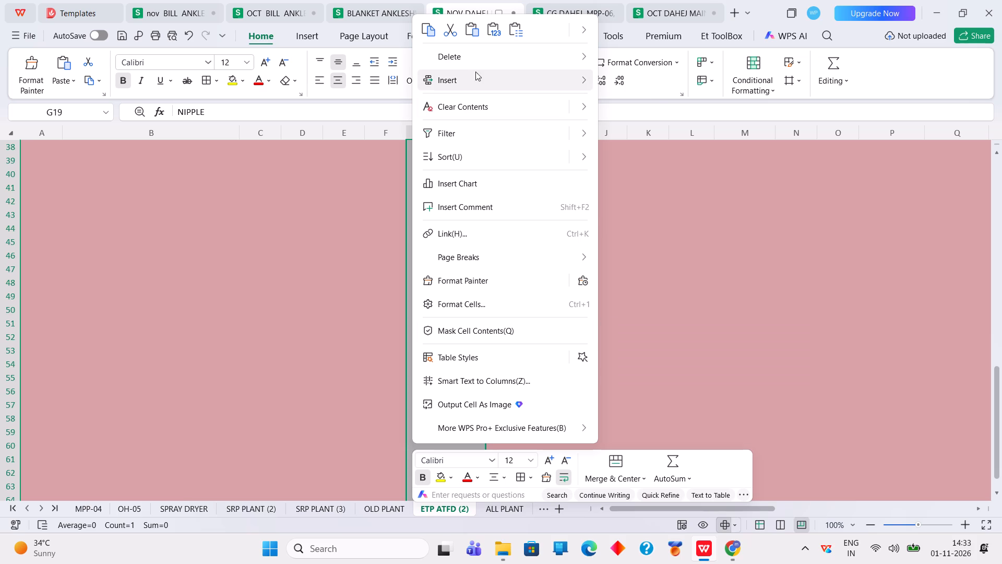
left_click(647, 137)
scroll(502, 225, "up", 2)
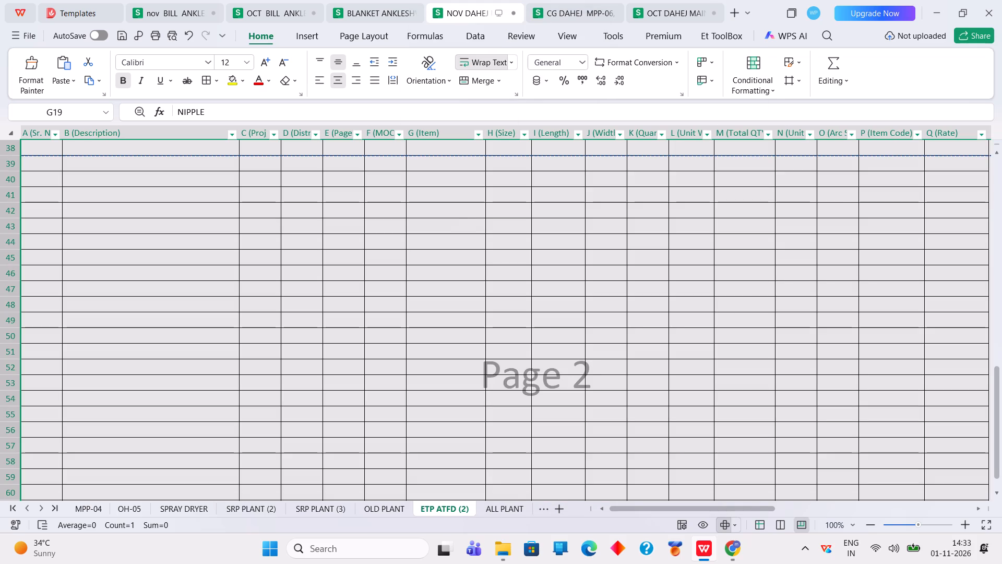
scroll(502, 225, "up", 12)
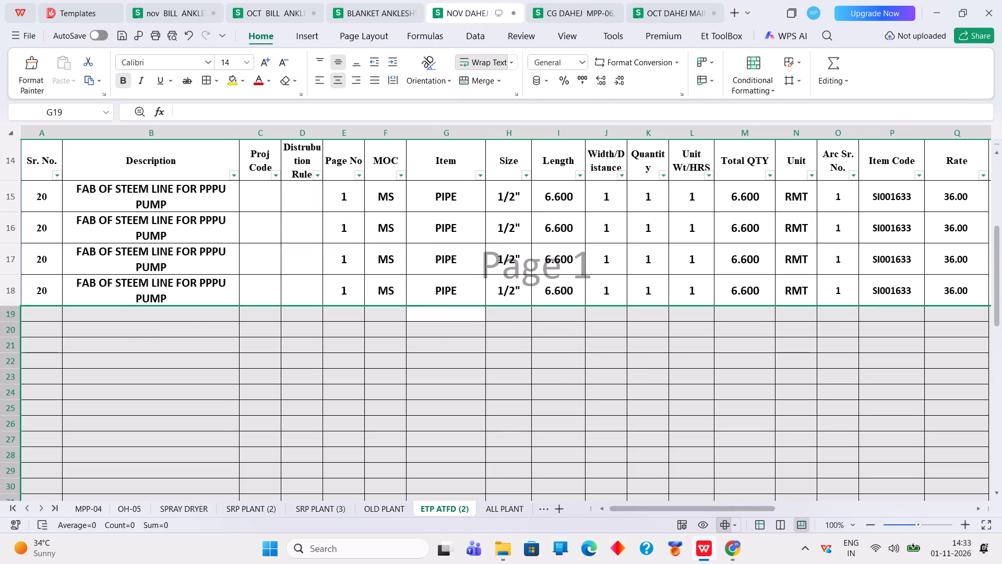
Set the pipe Size to 8" in row 15 and 2" in row 16 of the ETP ATFD (2) sheet.
left_click(507, 195)
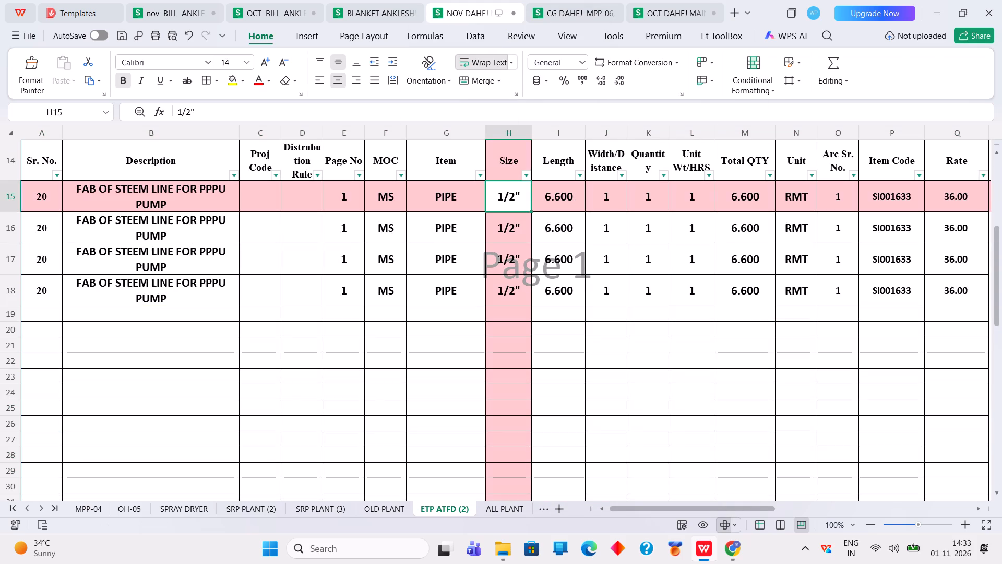
key("8")
key("shift+quotedbl")
key("Return")
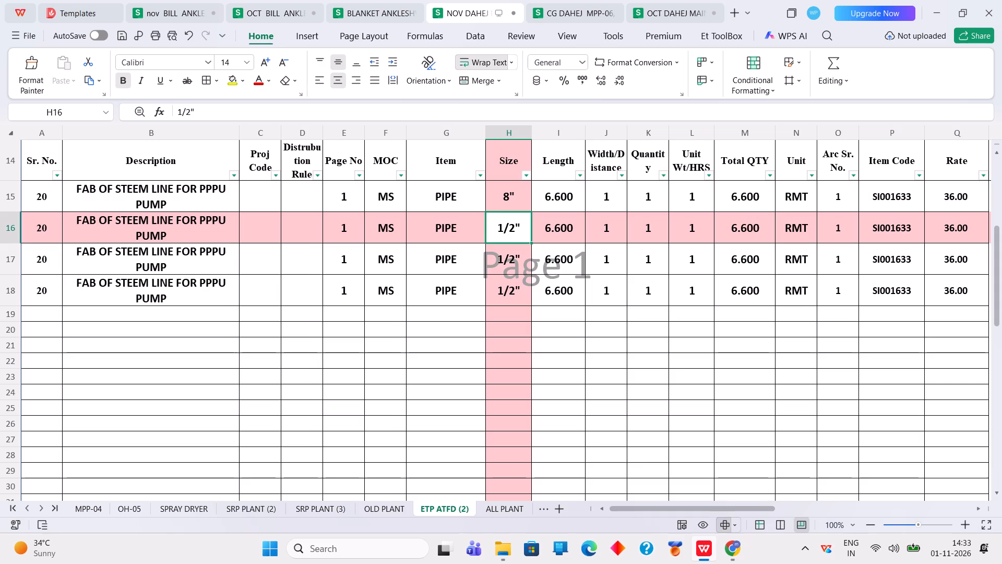
key("2")
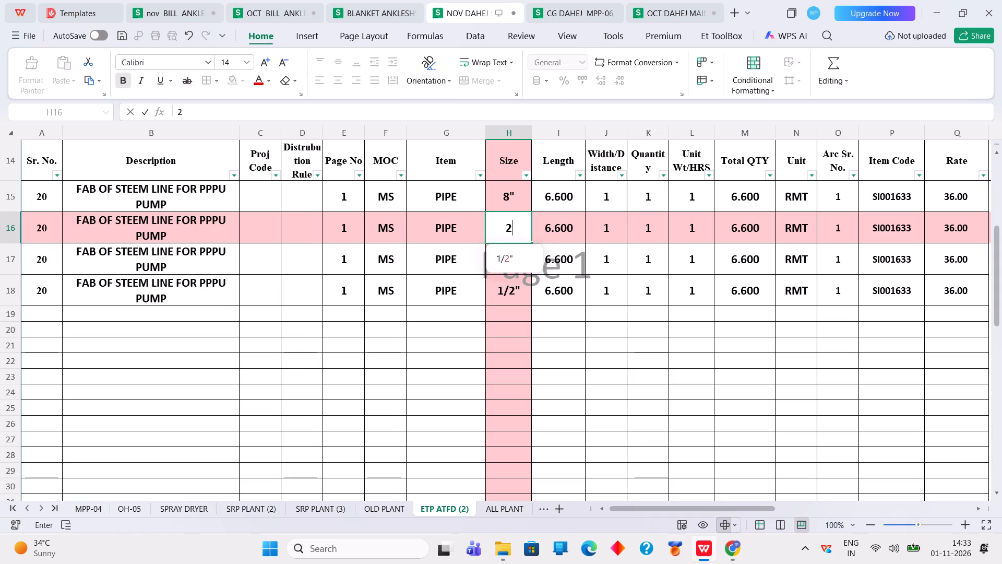
key("shift+quotedbl")
key("Return")
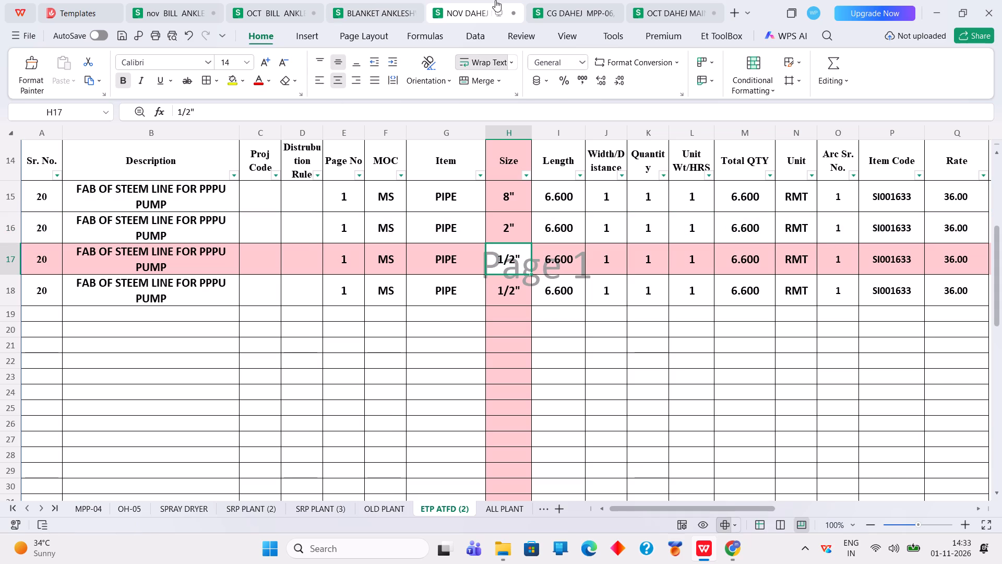
Change the Arc Sr. No. filter on October's ALL PLANT GMR (2) sheet to show only 16.
left_click(673, 9)
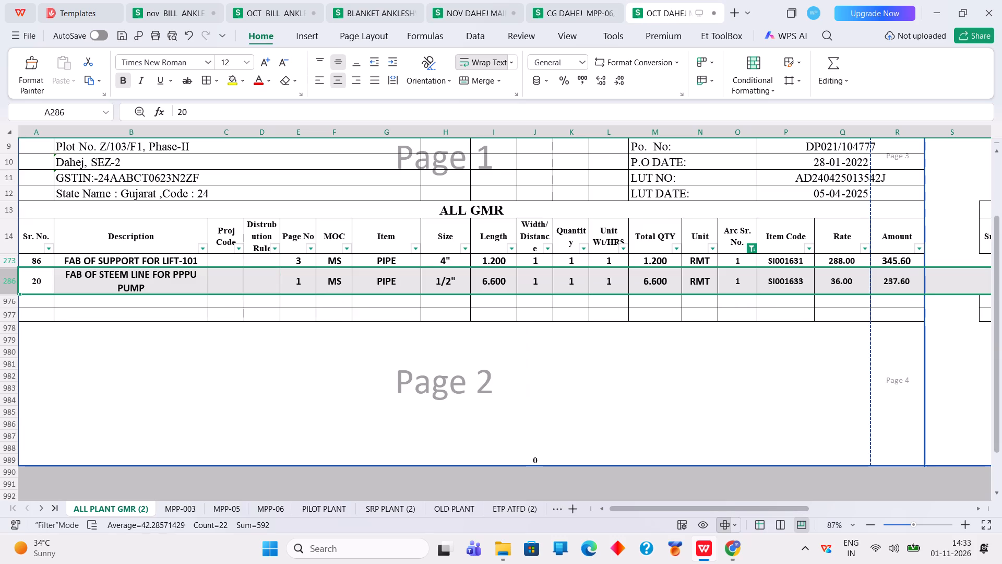
left_click(754, 250)
left_click(478, 296)
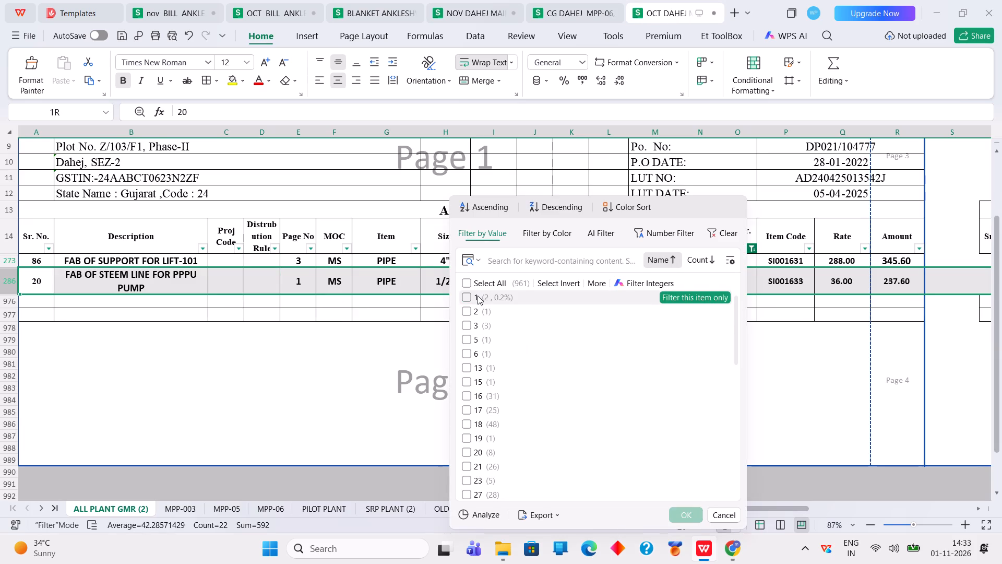
left_click(492, 396)
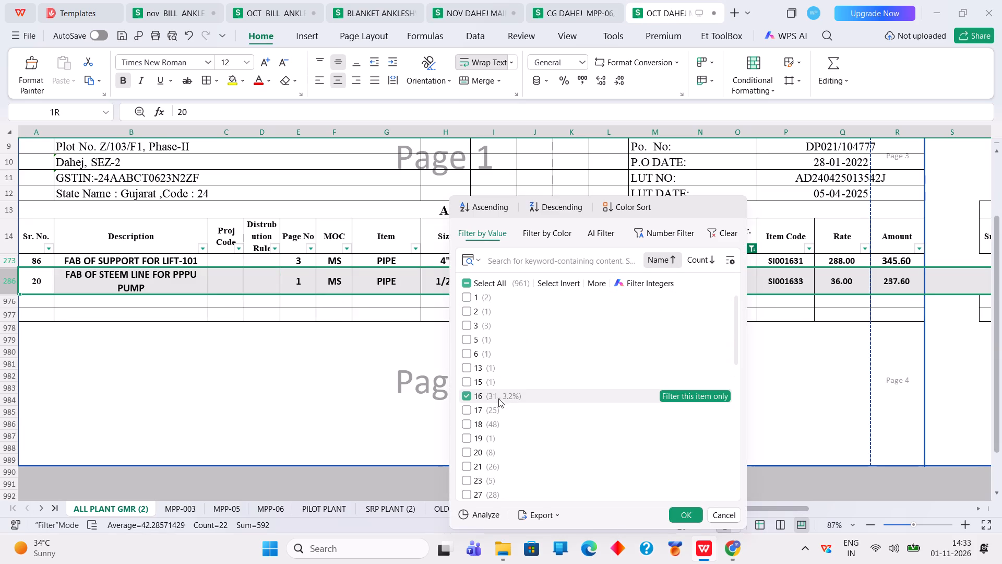
left_click(678, 514)
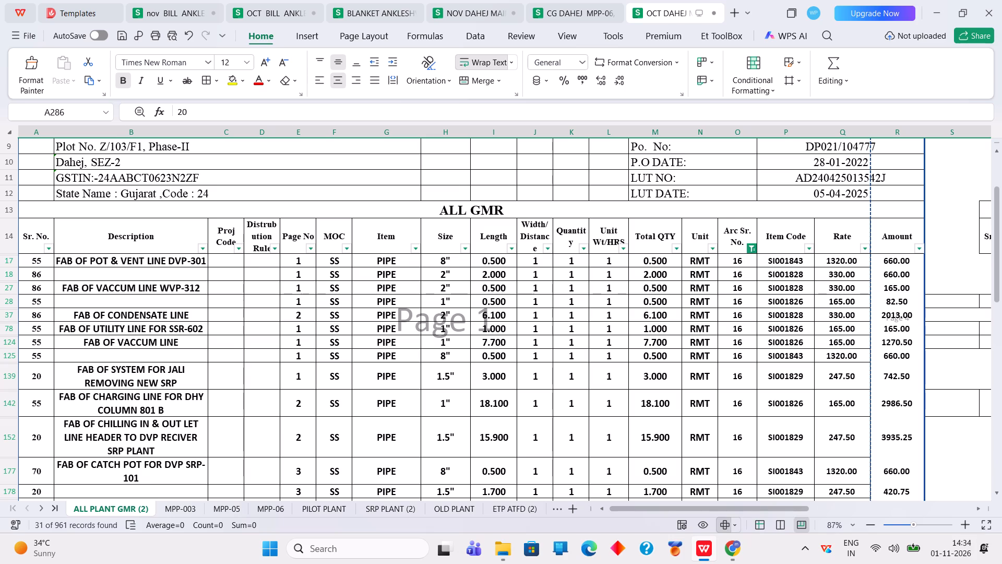
Copy October's SS 1" PIPE row, FAB OF CHARGING LINE FOR DHY COLUMN 801 B, over row 18 of November's ETP ATFD (2) sheet.
left_click(14, 404)
right_click(13, 404)
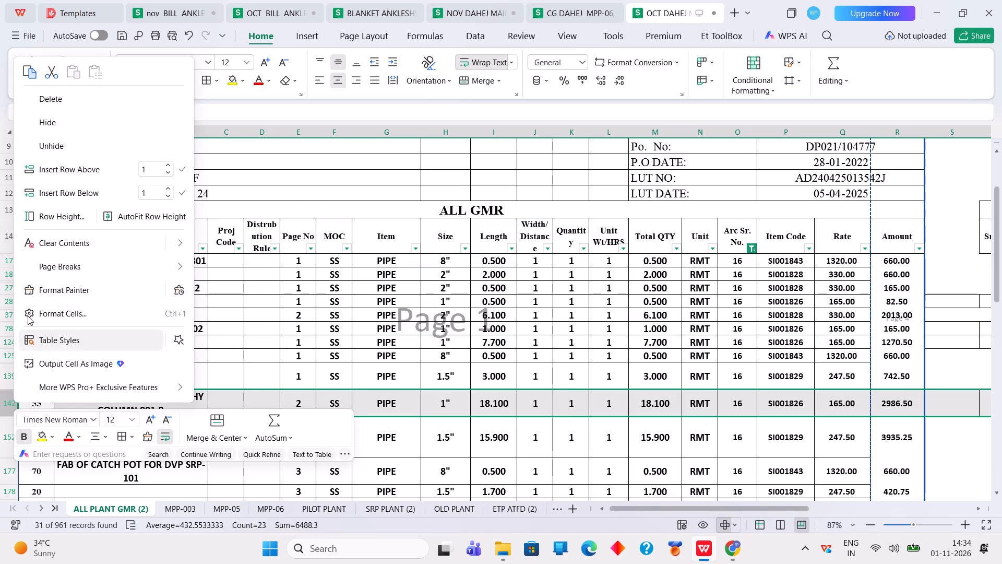
left_click(36, 77)
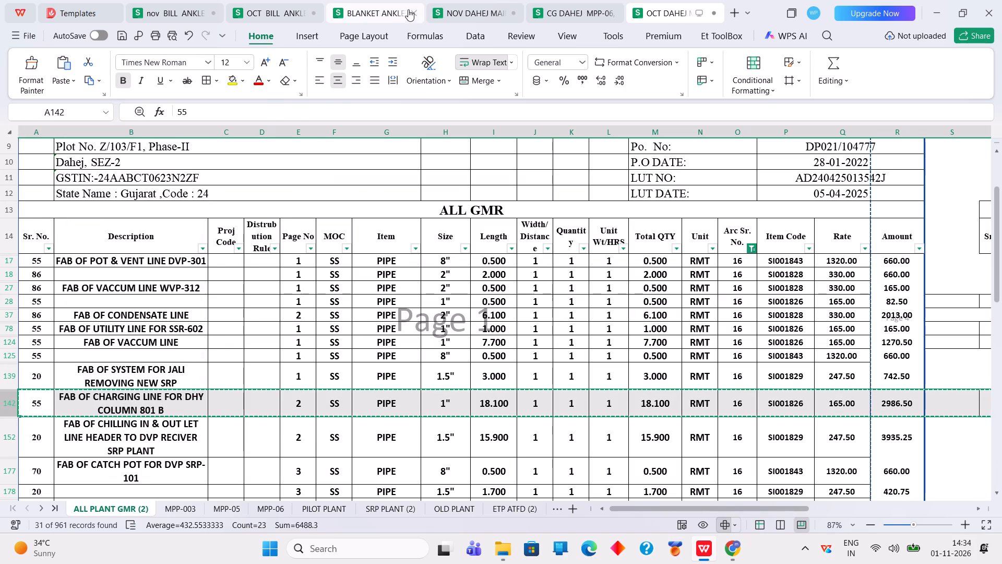
left_click(456, 7)
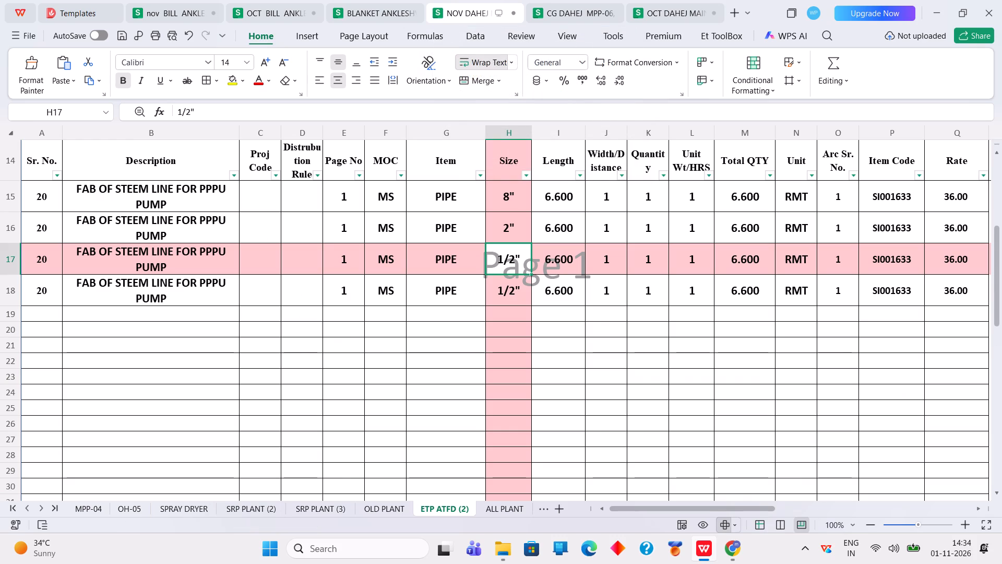
left_click(0, 296)
right_click(4, 292)
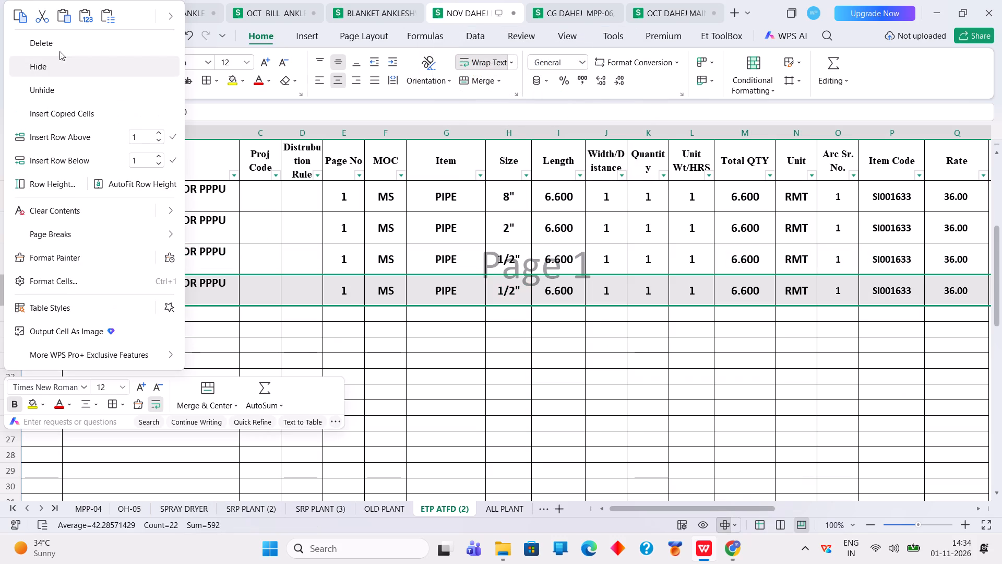
left_click(62, 16)
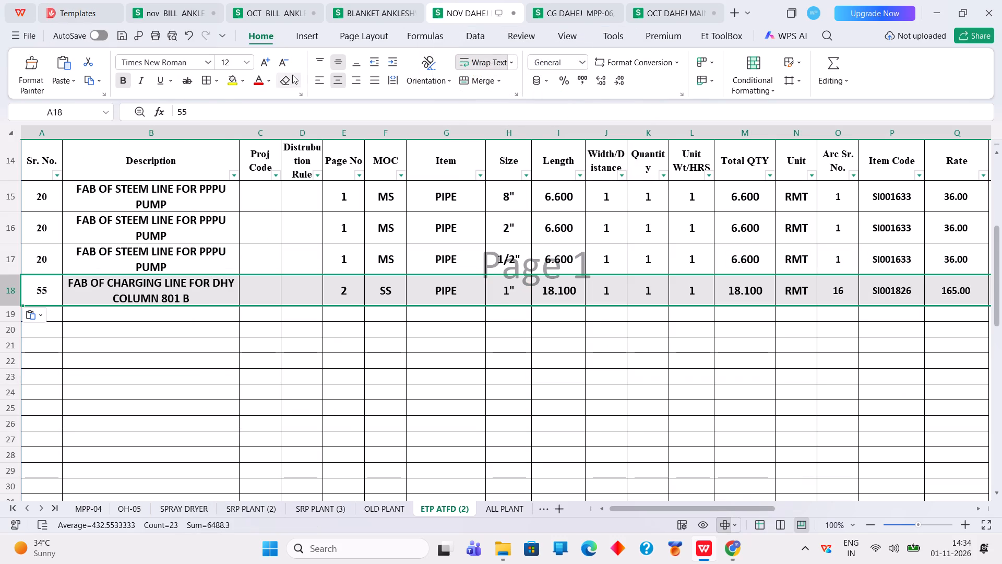
Paste the copied October SS PIPE row, FAB OF CHARGING LINE FOR DHY COLUMN 801 B, into row 19 of November's ETP ATFD (2) sheet.
left_click(694, 12)
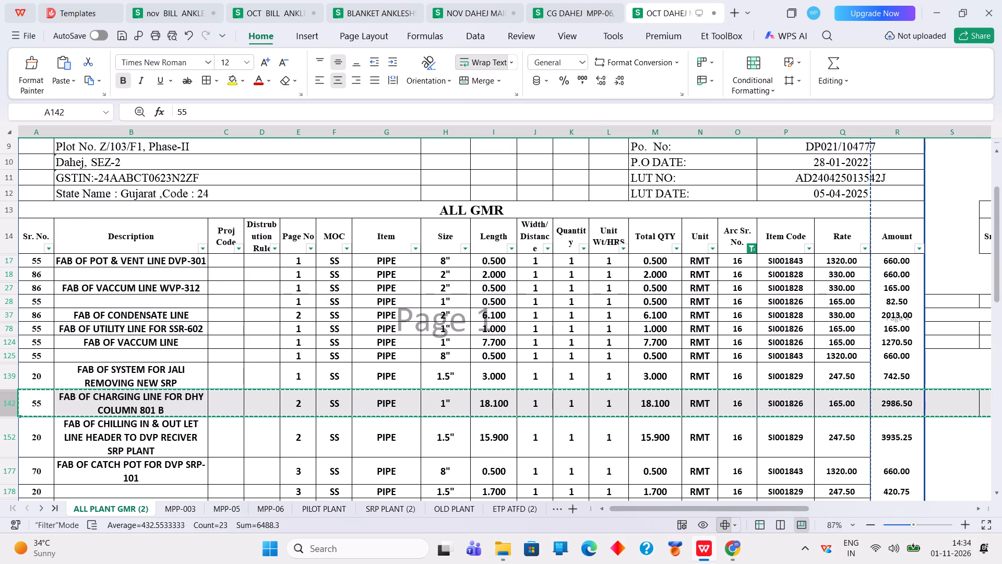
scroll(383, 467, "down", 7)
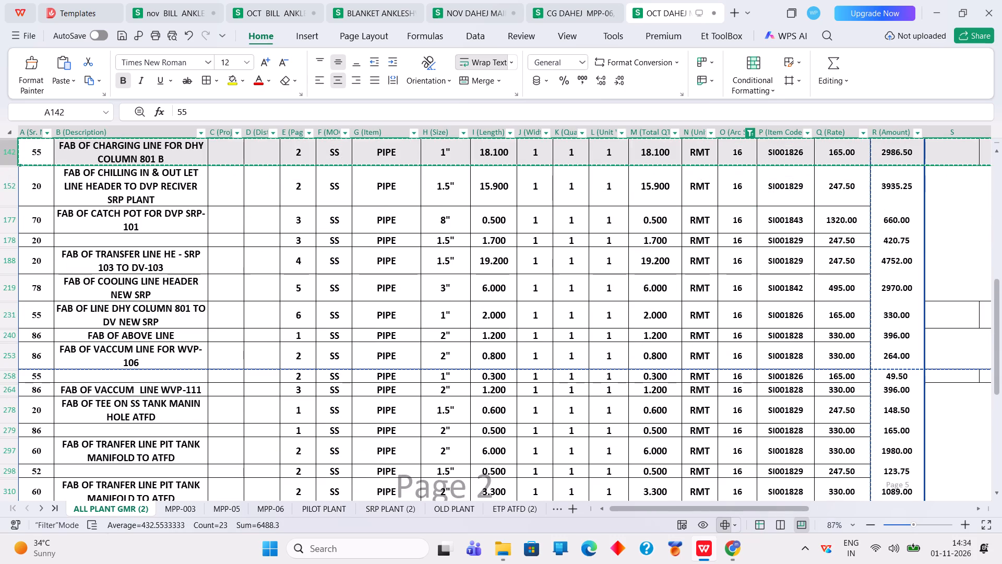
scroll(375, 456, "down", 4)
scroll(371, 454, "up", 4)
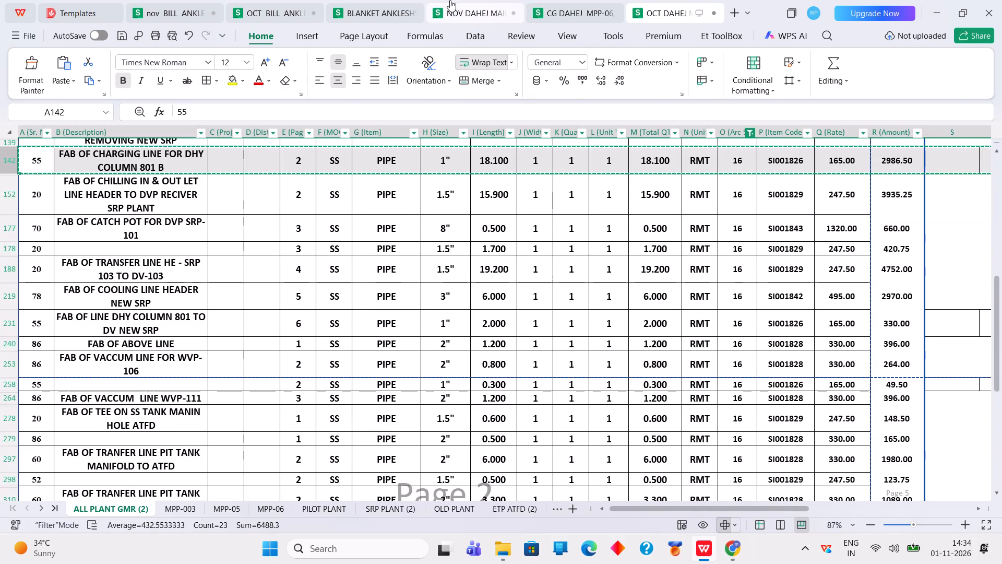
left_click(560, 10)
left_click(484, 5)
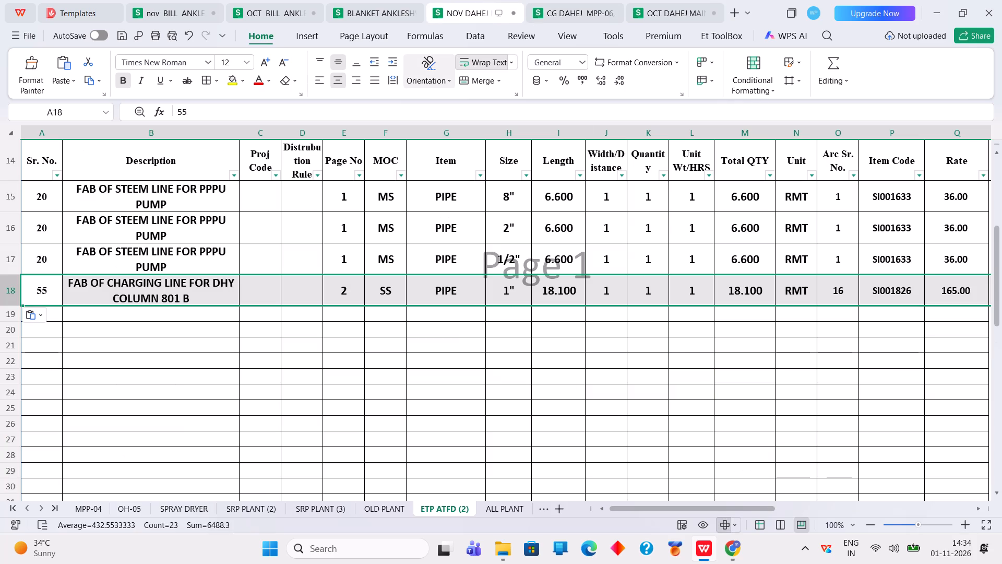
left_click(6, 314)
right_click(6, 314)
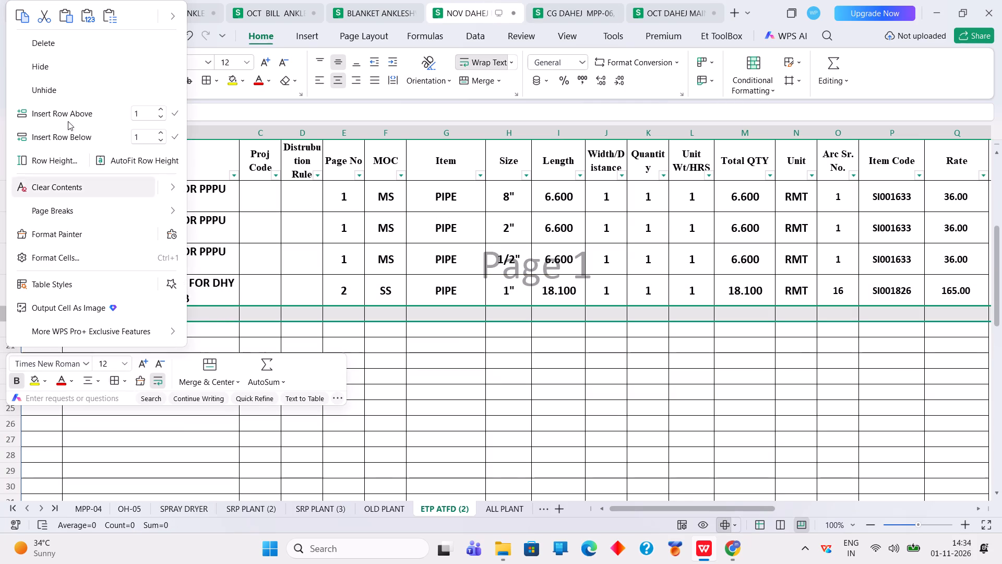
left_click(71, 18)
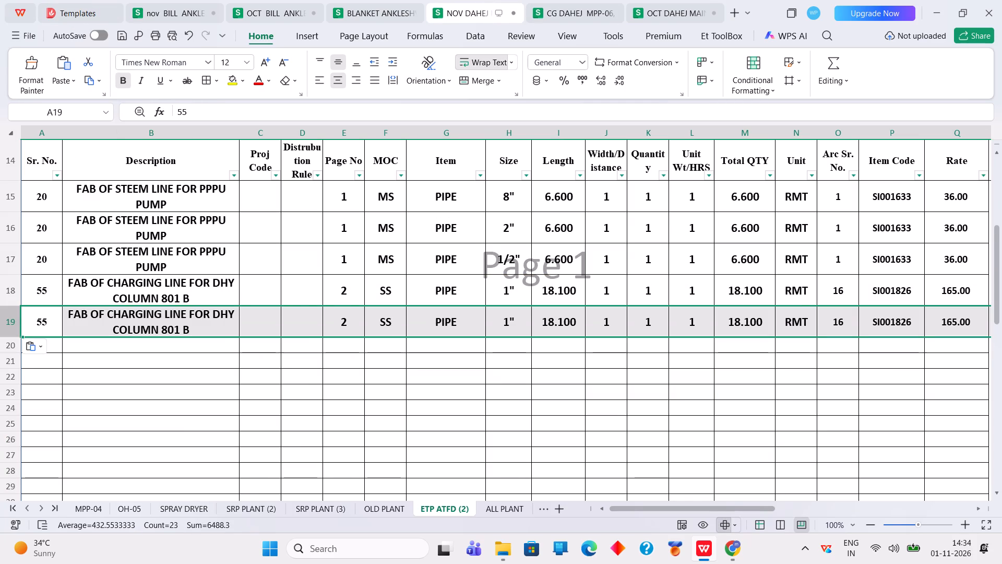
Set the pipe Size to 1/2" in row 19 of the ETP ATFD (2) sheet.
left_click(509, 326)
type("1/")
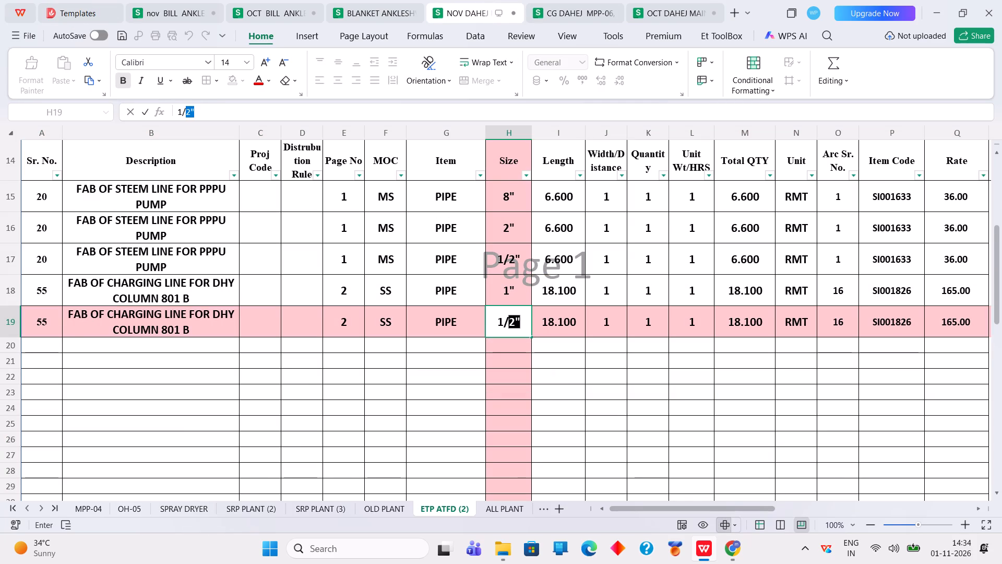
key("Return")
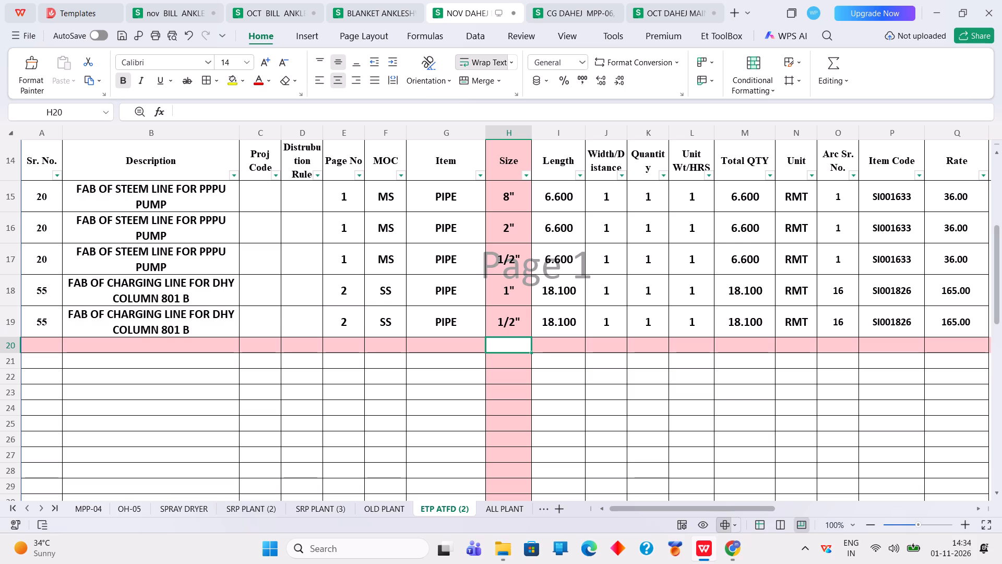
Change the Arc Sr. No. filter on October's ALL PLANT GMR (2) sheet to show only 2.
left_click(682, 4)
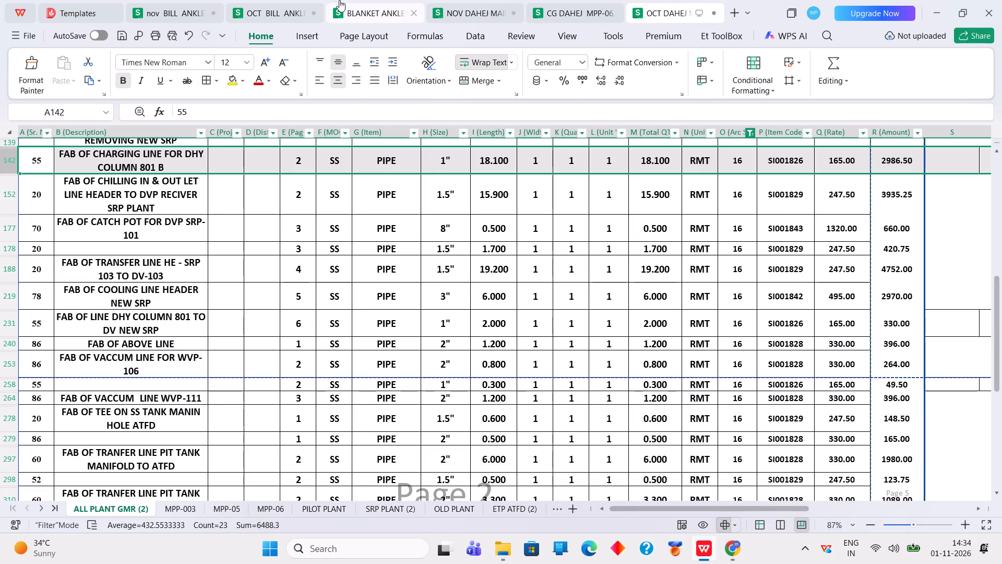
left_click(464, 13)
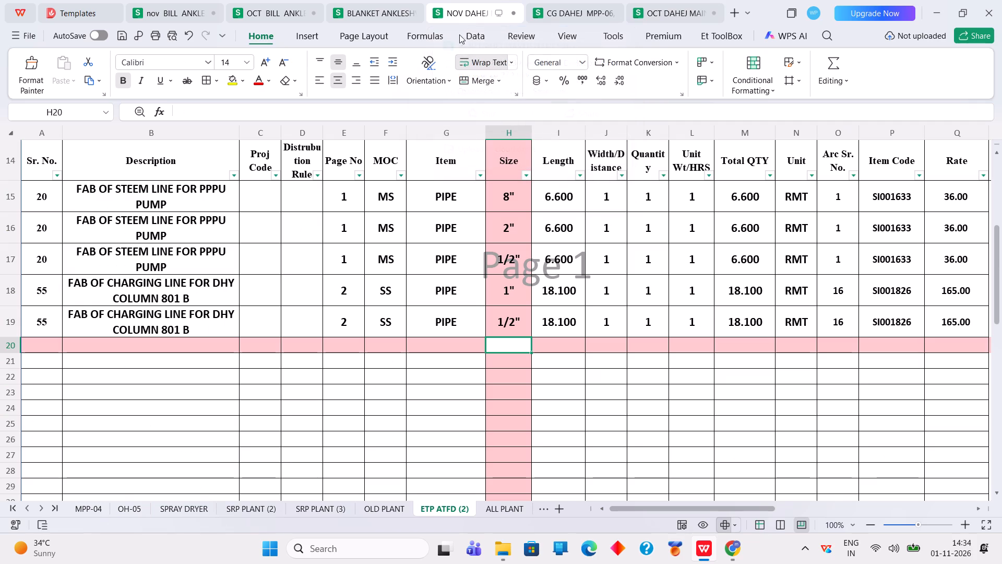
left_click(674, 10)
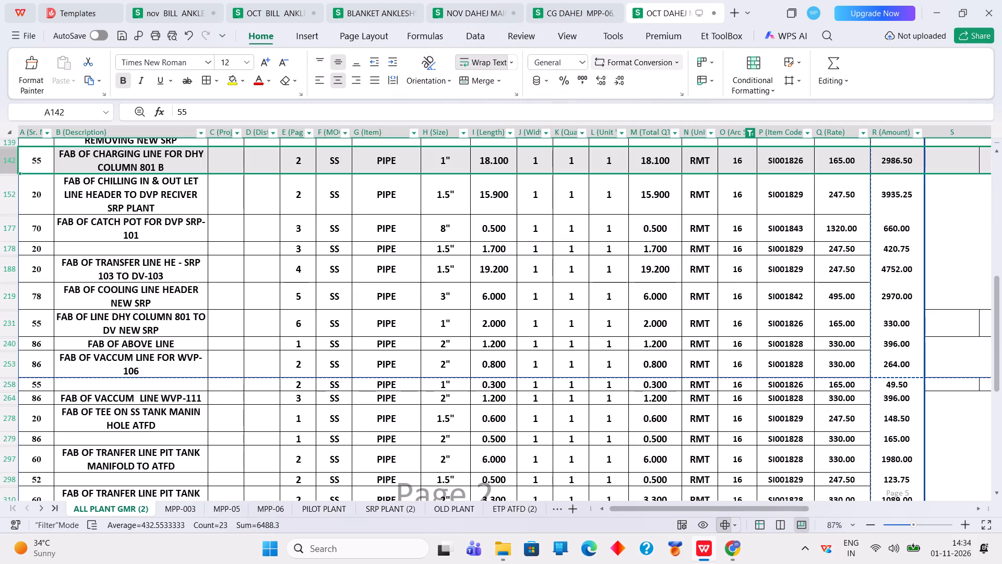
left_click(748, 135)
left_click(476, 238)
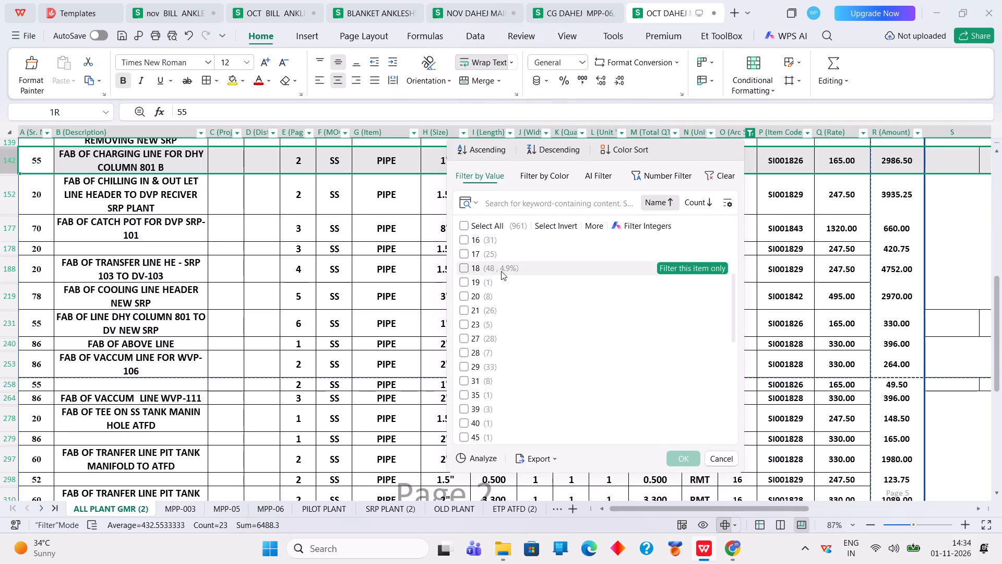
scroll(506, 279, "up", 5)
left_click(482, 269)
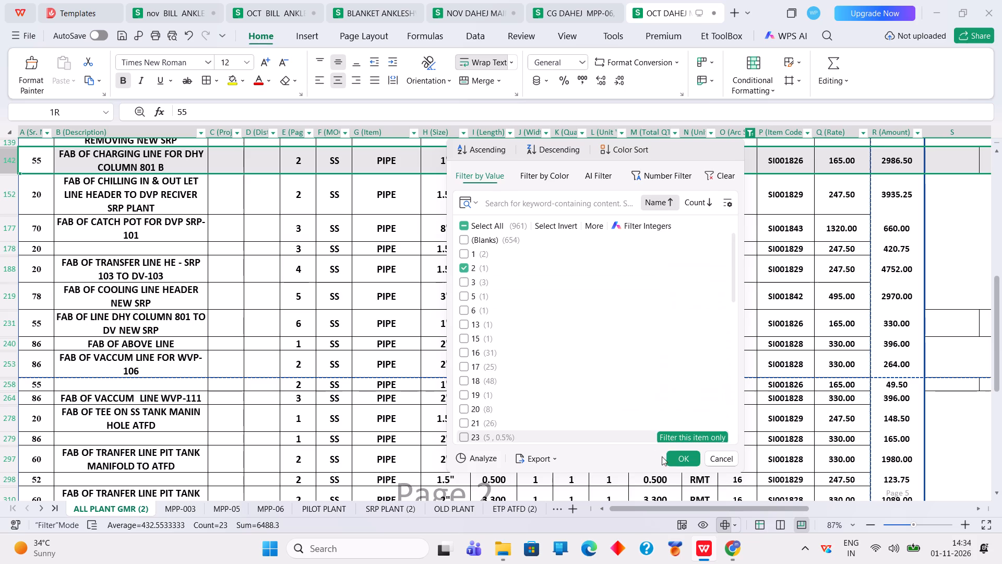
left_click(681, 463)
scroll(196, 150, "up", 1)
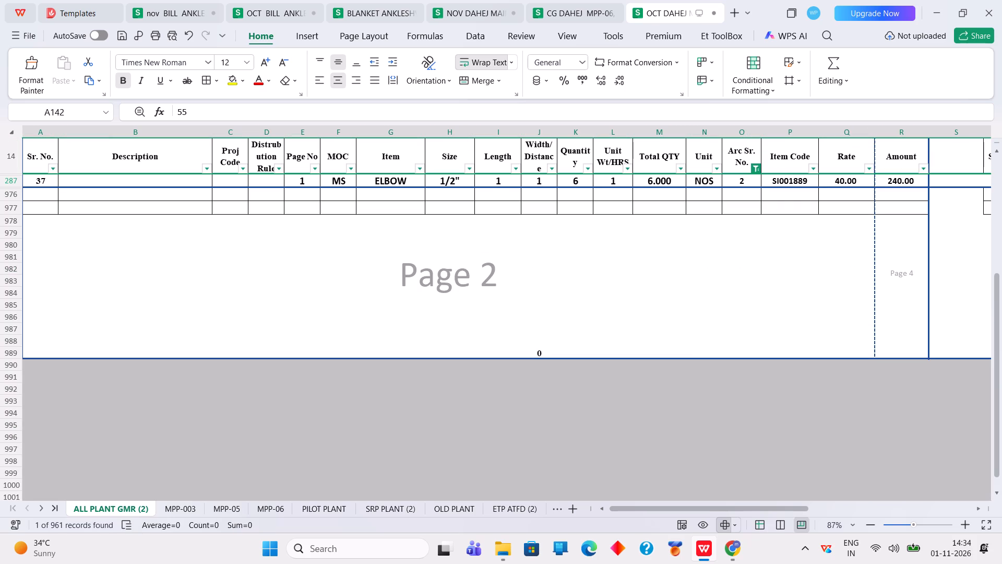
Copy October's MS ELBOW 1/2" row into rows 20 to 29 of November's ETP ATFD (2) sheet.
left_click(11, 184)
right_click(11, 183)
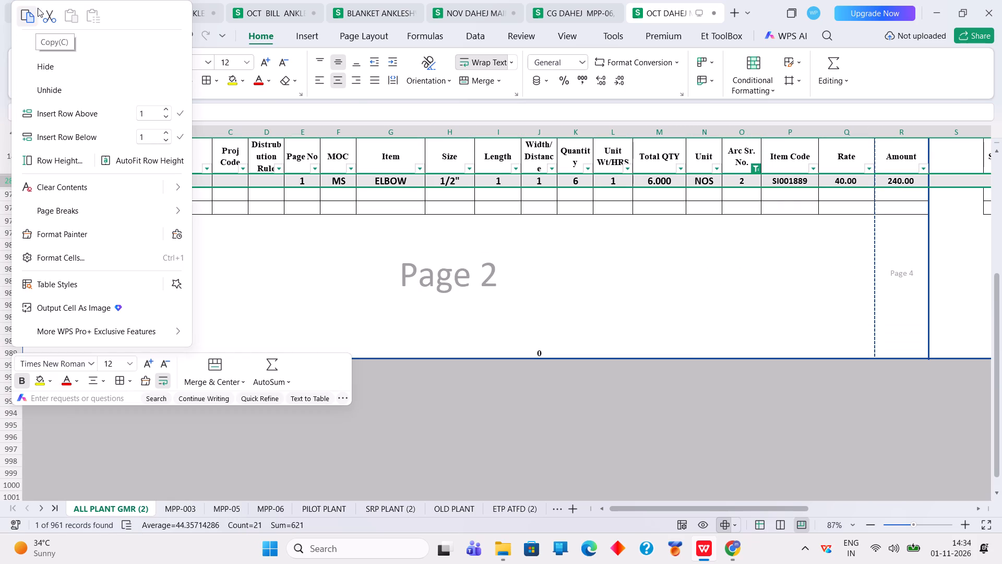
left_click(29, 13)
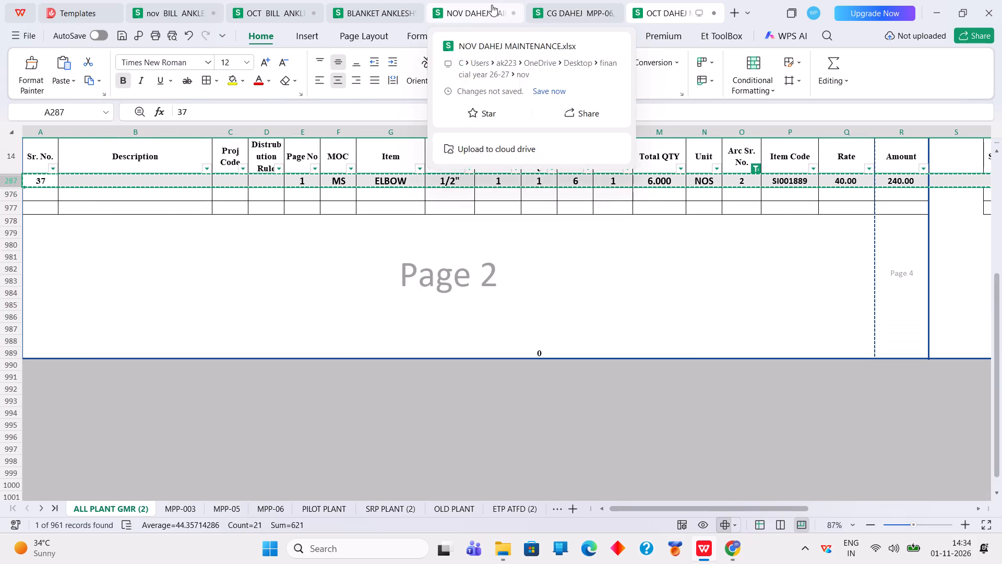
left_click(492, 5)
left_click_drag(12, 344, 8, 405)
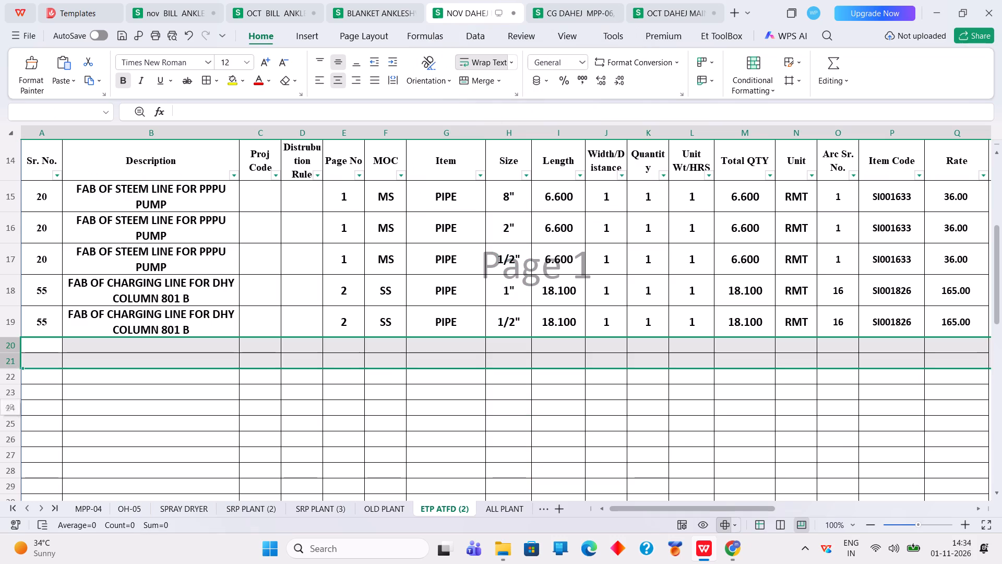
left_click_drag(8, 405, 10, 487)
right_click(7, 429)
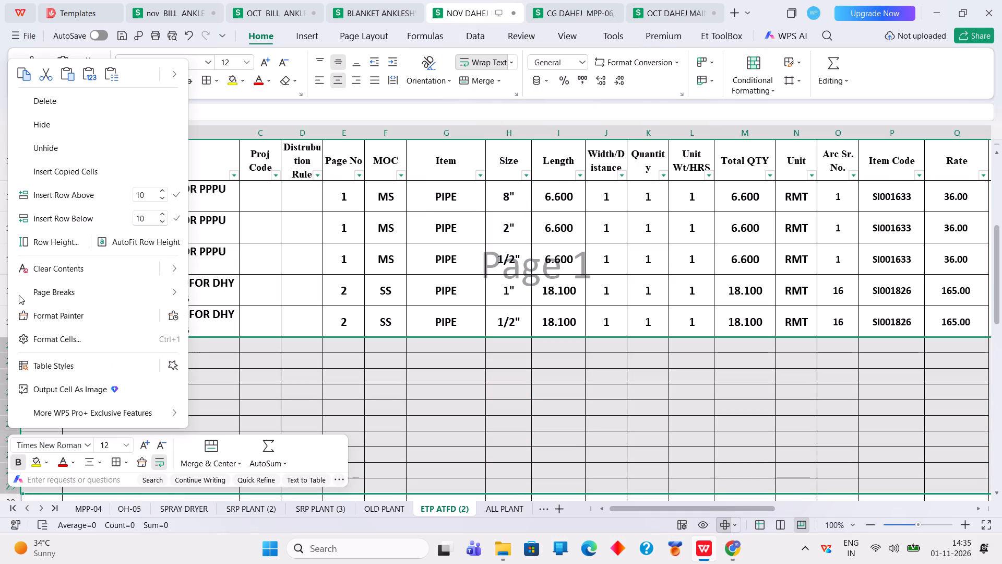
left_click(69, 68)
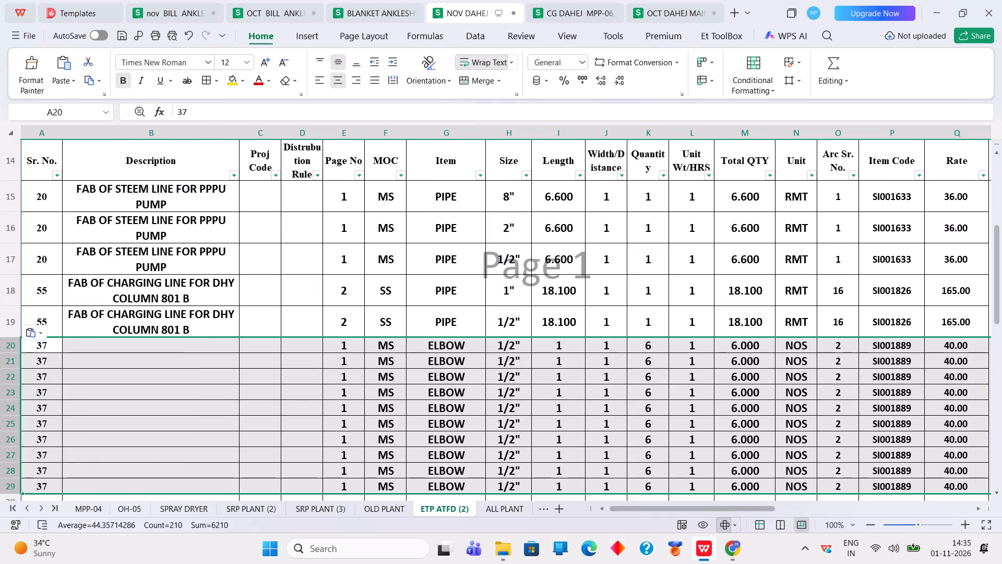
Set the elbow Size to 2" in row 20 of the ETP ATFD (2) sheet.
left_click(467, 362)
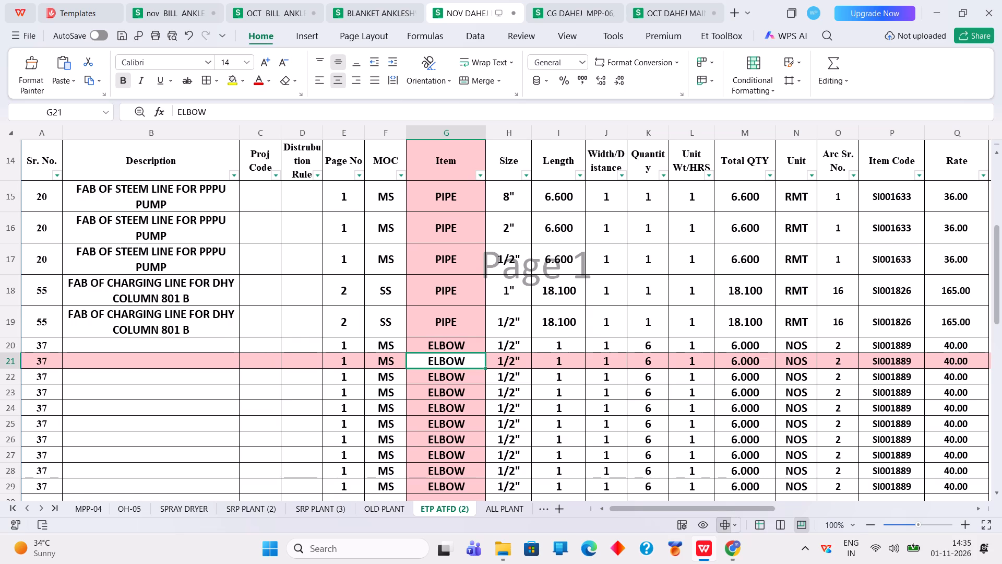
left_click(516, 351)
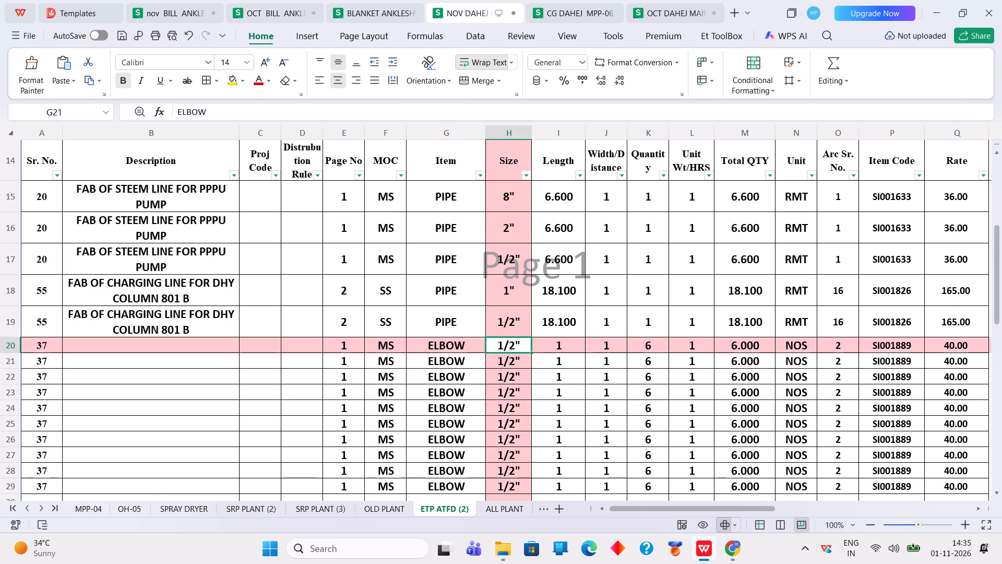
key("2")
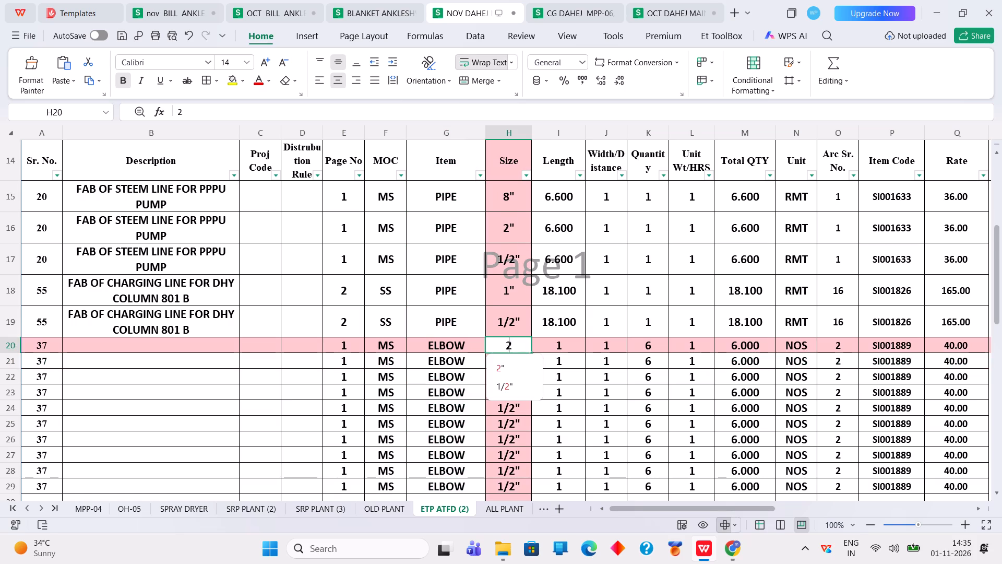
key("shift+quotedbl")
key("Return")
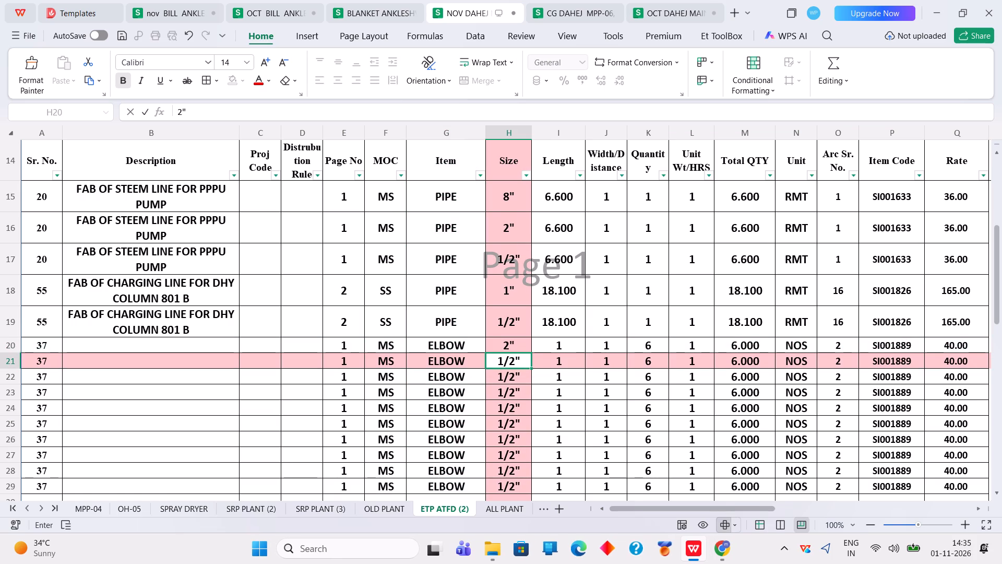
Change the Item to FLANGE in row 22 and fill it down through row 28.
left_click(450, 375)
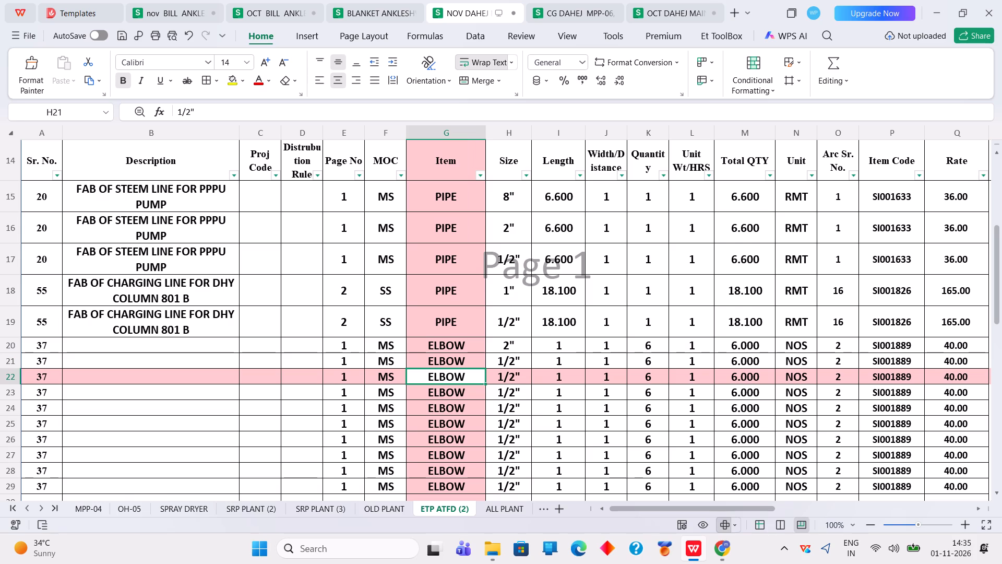
key("f")
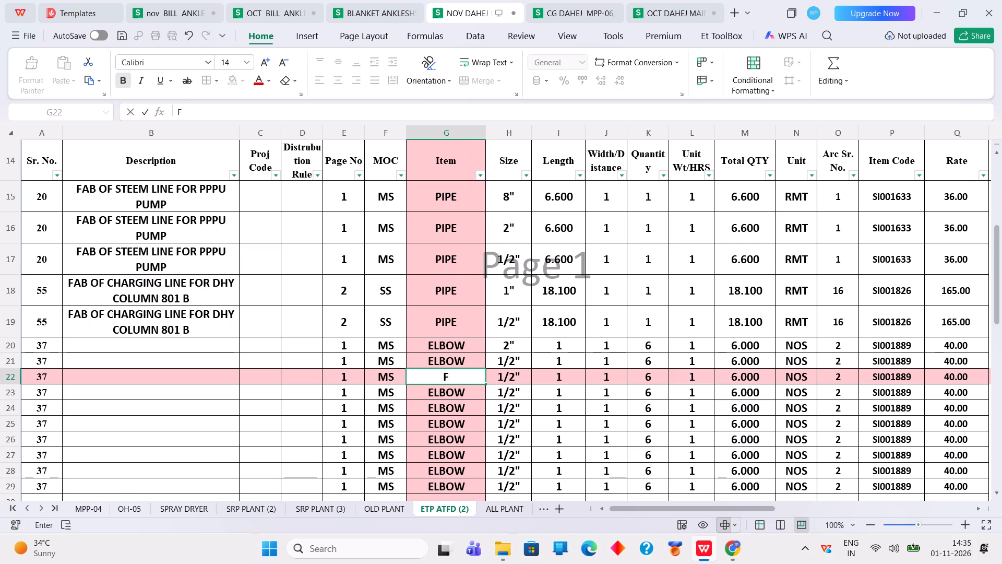
key("l")
type("ANGE")
key("Return")
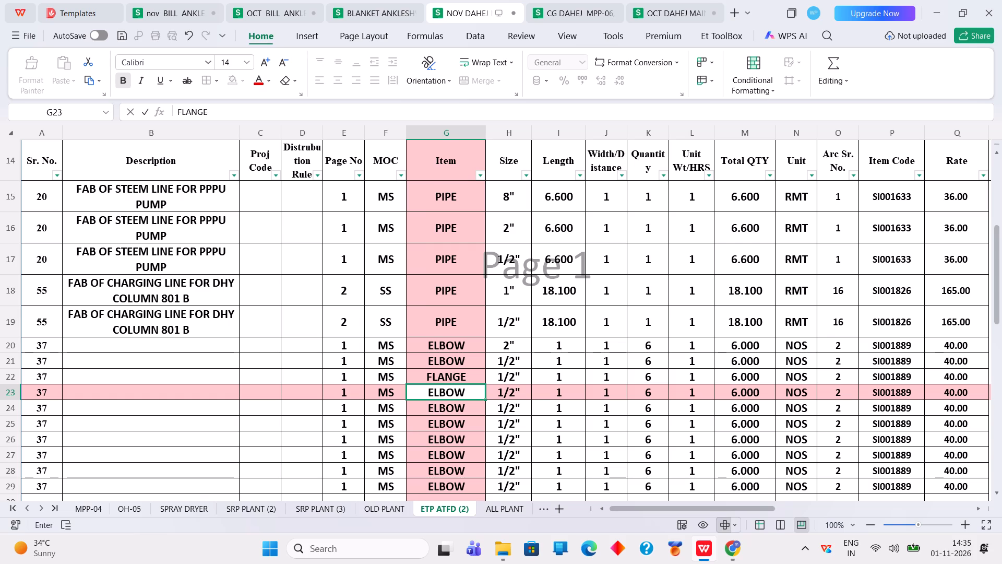
left_click(482, 379)
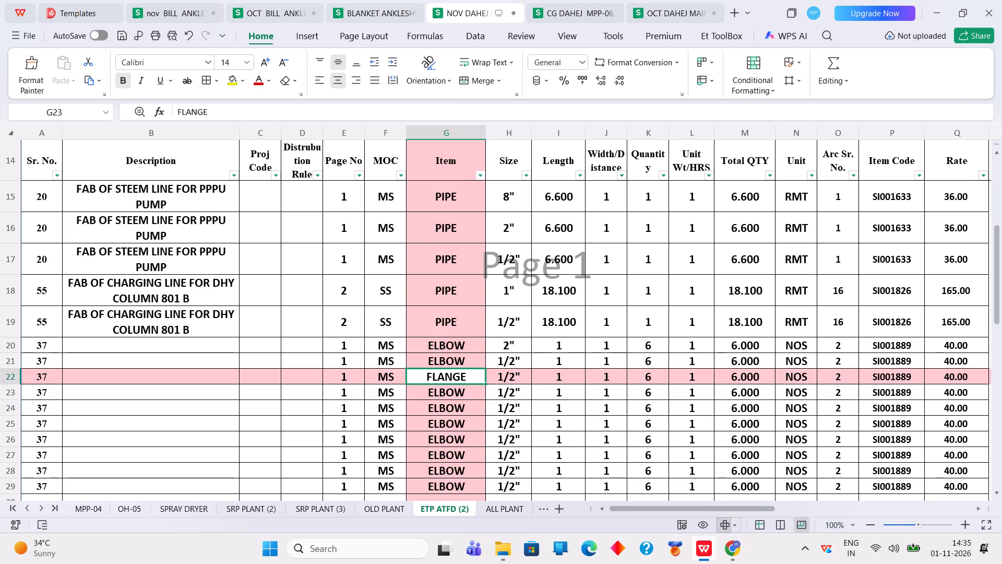
left_click_drag(486, 383, 474, 484)
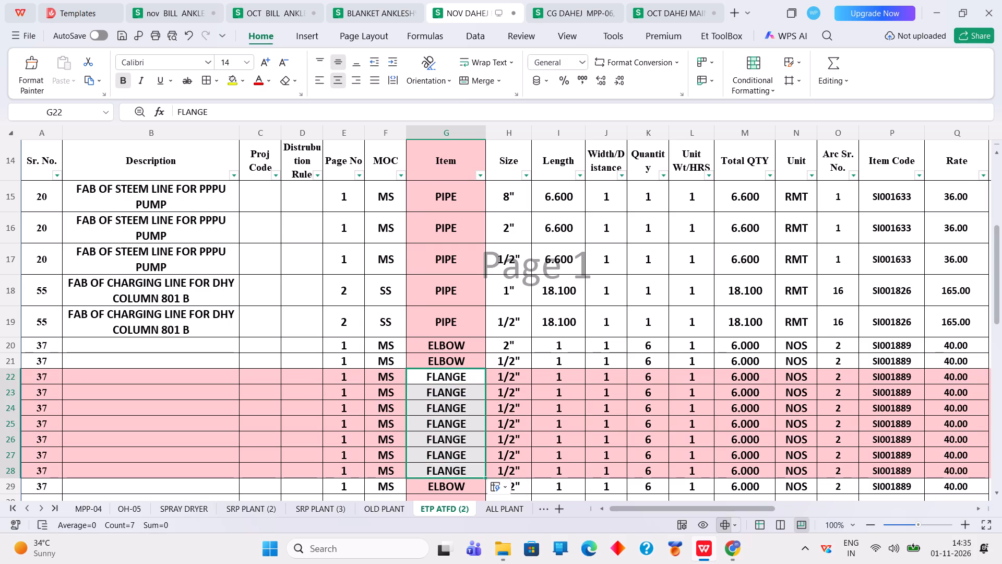
Set the flange Size to 2" in row 22 and 1" in rows 23 and 25, leaving row 24 as it is.
left_click(511, 379)
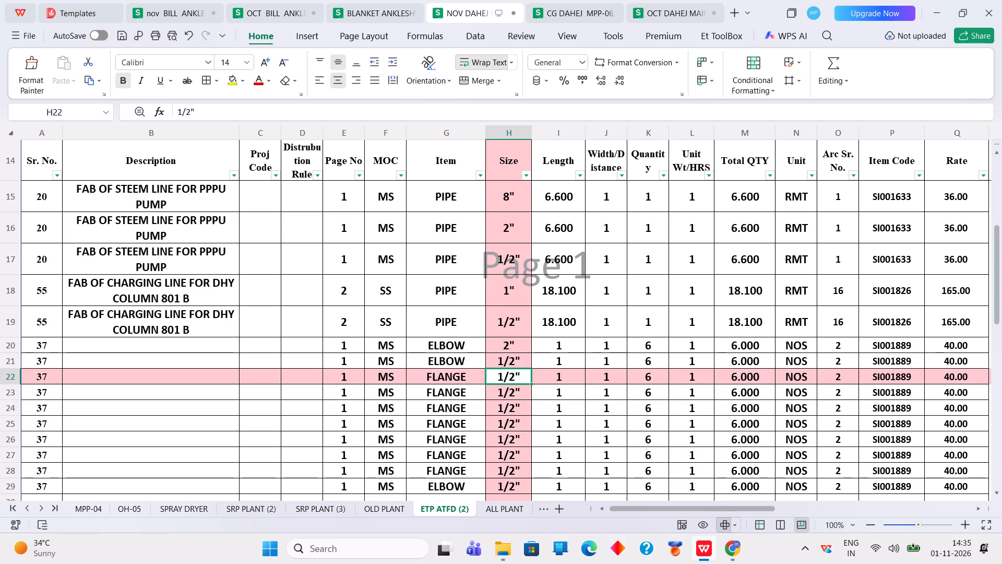
key("2")
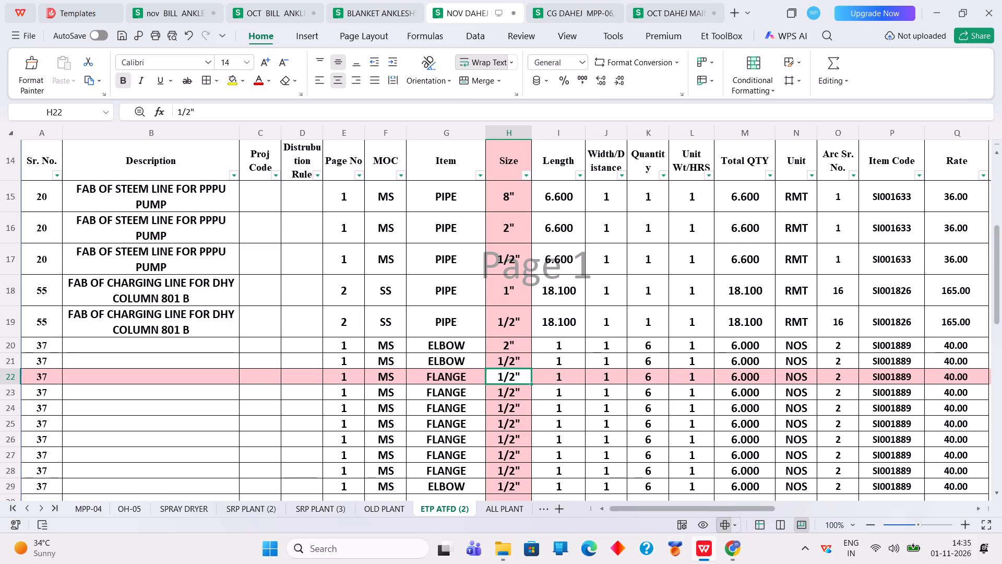
key("shift+quotedbl")
key("Return")
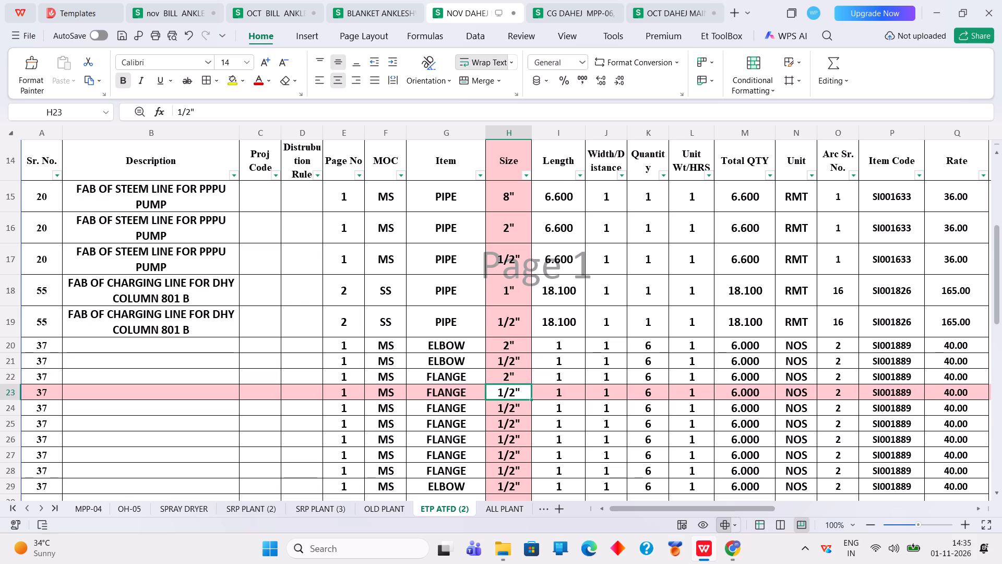
type("1\"")
key("Return")
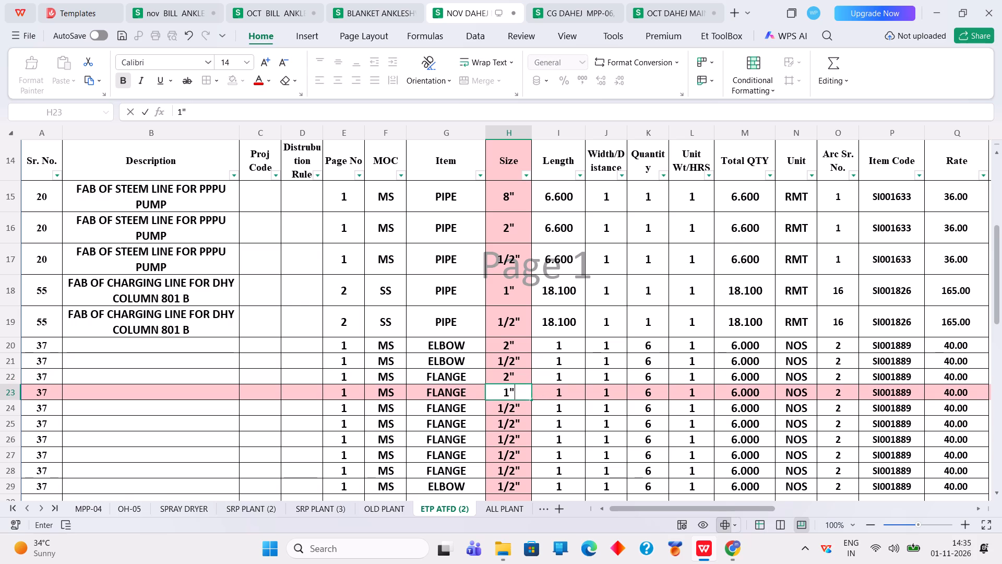
key("Return")
key("1")
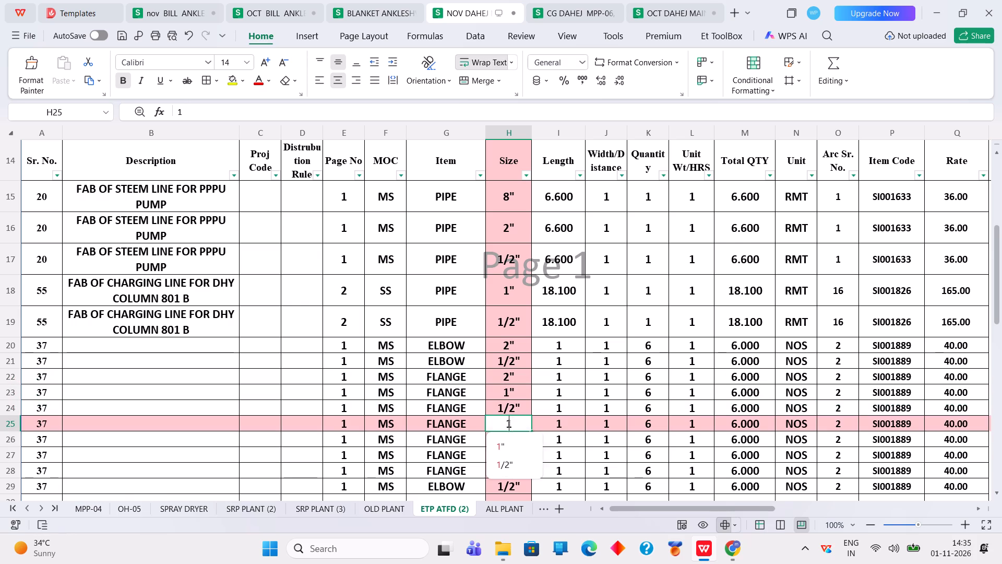
key("shift+quotedbl")
key("Return")
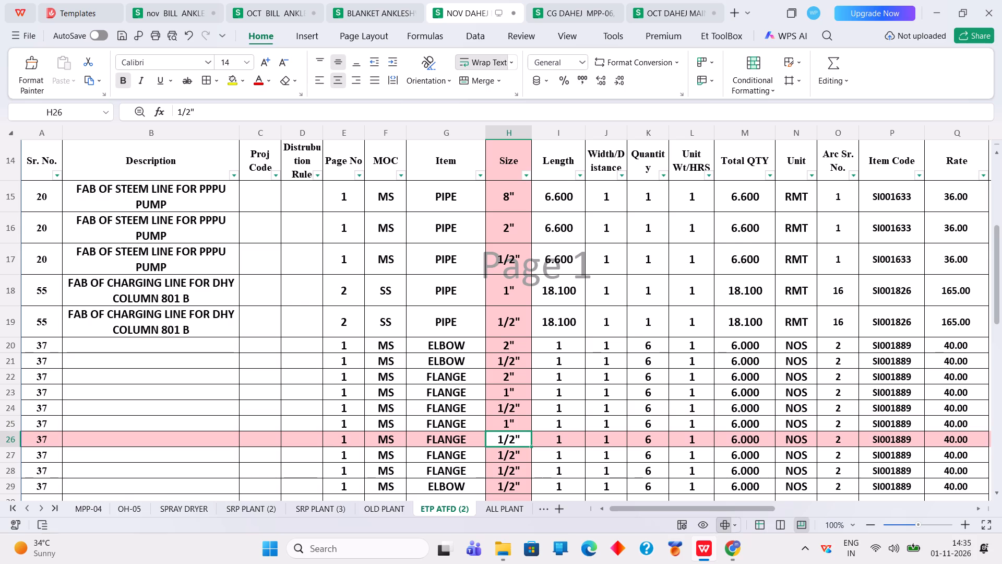
Set the MOC to SS in rows 25 to 27 of November's ETP ATFD (2) sheet.
left_click(389, 427)
type("SS")
key("Return")
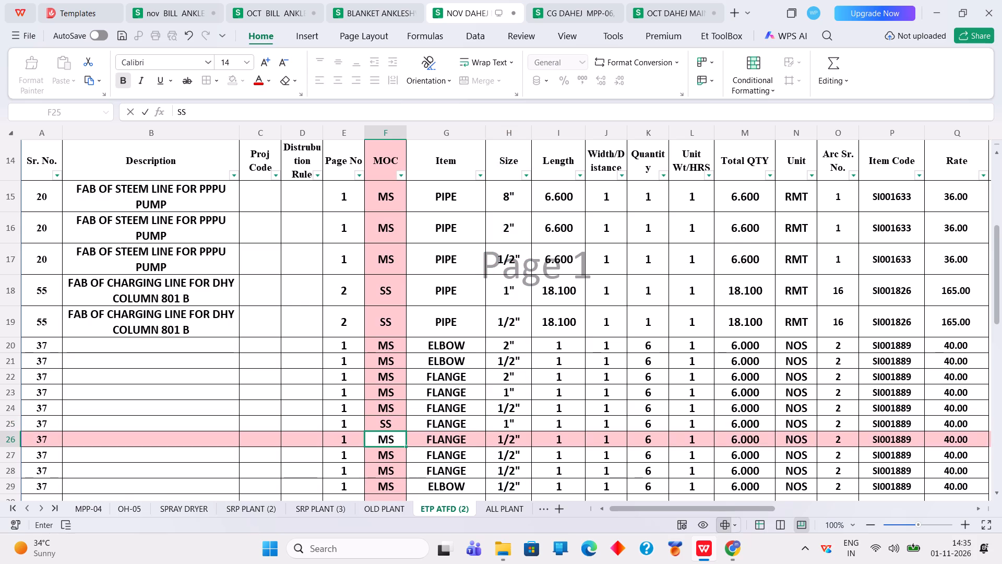
type("SS")
left_click(396, 456)
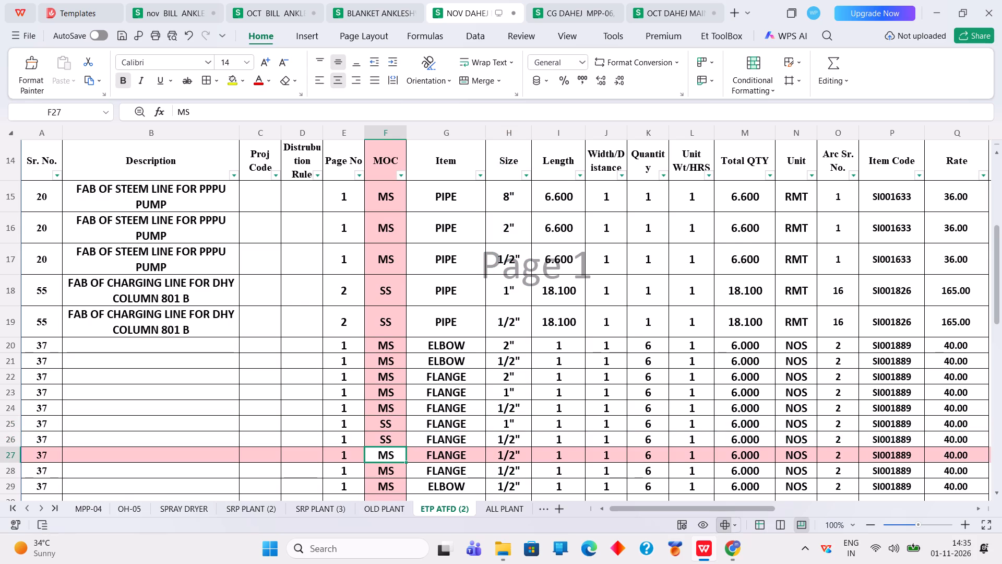
type("SS")
Change the Item to ELBOW in row 27 and to TEE in row 28, and set row 28's Size to 2".
left_click(434, 454)
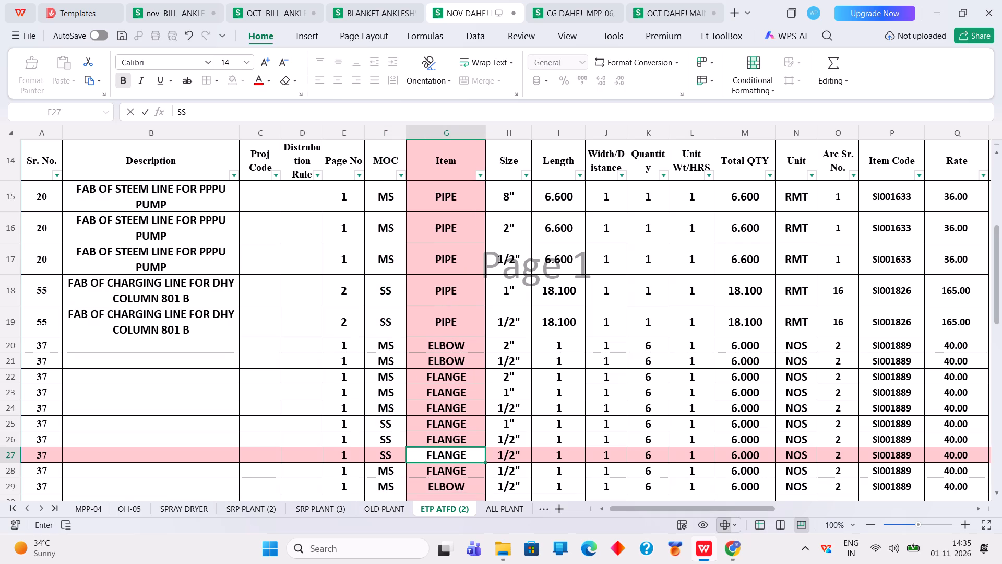
key("e")
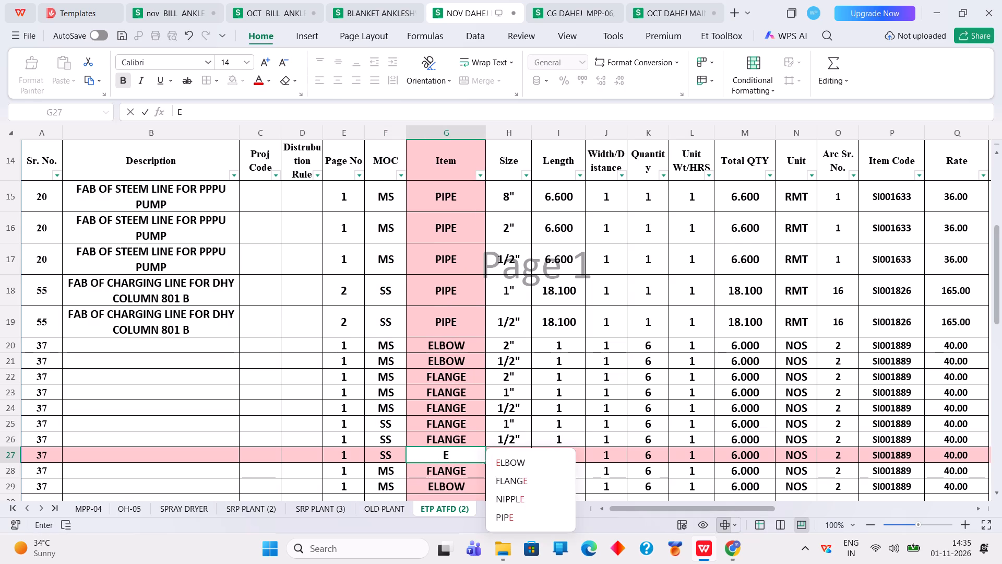
left_click(510, 462)
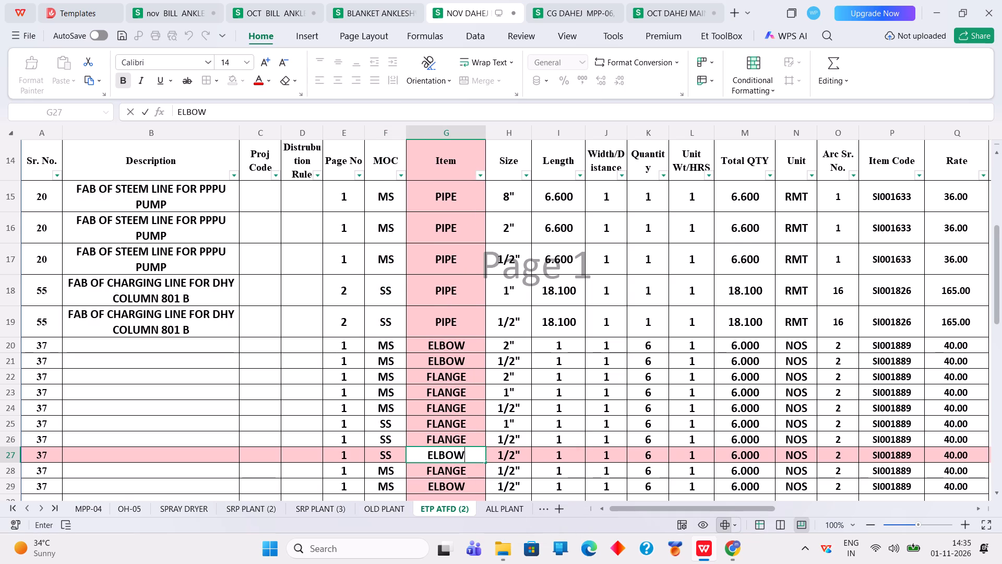
double_click(428, 471)
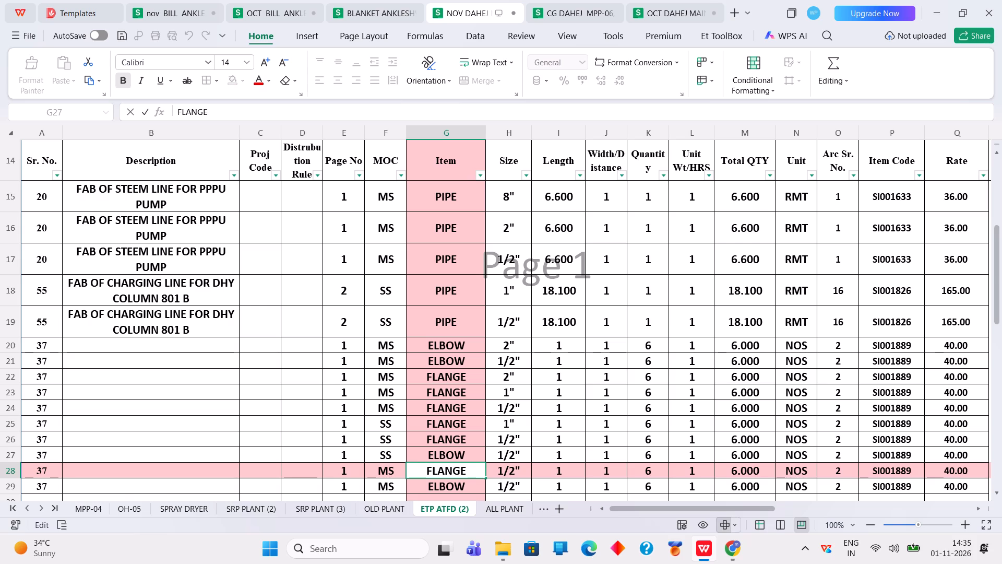
left_click_drag(474, 467, 416, 470)
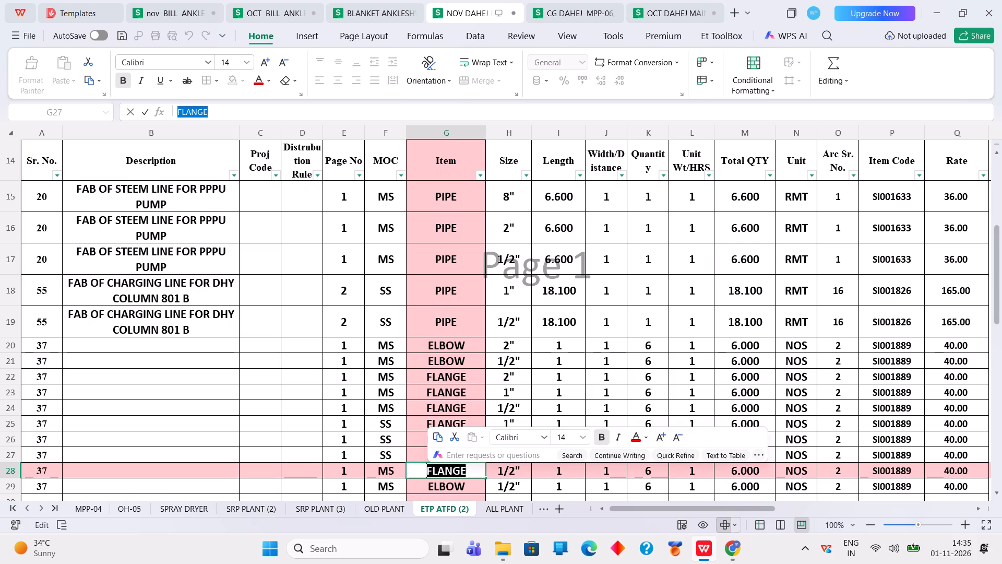
type("TEE")
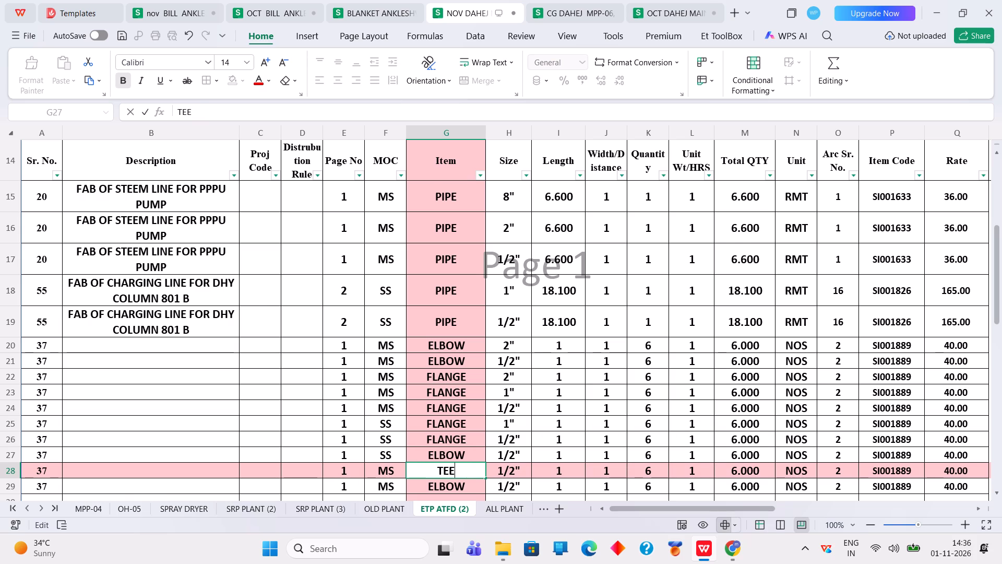
left_click(507, 472)
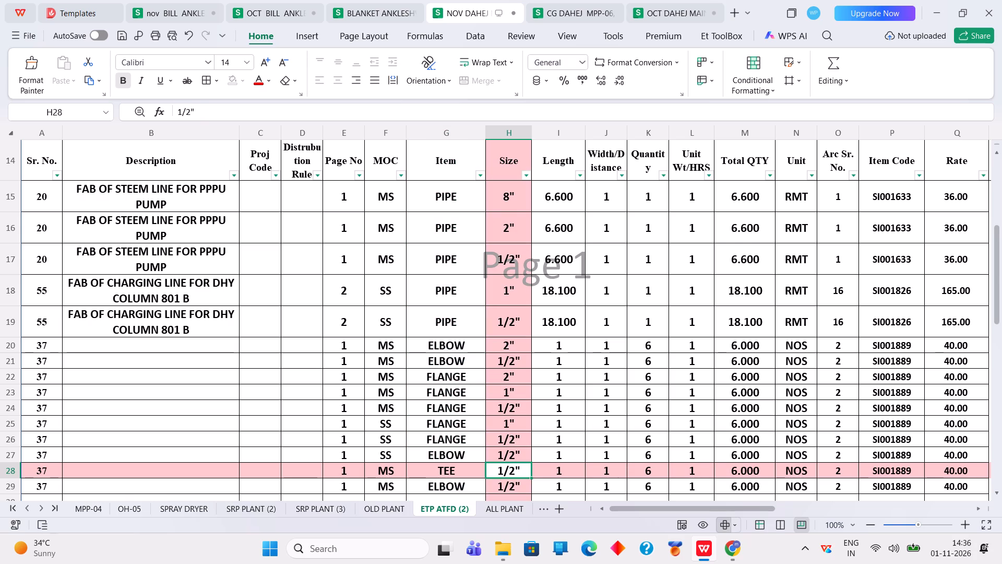
type("2\"")
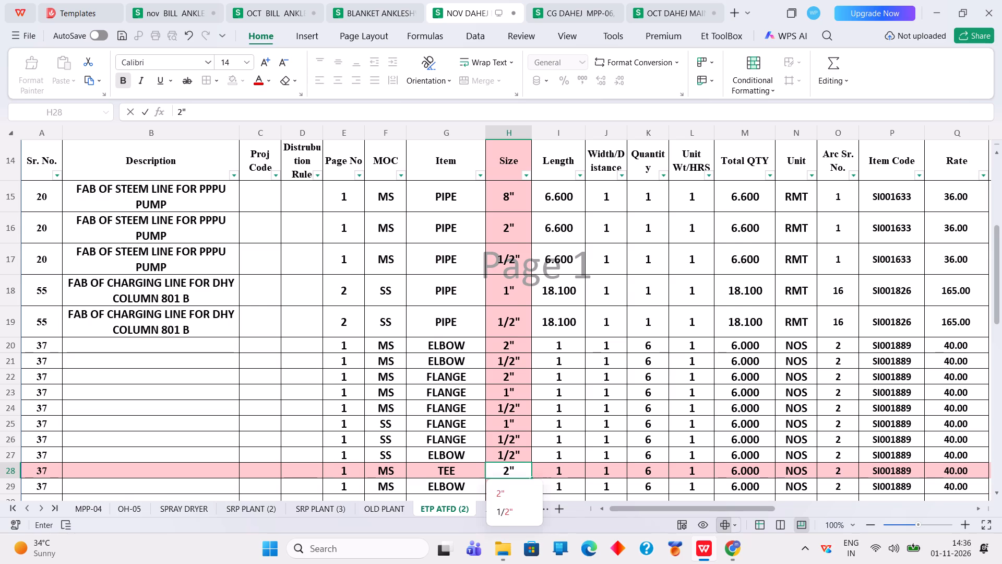
left_click(373, 485)
Copy the MS ELBOW 1/2" row 29 into the empty rows 30 to 35.
left_click(15, 488)
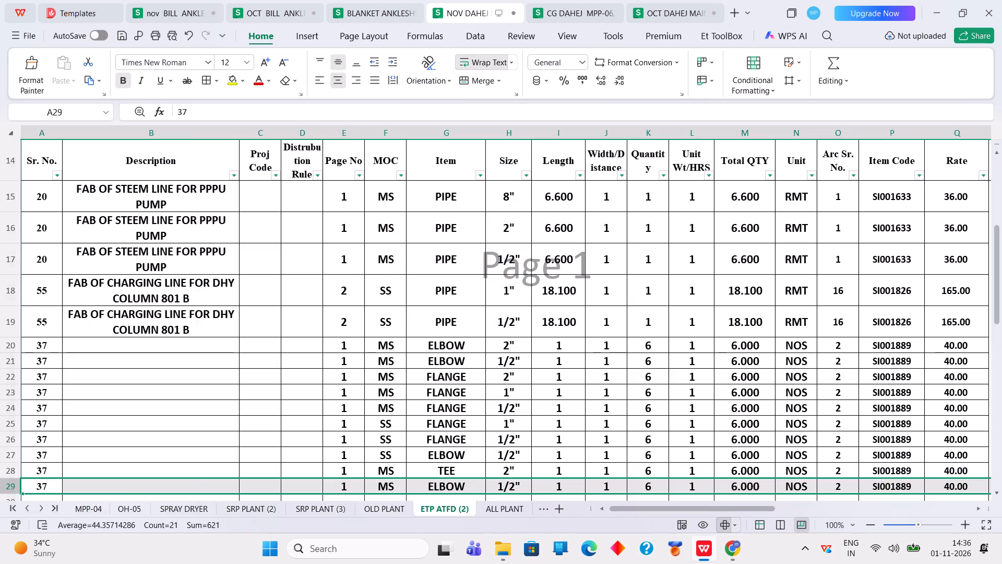
right_click(15, 488)
left_click(34, 151)
scroll(70, 310, "down", 1)
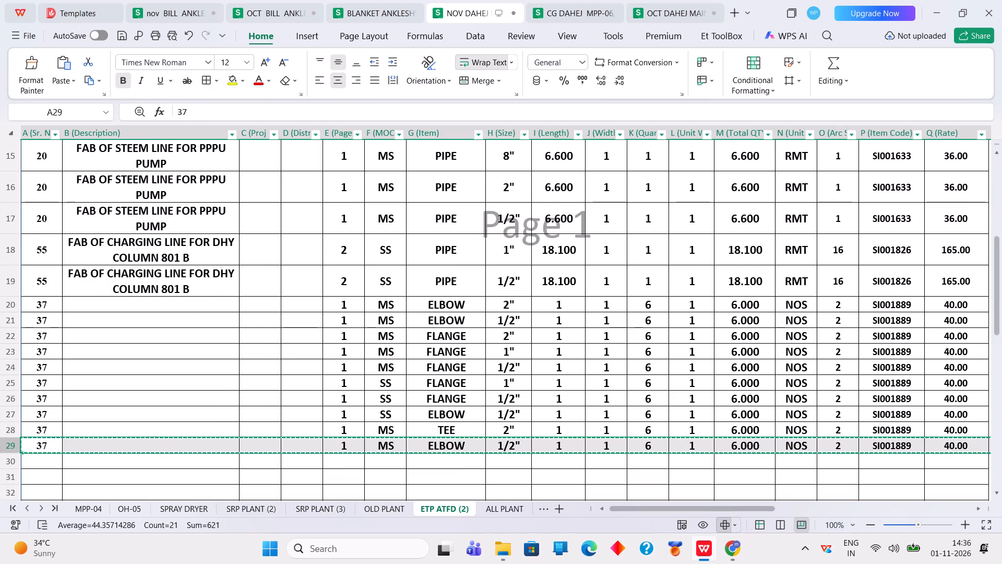
left_click_drag(9, 464, 16, 515)
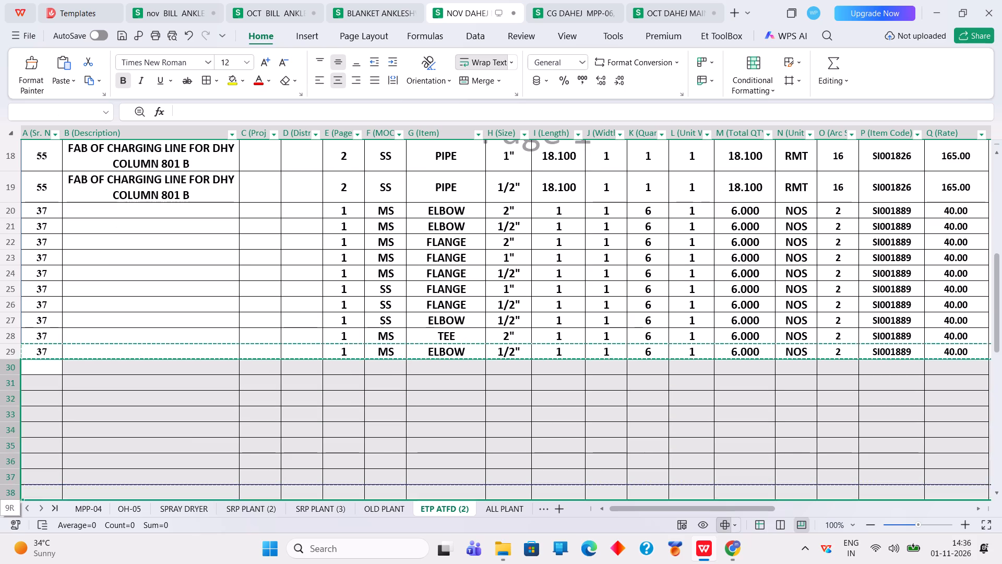
left_click_drag(16, 515, 33, 408)
right_click(31, 392)
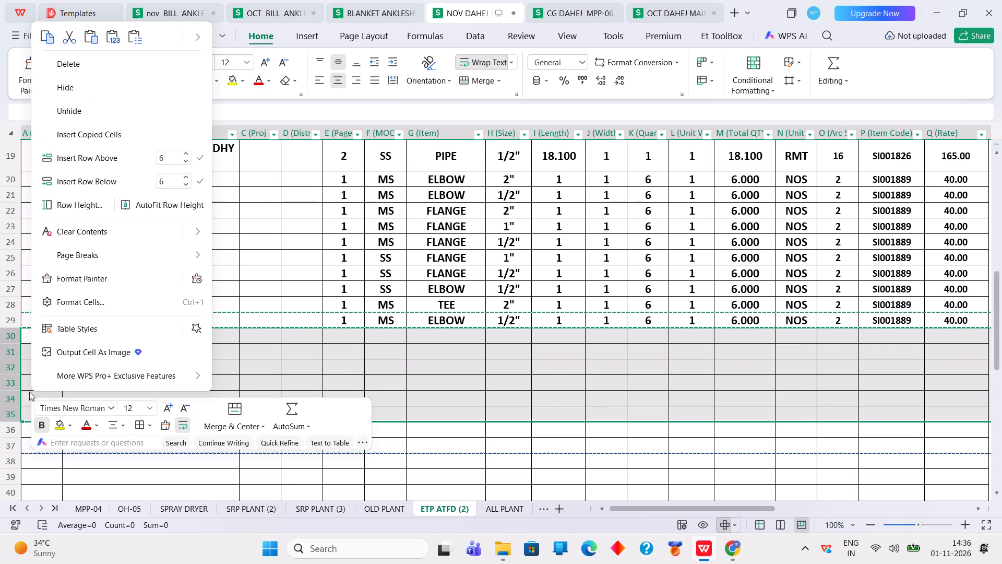
left_click(89, 36)
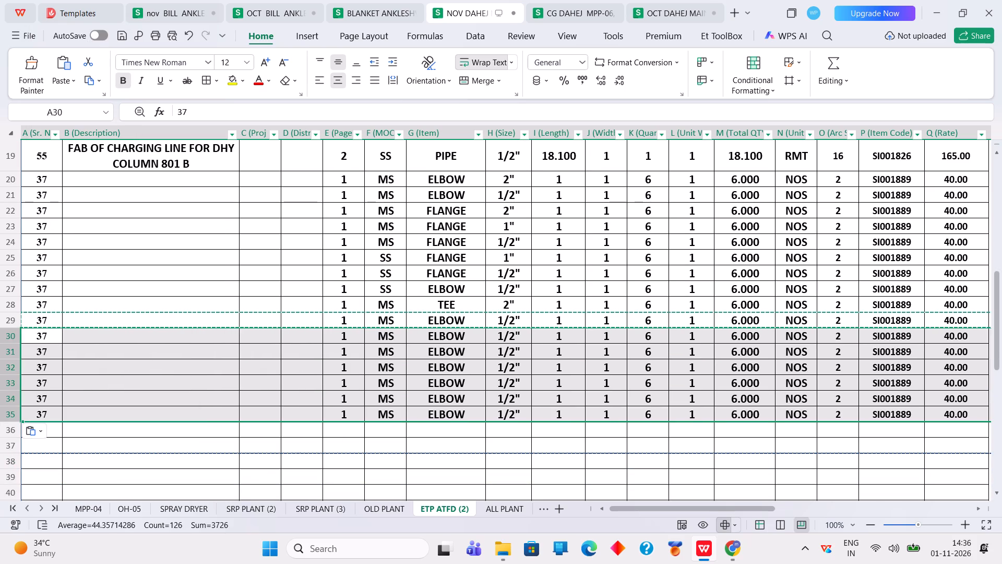
Change the Item to TEE in rows 29 and 30, and set the Size in row 29 to 1".
left_click(448, 332)
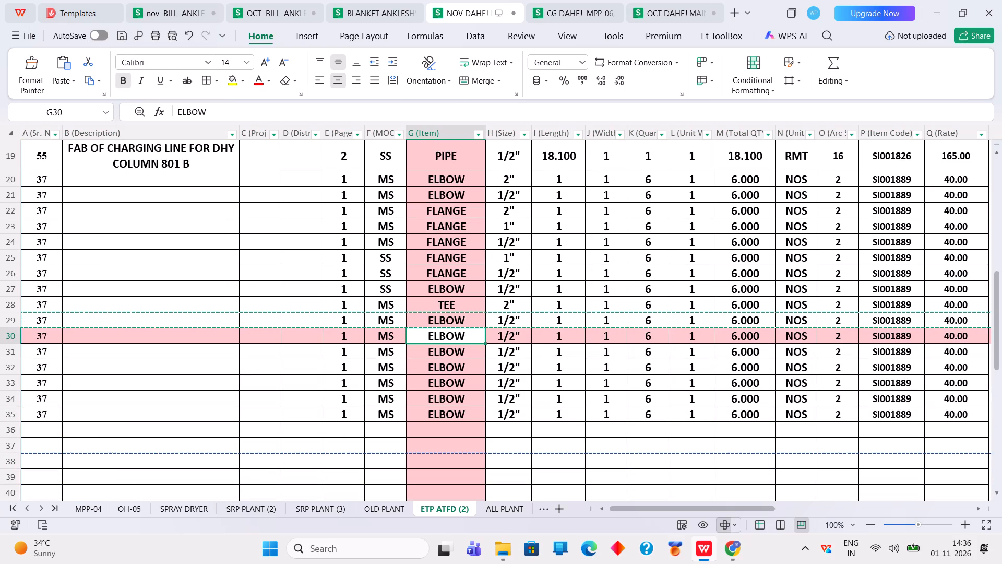
left_click(460, 324)
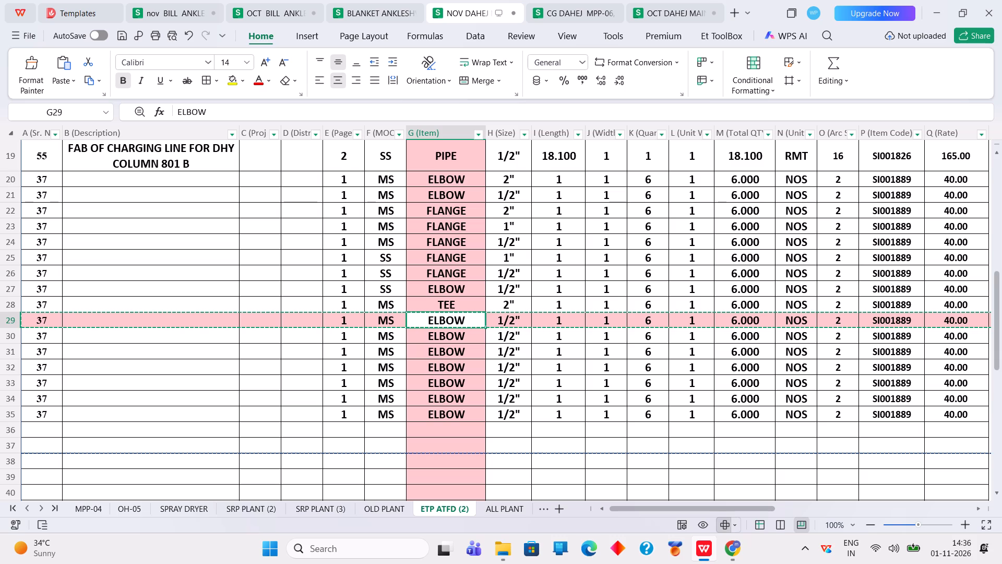
type("TEE")
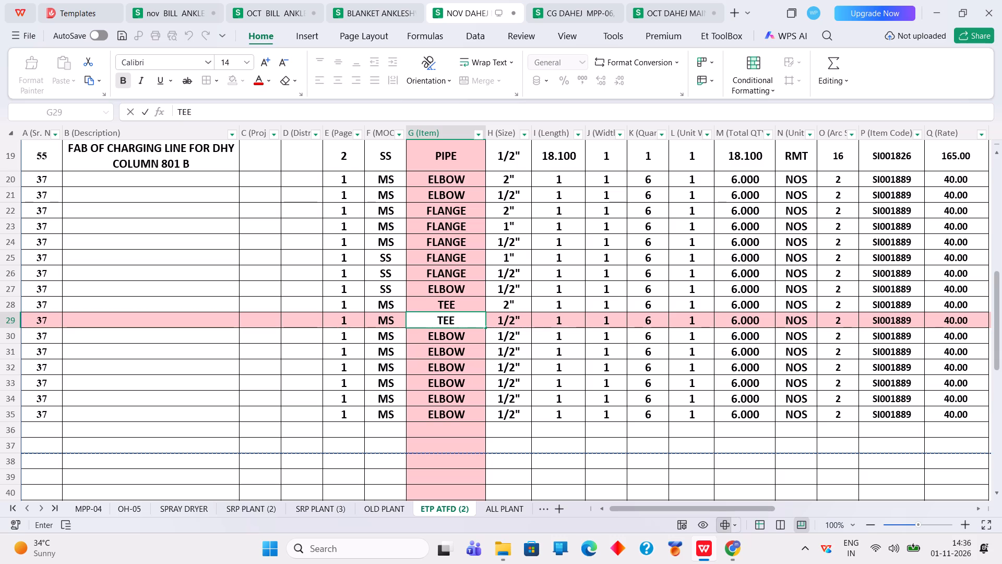
key("Return")
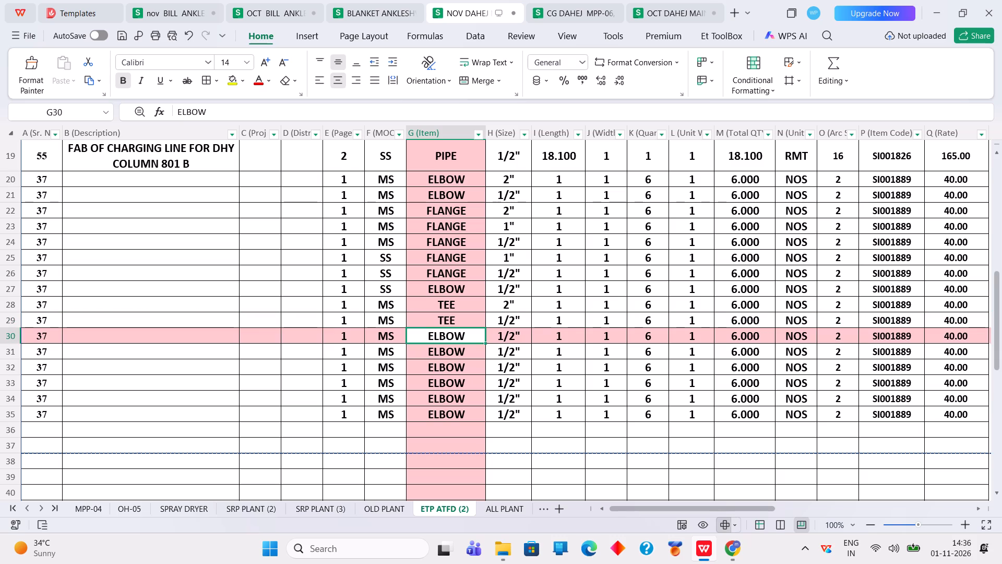
type("TEE")
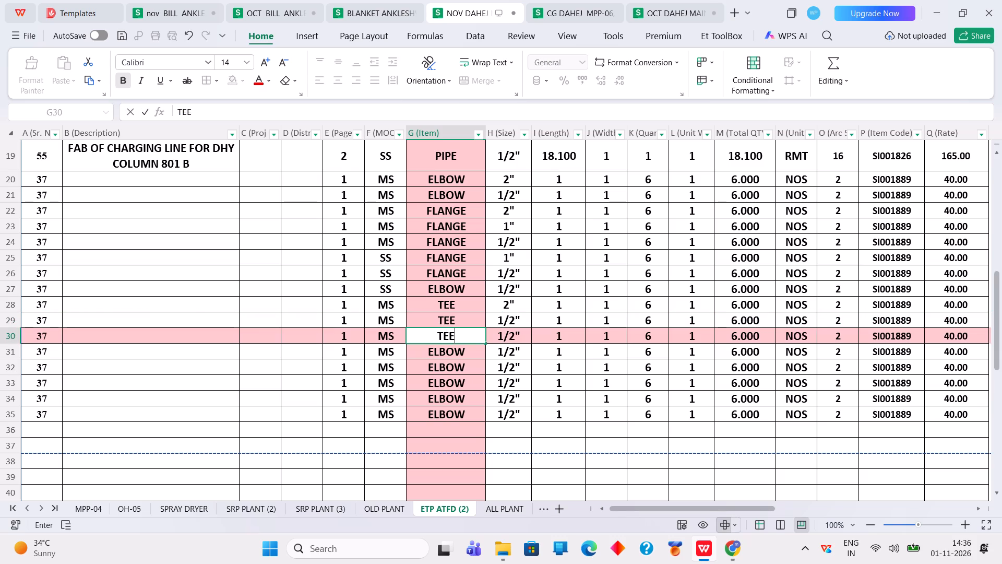
left_click(514, 327)
key("1")
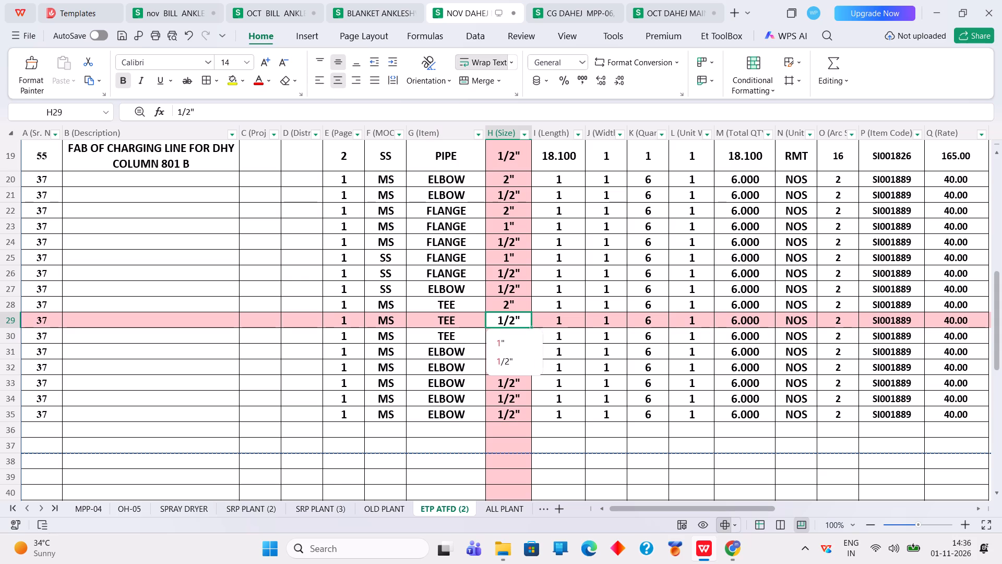
key("shift+quotedbl")
key("Return")
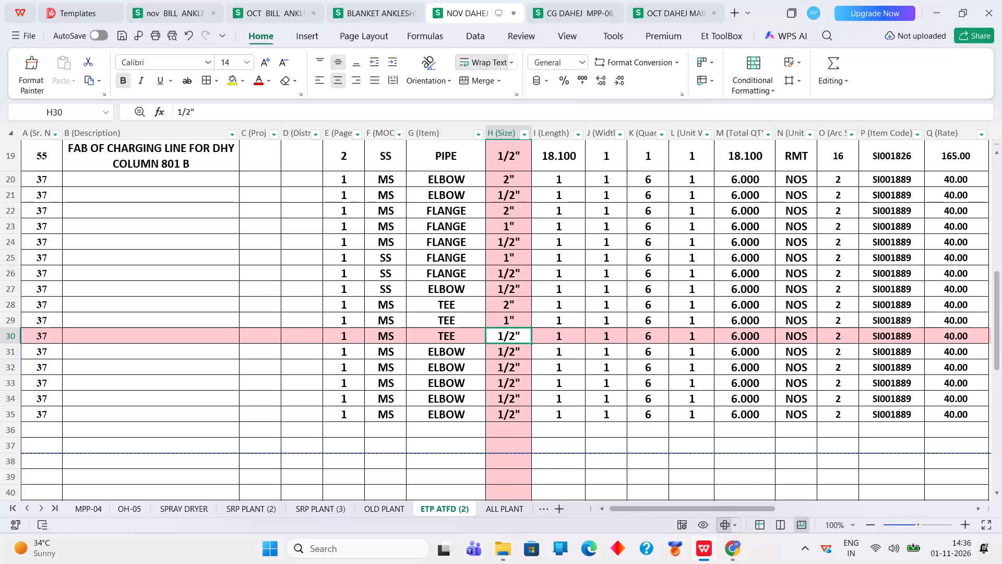
Change the Item to BUTT WELD in row 31 and to NIPPLE in row 32.
left_click(457, 351)
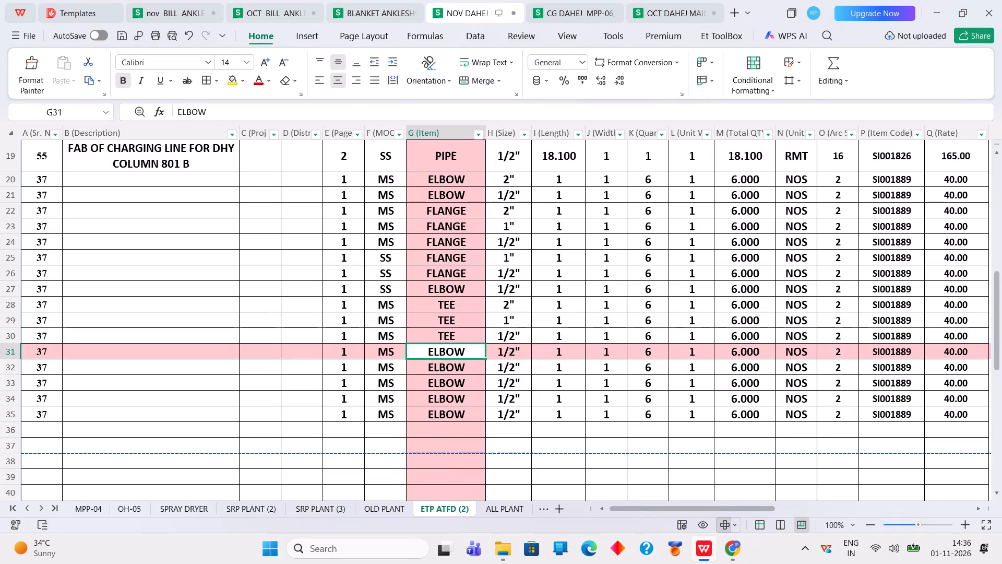
type("BU")
type("TT WE")
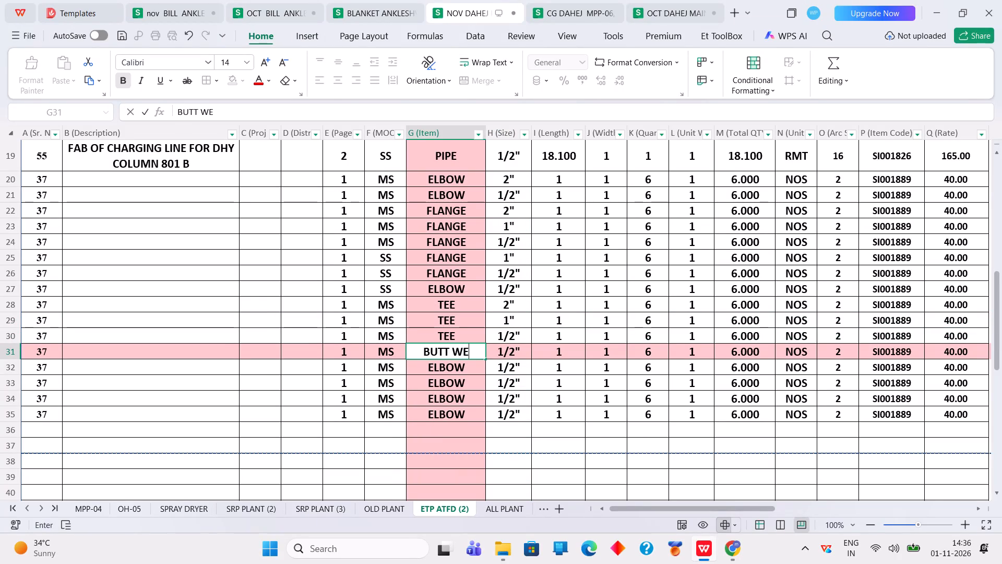
type("LD")
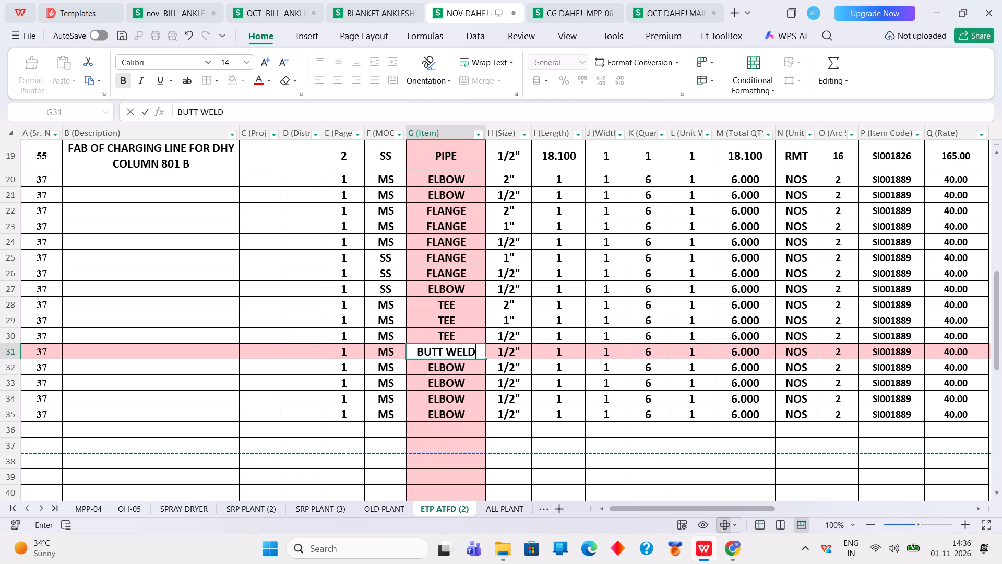
key("Return")
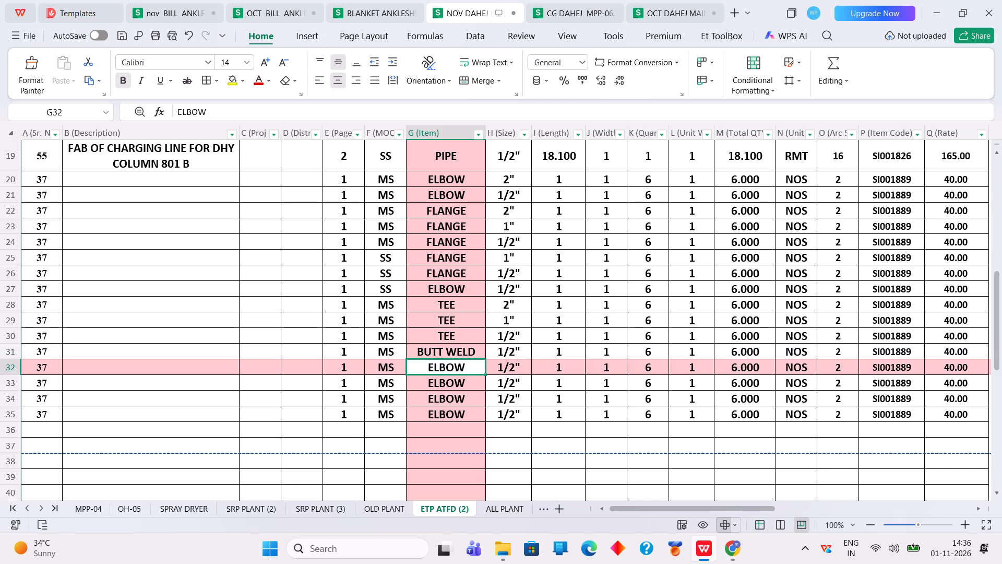
type("NI")
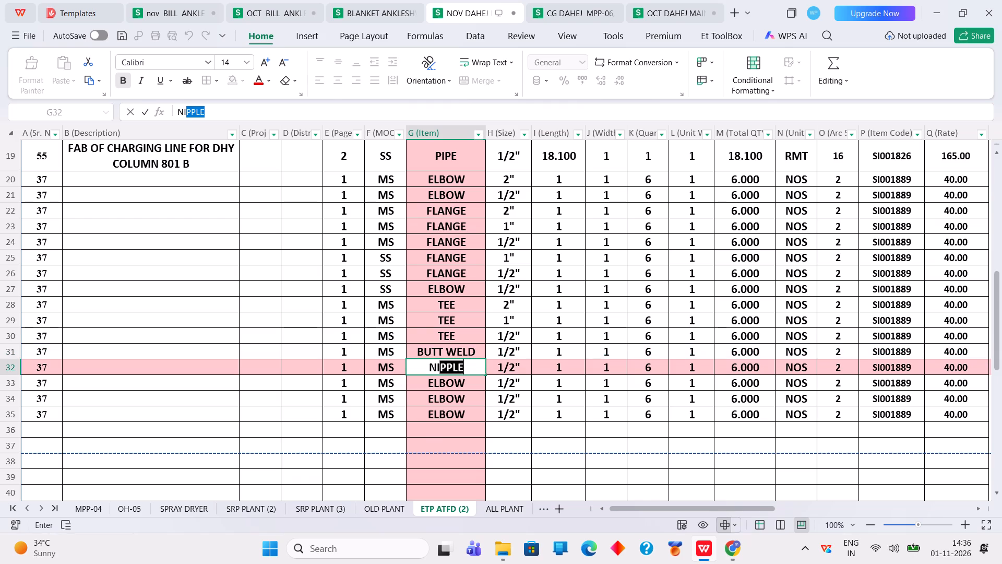
Switch to the October Dahej workbook and filter its ALL PLANT GMR (2) sheet to Arc Sr. No. 54 only.
left_click(659, 11)
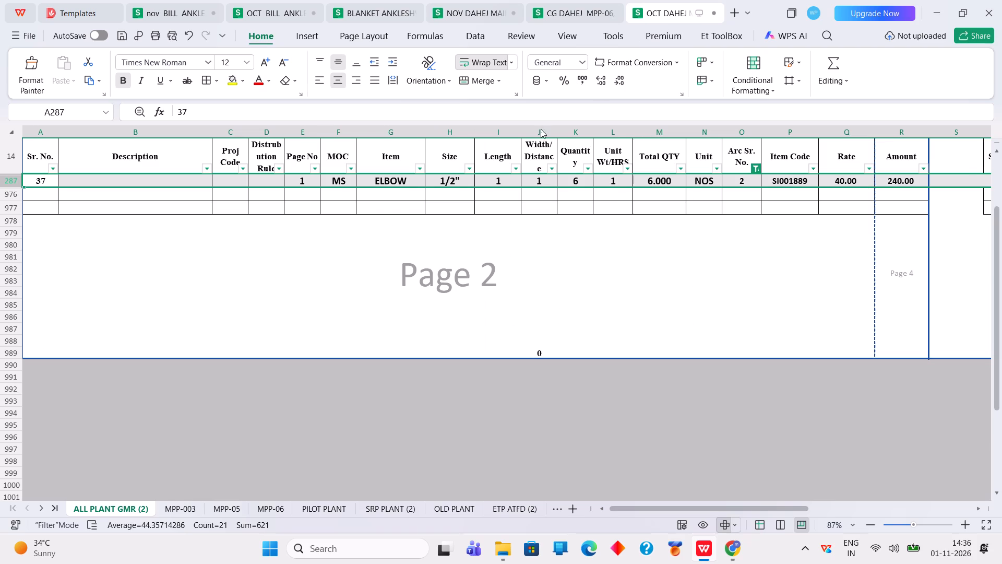
left_click(755, 167)
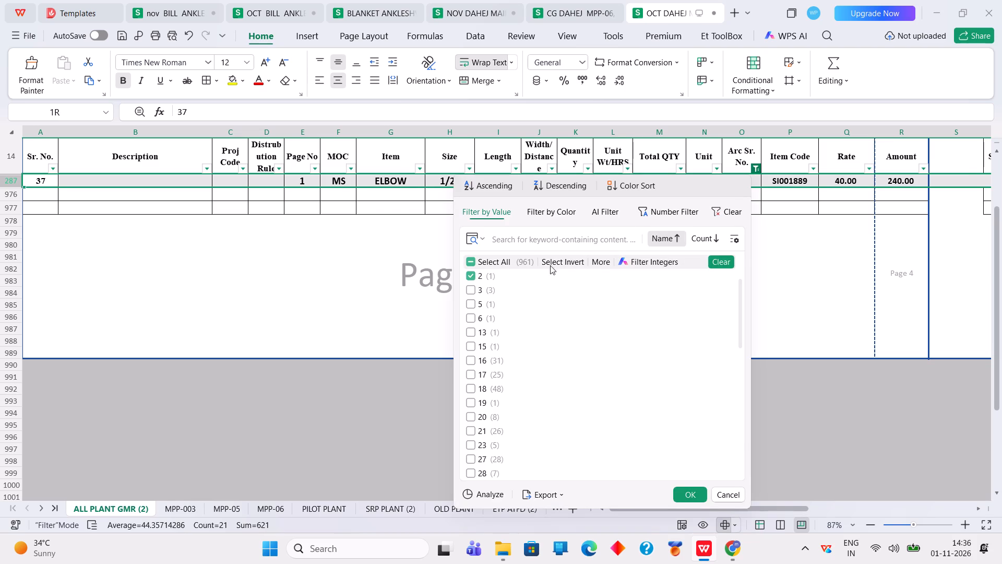
left_click(491, 274)
scroll(512, 386, "down", 3)
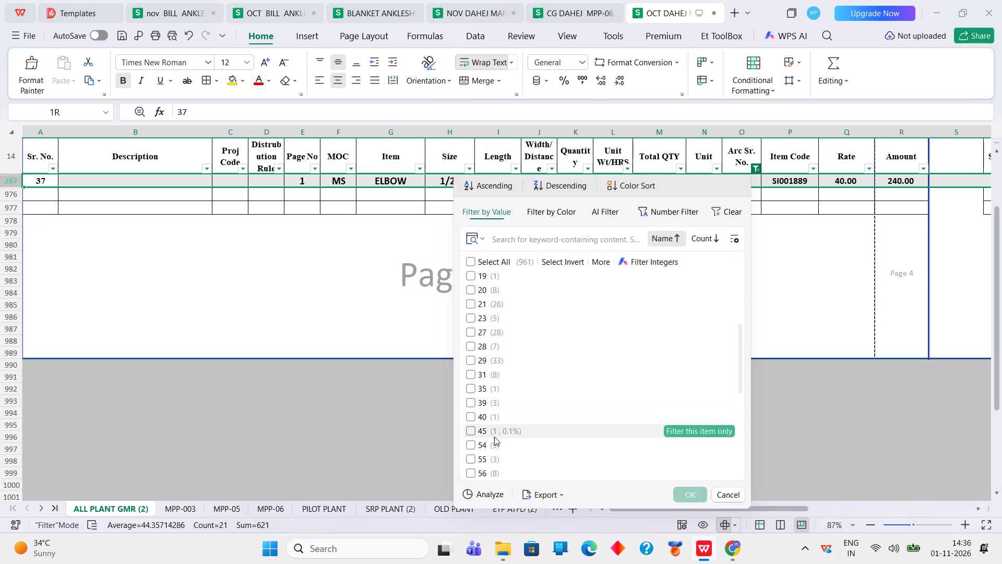
left_click(490, 445)
left_click(680, 495)
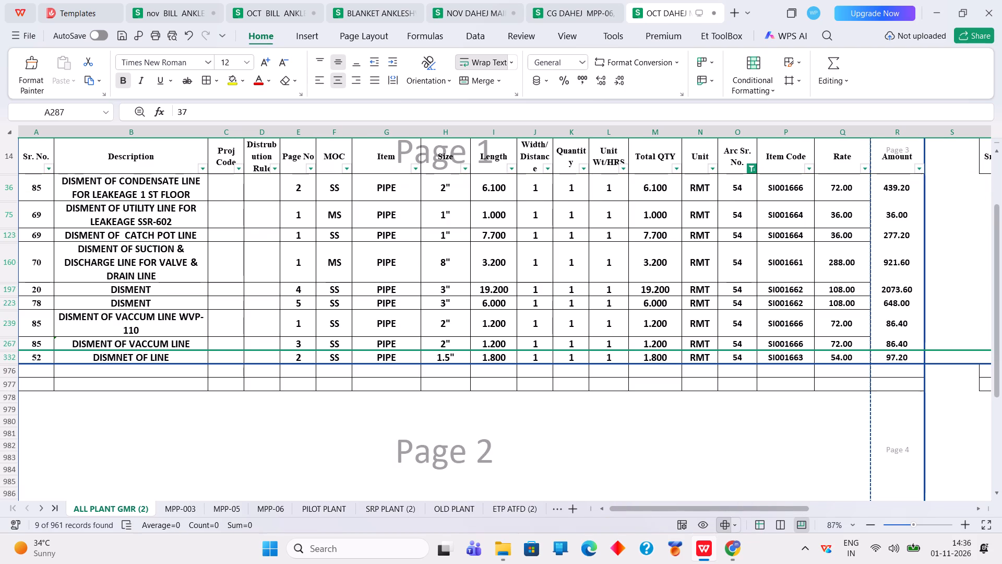
Copy October's row 75, DISMENT OF UTILITY LINE FOR LEAKEAGE SSR-602, over row 33 of November's ETP ATFD (2) sheet.
left_click(2, 213)
right_click(2, 213)
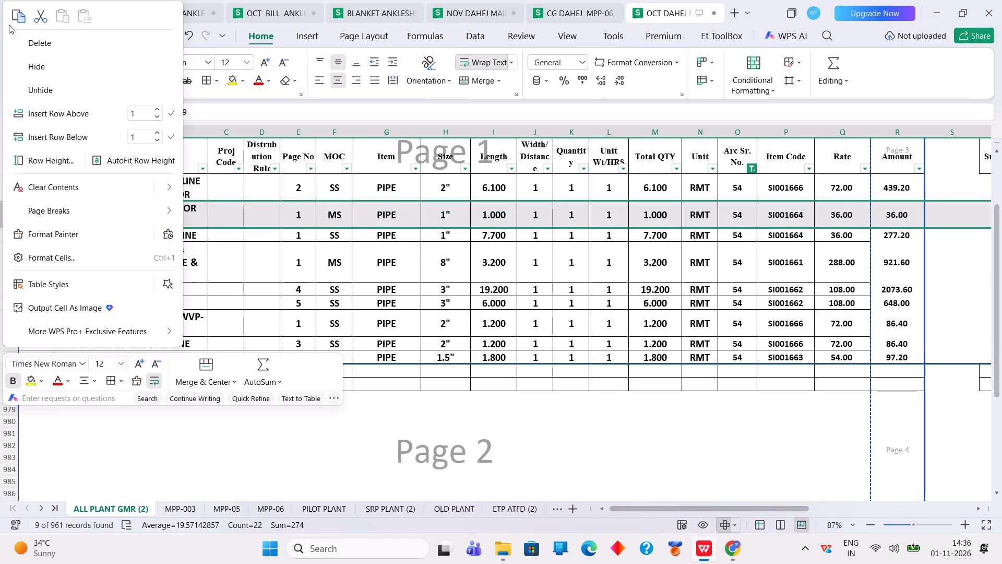
left_click(12, 15)
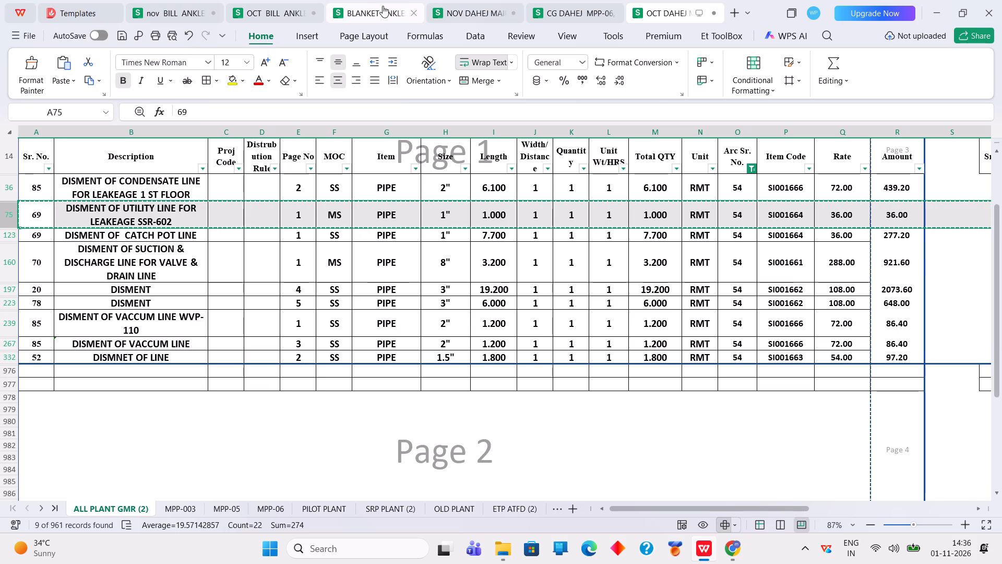
left_click(464, 10)
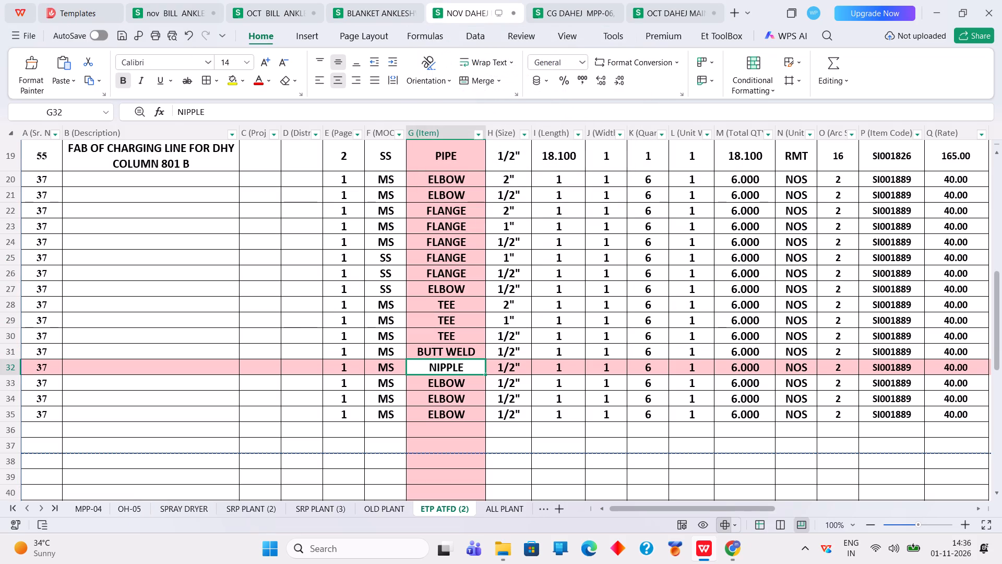
left_click(2, 385)
right_click(2, 385)
right_click(1, 384)
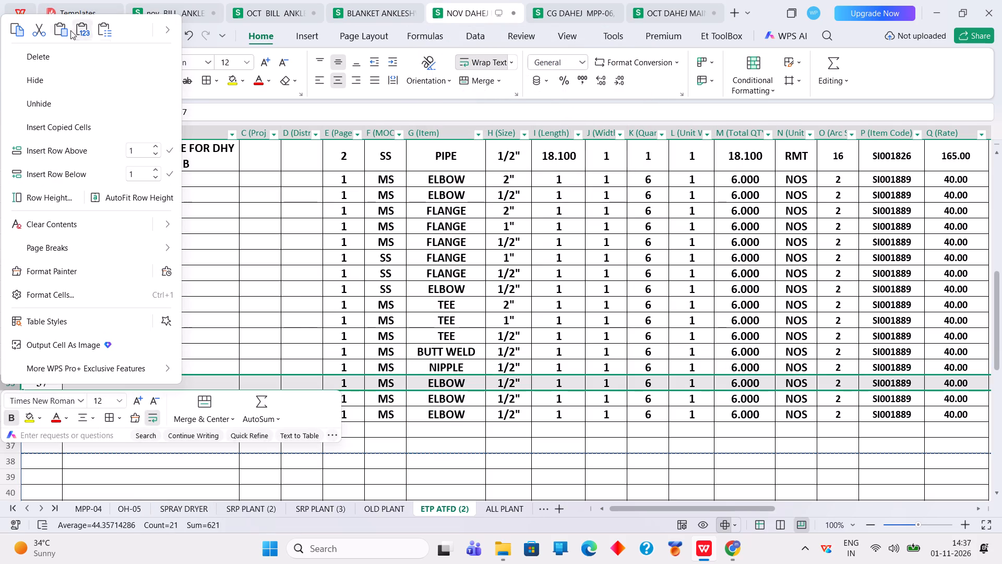
left_click(62, 26)
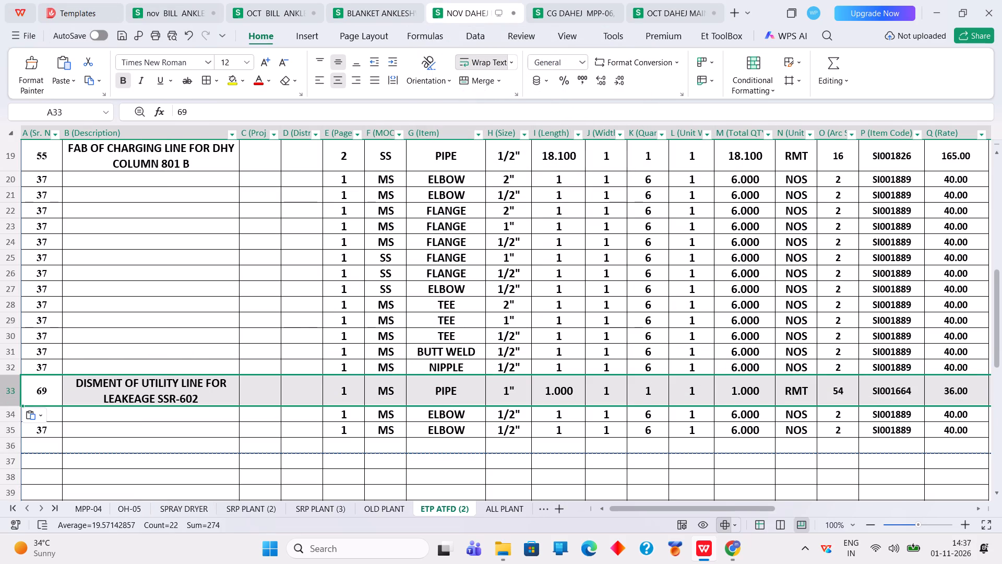
left_click(281, 410)
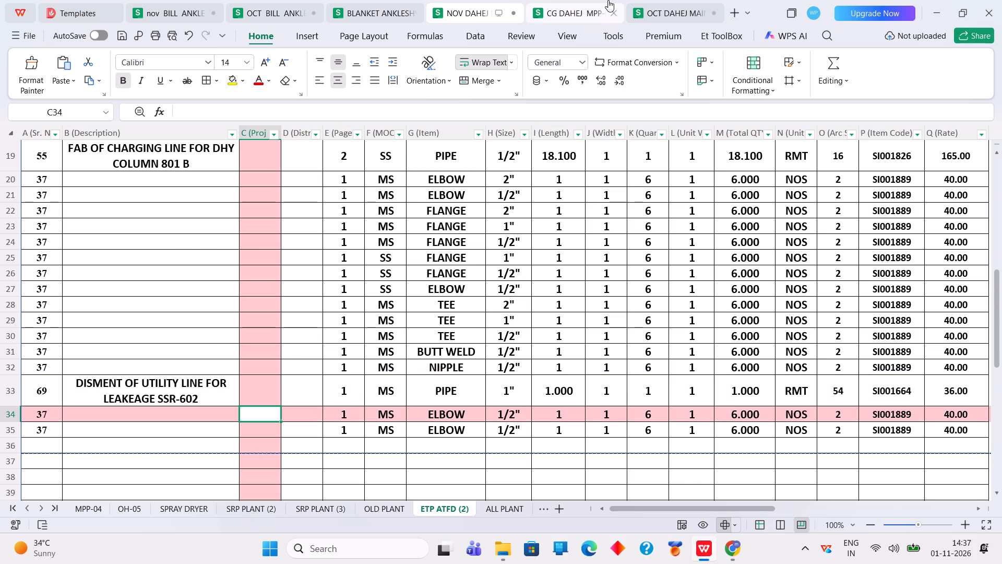
Switch to the October Dahej workbook and filter its ALL PLANT GMR (2) sheet to Arc Sr. No. 31 only.
left_click(671, 15)
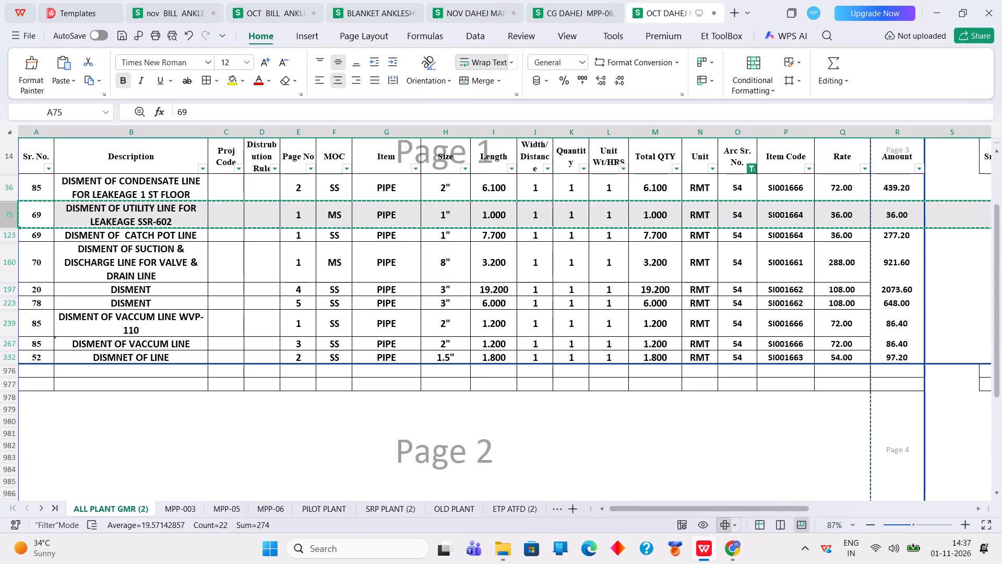
left_click(754, 163)
left_click(753, 168)
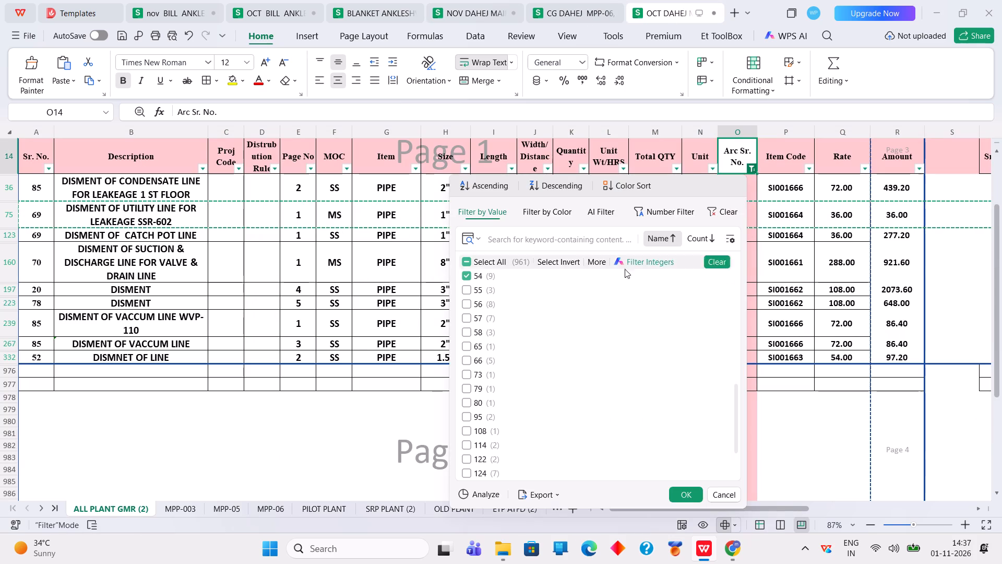
left_click(482, 275)
scroll(499, 289, "up", 2)
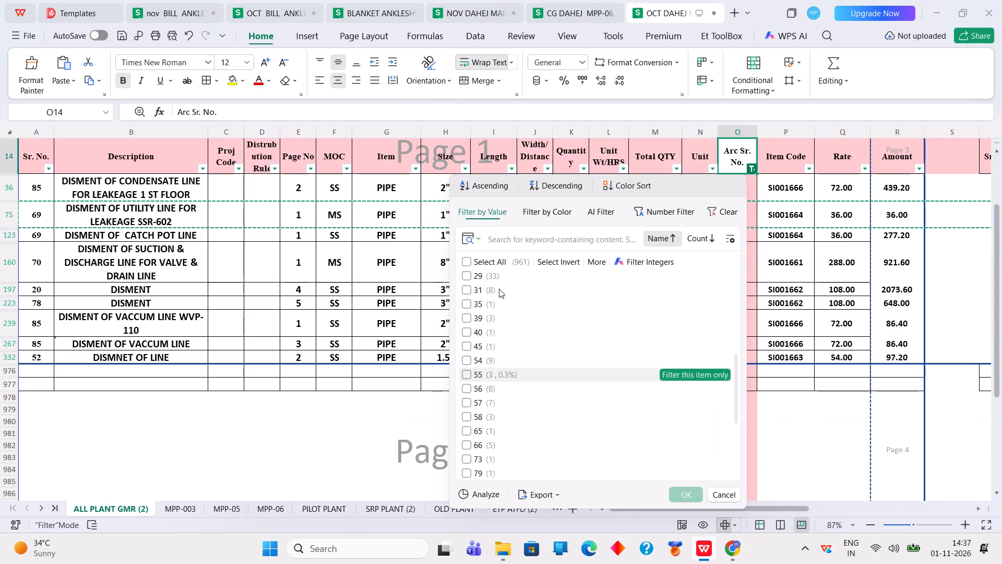
left_click(495, 292)
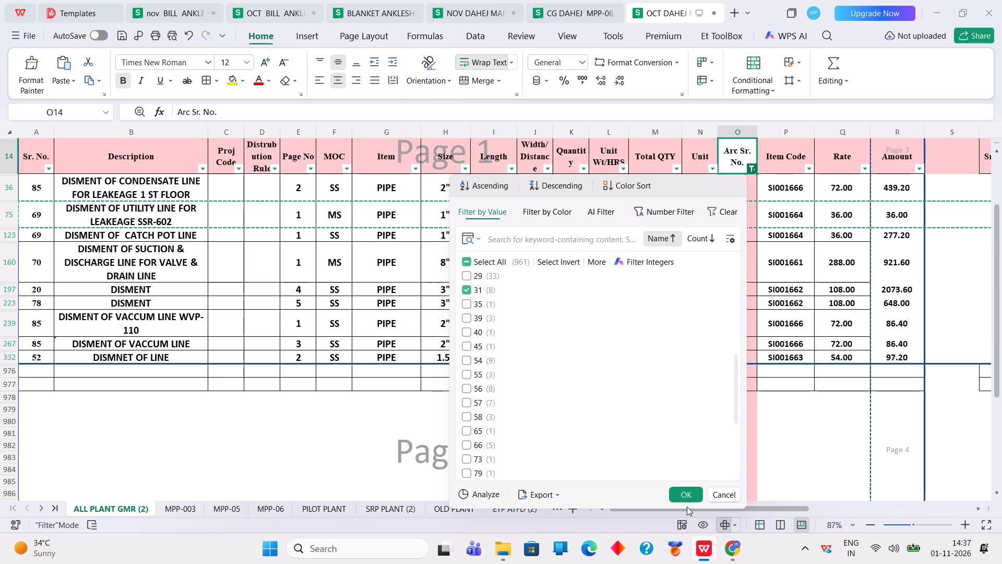
left_click(686, 498)
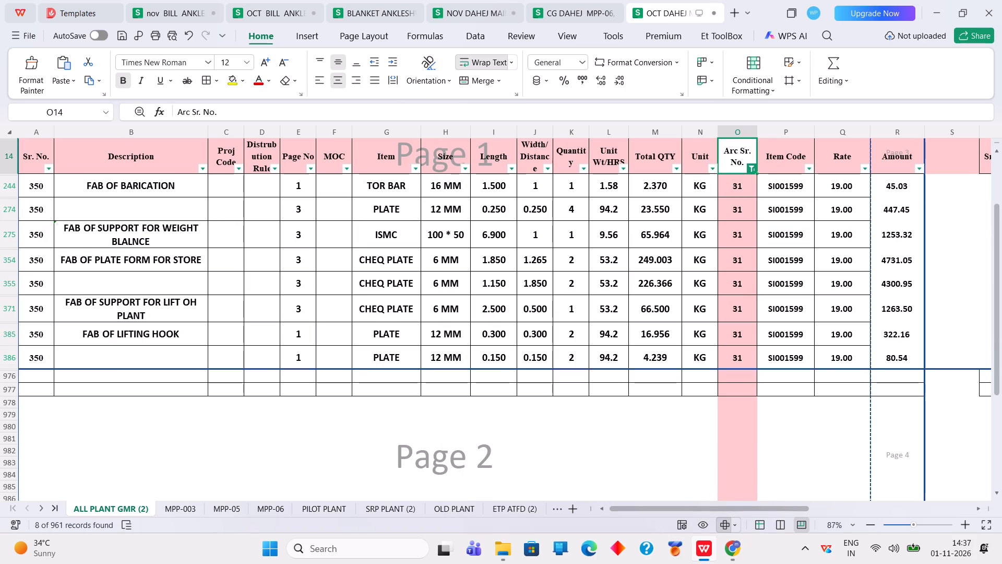
Copy October's ISMC 100 * 50 row 275, FAB OF SUPPORT FOR WEIGHT BLALNCE, over rows 34 and 35 of November's ETP ATFD (2) sheet.
left_click(7, 232)
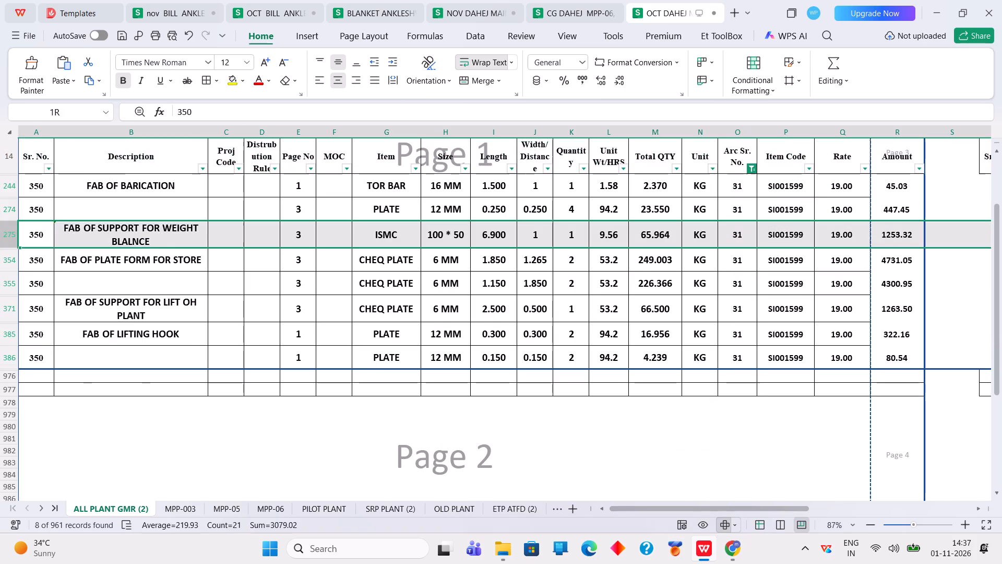
right_click(7, 236)
left_click(16, 12)
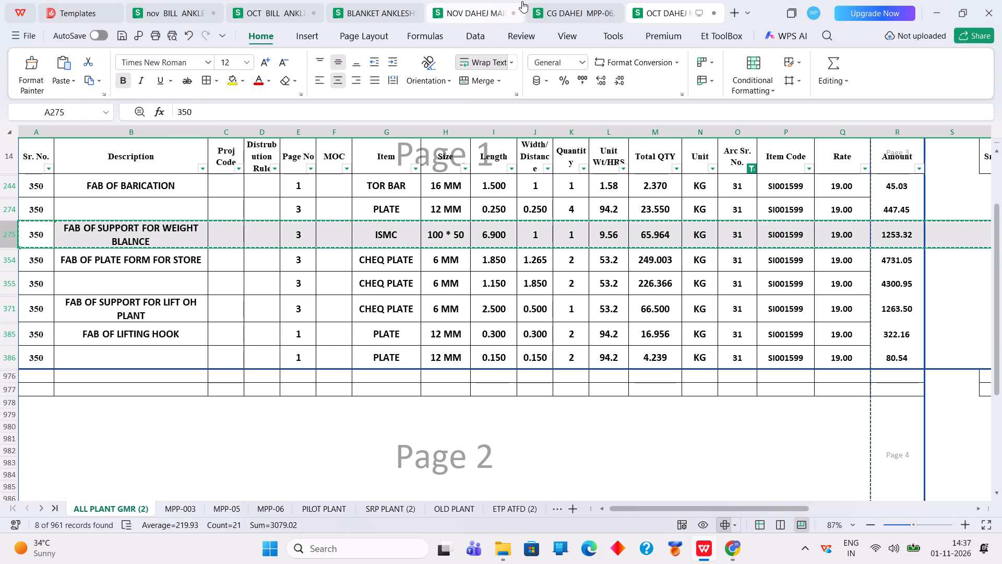
left_click(472, 11)
scroll(410, 313, "down", 2)
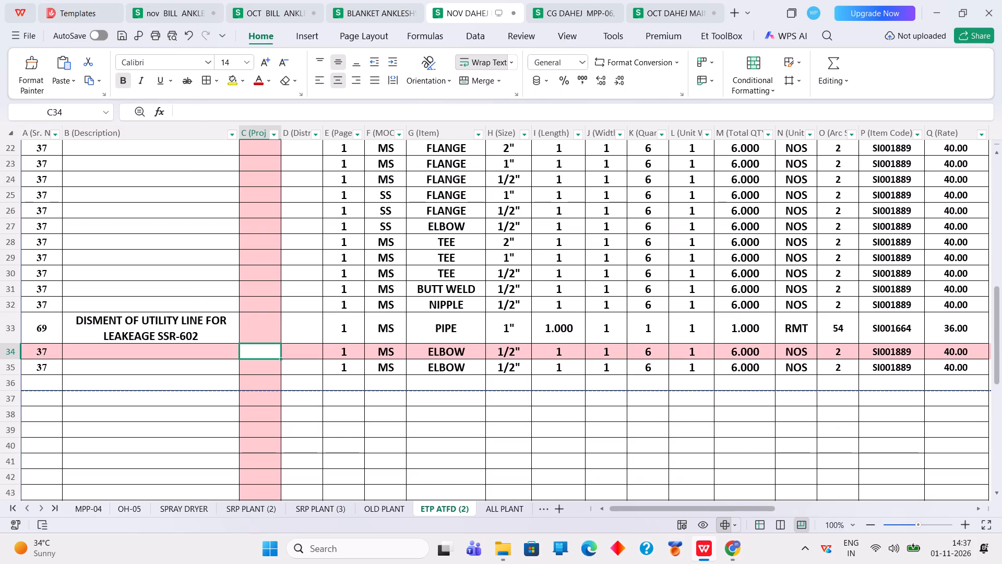
left_click_drag(13, 354, 10, 362)
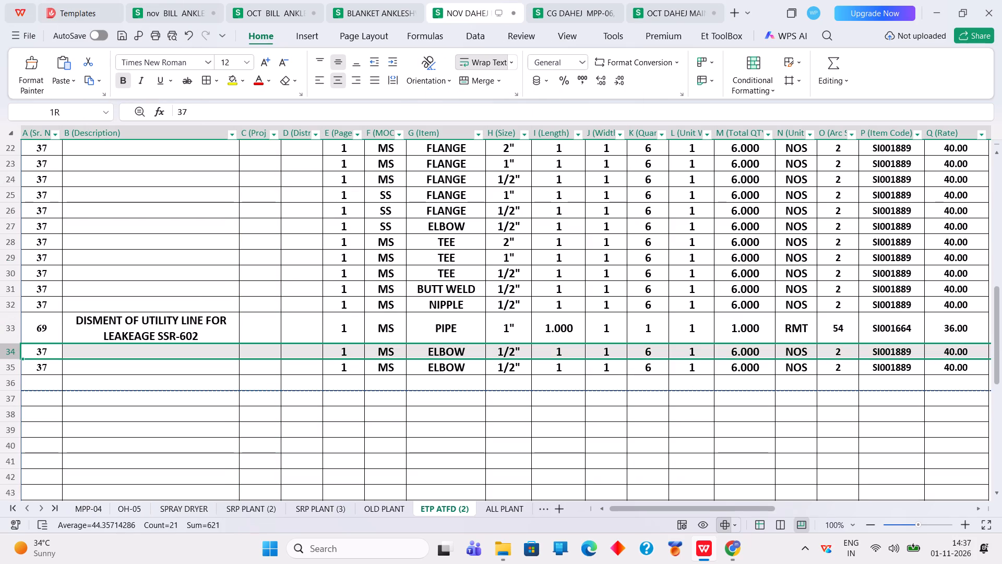
left_click_drag(10, 362, 10, 370)
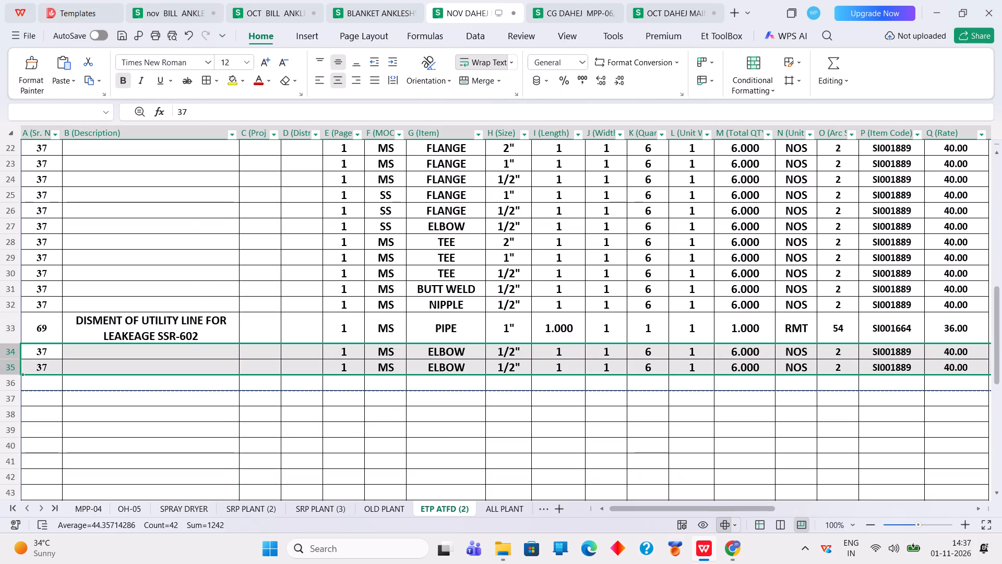
right_click(13, 358)
double_click(73, 16)
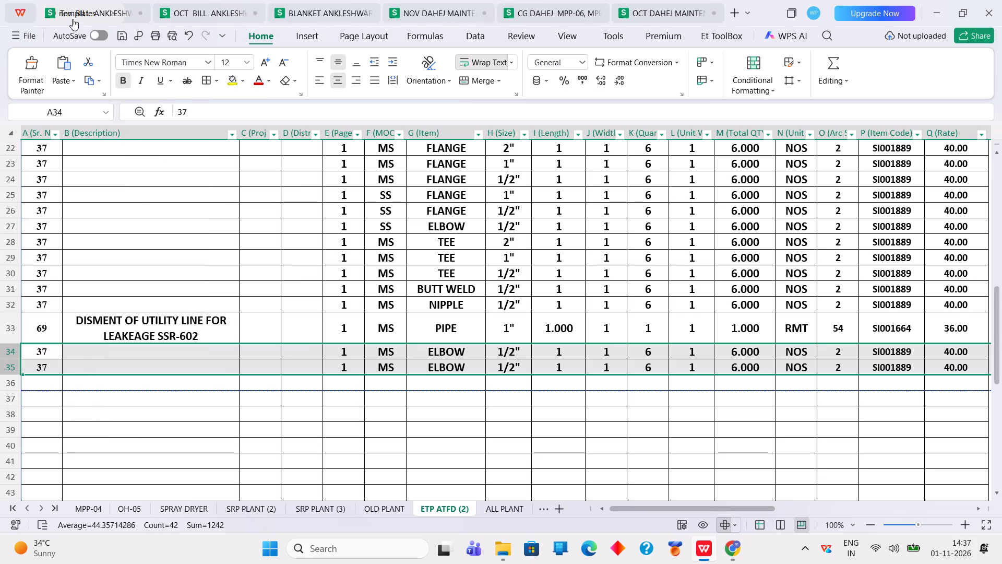
left_click(200, 8)
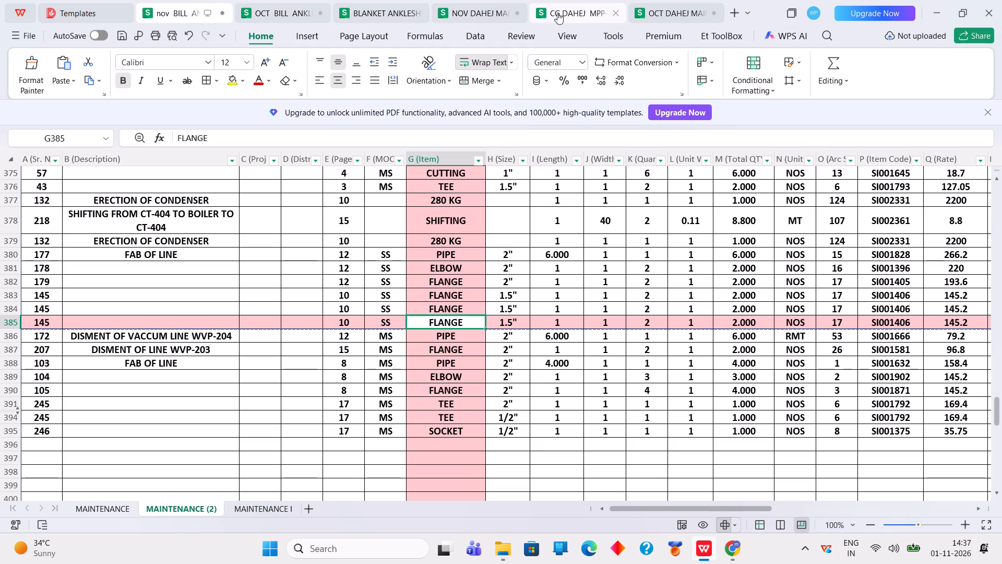
double_click(473, 15)
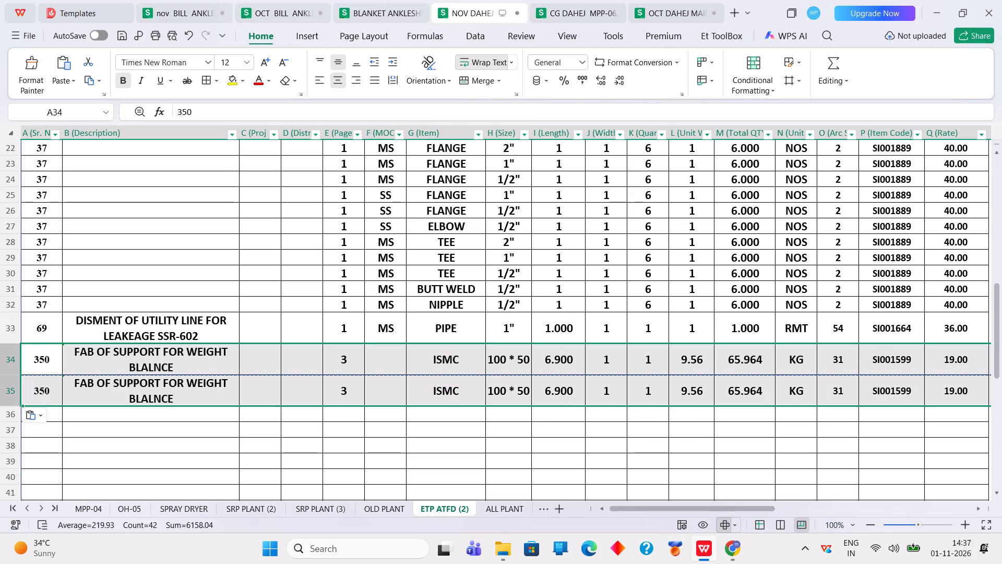
Copy October's 12 MM PLATE row 385, FAB OF LIFTING HOOK, into row 36 of November's ETP ATFD (2) sheet.
left_click(691, 2)
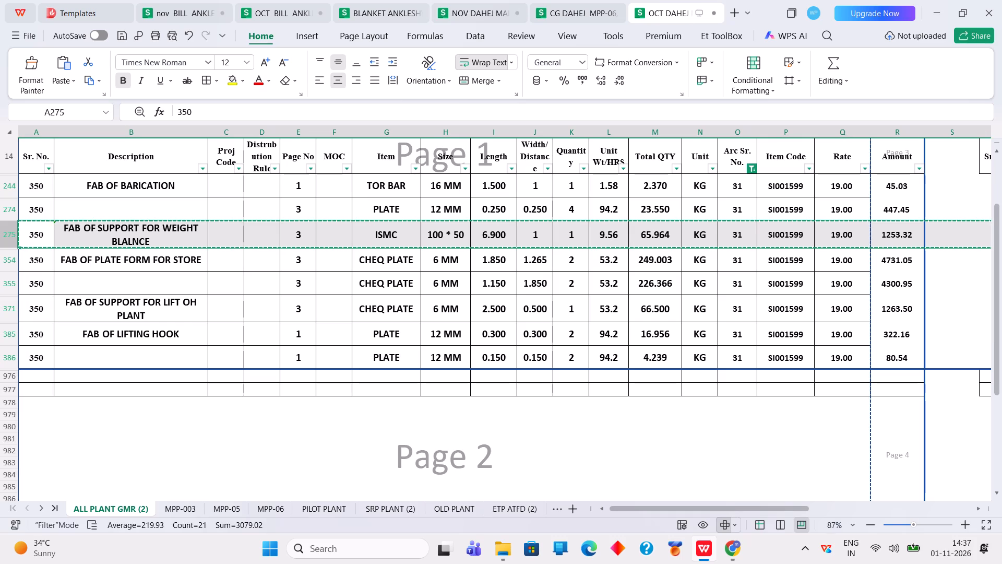
left_click(9, 332)
right_click(8, 332)
left_click(27, 19)
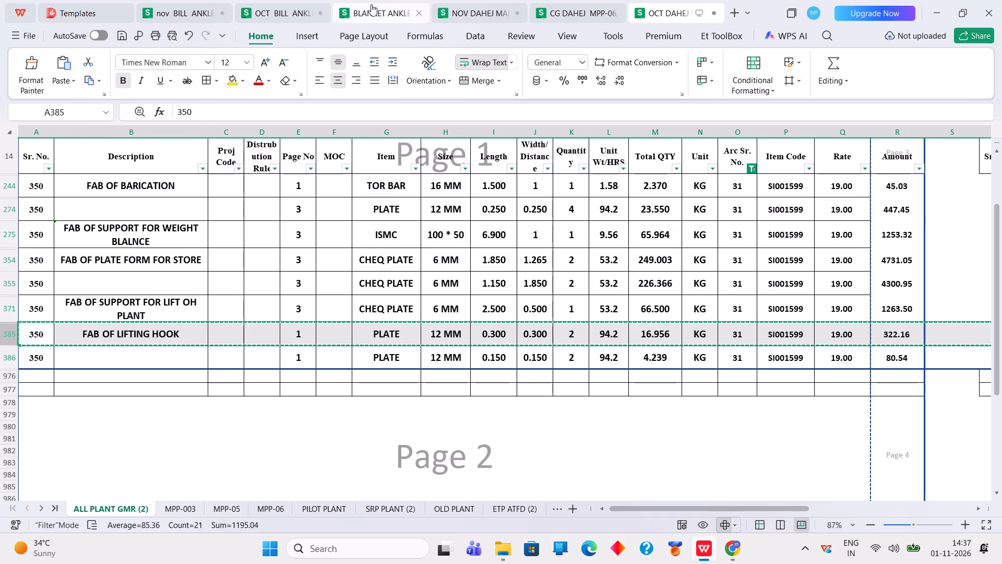
left_click(483, 10)
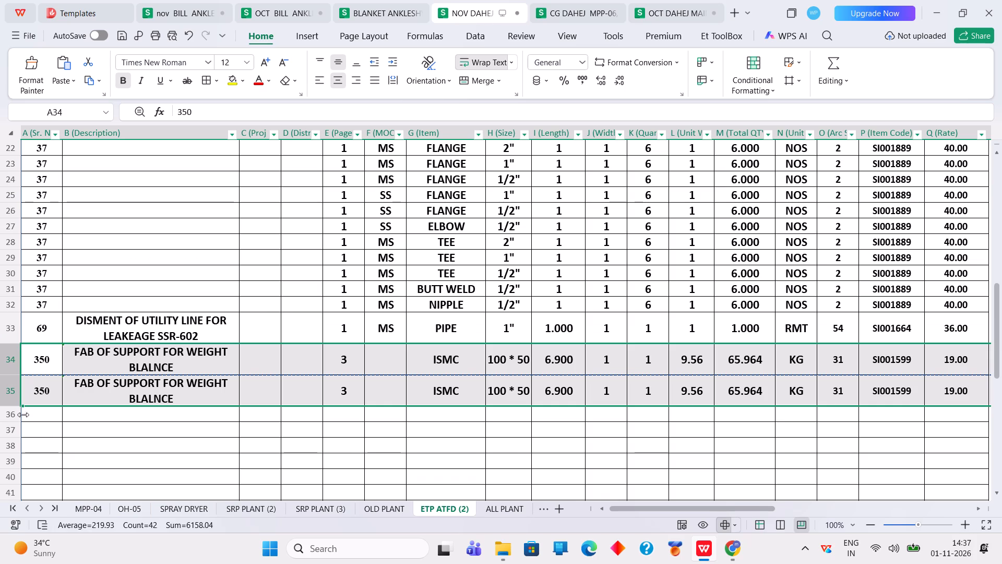
left_click(9, 413)
right_click(9, 413)
double_click(65, 60)
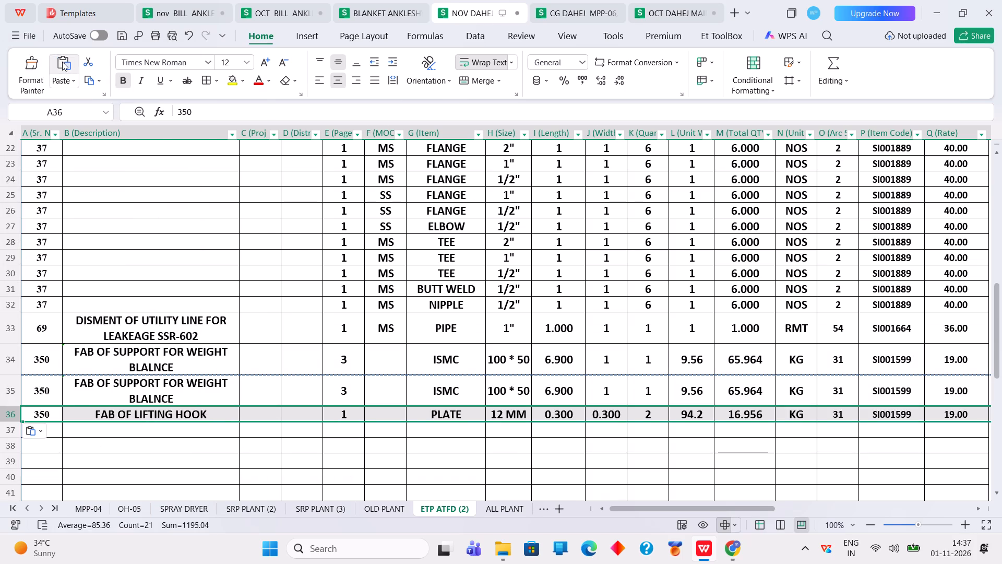
Copy October's 6 MM CHEQ PLATE row 355 into the empty rows 37 to 39 of November's ETP ATFD (2) sheet.
left_click(684, 15)
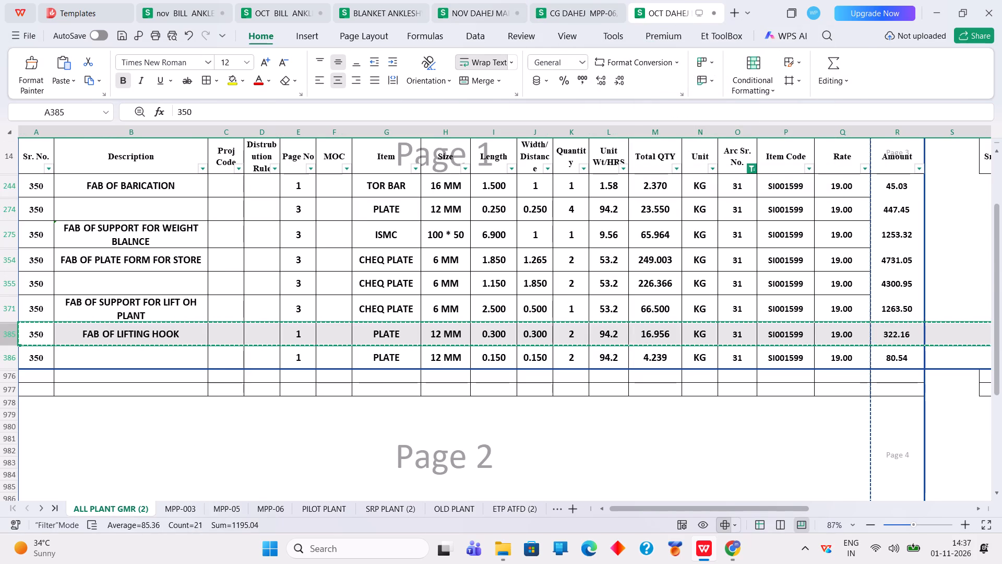
left_click(14, 288)
right_click(12, 288)
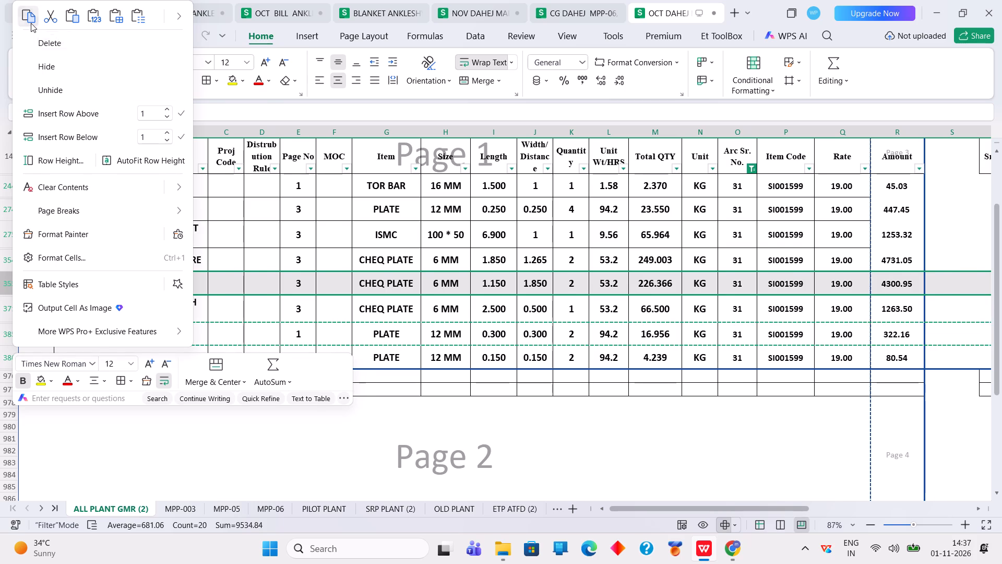
left_click(31, 23)
left_click(476, 10)
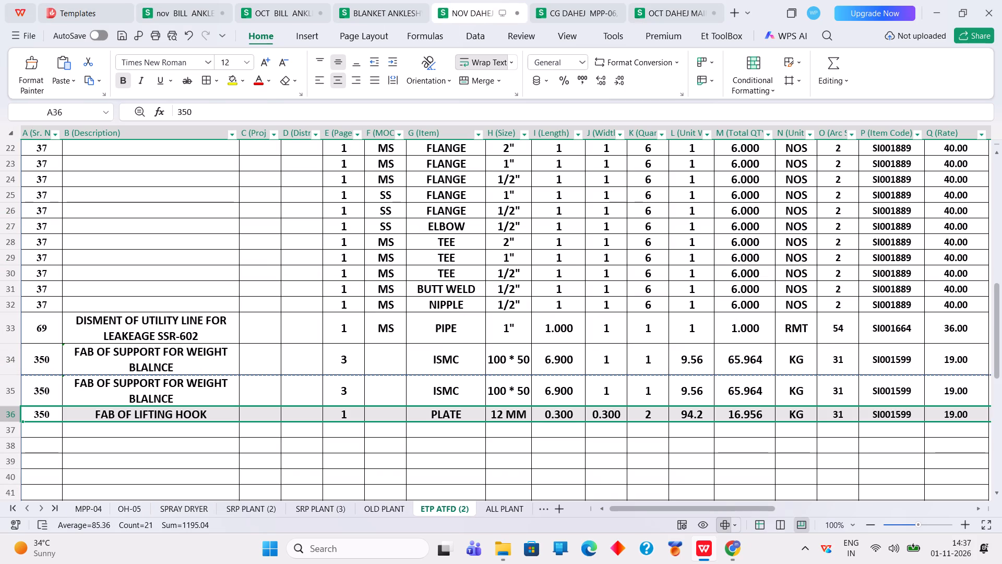
left_click_drag(17, 429, 15, 449)
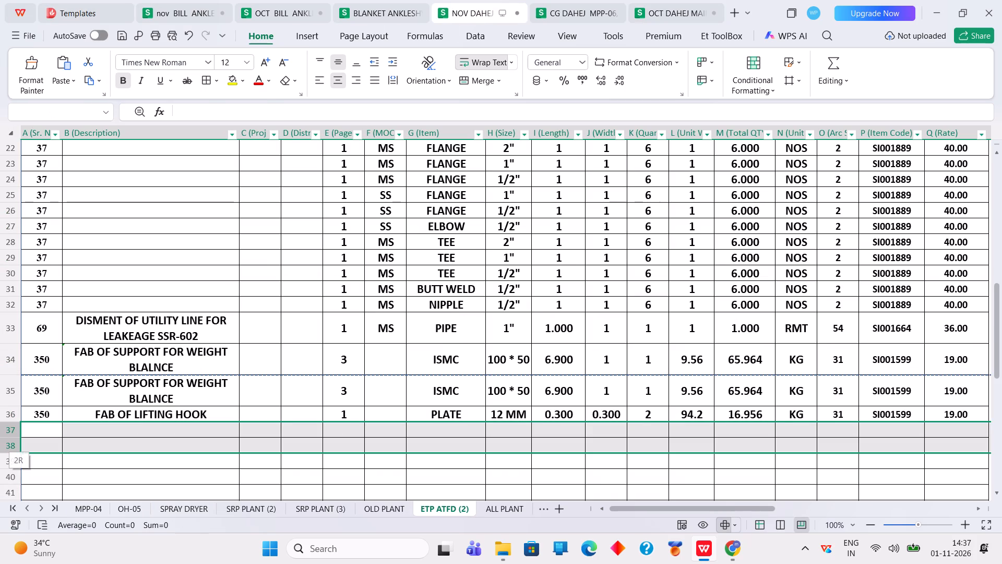
left_click_drag(15, 449, 15, 462)
left_click_drag(15, 462, 15, 470)
right_click(16, 446)
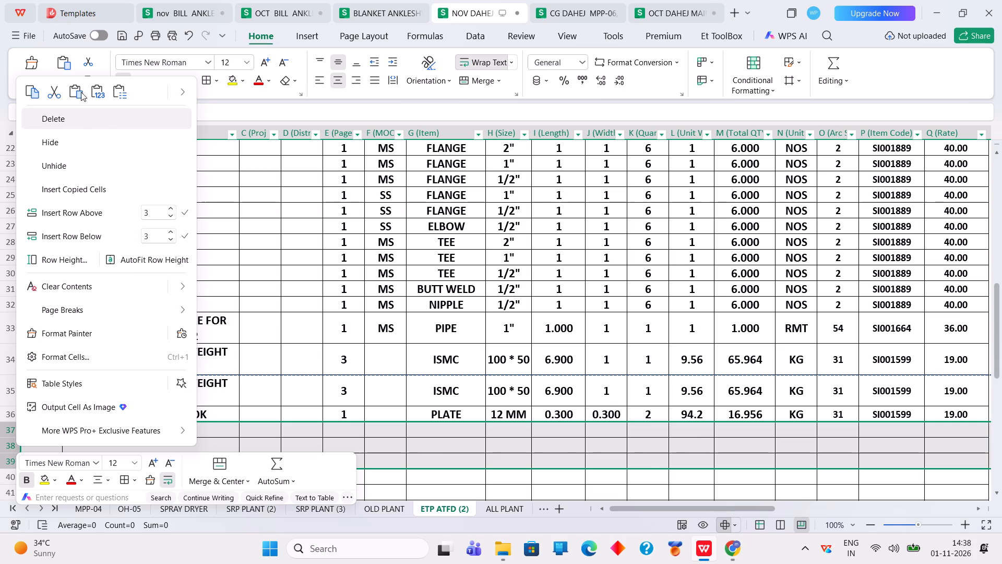
left_click(73, 88)
left_click(507, 442)
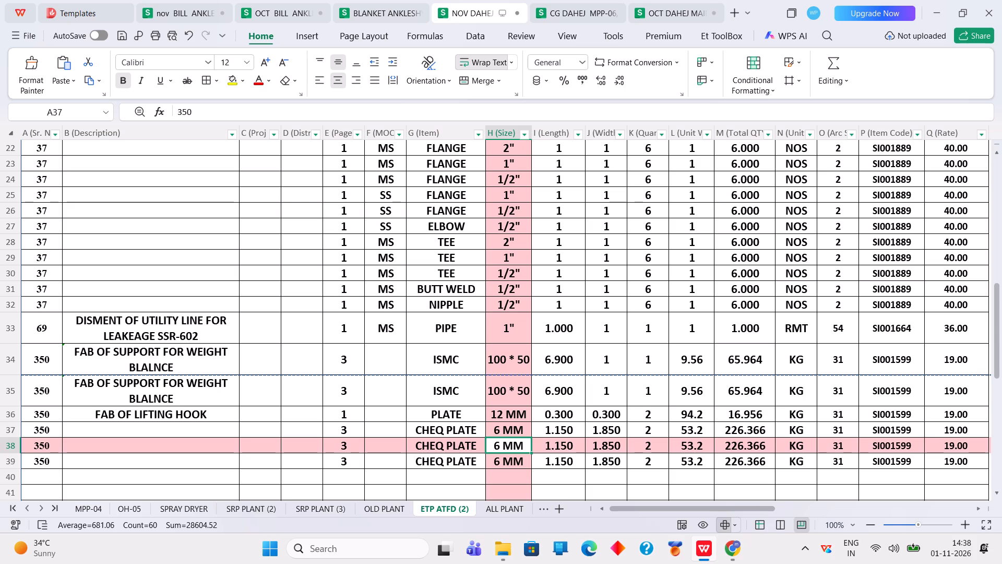
Switch to the October Dahej workbook and filter its ALL PLANT GMR (2) sheet to Arc Sr. No. 57, 79 and 80.
left_click(583, 11)
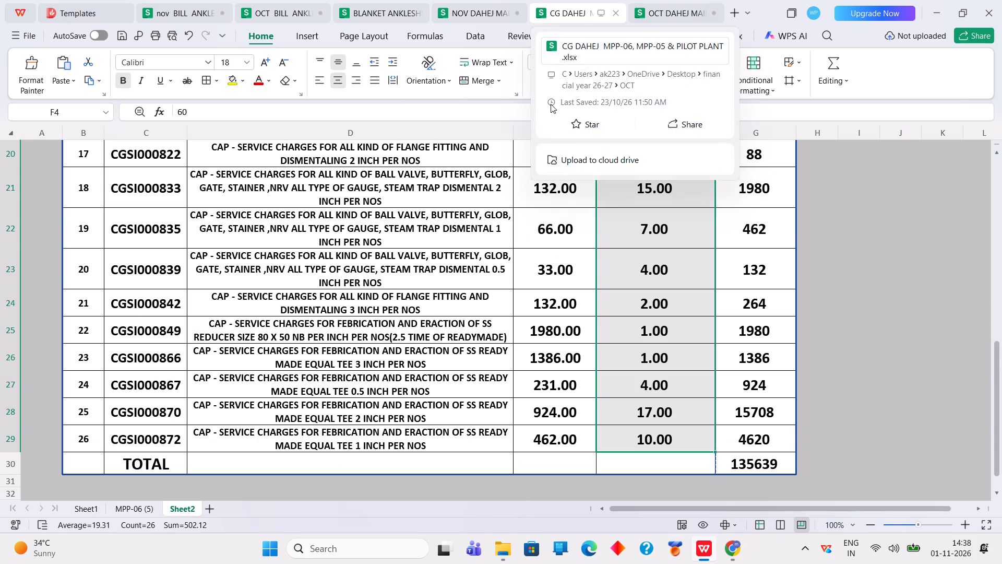
left_click(686, 16)
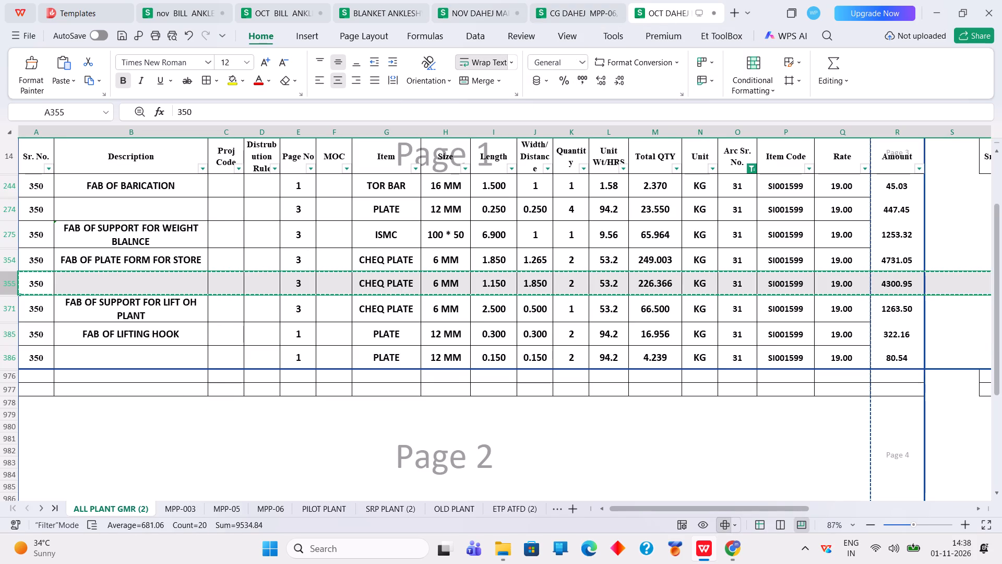
left_click(748, 169)
left_click(484, 272)
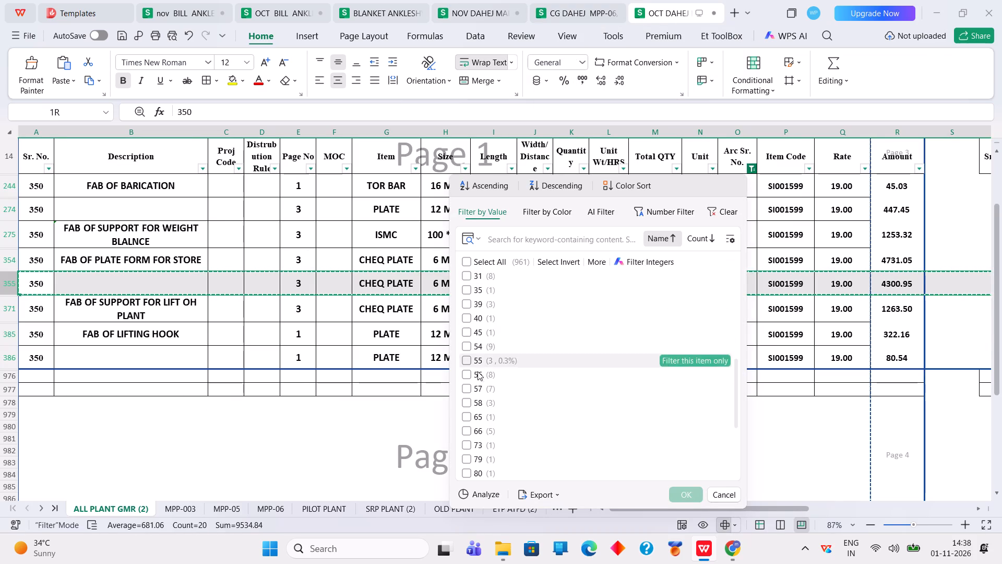
left_click(478, 388)
scroll(526, 410, "down", 2)
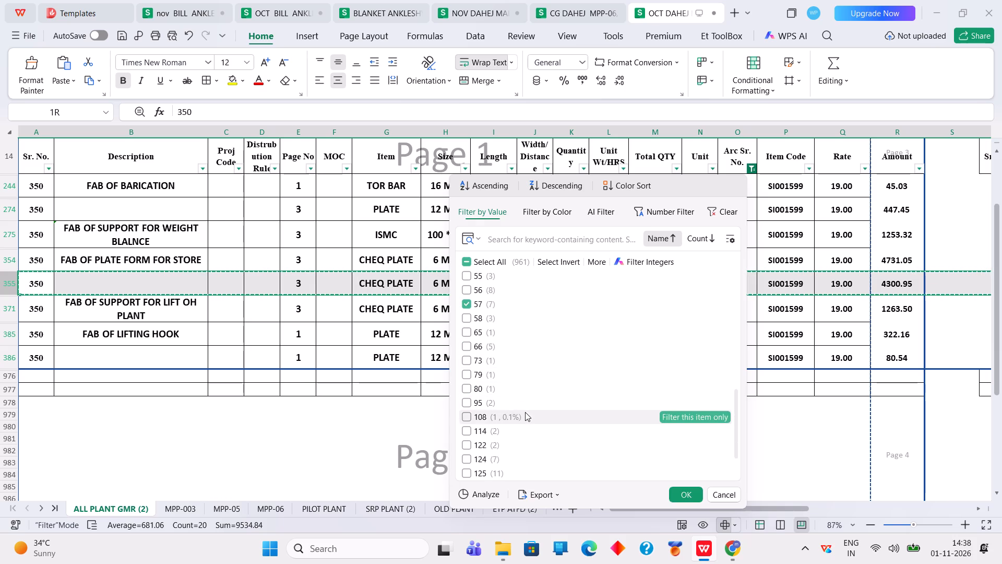
scroll(498, 433, "down", 2)
left_click(471, 315)
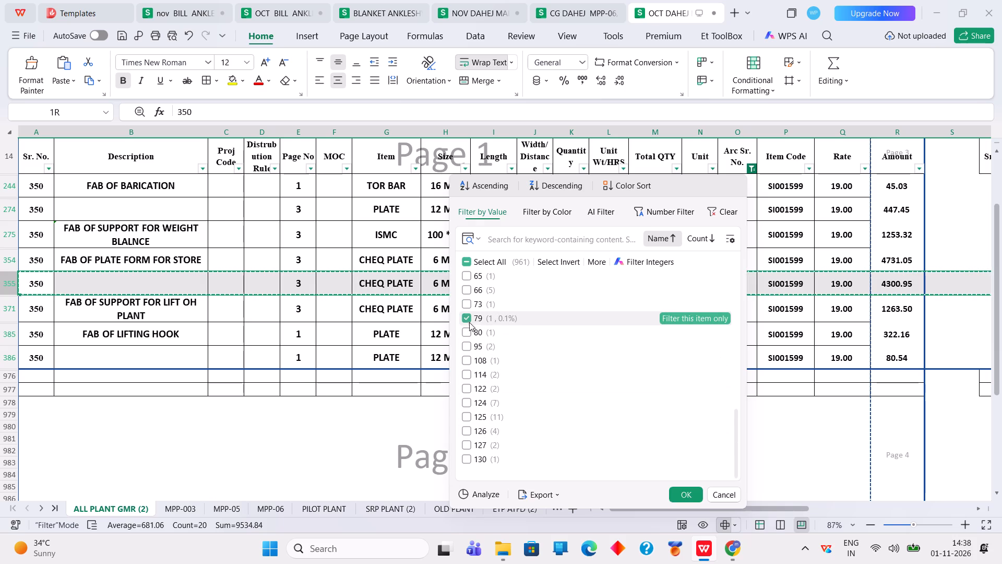
left_click(467, 331)
left_click(677, 491)
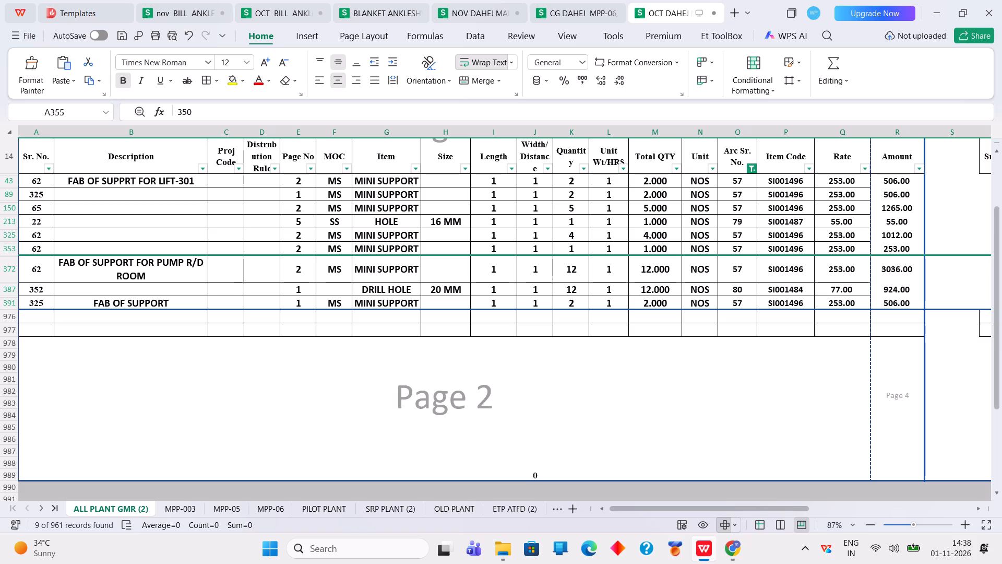
Copy October's 20 MM DRILL HOLE row 387 and MINI SUPPORT row 391 into rows 40 and 41 of November's ETP ATFD (2) sheet.
left_click(0, 220)
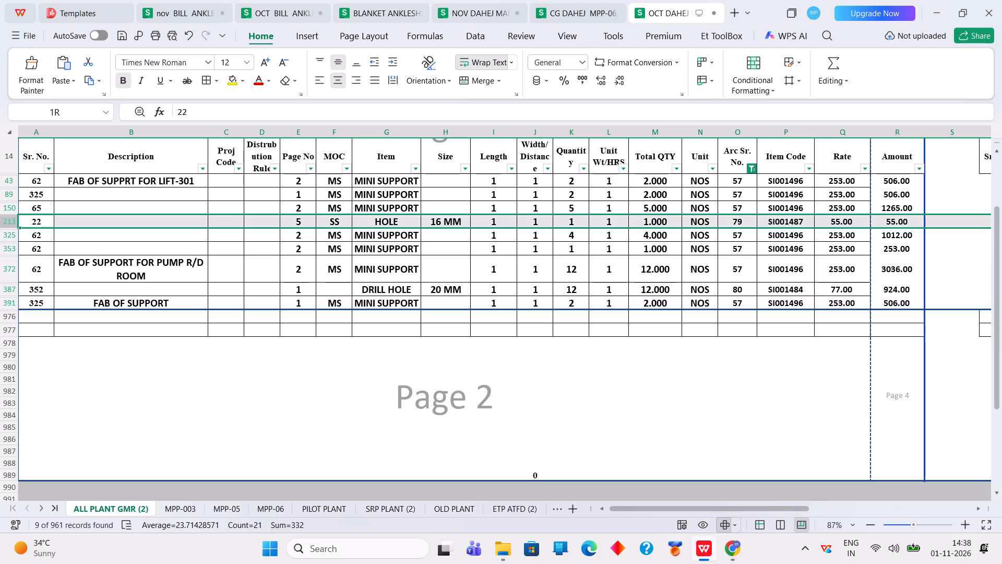
left_click(5, 291)
right_click(3, 290)
left_click(26, 19)
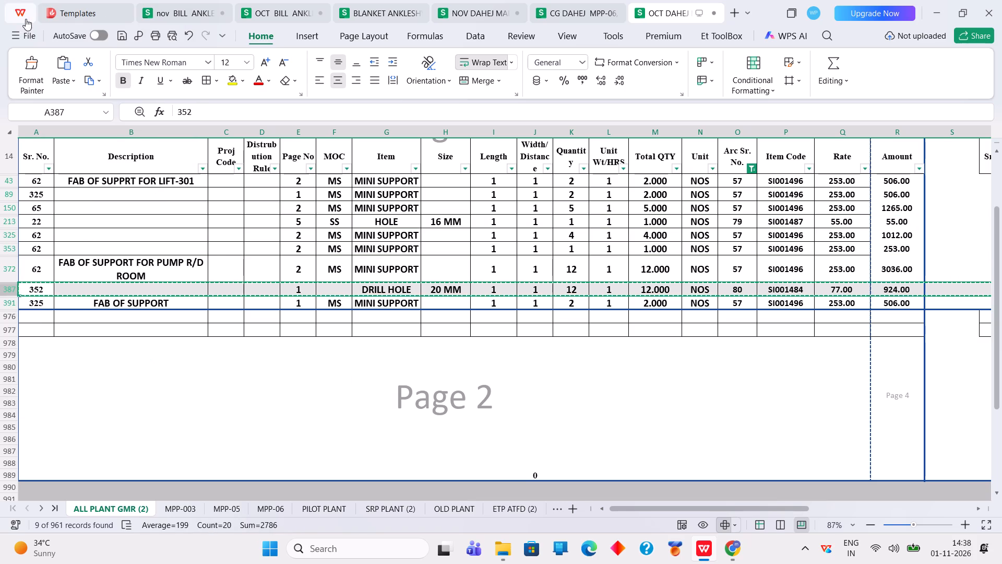
left_click_drag(10, 288, 6, 301)
right_click(6, 297)
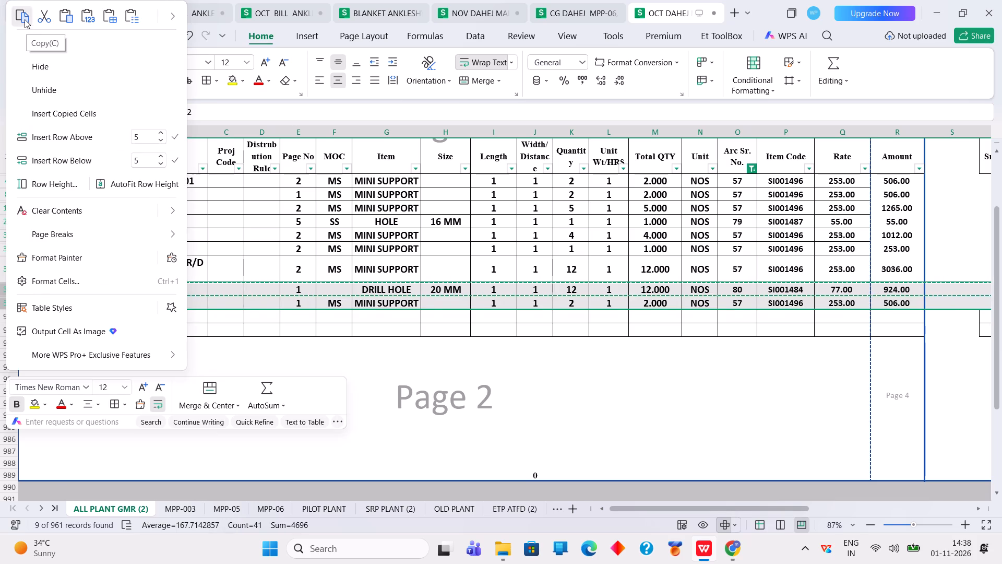
left_click(25, 19)
left_click(488, 13)
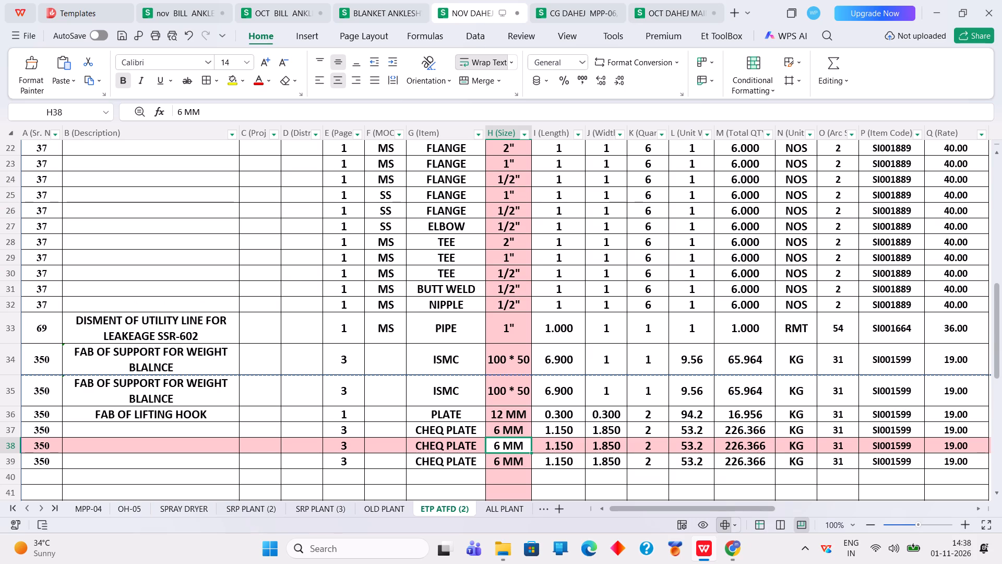
left_click(9, 474)
right_click(9, 475)
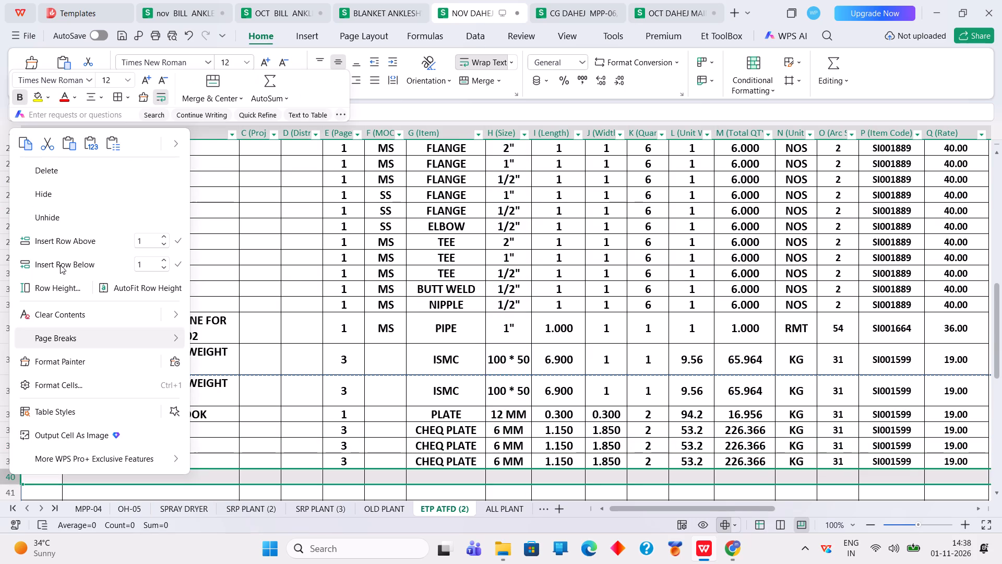
left_click(65, 146)
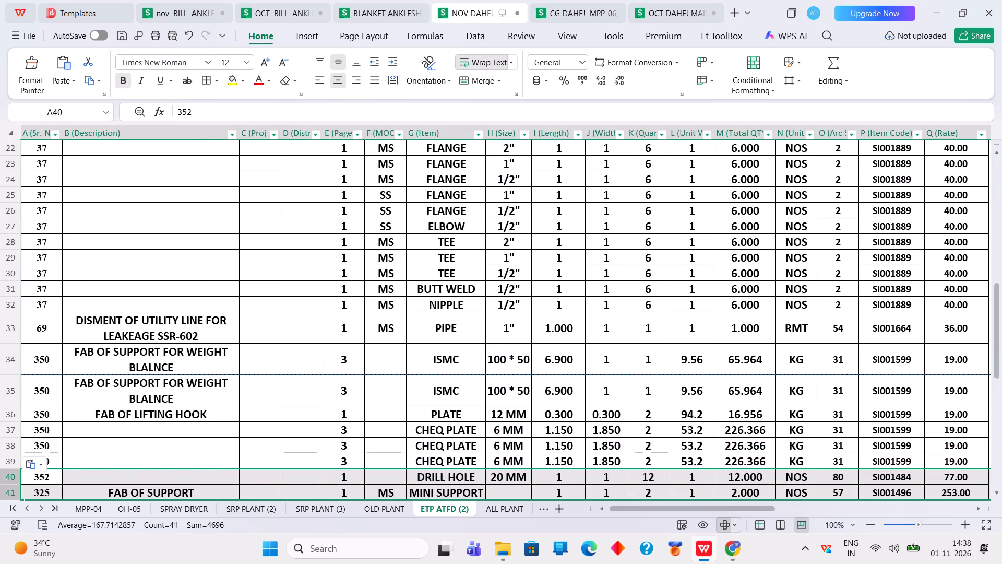
Refilter October's ALL PLANT GMR (2) sheet to Arc Sr. No. 57, 95 and 108.
left_click(672, 8)
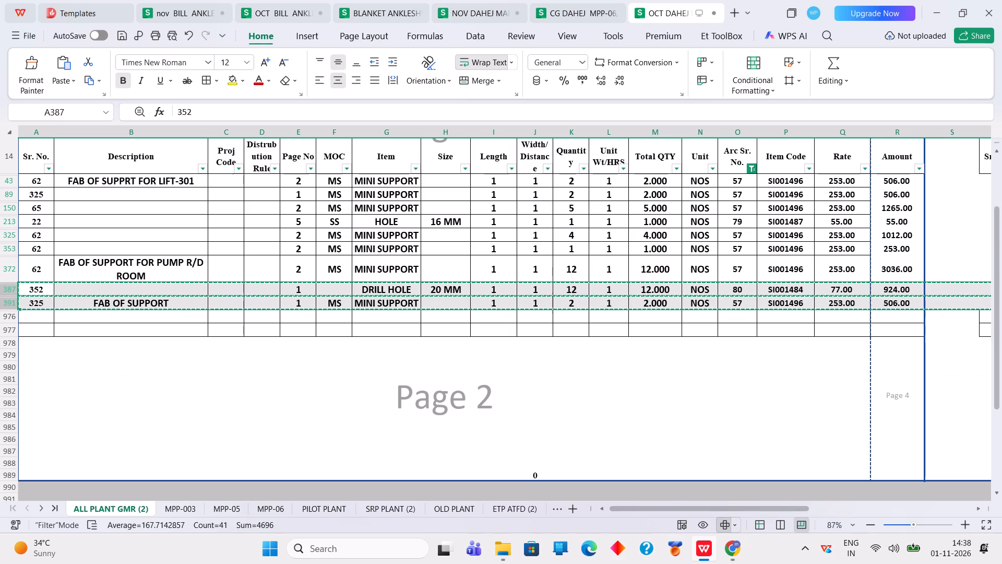
left_click(749, 168)
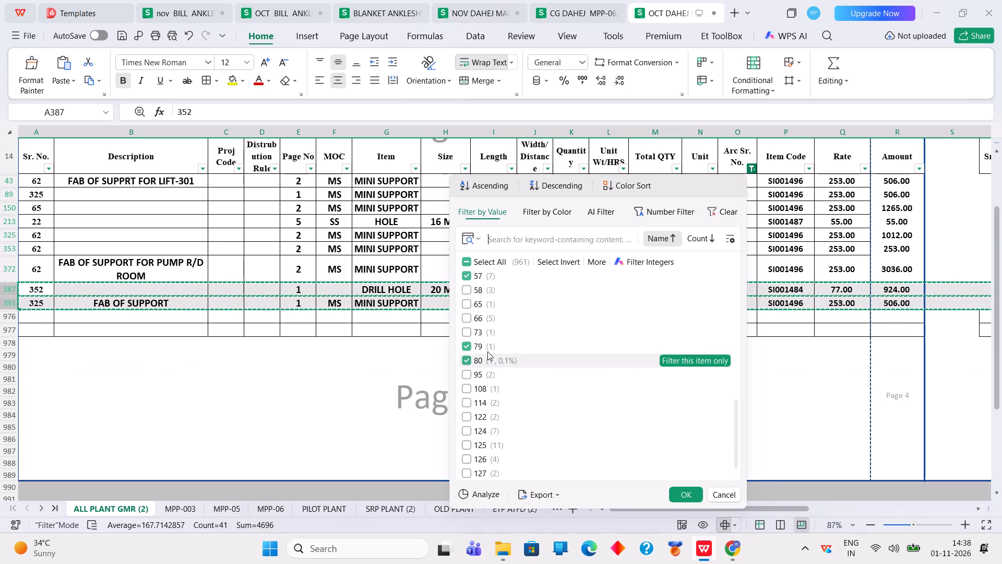
left_click(488, 350)
left_click(475, 362)
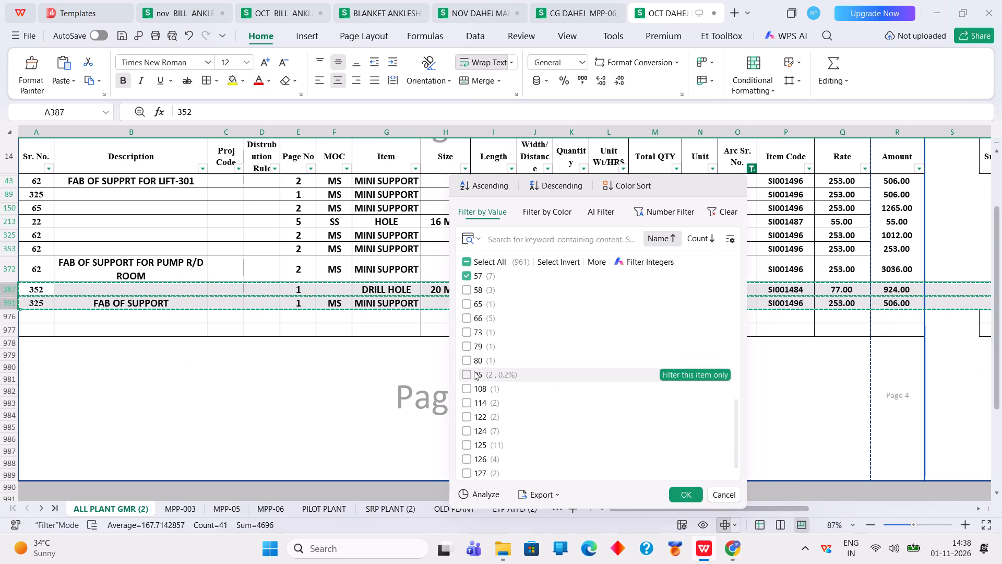
left_click(474, 372)
left_click(472, 390)
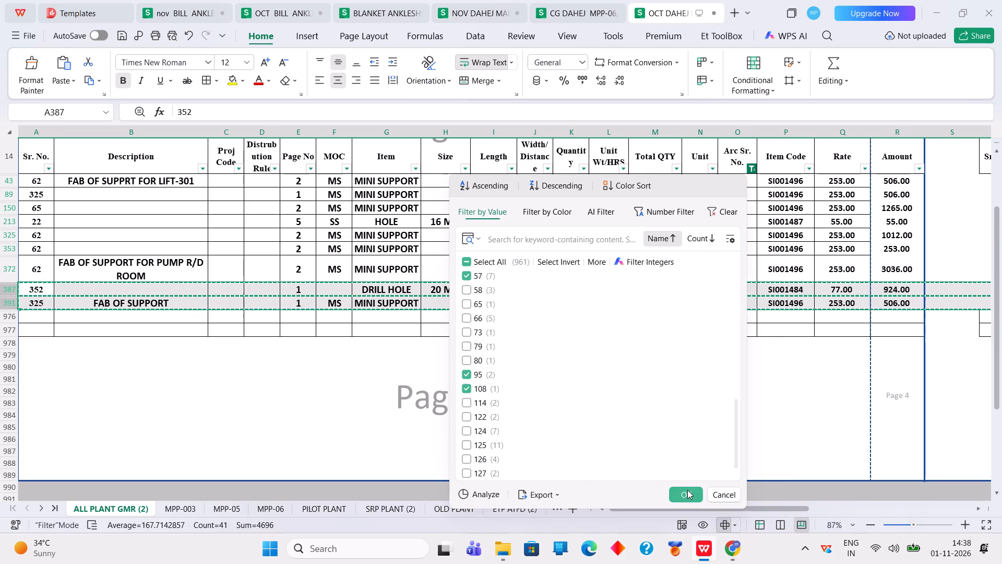
left_click(687, 490)
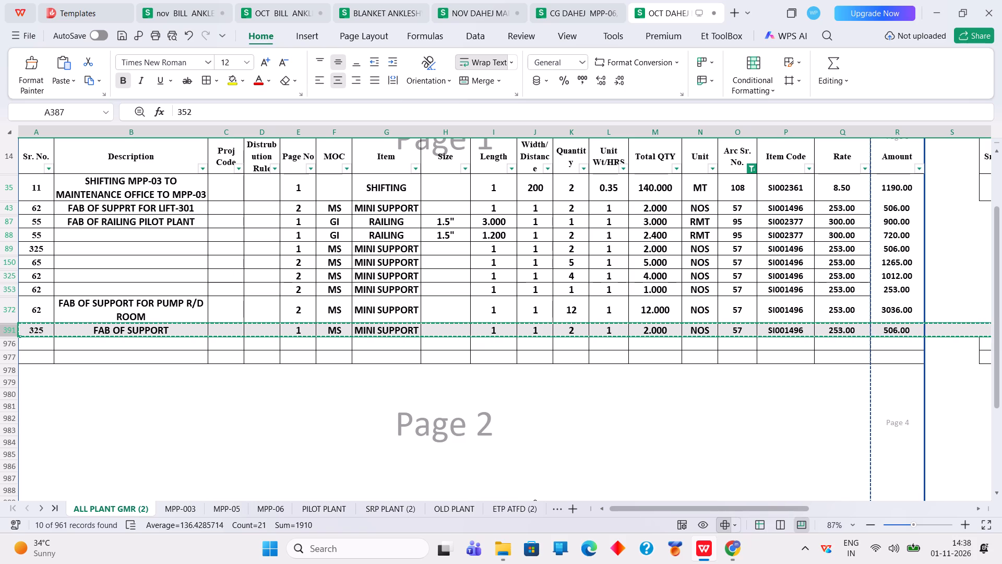
Copy October's GI 1.5" RAILING row 88 into row 42 of November's ETP ATFD (2) sheet.
left_click(63, 231)
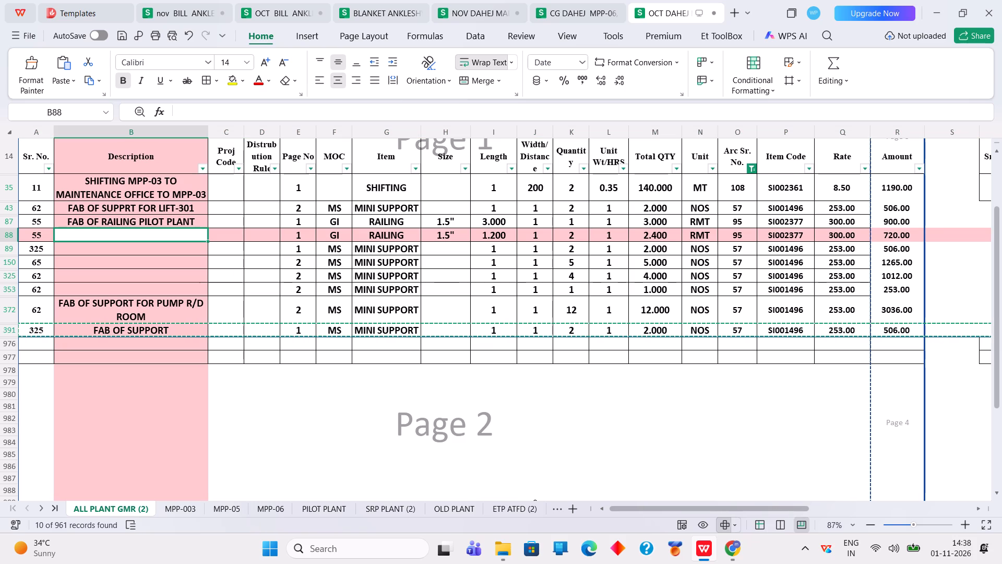
left_click(16, 239)
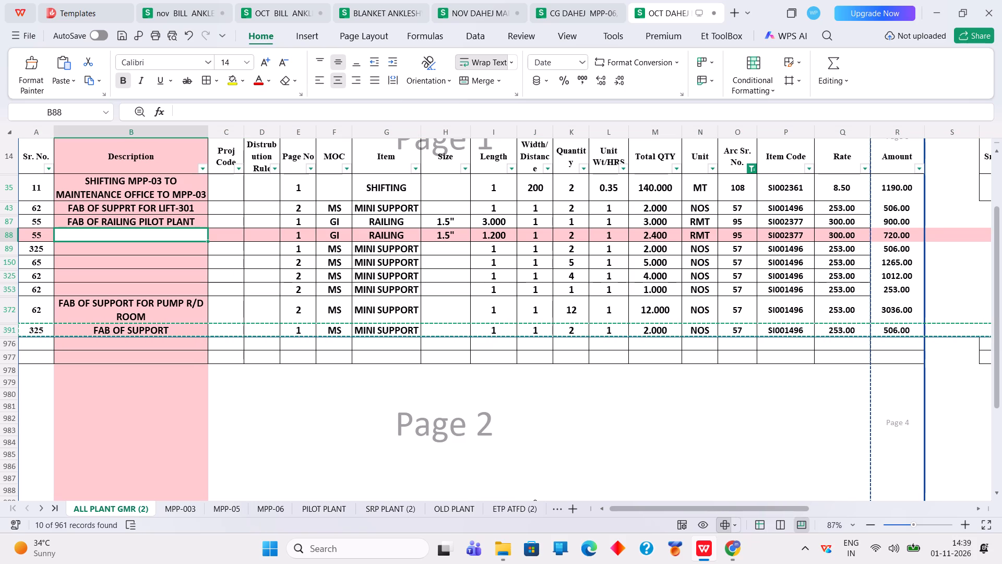
right_click(0, 232)
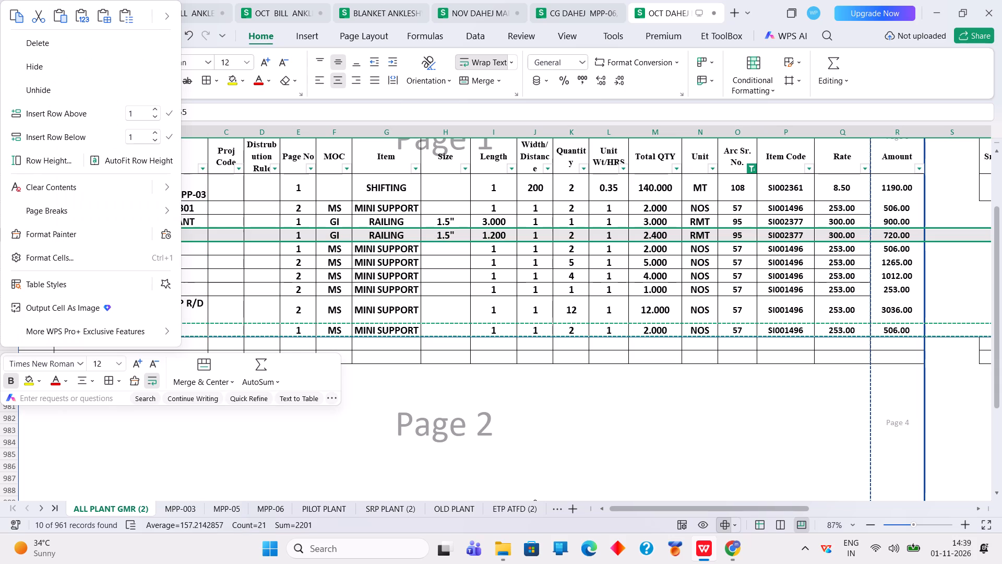
left_click(18, 19)
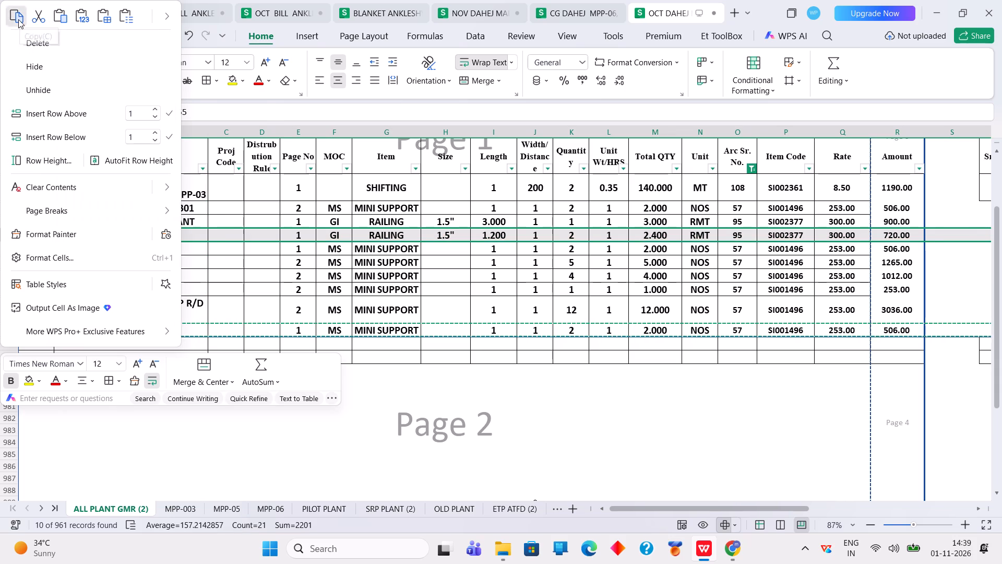
left_click(368, 9)
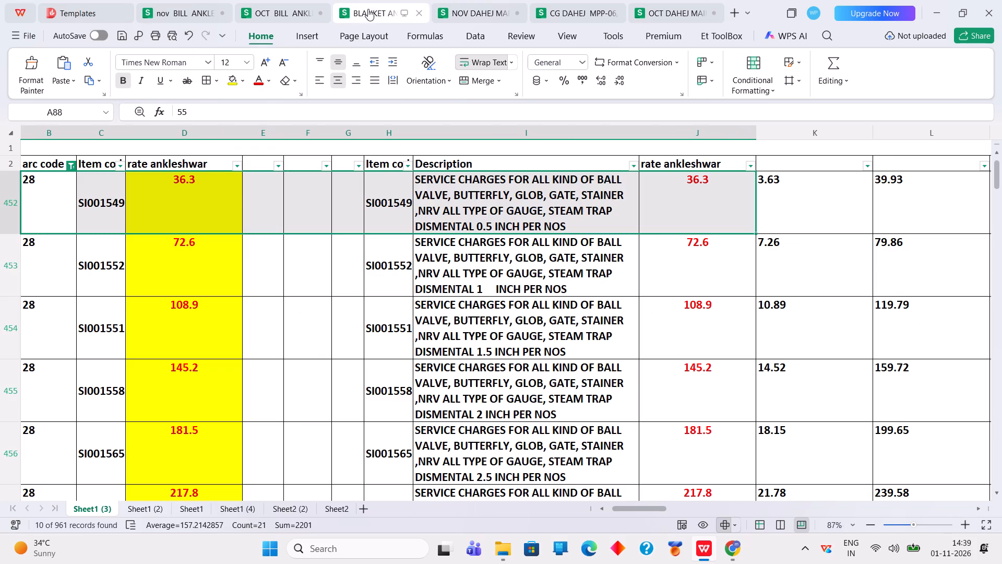
left_click(480, 3)
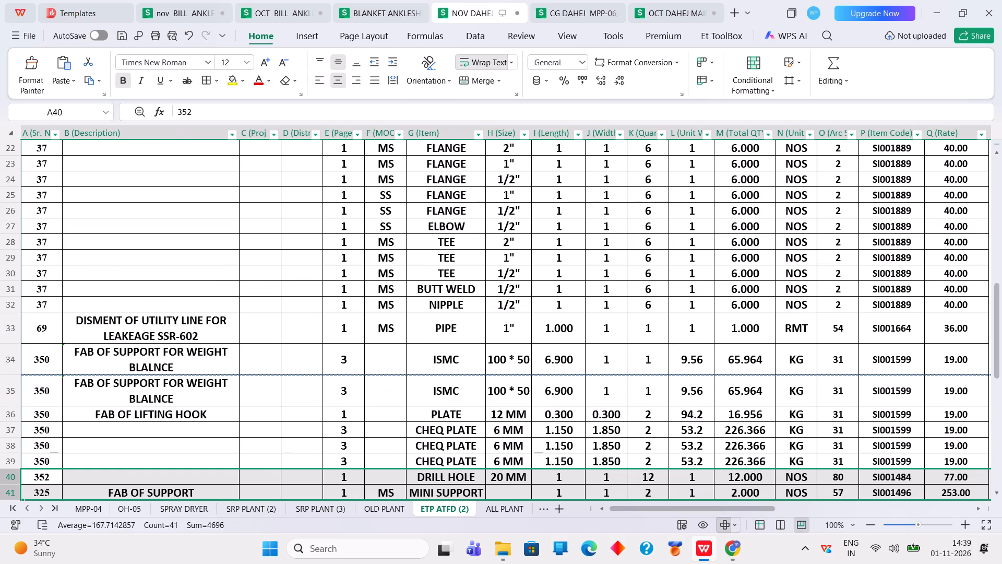
scroll(364, 382, "down", 3)
left_click(14, 414)
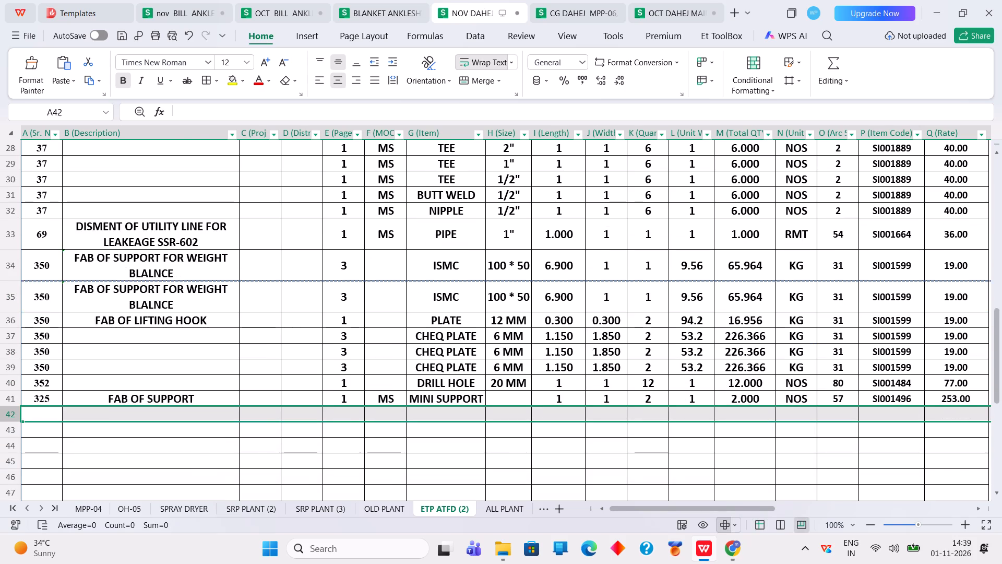
right_click(14, 415)
left_click(77, 65)
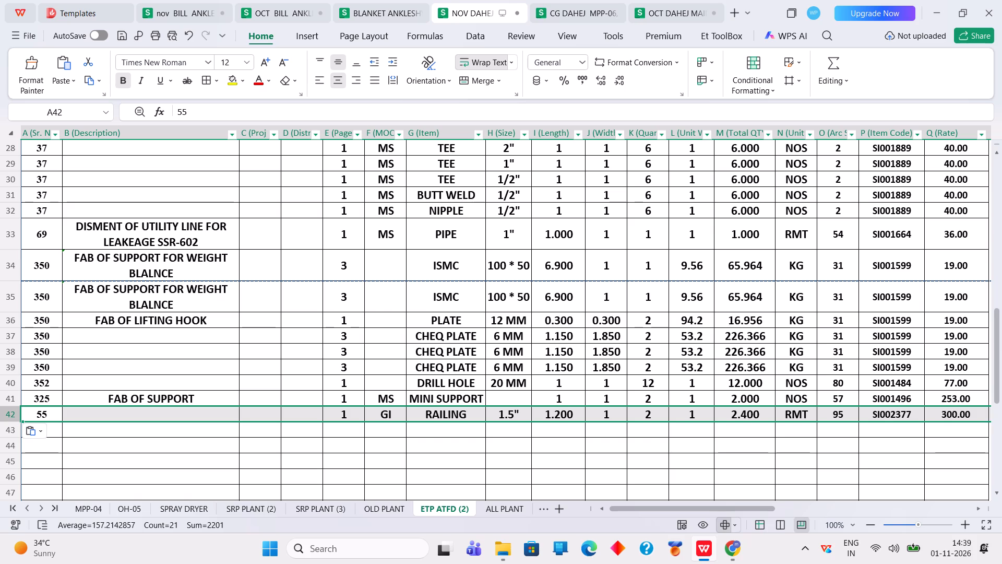
Refilter October's ALL PLANT GMR (2) sheet to Arc Sr. No. 1, 2 and 3.
left_click(672, 14)
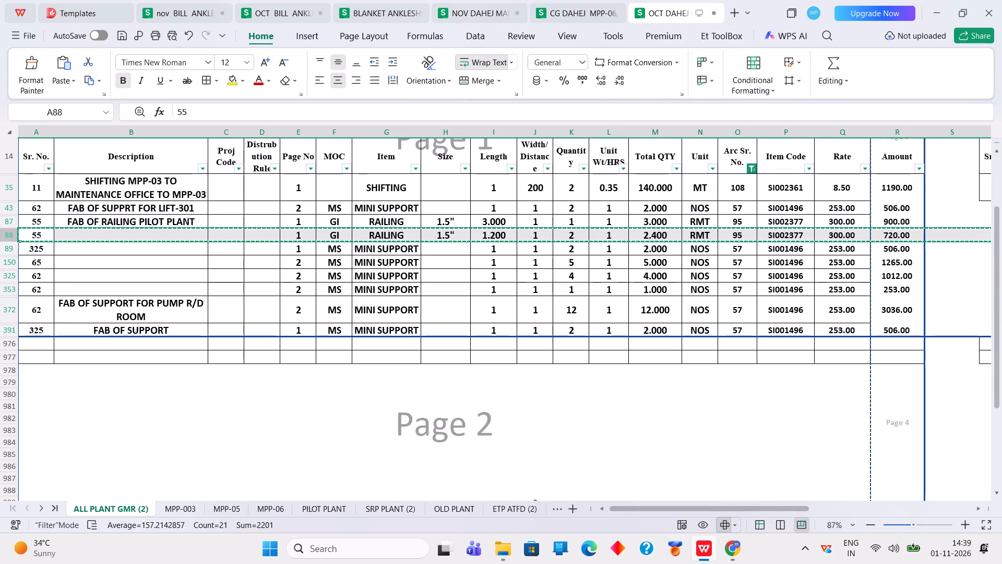
left_click(753, 168)
left_click(470, 265)
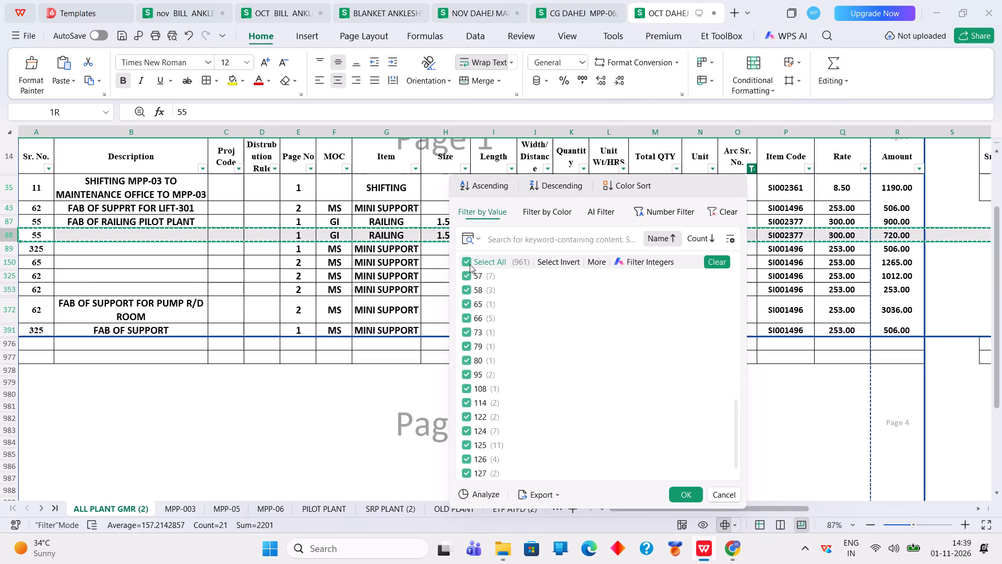
left_click(470, 264)
scroll(546, 325, "up", 10)
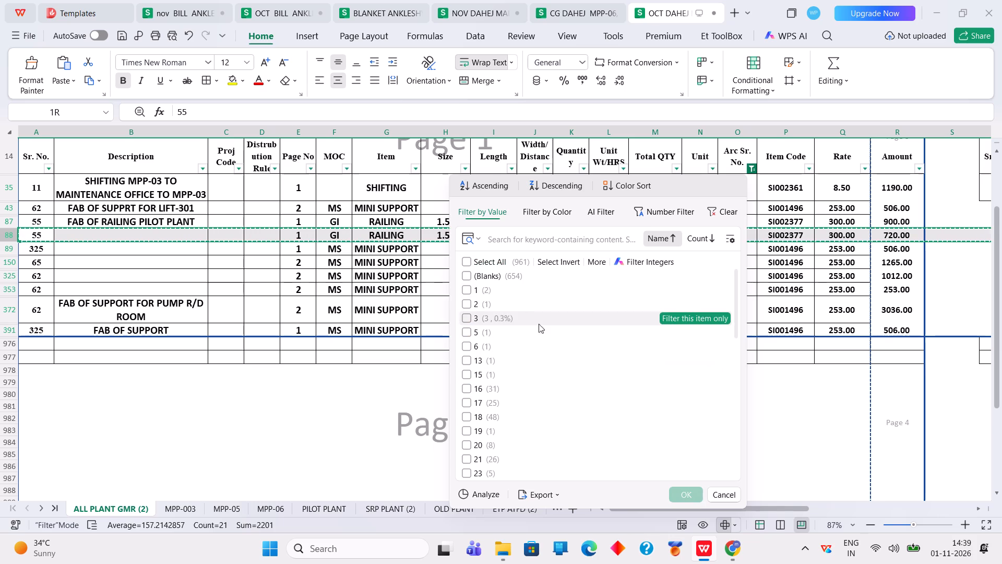
left_click(487, 290)
left_click(482, 303)
left_click(478, 316)
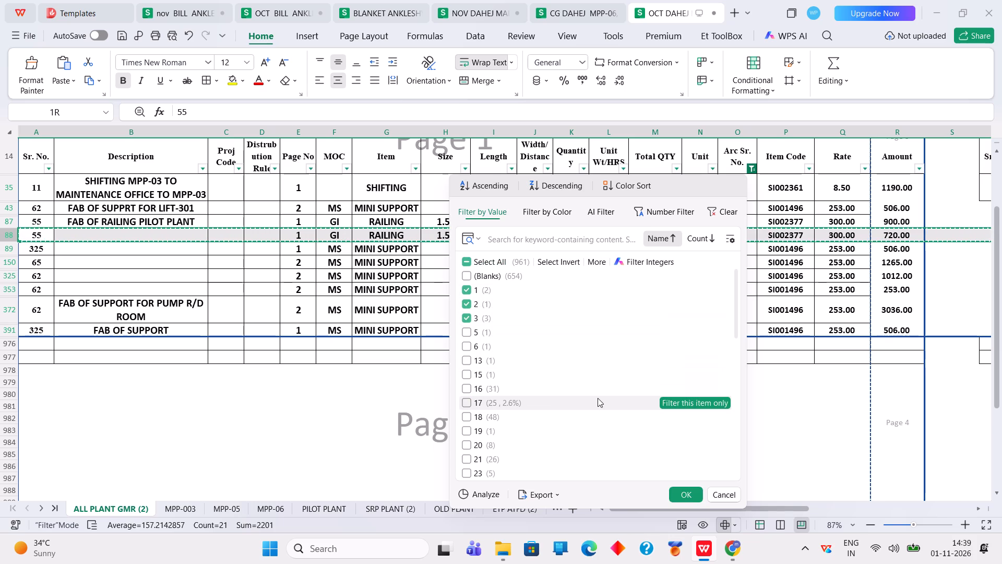
scroll(557, 424, "down", 1)
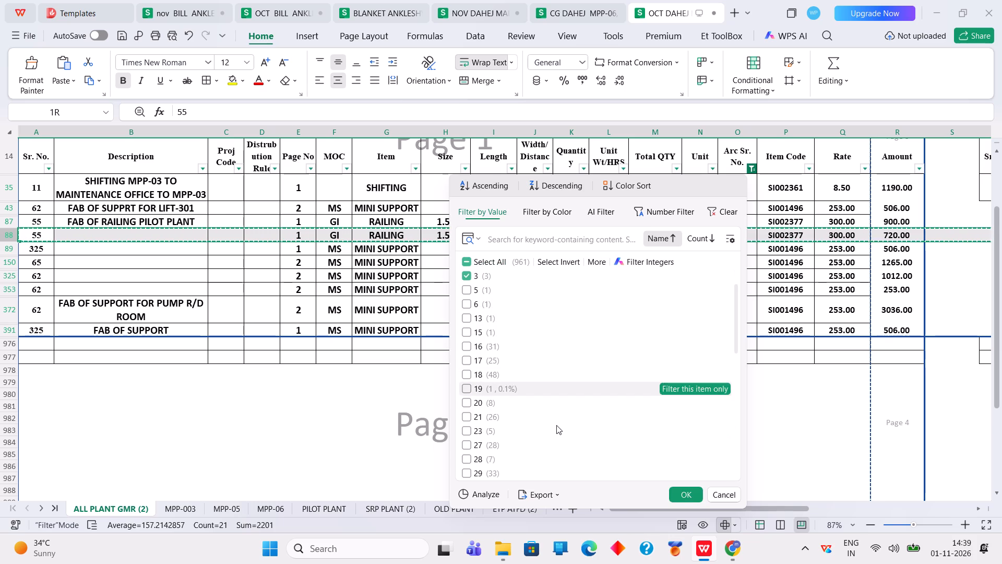
left_click(688, 490)
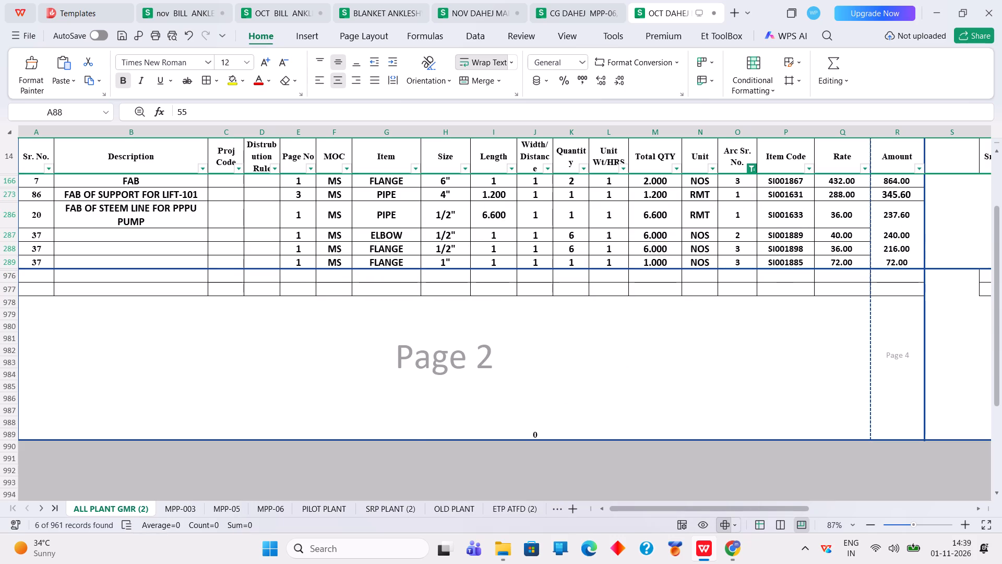
Copy October's 1/2" MS PIPE, ELBOW and FLANGE rows 286 to 288 into rows 43 to 45 of November's ETP ATFD (2) sheet.
left_click(395, 255)
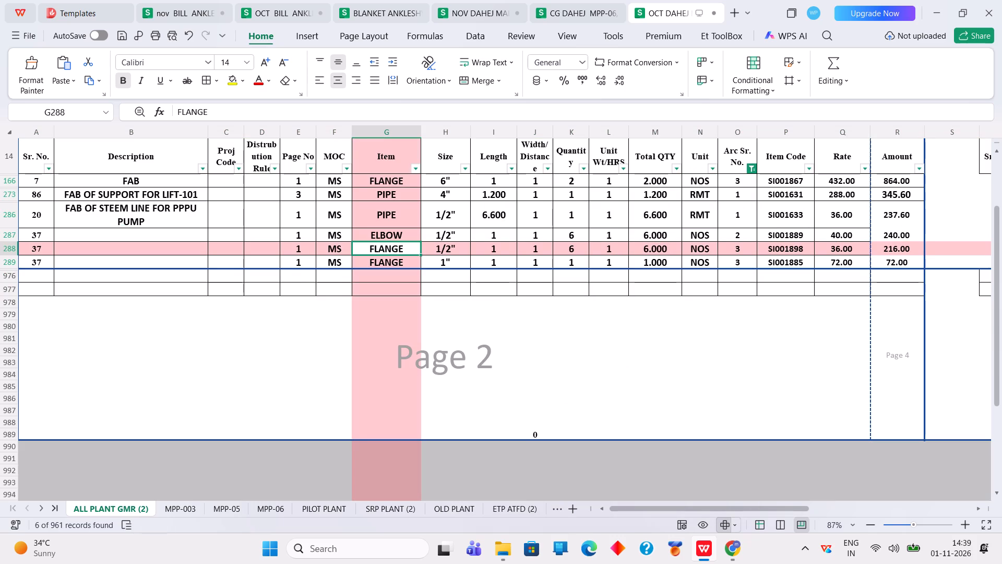
left_click(11, 196)
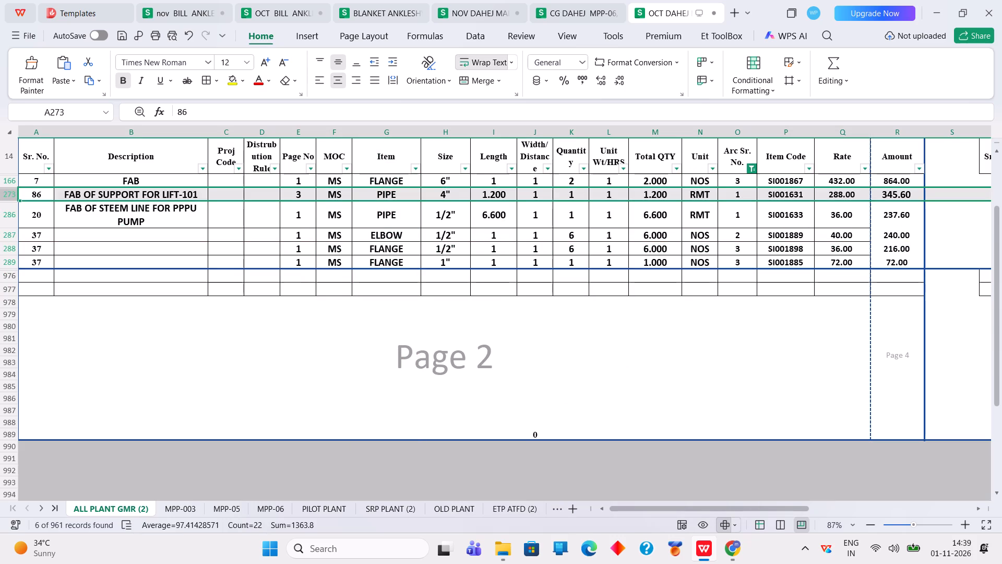
left_click_drag(6, 218, 2, 254)
right_click(8, 235)
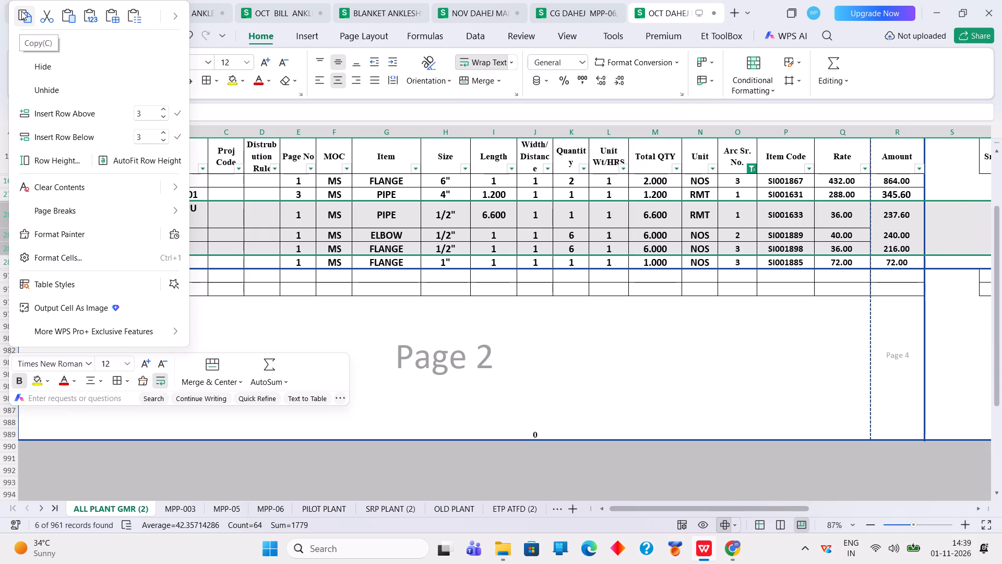
left_click(21, 11)
left_click(464, 12)
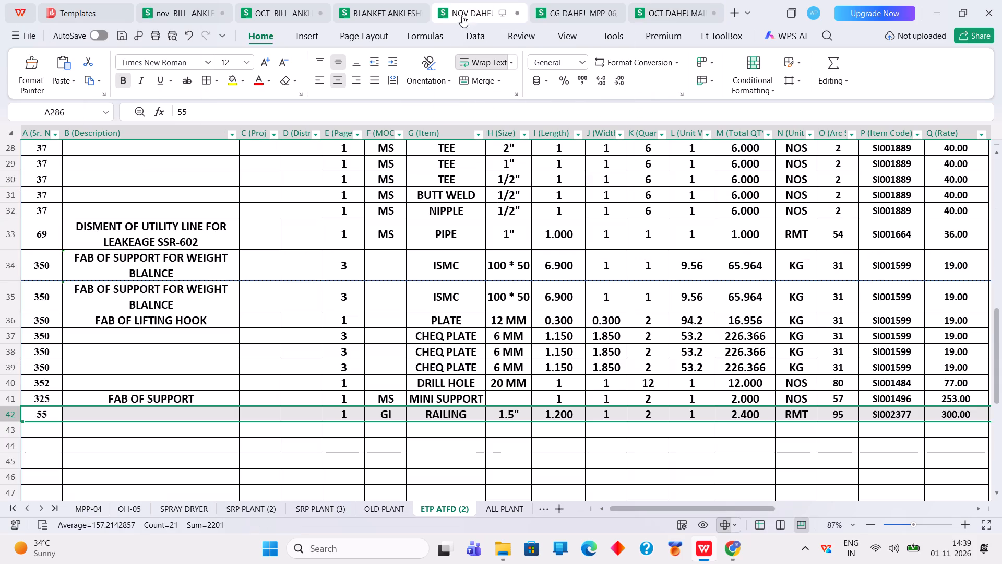
left_click_drag(10, 430, 7, 454)
left_click(8, 430)
right_click(8, 430)
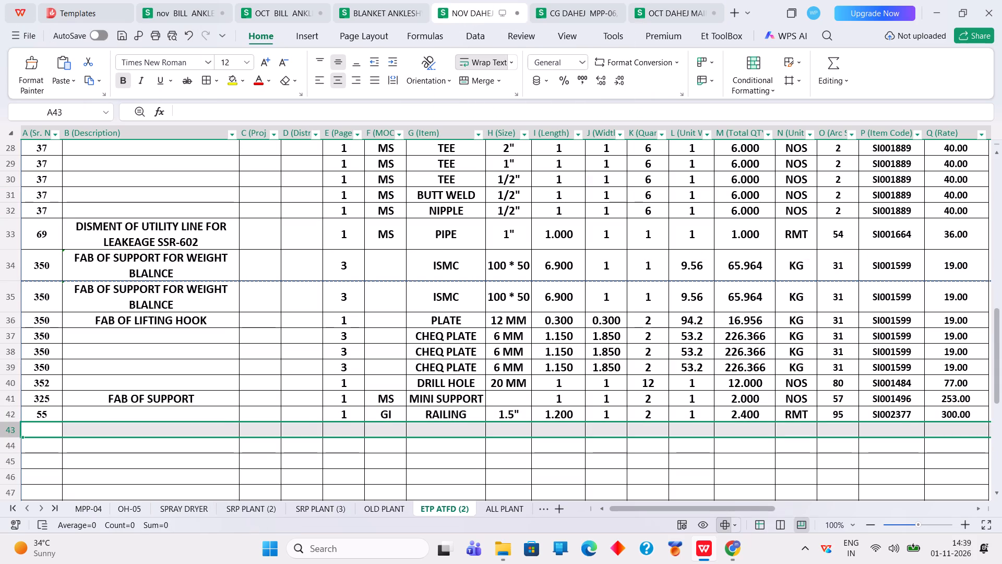
left_click(74, 79)
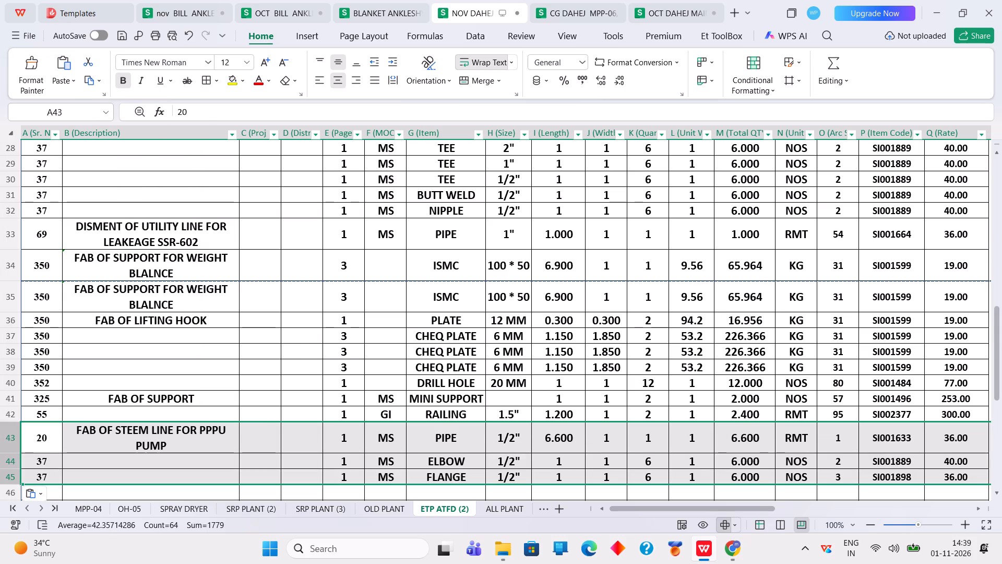
Set the size of the PIPE, ELBOW and FLANGE items in rows 43 to 45 to 2".
left_click(509, 438)
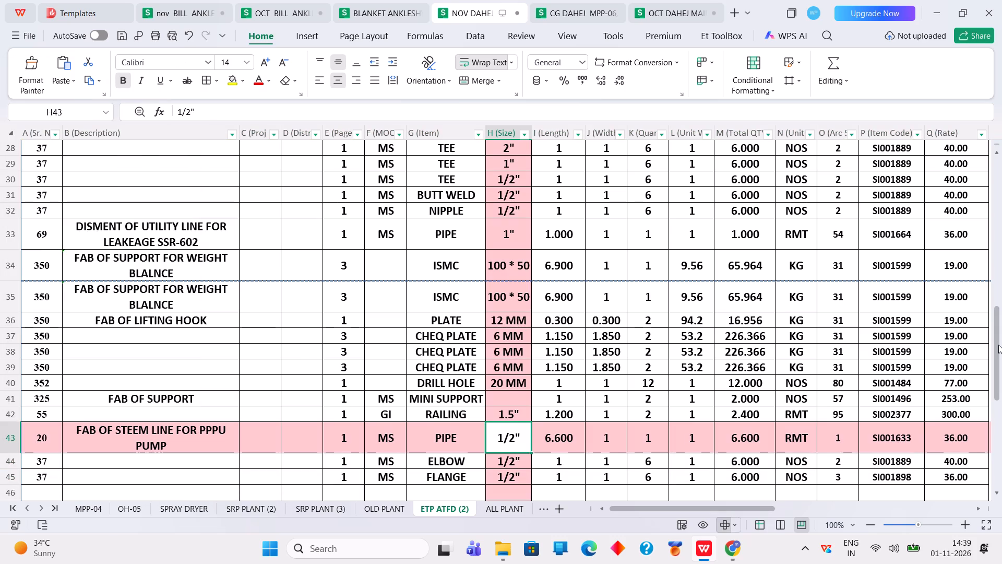
type("2\"")
key("Return")
type("20")
key("BackSpace")
key("shift+quotedbl")
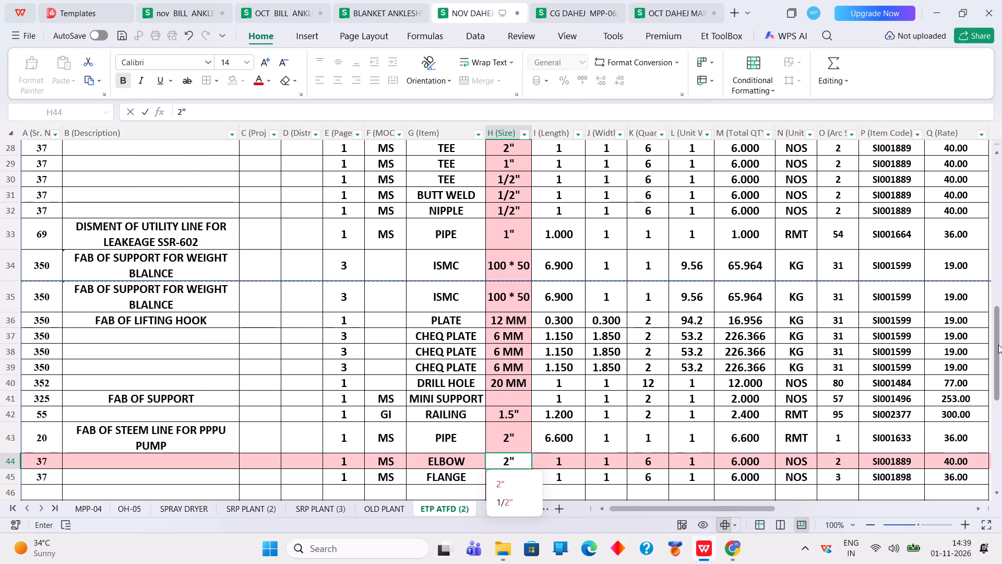
key("Return")
key("2")
key("shift+quotedbl")
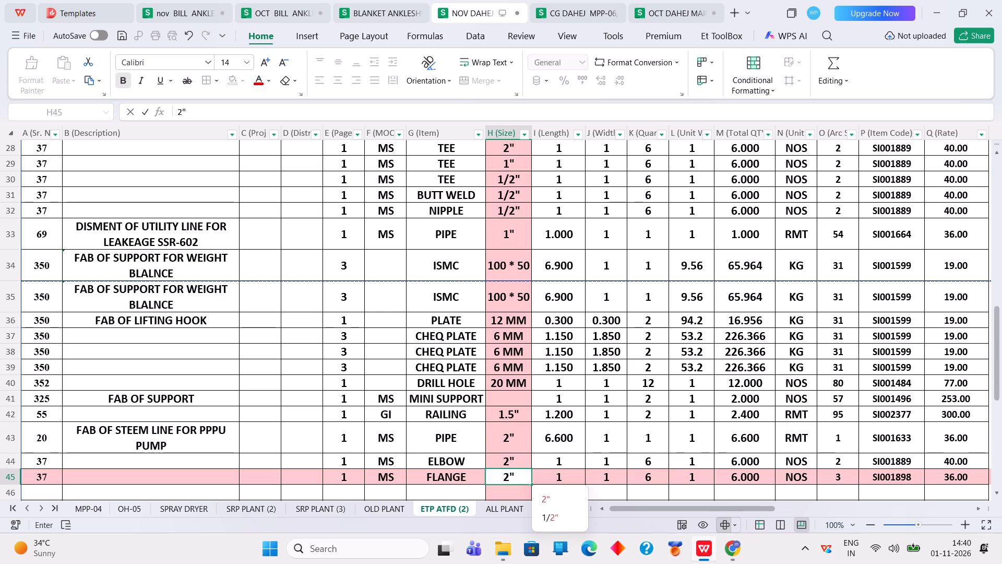
Copy the DISMENT OF UTILITY LINE FOR LEAKEAGE SSR-602 pipe row 33 into row 46 of the same sheet.
left_click(4, 238)
right_click(3, 238)
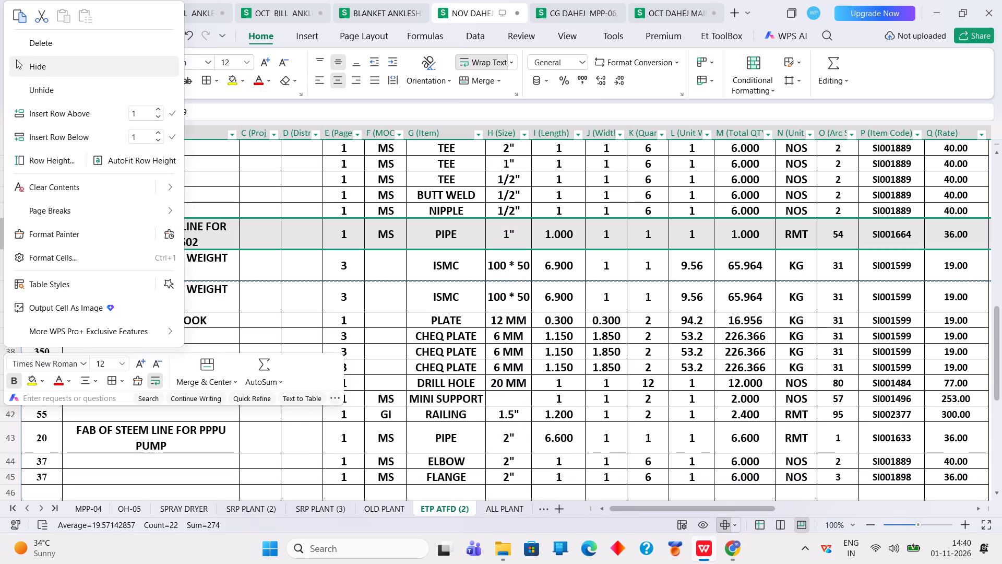
left_click(16, 19)
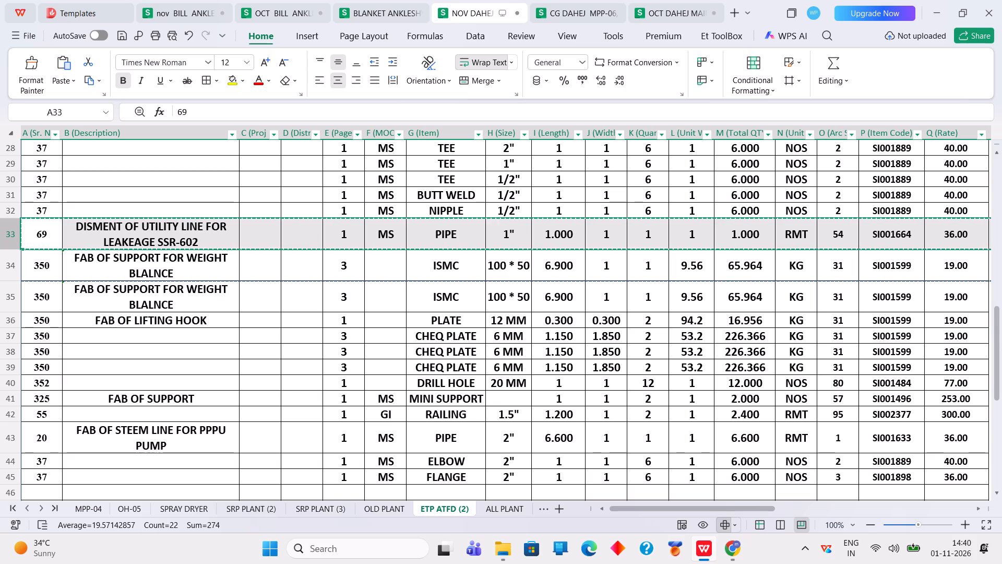
left_click(7, 493)
right_click(7, 494)
left_click(61, 141)
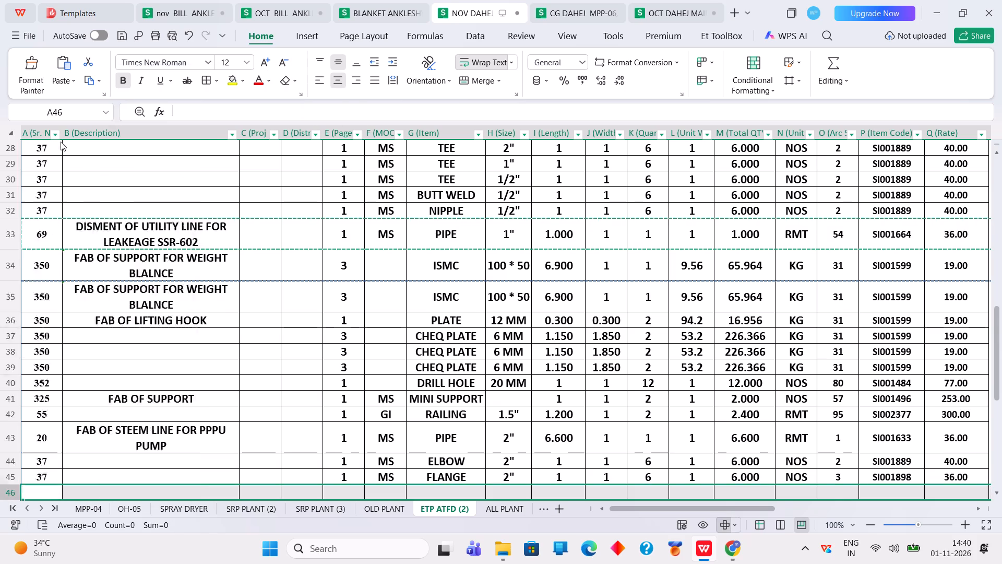
left_click(15, 353)
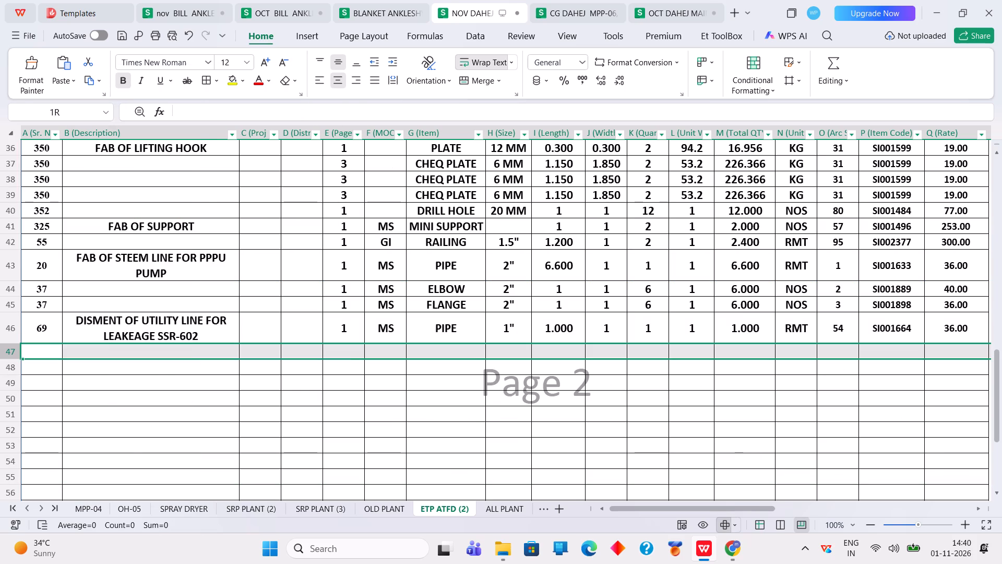
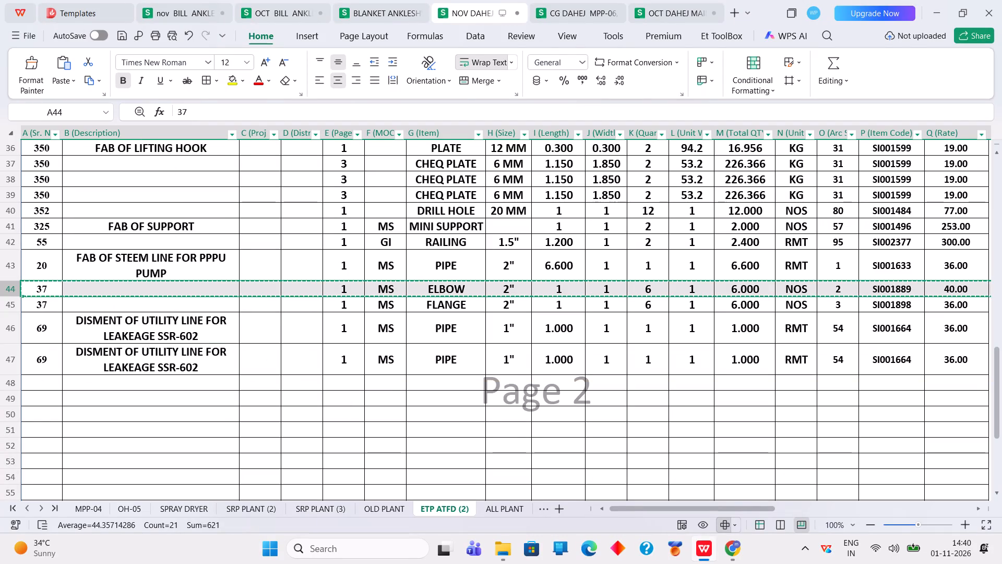
Paste the copied MS ELBOW row 44 into empty row 48 of November's ETP ATFD (2) sheet.
left_click(9, 385)
right_click(9, 385)
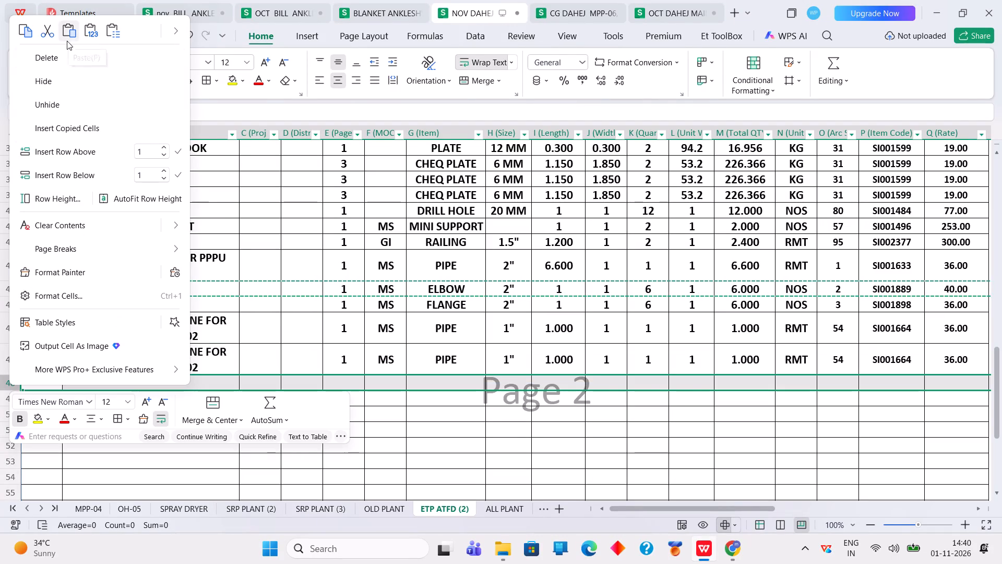
left_click(67, 34)
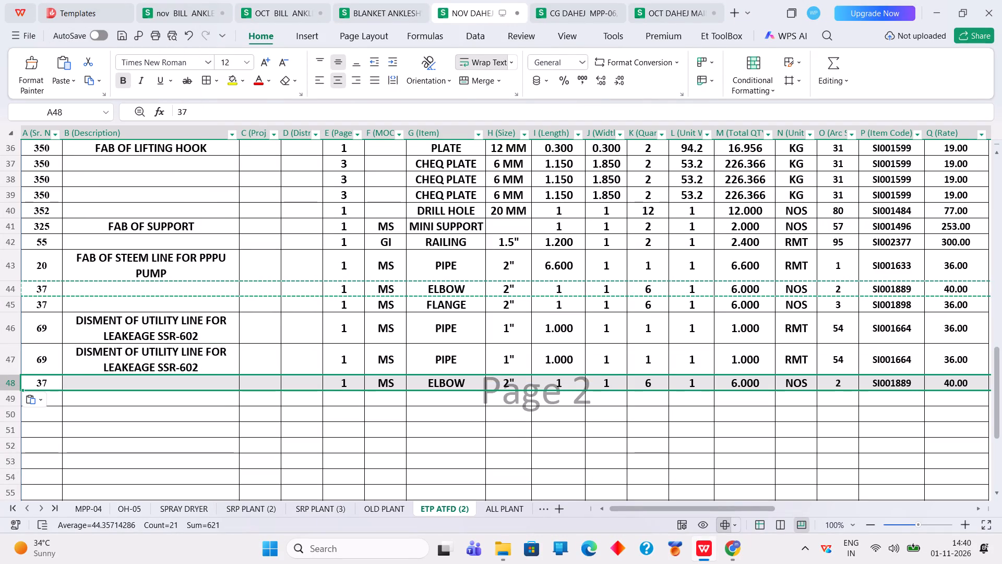
Open the description of the 1" MS PIPE item in row 47 for editing.
left_click(375, 367)
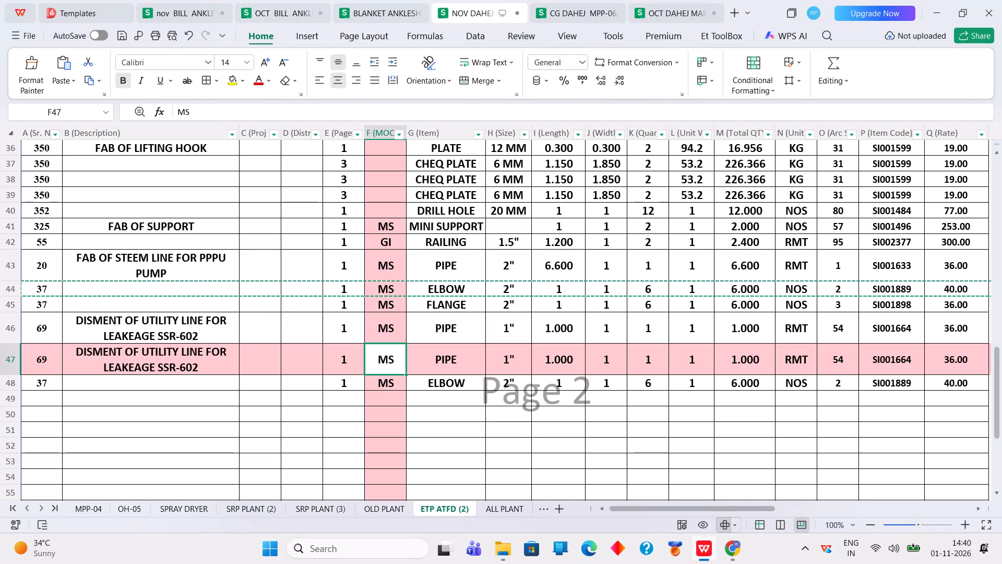
left_click(214, 333)
double_click(204, 366)
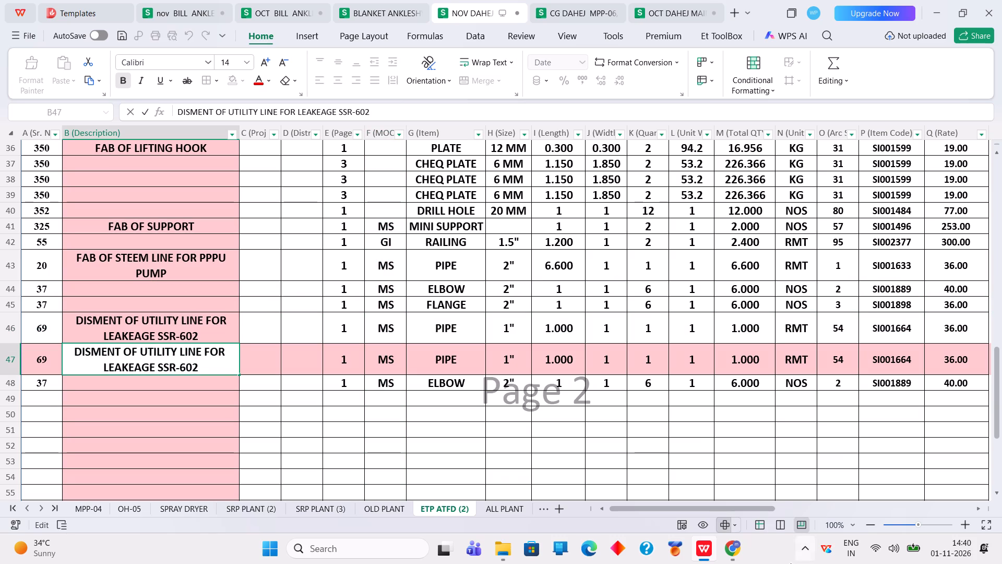
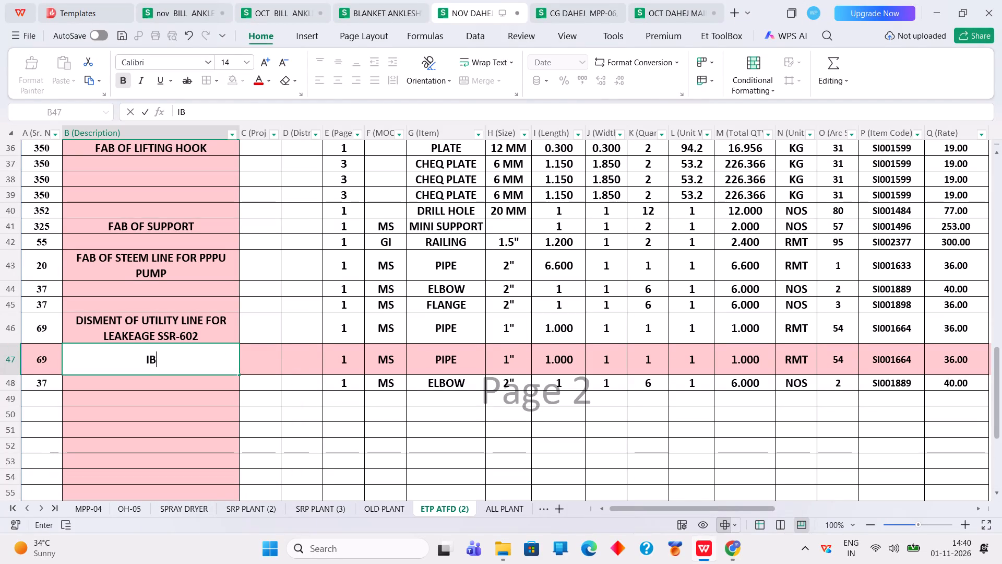
Complete the row 47 description as IBC CUTTING WORK IN MEE.
type("C")
key("space")
type("CUTTING WORK IN MEE")
key("Return")
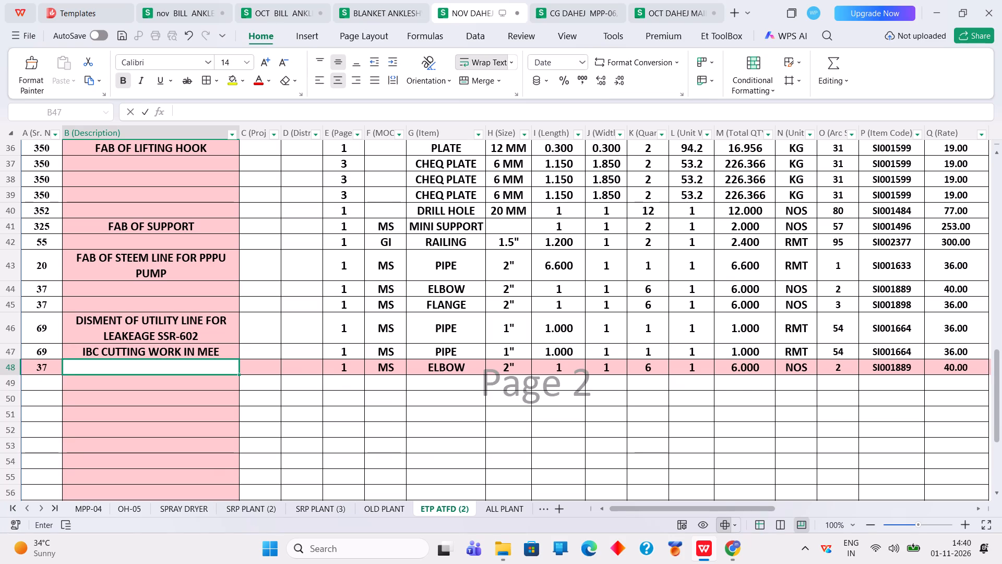
Change the item name in row 48 to CUTTING.
left_click(467, 370)
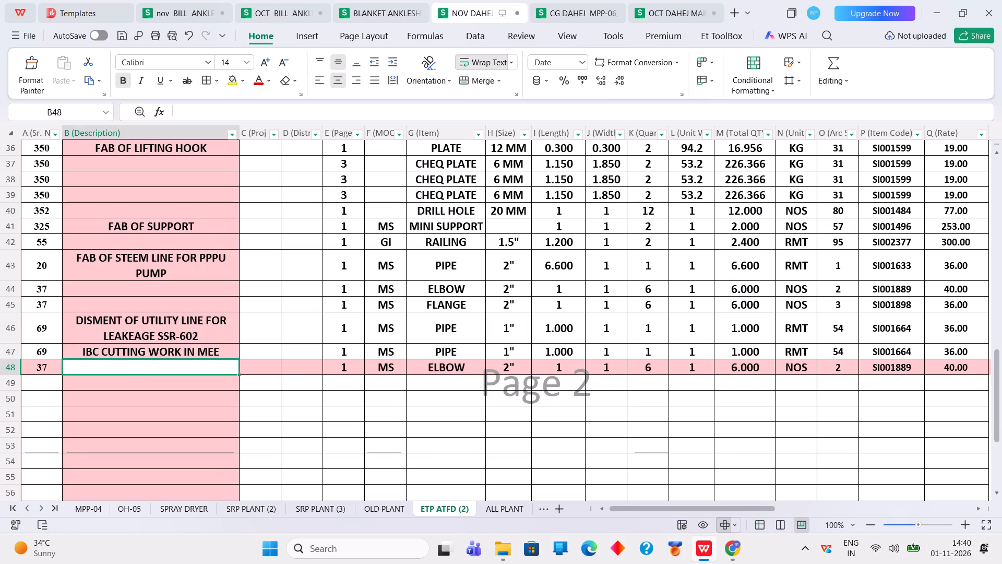
type("CUTT")
type("ING")
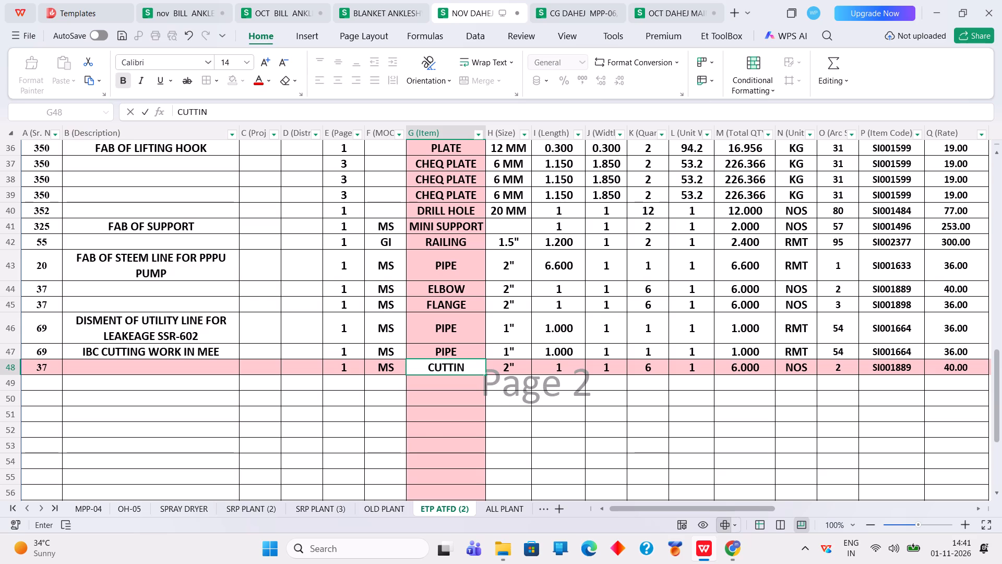
Clear the size of the row 47 PIPE item and set its length to 4.4 and quantity to 10.
left_click(505, 352)
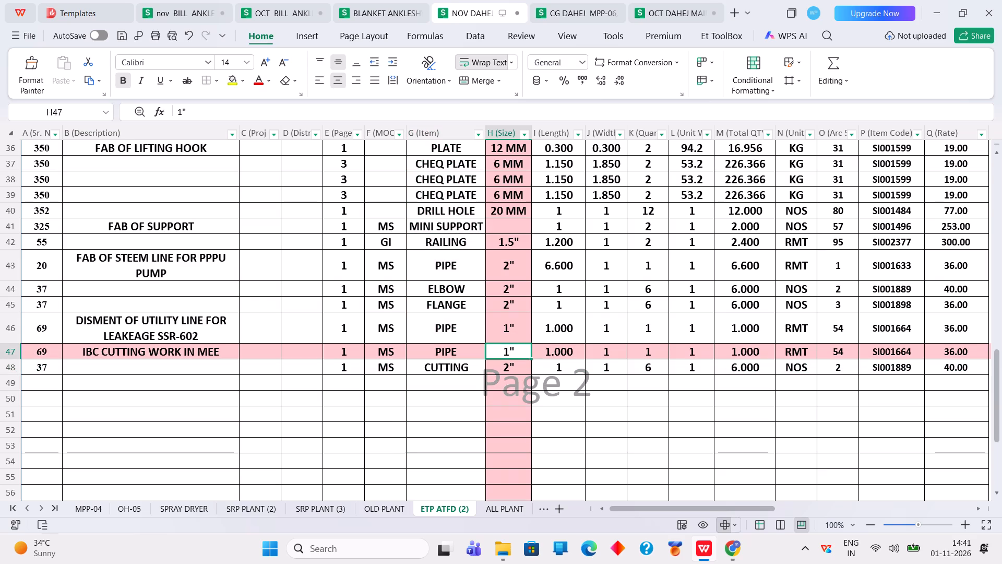
key("BackSpace")
left_click(568, 344)
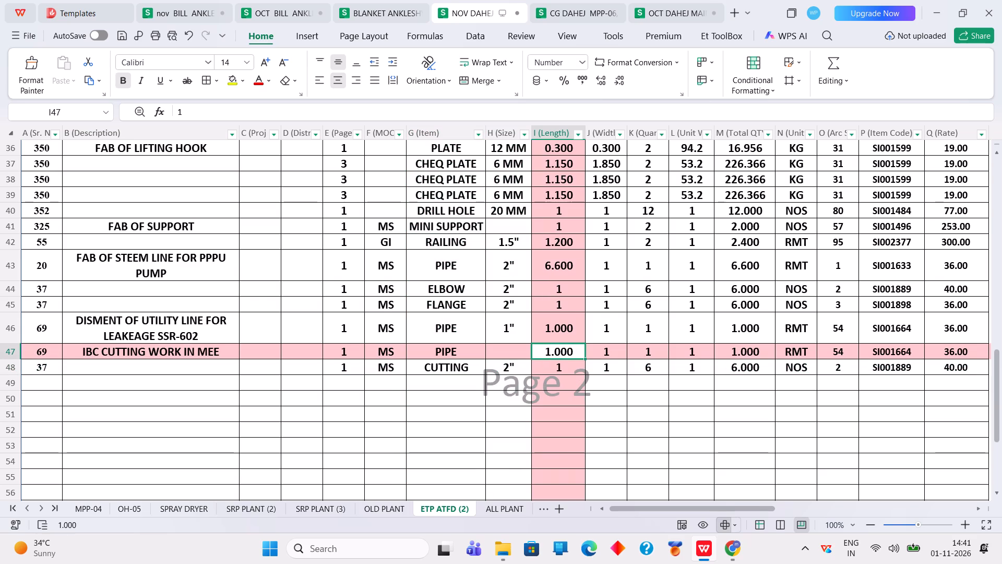
type("4.4")
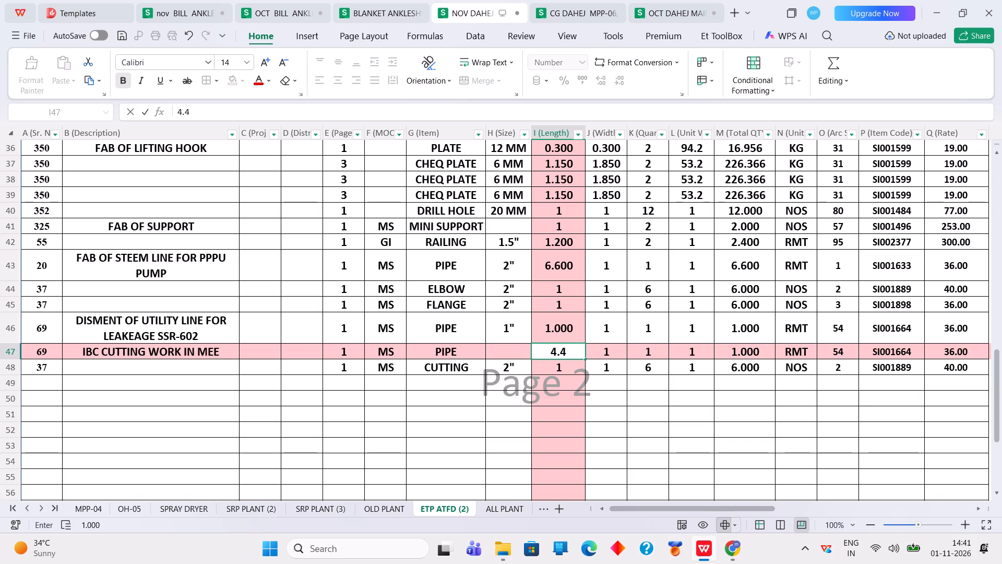
left_click(655, 356)
type("10")
key("Return")
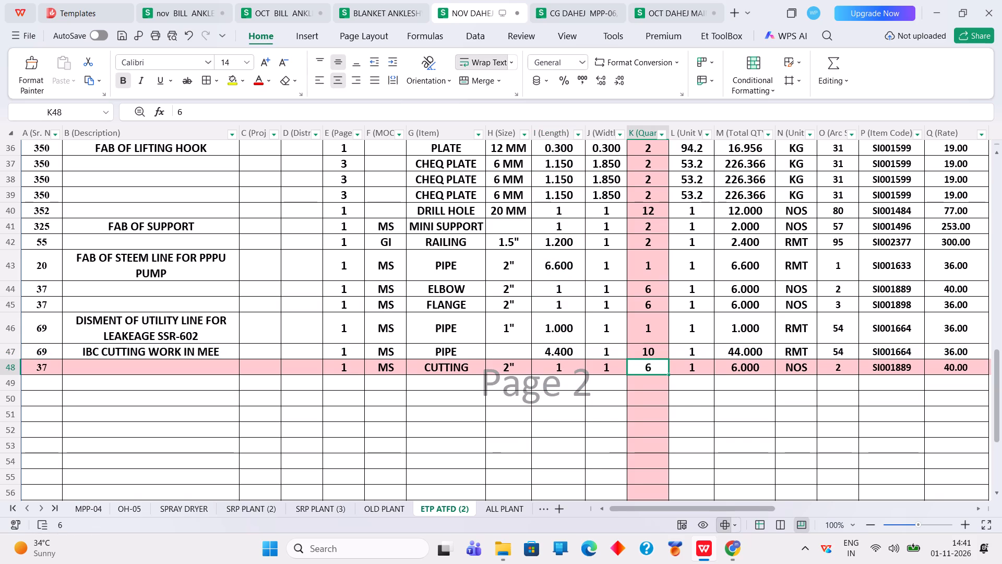
Replace the size of the CUTTING item in row 48 with a fractional value starting with 1/.
left_click(518, 370)
type("1/")
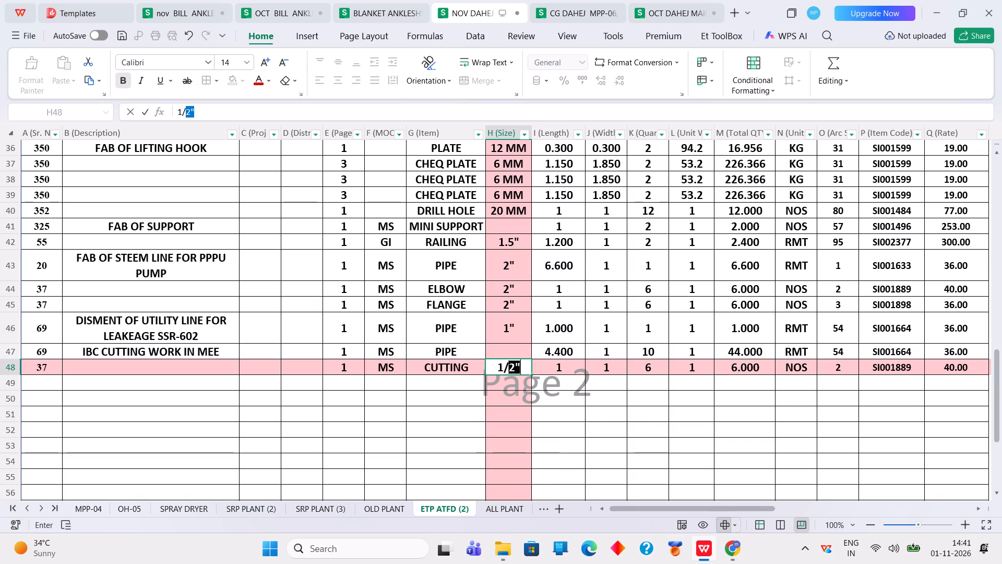
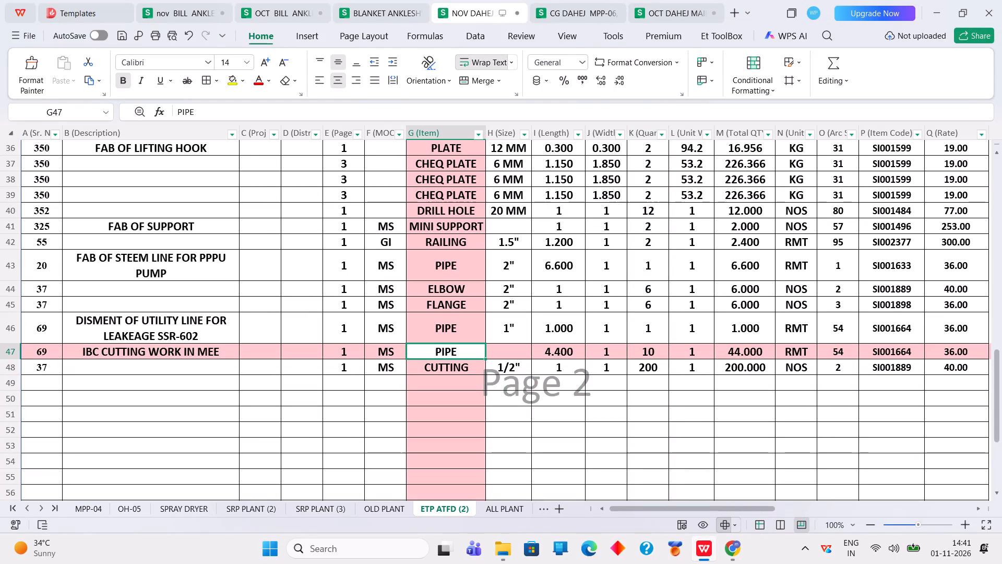
Change the item name in row 47 to FIBRE CUTTING and clear that row's MOC.
type("FIBRE CUTTING")
left_click(393, 350)
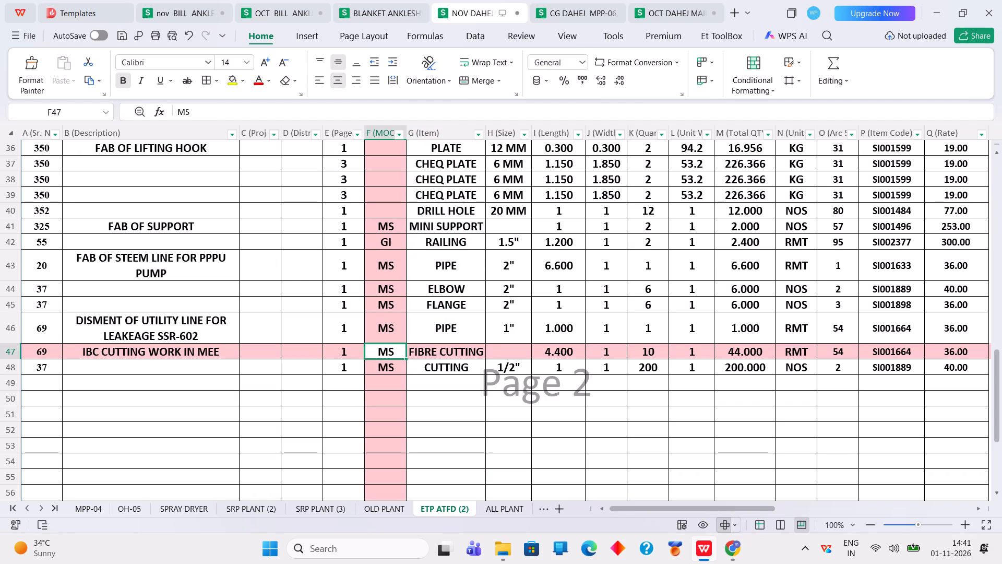
key("BackSpace")
key("Return")
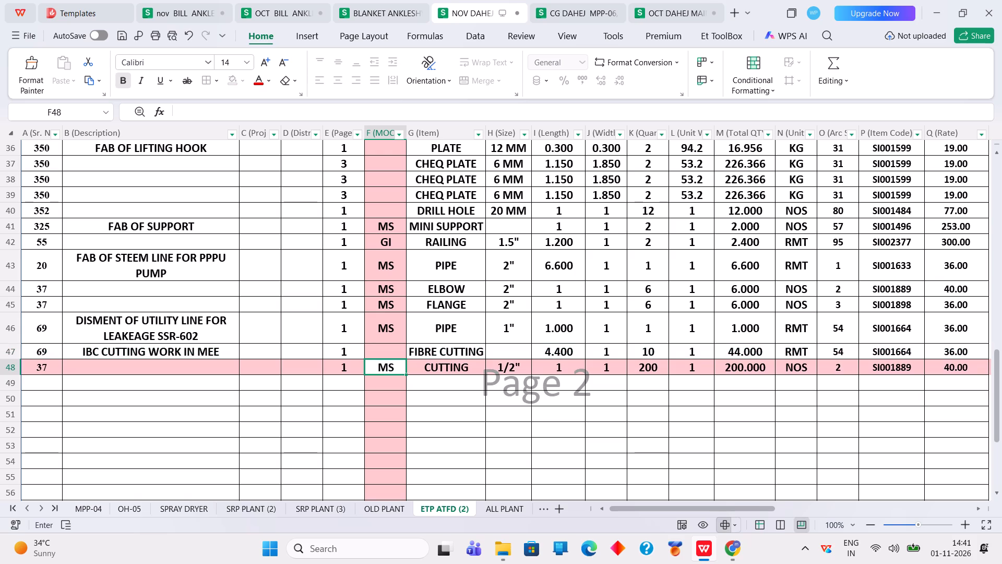
Set the MOC of the CUTTING item in row 48 to GI.
type("GI")
key("Return")
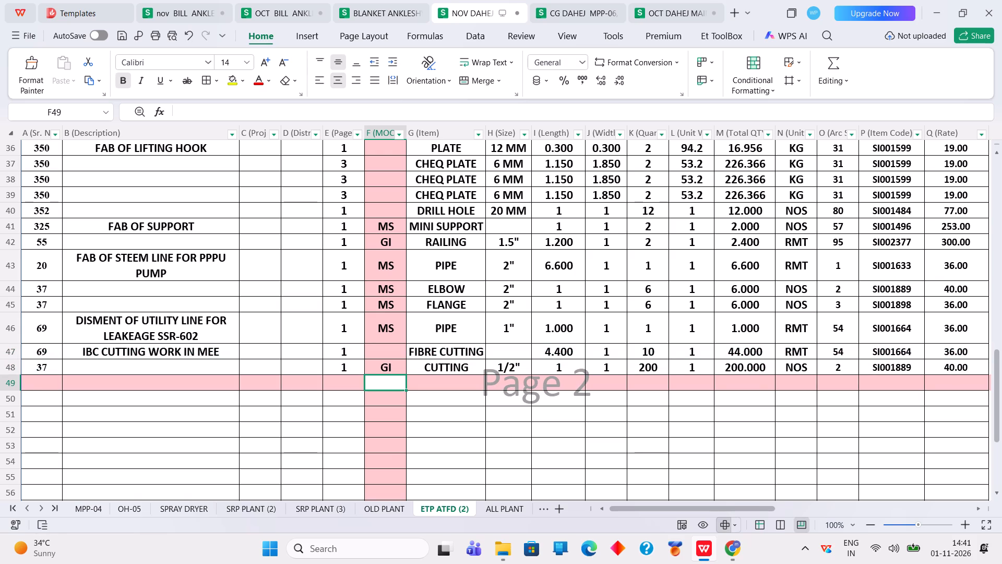
Set the size of the PIPE item in row 46 to 2".
left_click(505, 321)
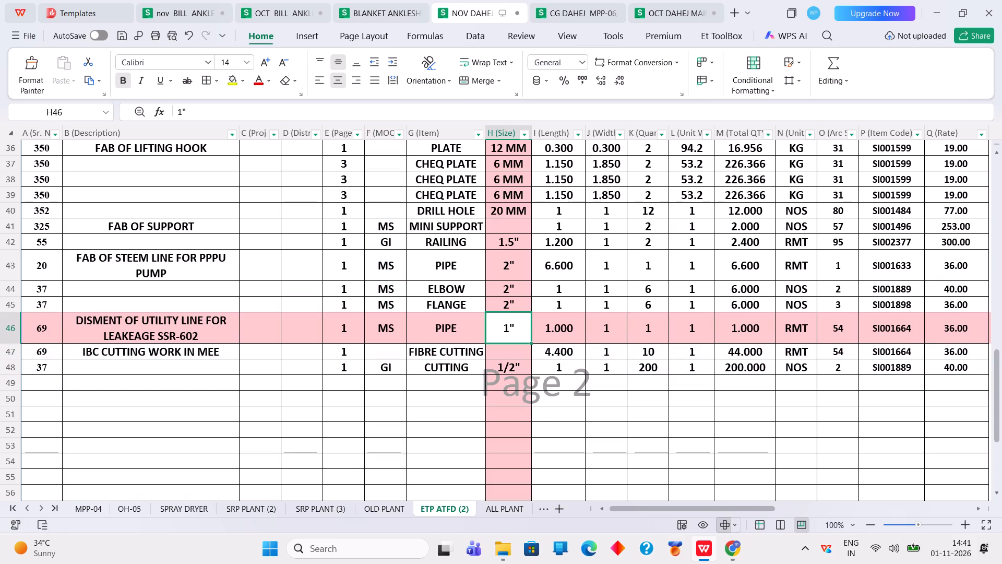
key("2")
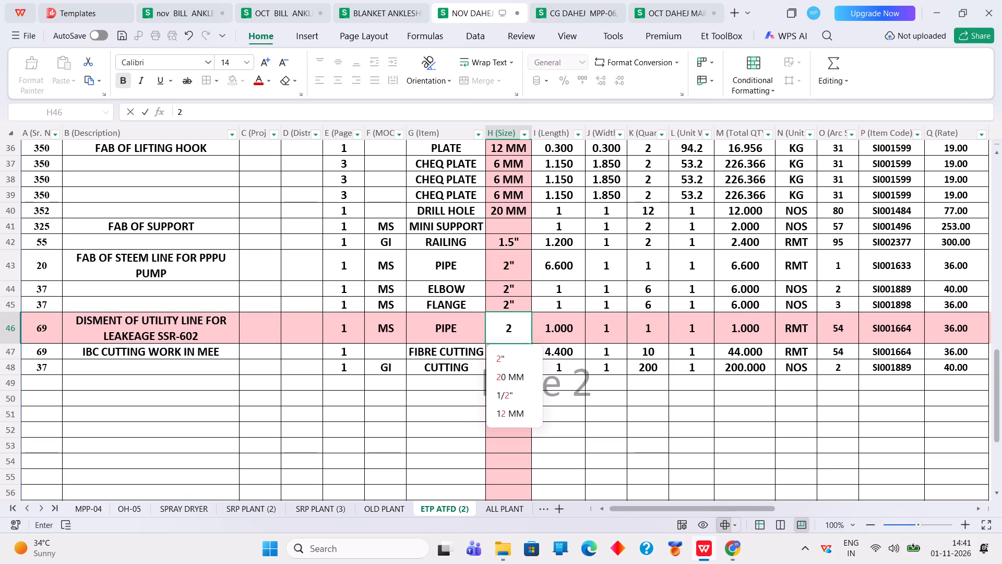
key("shift+quotedbl")
Change the row 46 description to DISMENT OF UN WANTED LINE UTILITY, keeping its opening words.
left_click(143, 329)
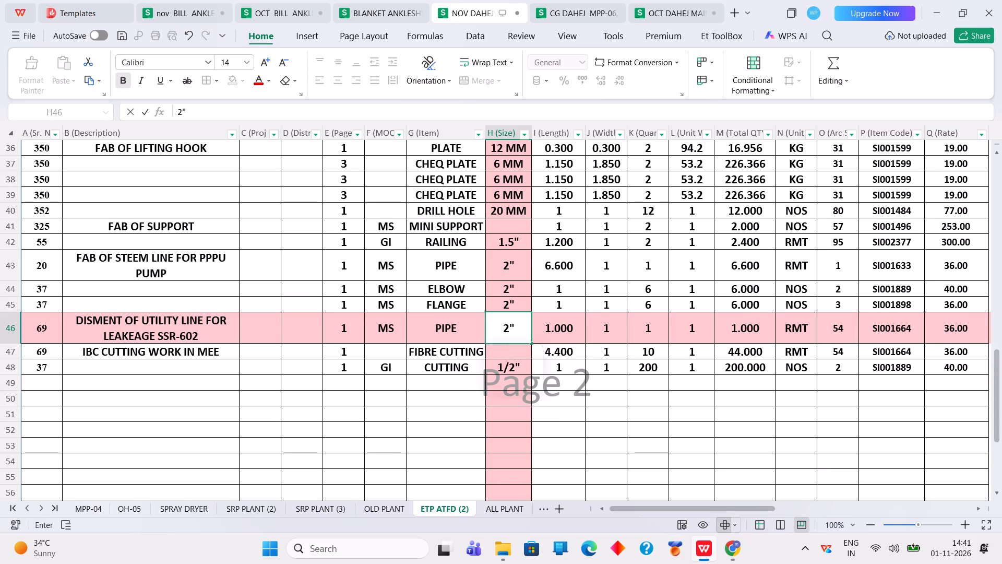
left_click_drag(372, 109, 251, 122)
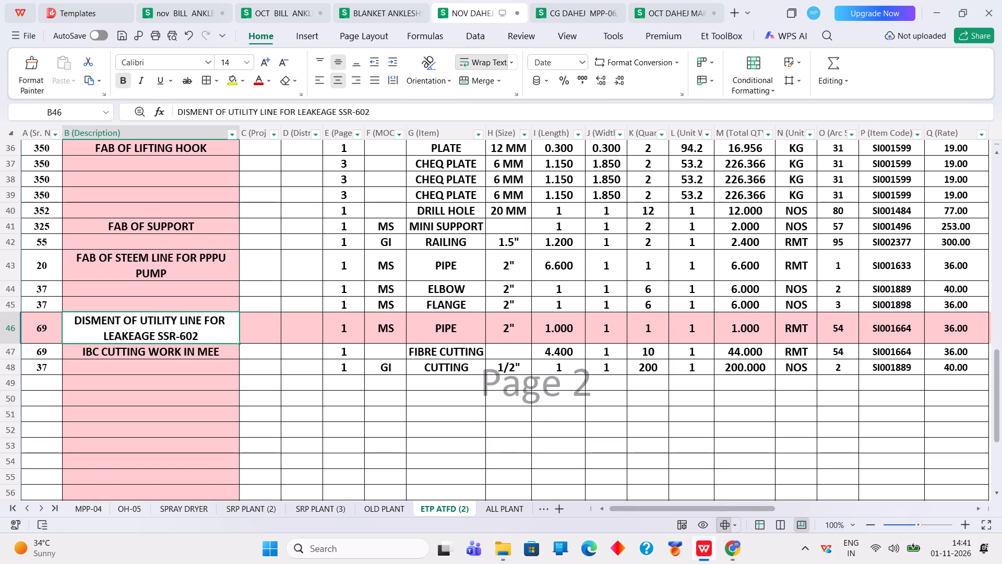
left_click_drag(251, 122, 229, 107)
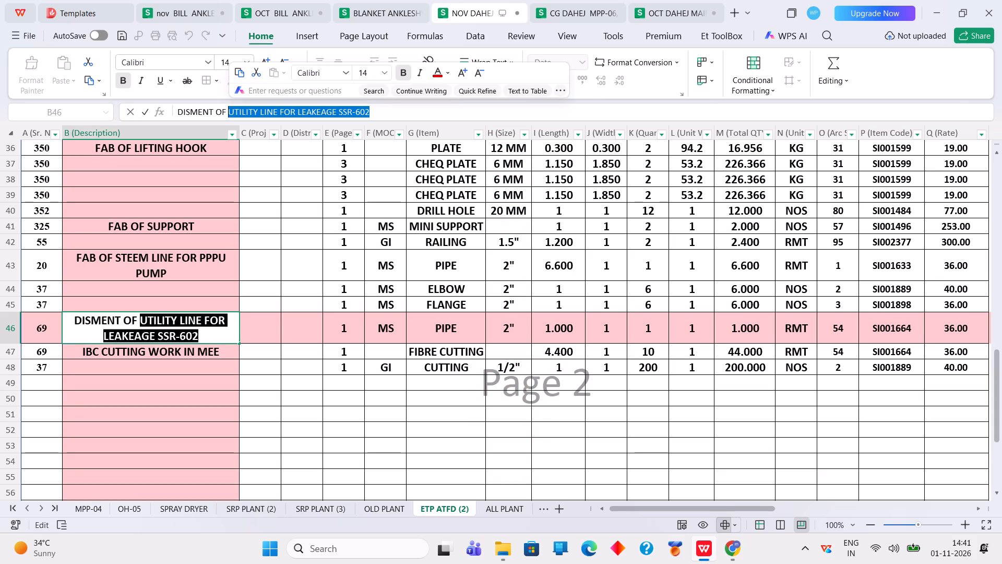
type("UN WANTED LINE")
key("space")
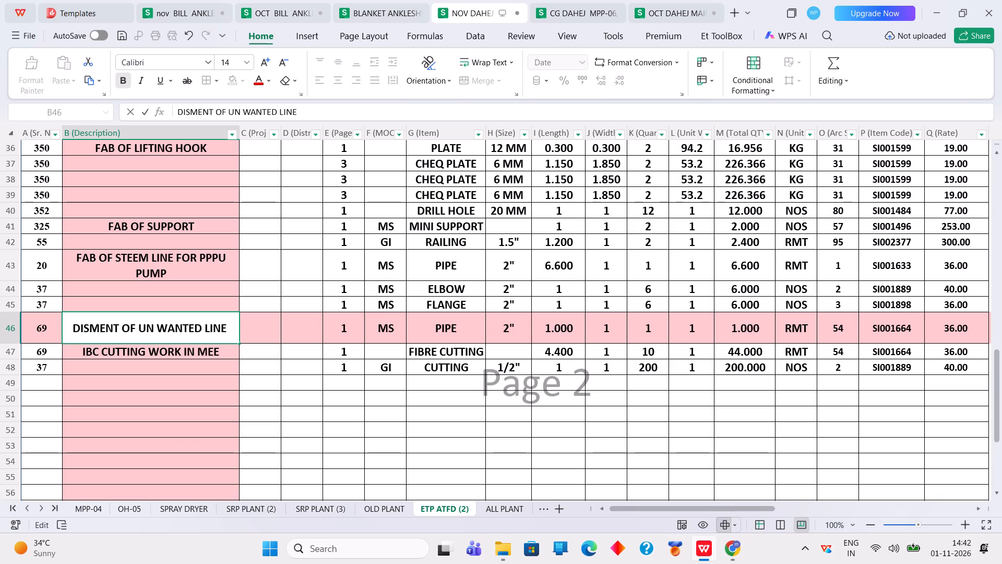
type("UTILITY")
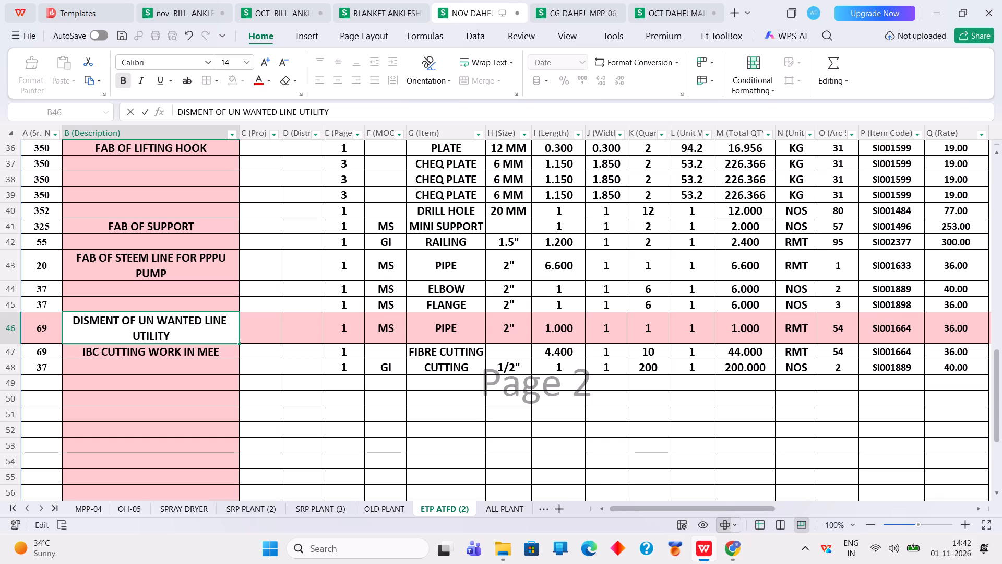
key("Return")
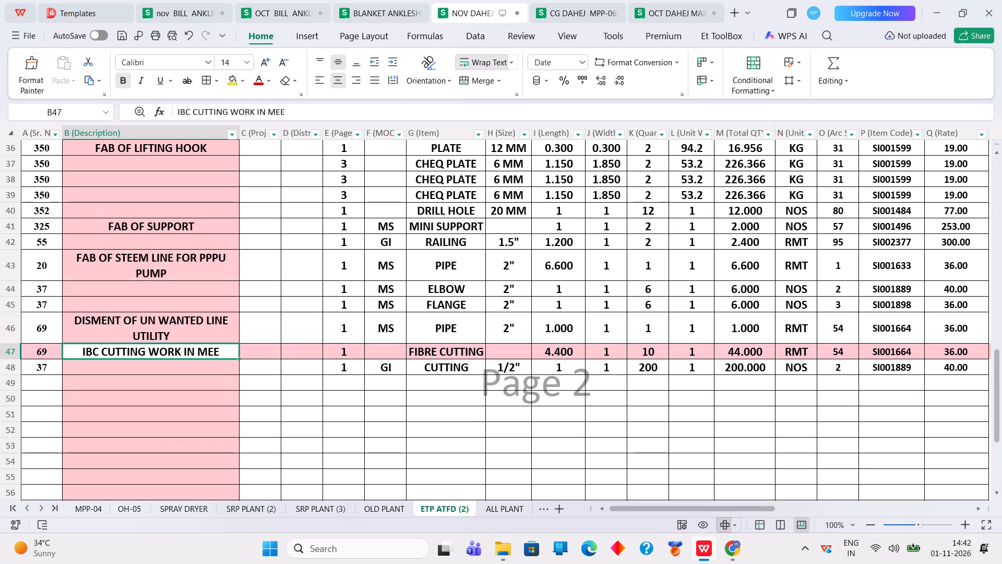
Set the length of the PIPE item in row 46 to 5.5.
left_click(559, 327)
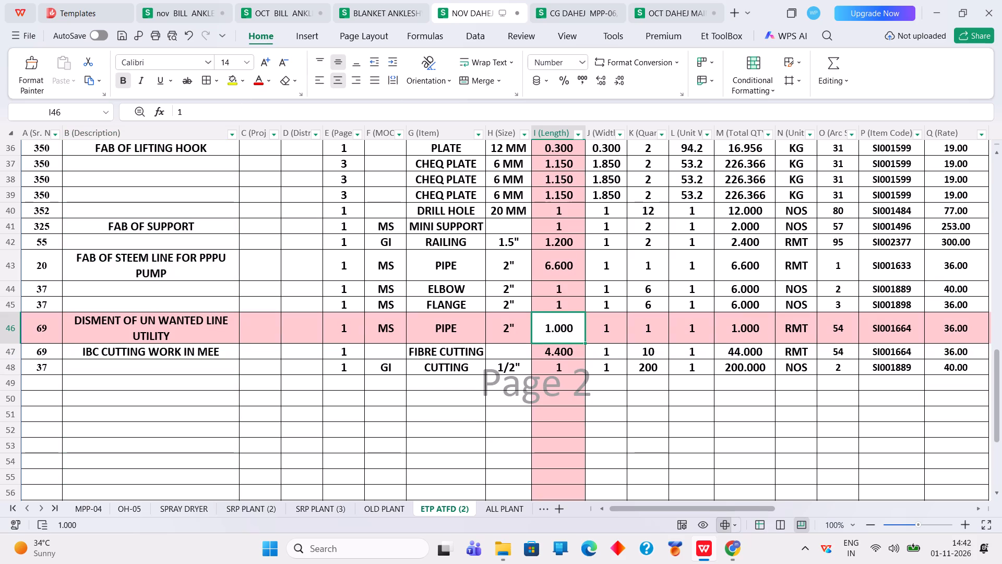
type("5.5")
key("Return")
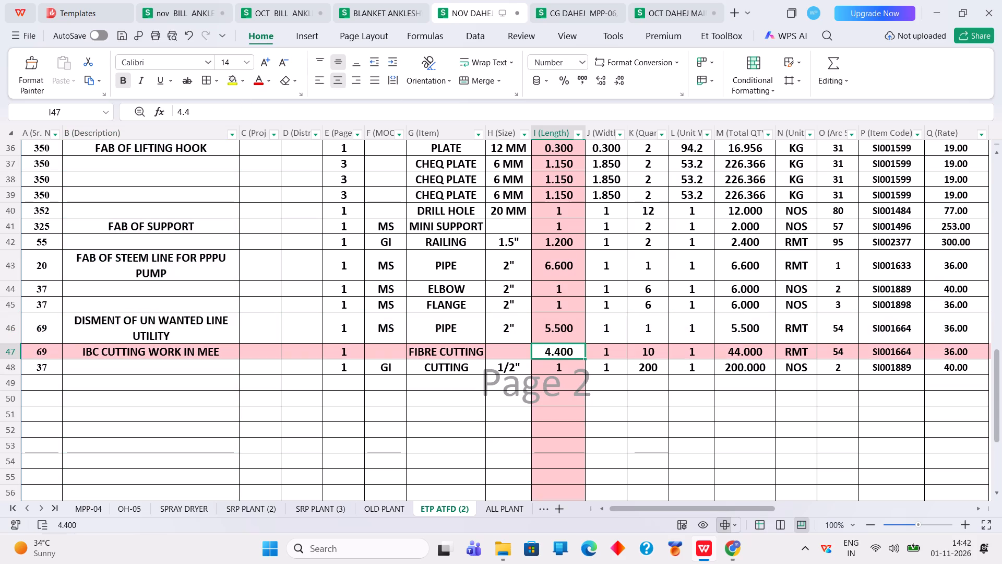
Replace the row 43 description with FAB OF LOD LINE UTILITY.
left_click(171, 269)
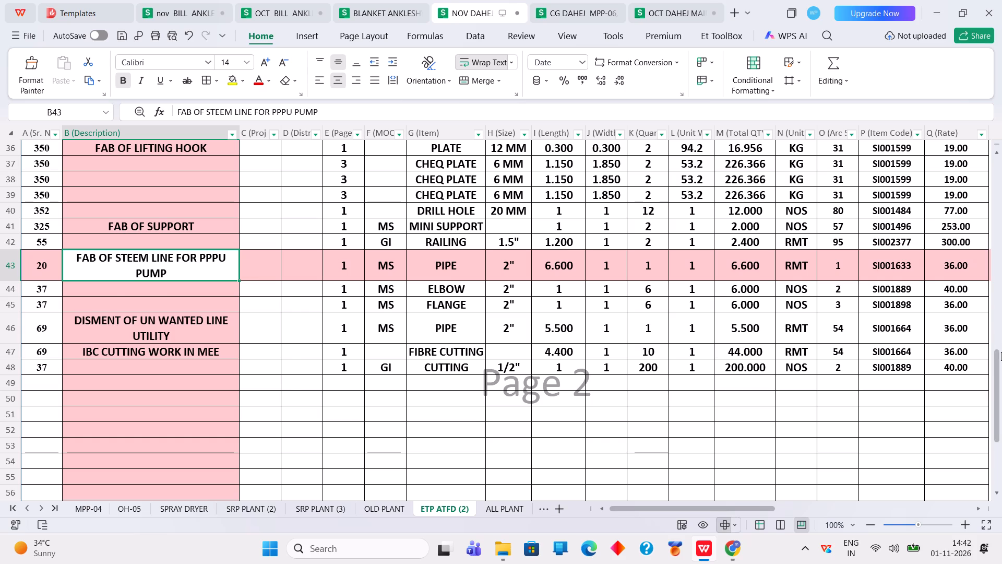
type("FAB OF LOD LINE")
key("space")
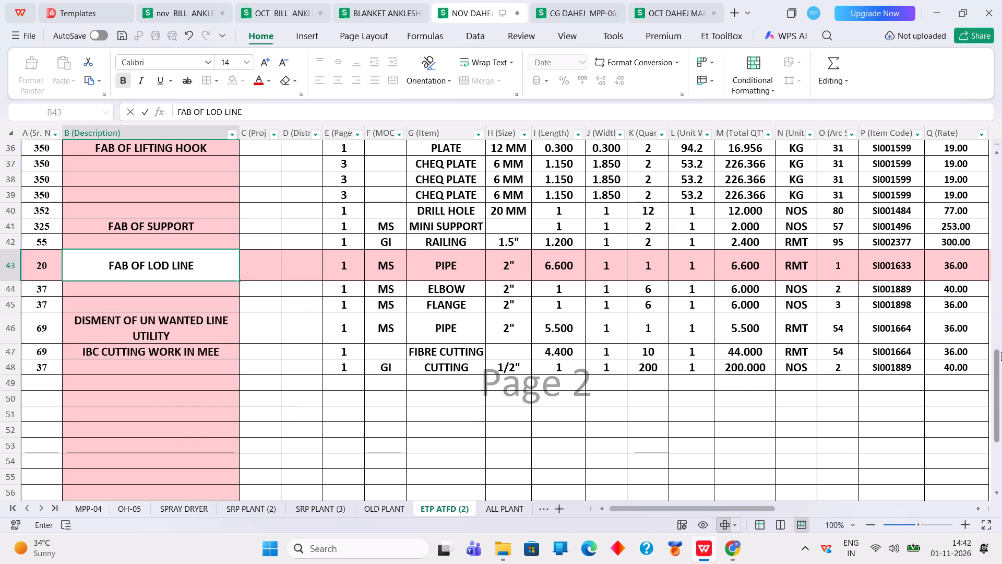
type("UTILITY")
key("Return")
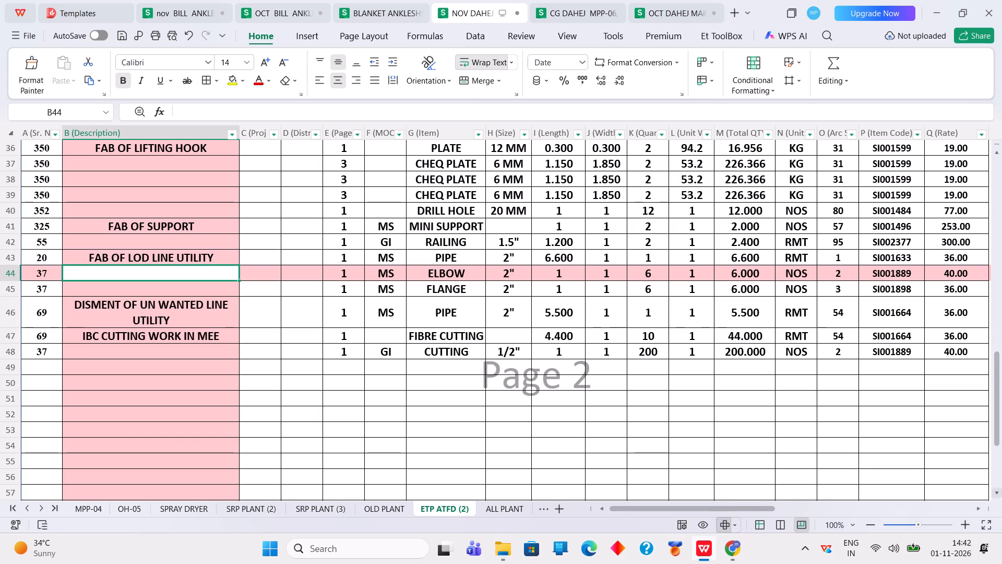
Set the length of the PIPE item in row 43 to 6.3.
left_click(576, 253)
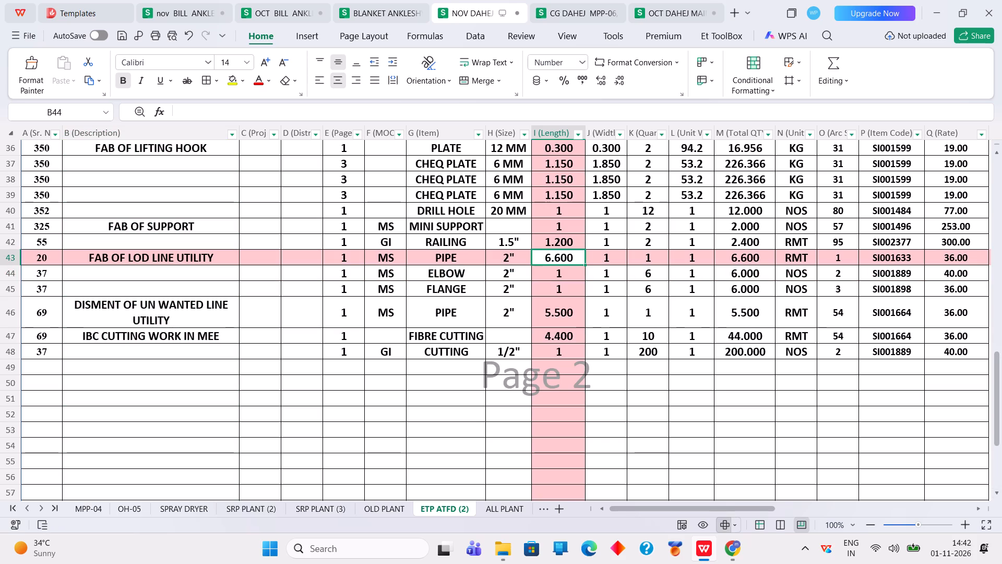
key("6")
type(".3")
key("Return")
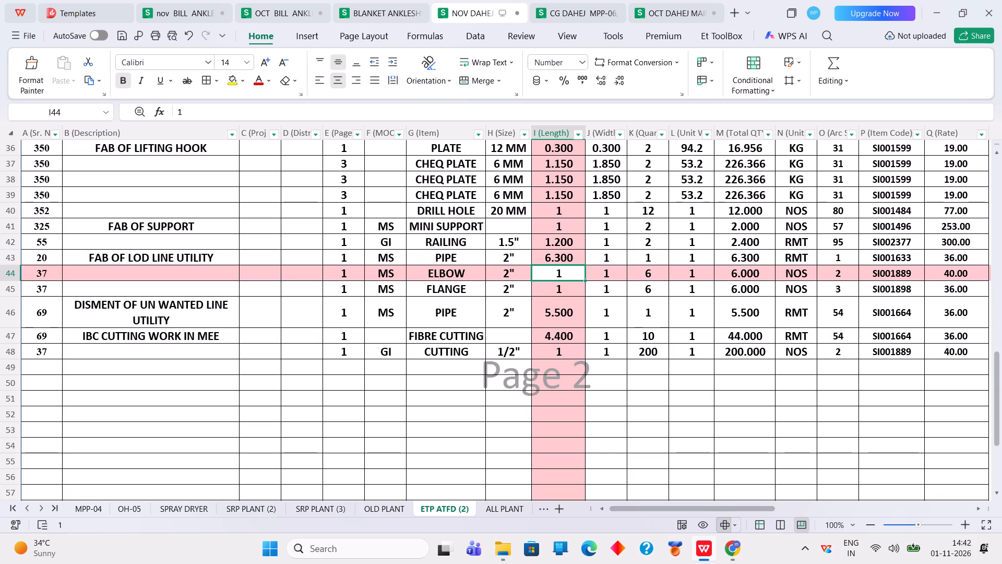
Set the quantity of the ELBOW in row 44 to 5 and of the FLANGE in row 45 to 3.
left_click(655, 268)
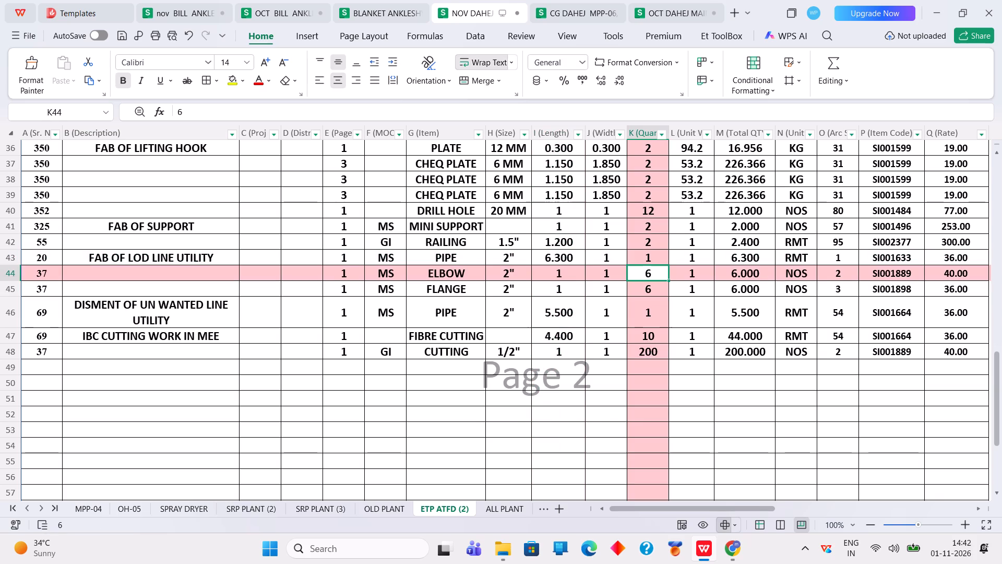
key("5")
key("Return")
key("3")
key("Return")
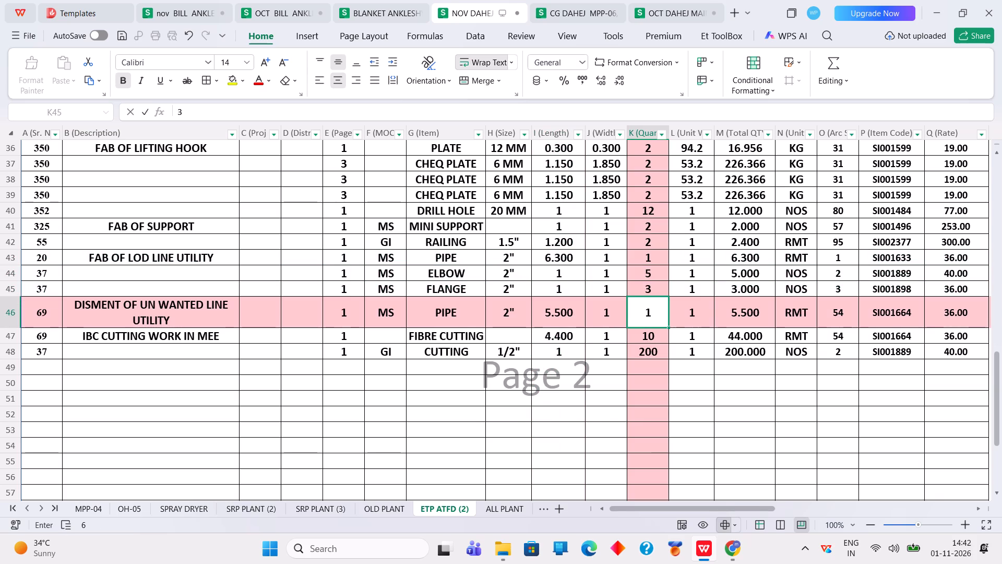
Enter FAB OF RAILINGFOR BOILER 105 & 106 as the description of the RAILING item in row 42.
left_click(164, 242)
type("FAB O")
key("f")
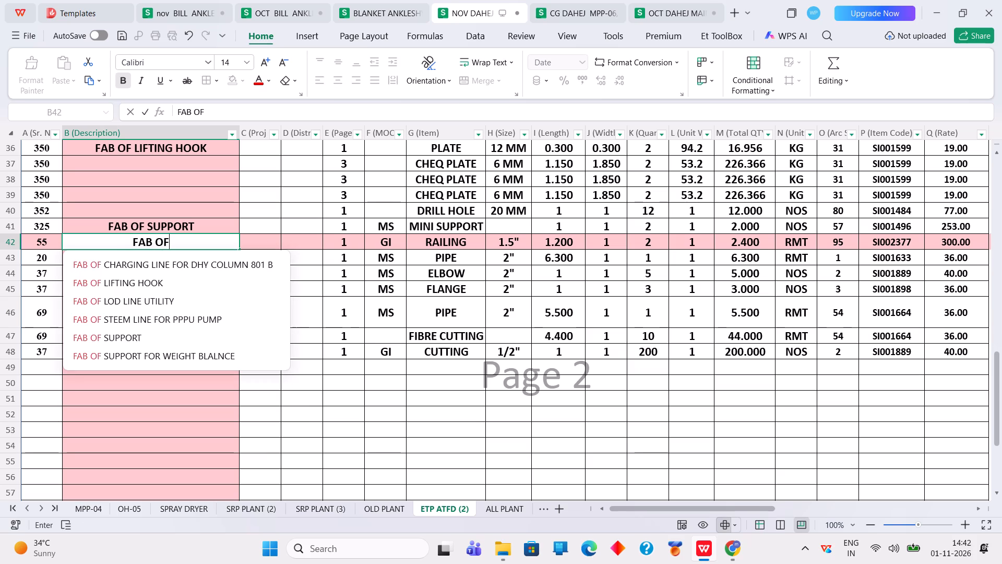
key("space")
type("RAILING")
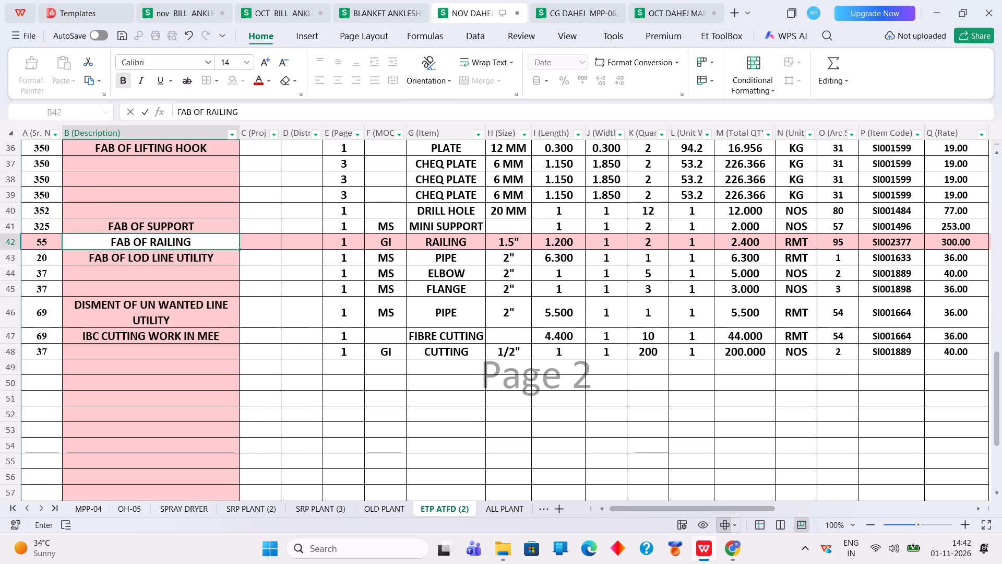
type("FOR BOILER")
key("space")
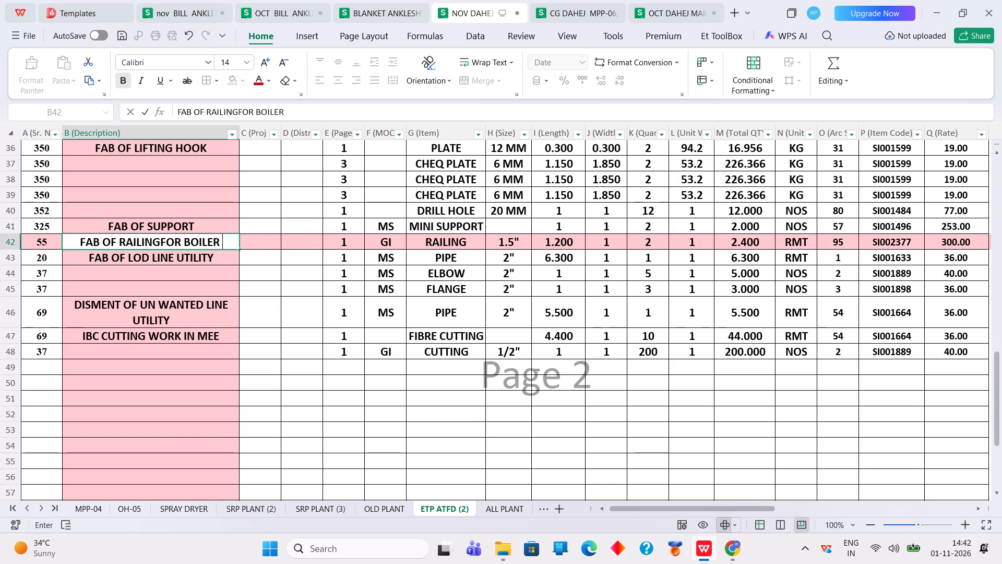
type("105")
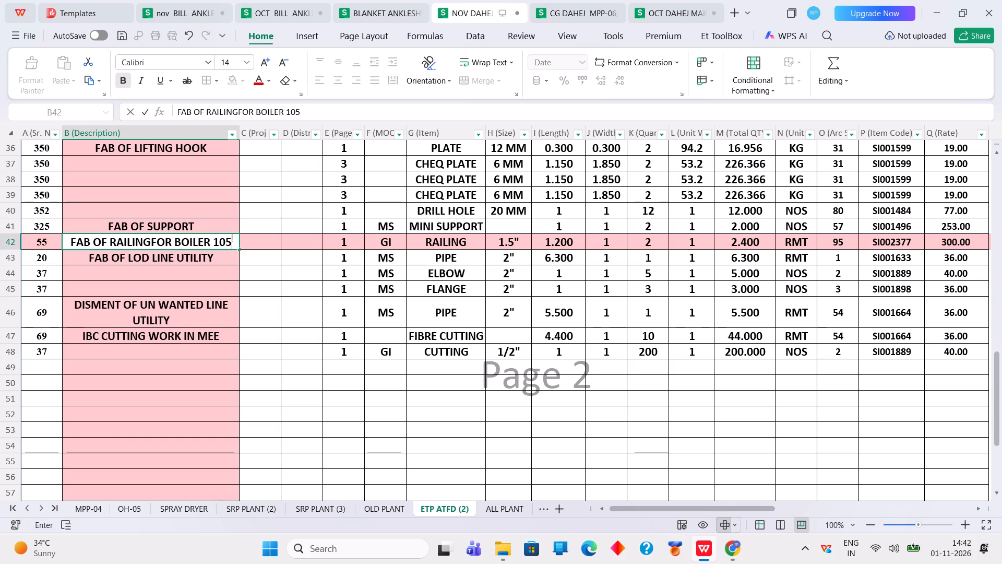
key("space")
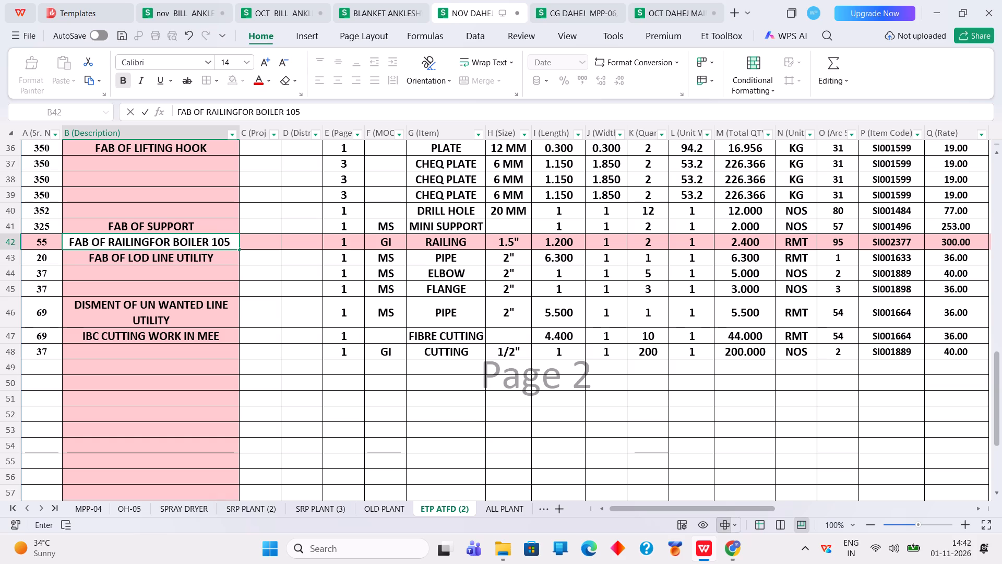
type("& 106")
key("Return")
Set the size of the RAILING item in row 42 to 1.25" and its length to 32.8.
left_click(510, 252)
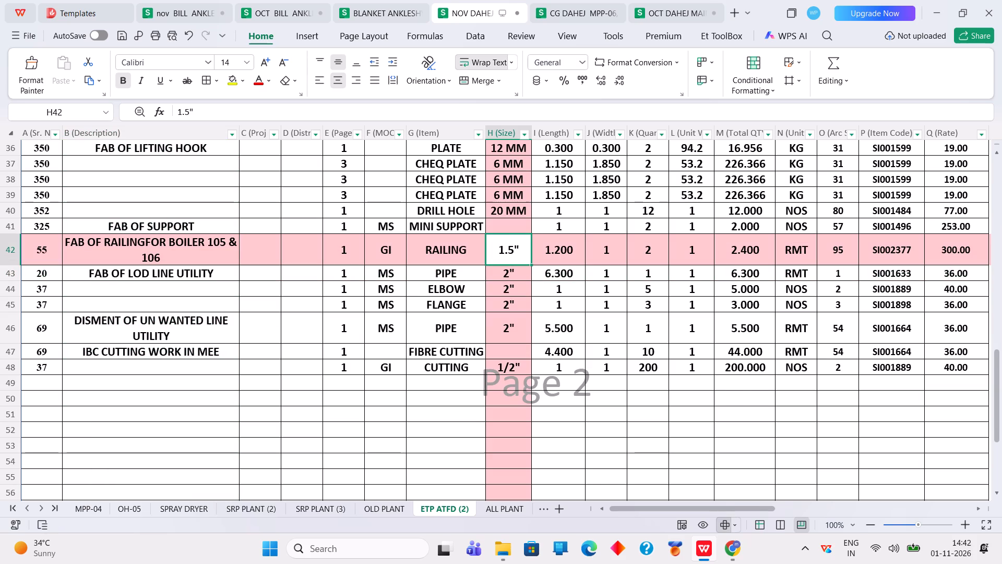
type("1.25")
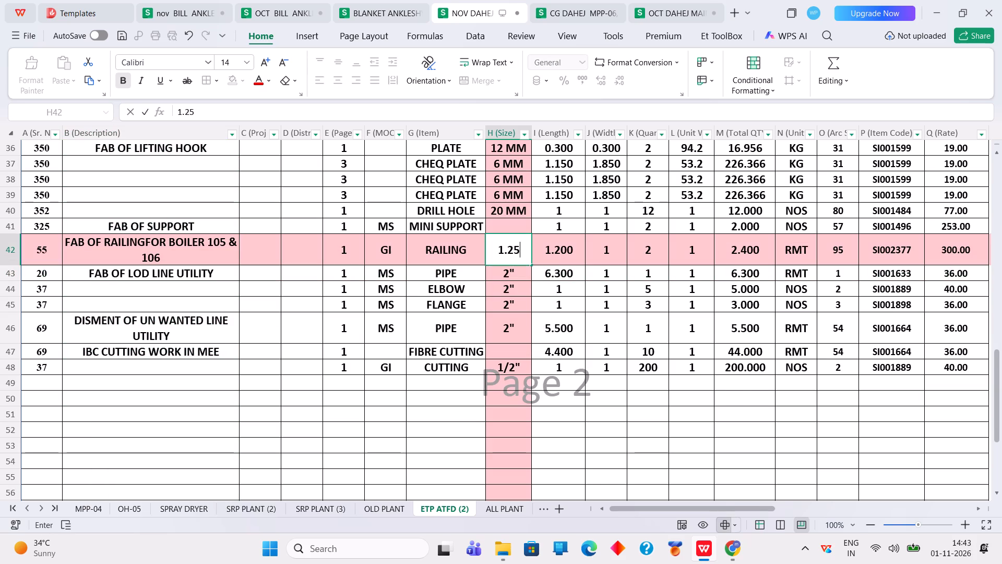
key("shift+quotedbl")
left_click(572, 250)
type("32.8")
key("Return")
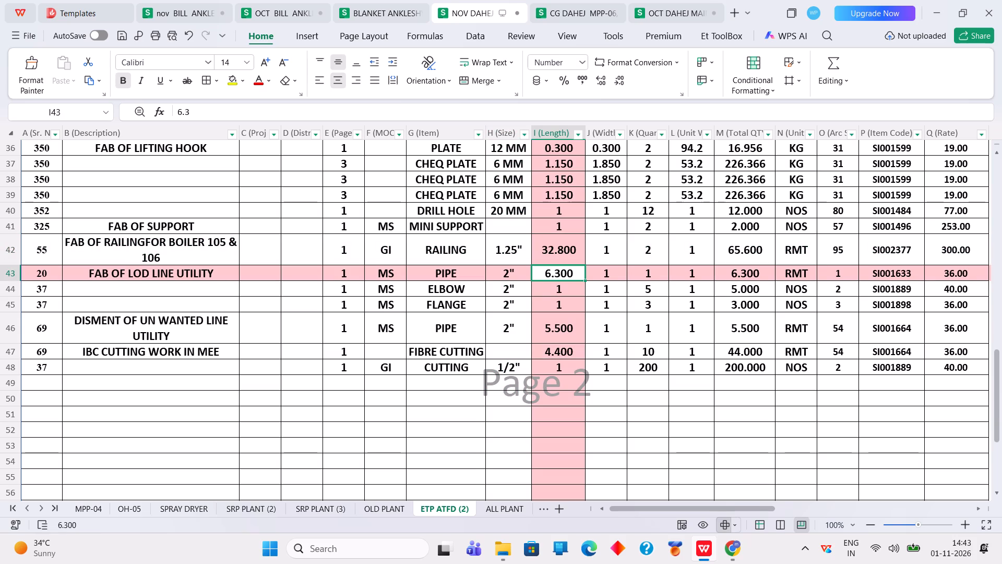
Set the quantity of the DRILL HOLE in row 40 to 62 and of the MINI SUPPORT in row 41 to 3.
left_click(665, 215)
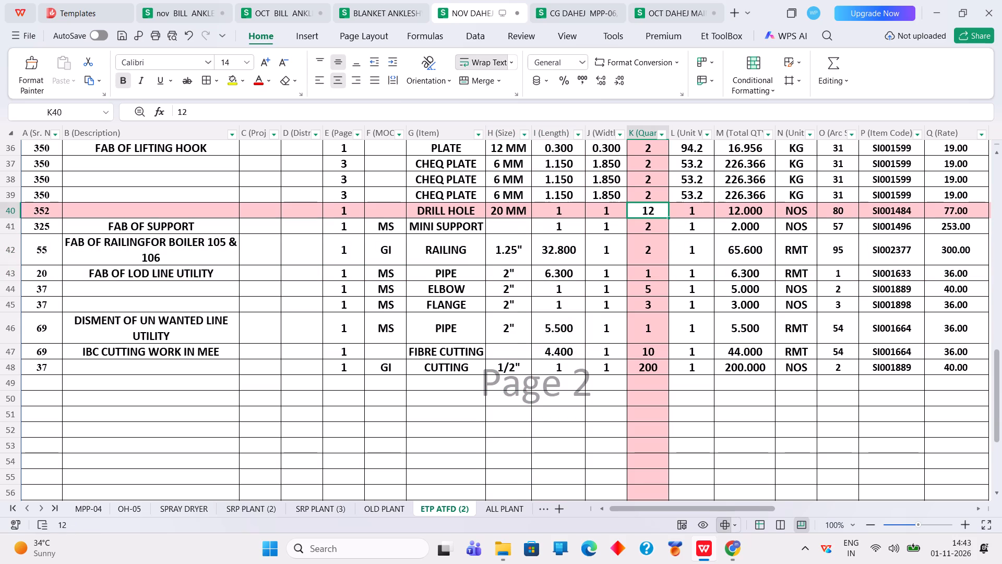
type("62")
key("Return")
key("3")
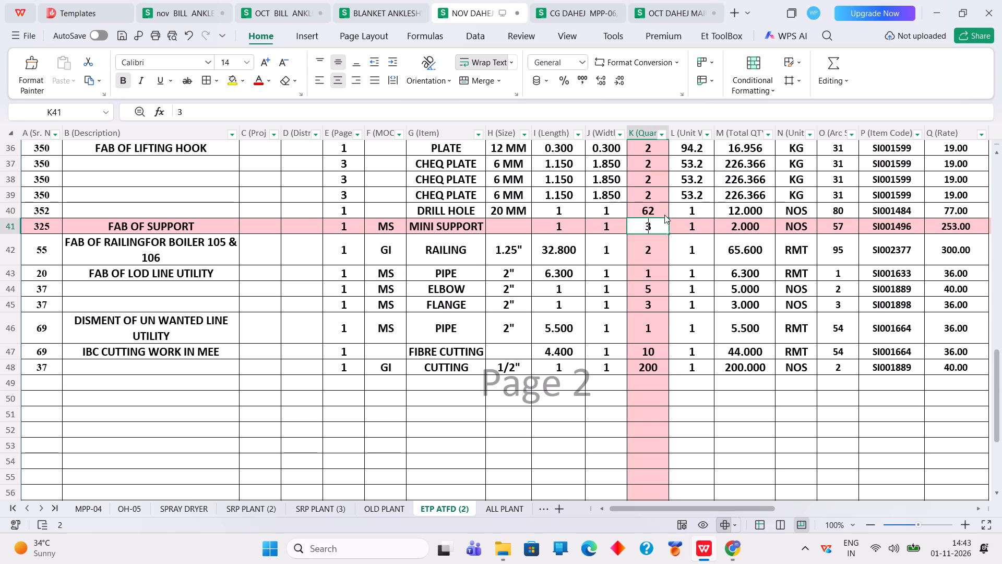
key("Return")
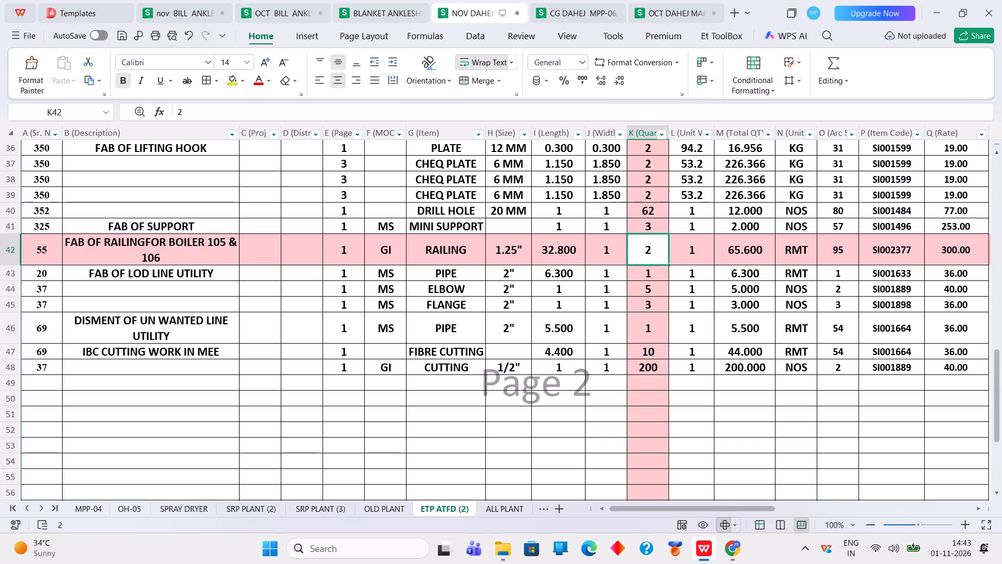
Clear the descriptions of the two ISMC items and the PLATE item in rows 34 to 36.
scroll(381, 175, "up", 1)
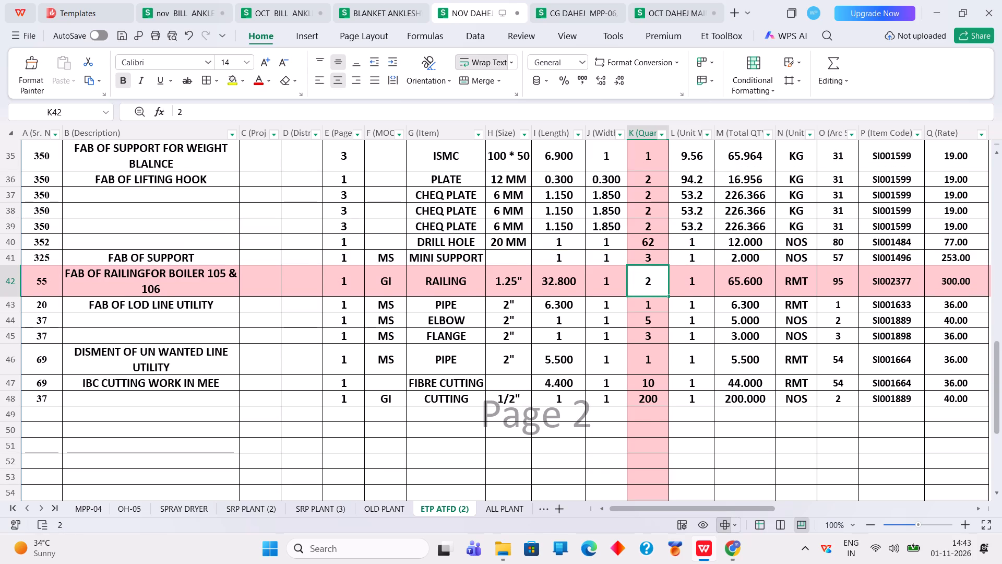
scroll(233, 193, "up", 2)
left_click_drag(180, 199, 184, 237)
key("Delete")
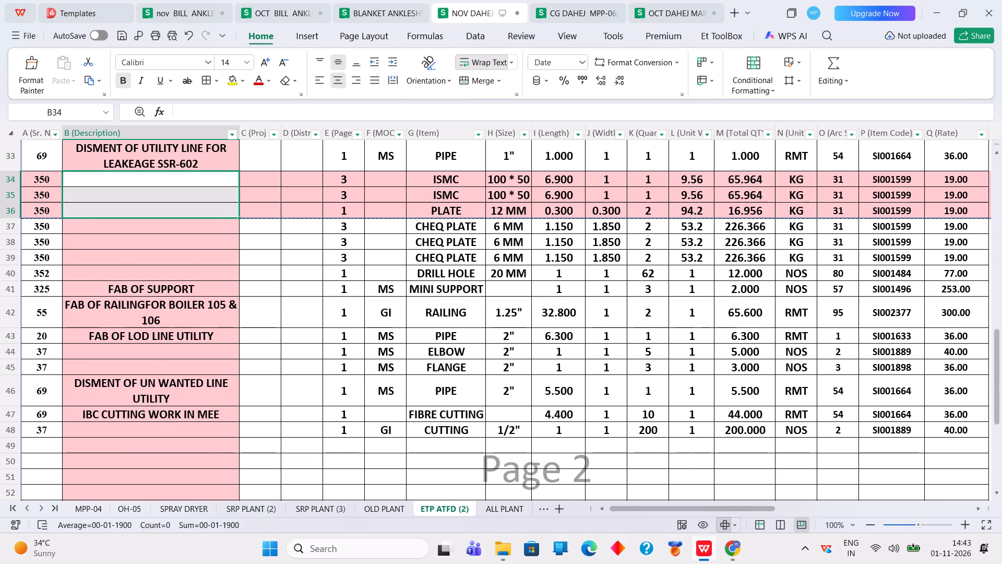
Enter FAB OF LADDER UTILITY PLATE FORM as the description of the ISMC item in row 34.
left_click(158, 179)
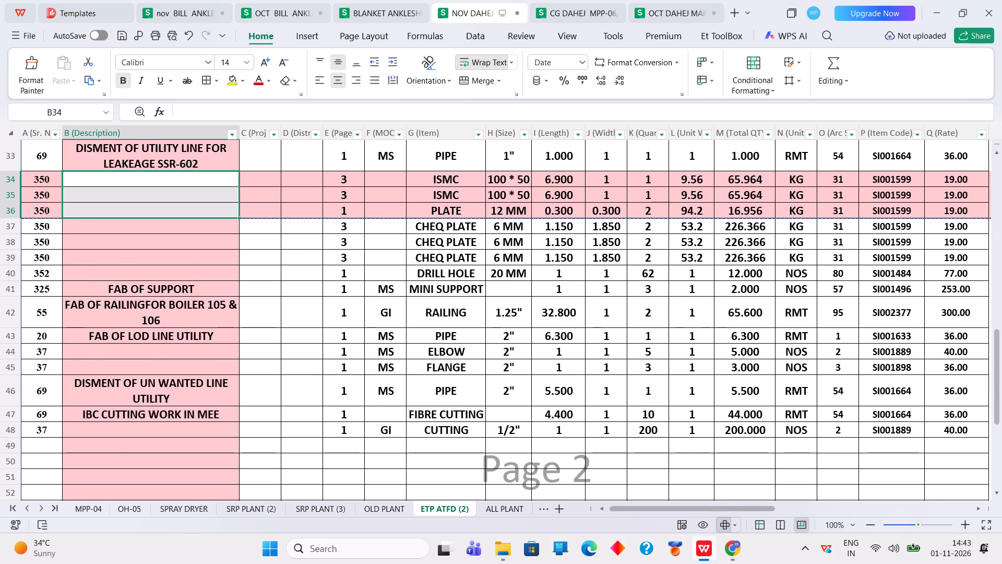
type("FAB OF LADDER")
key("space")
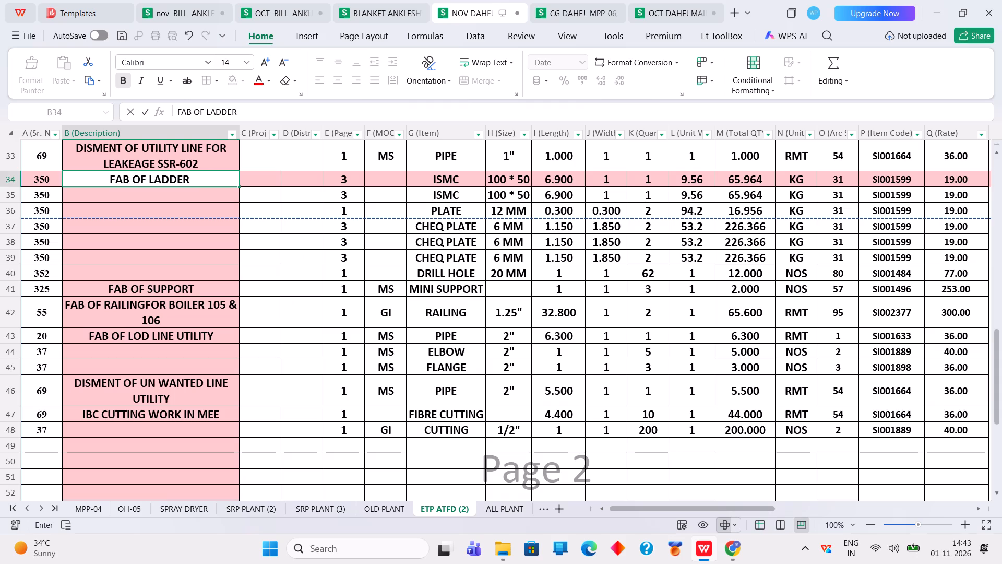
type("UTILITY PLA")
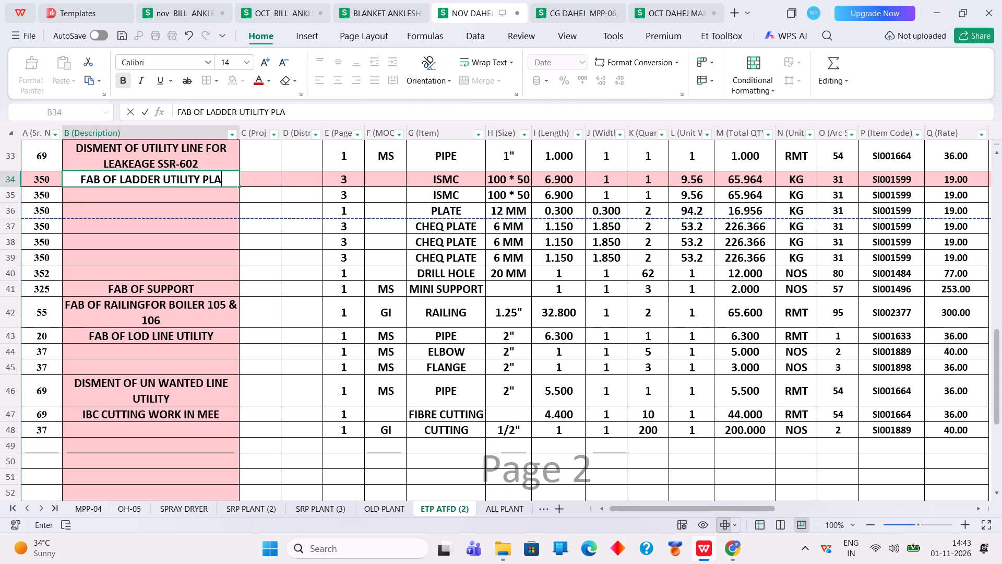
type("TE FORM")
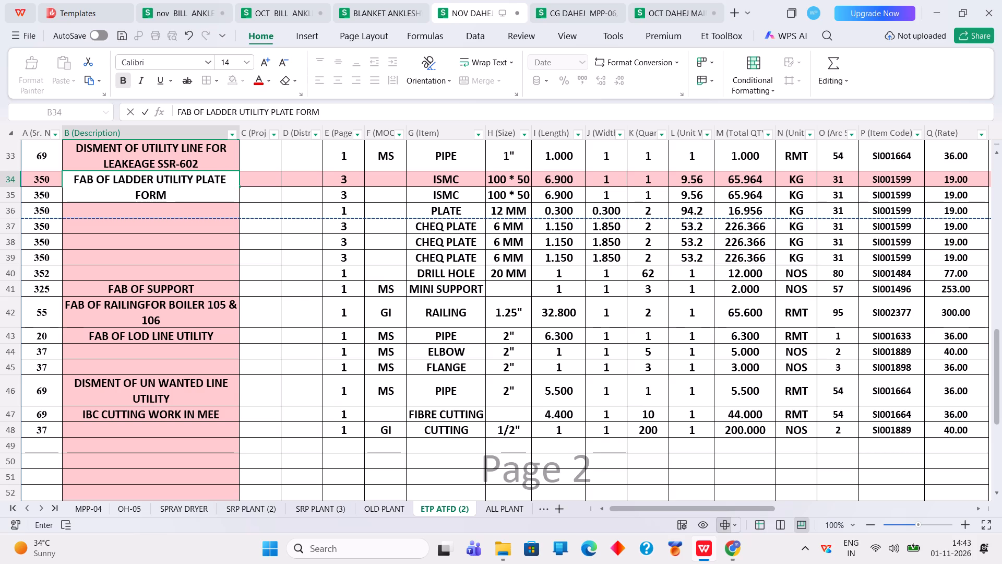
Change the item in row 35 to ISA and its size to 50 * 50.
left_click(464, 197)
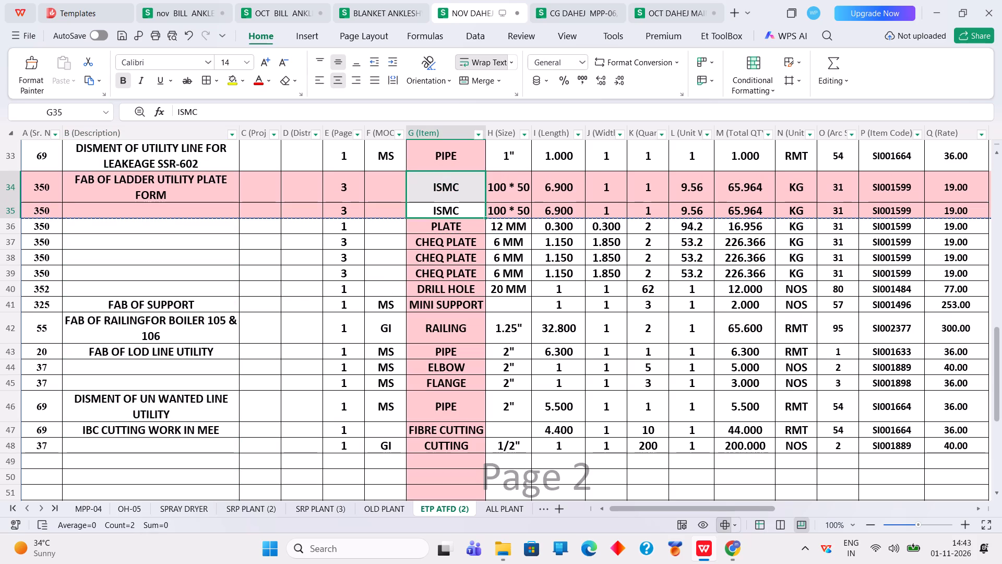
left_click(460, 208)
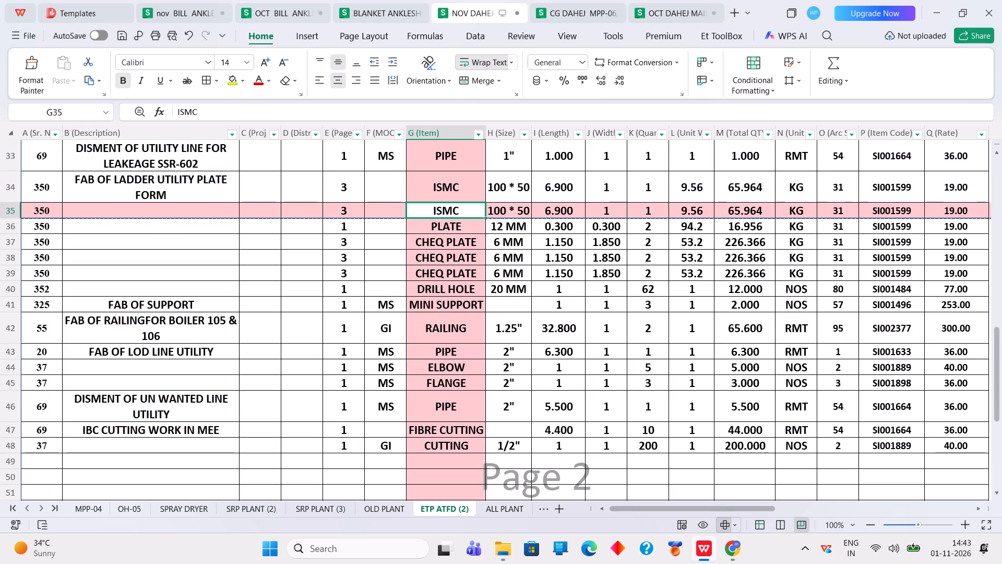
type("ISA")
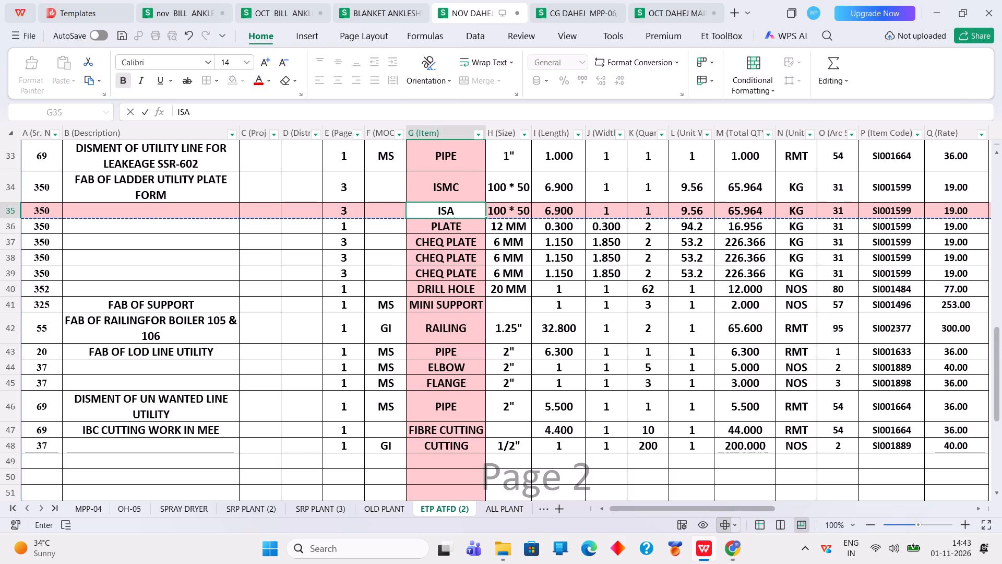
left_click(520, 215)
type("50 * 50")
Set the lengths in rows 34 to 36 to 17.7 for the ISMC, 13.1 for the ISA and 0.15 for the PLATE.
left_click(553, 199)
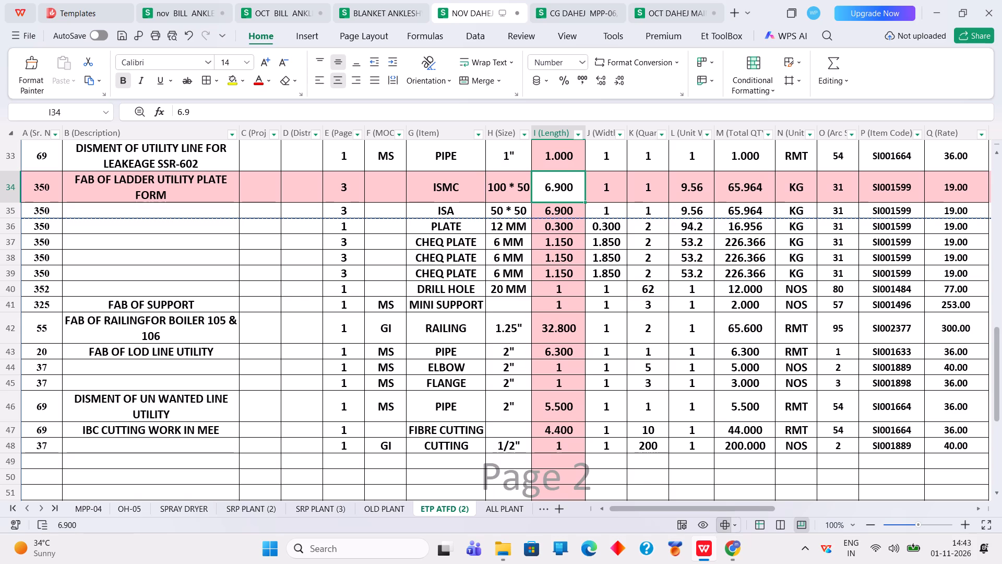
type("17.7")
key("Return")
type("13.1")
key("Return")
type(".15")
key("Return")
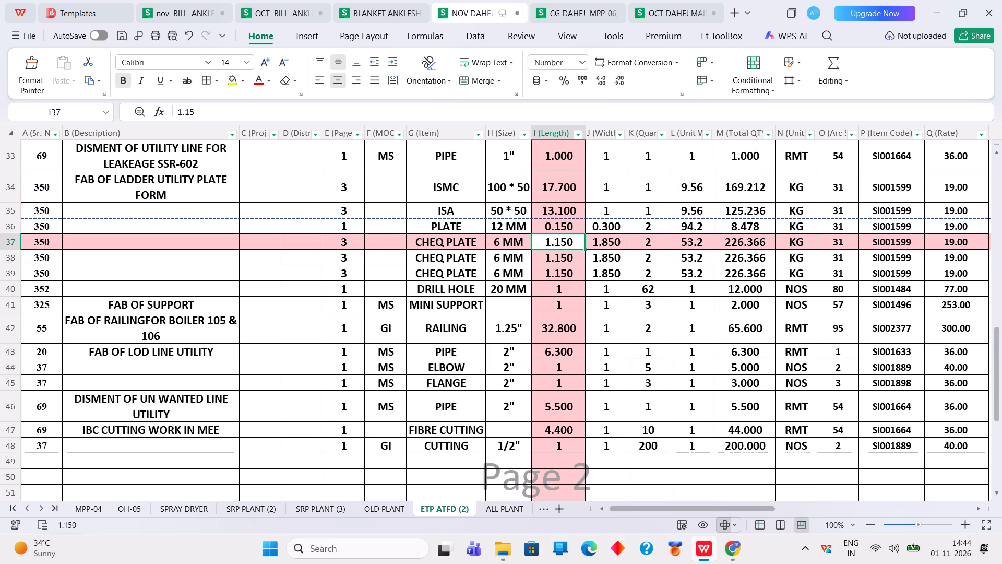
Set the lengths of the three CHEQ PLATE items in rows 37 to 39 to 1.450, 1.220 and 0.910.
key("period")
key("BackSpace")
type("1.450")
key("Return")
type("1.220")
key("Return")
type(".910")
key("Return")
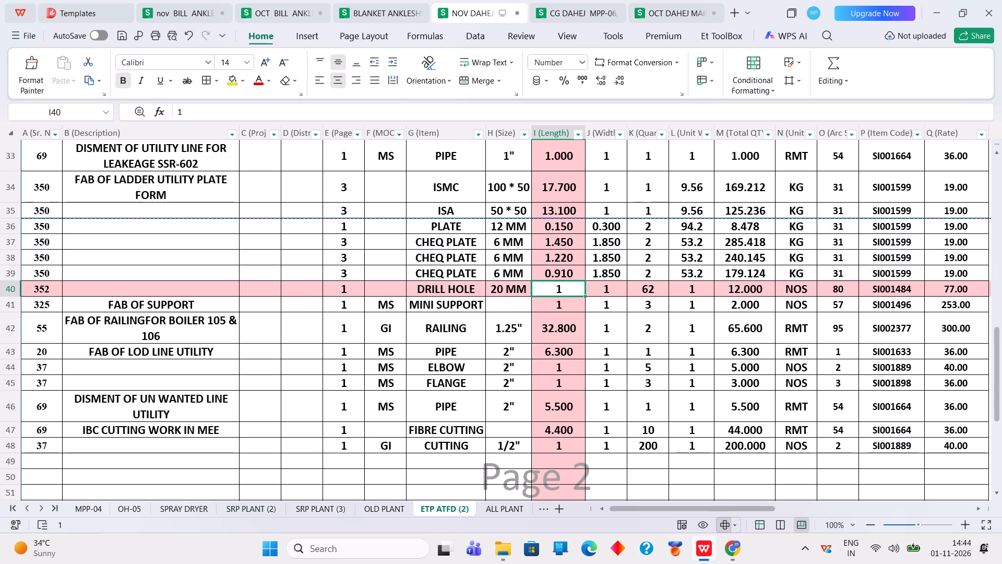
Set the widths in rows 36 to 39 to 0.1 for the PLATE and 0.8, 0.9 and 0.2 for the CHEQ PLATE items.
left_click(614, 227)
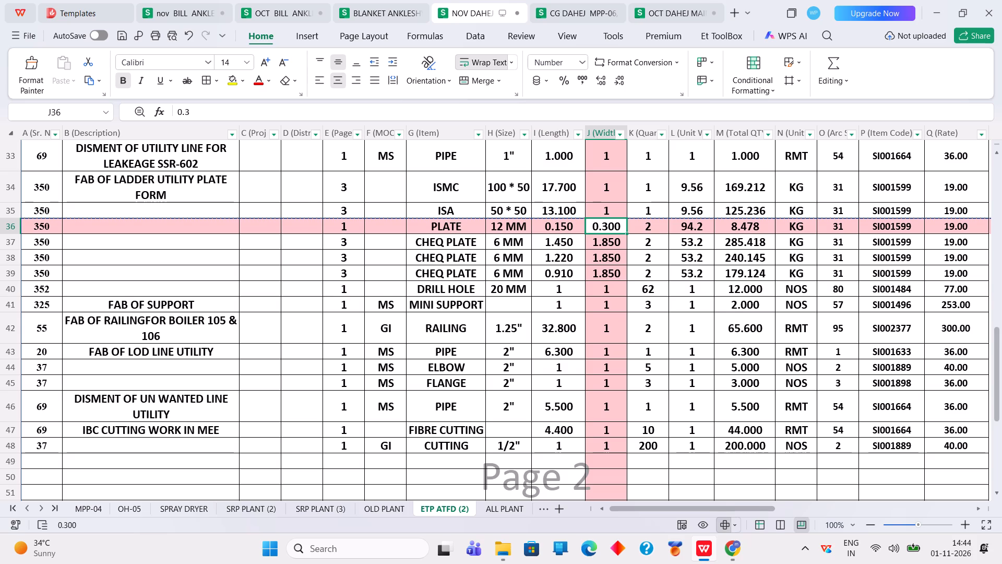
type(".1")
key("Return")
type(".8")
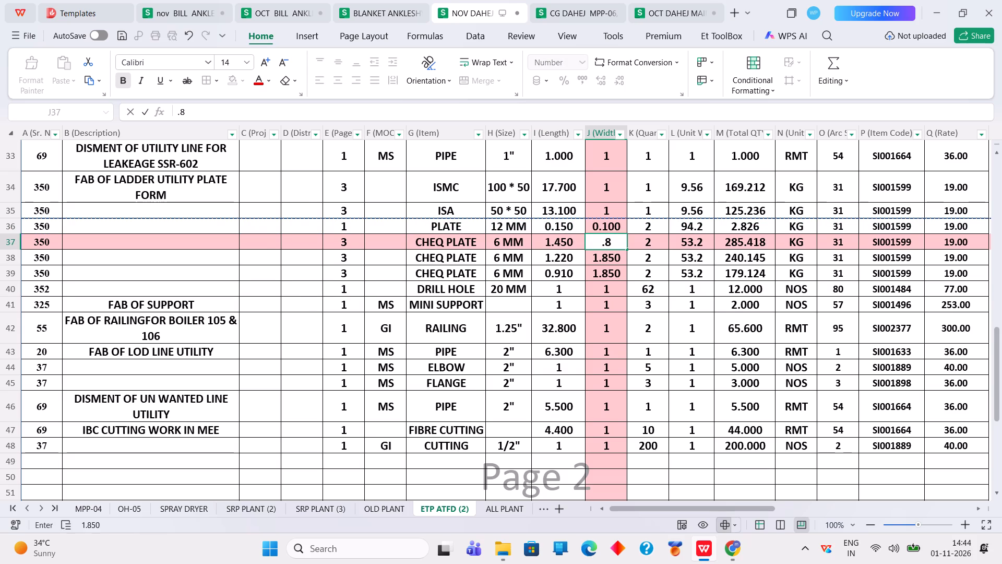
key("Return")
type(".9")
key("Return")
key("period")
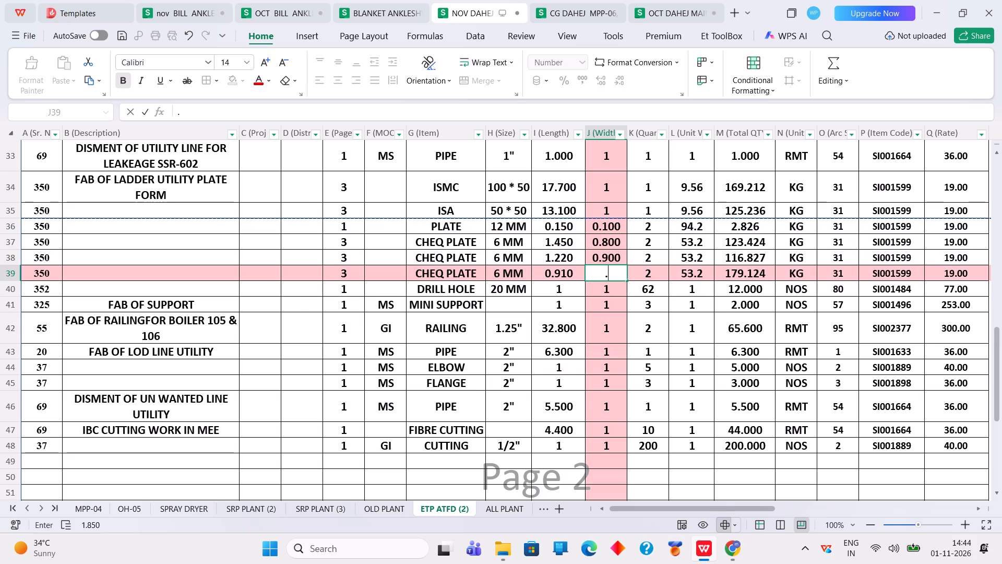
key("2")
key("Return")
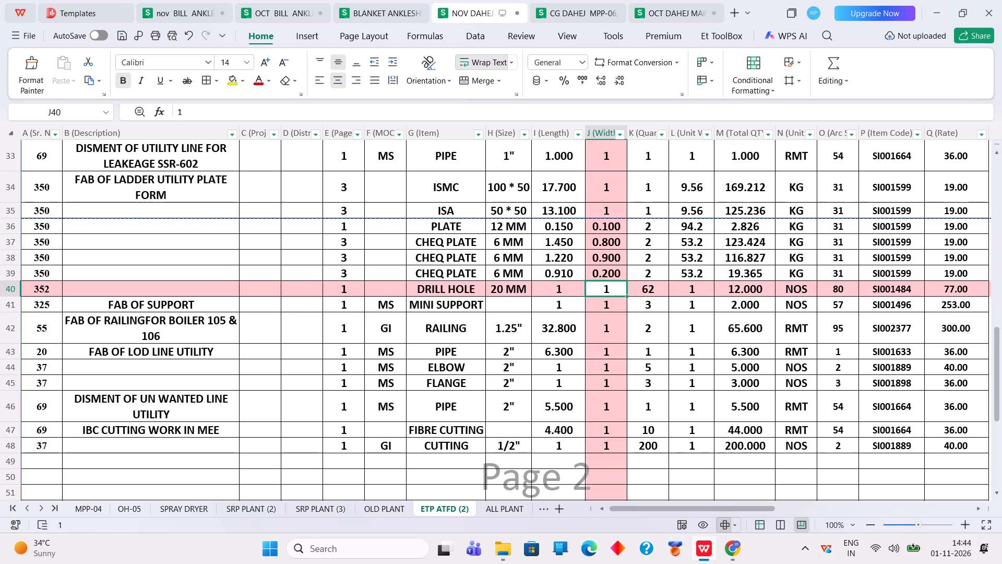
Enter a quantity of 1 for both the ISMC in row 34 and the ISA in row 35.
left_click(641, 185)
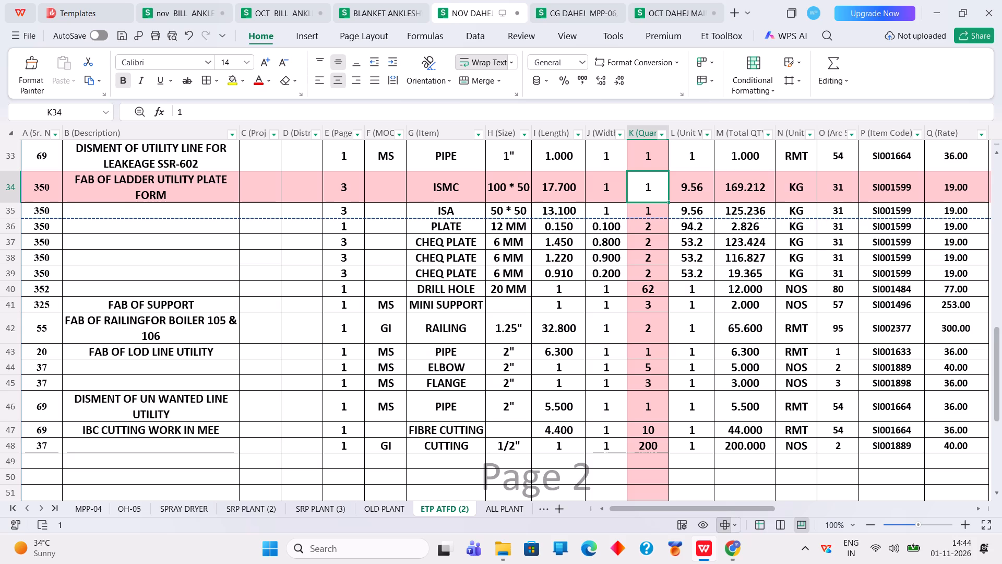
key("1")
key("Return")
key("1")
key("Return")
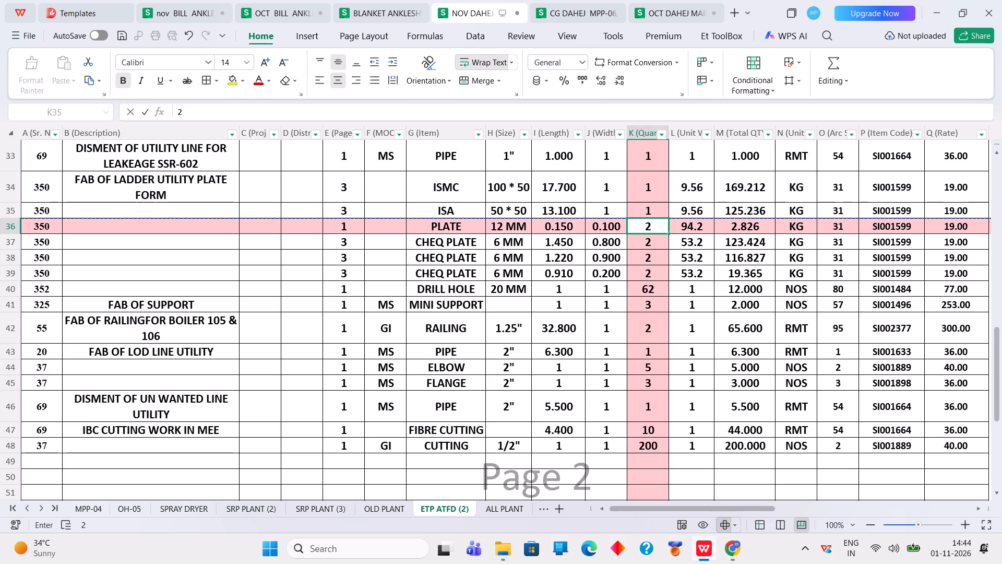
Set the unit weight of the ISA item in row 35 to 4.5.
left_click(701, 211)
type("4.5")
key("Return")
Set the quantities in rows 36 to 39 to 8 for the PLATE and 1, 1 and 5 for the CHEQ PLATE items.
left_click(657, 230)
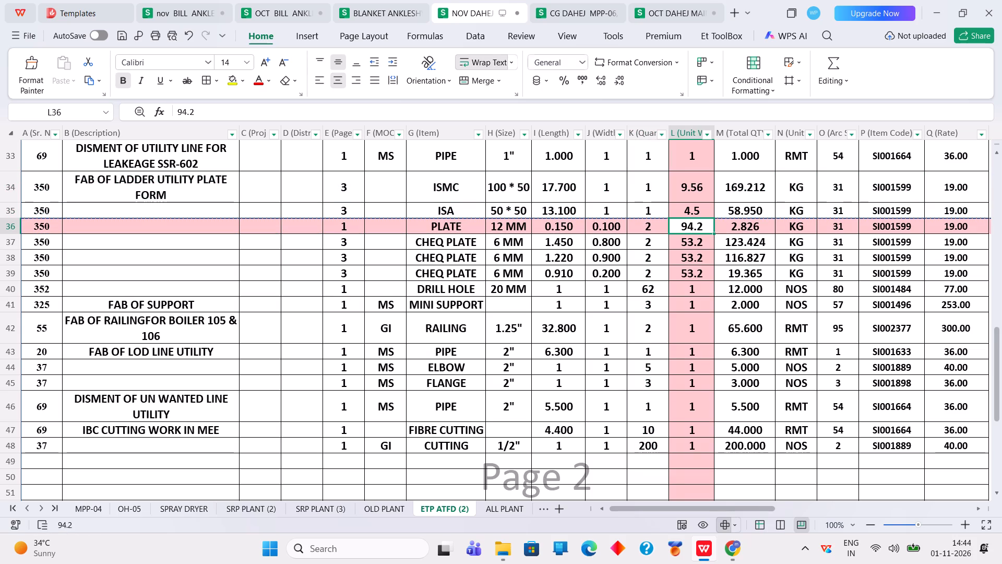
key("8")
key("Return")
key("1")
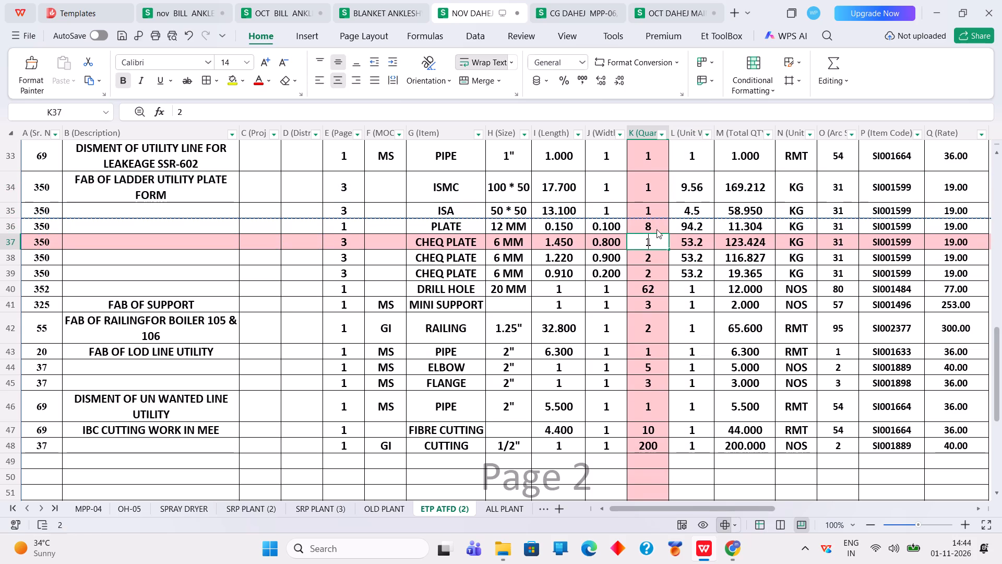
key("Return")
key("1")
key("Return")
key("5")
key("Return")
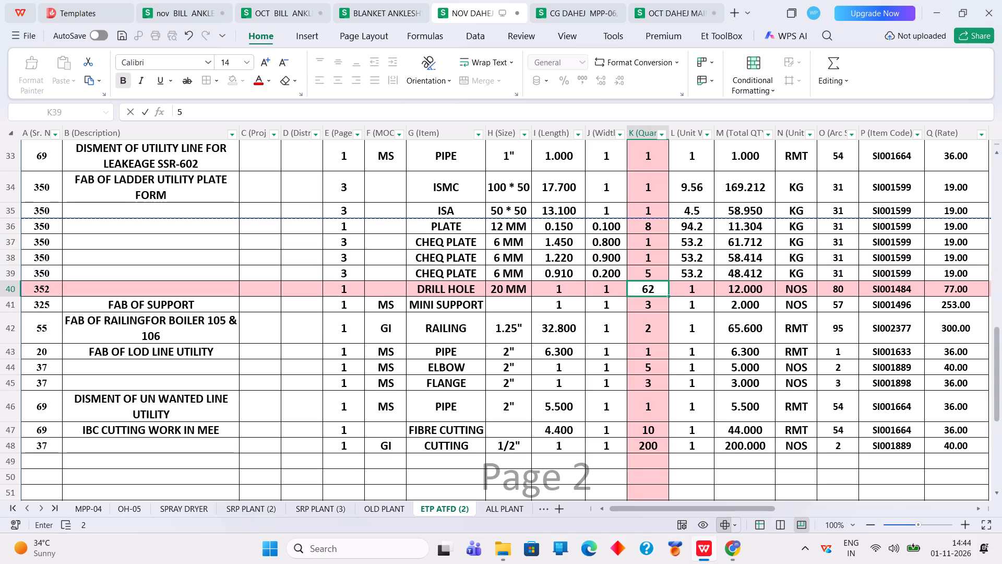
Change the description of the PIPE item in row 33 to DISMENT OF UN WANTED LINE UTILITY.
scroll(233, 181, "up", 3)
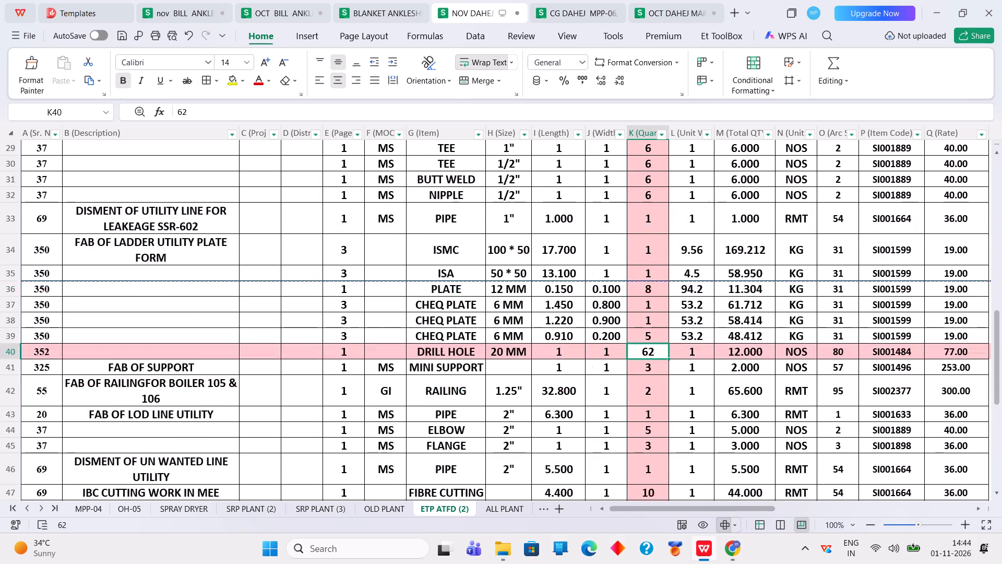
left_click(164, 246)
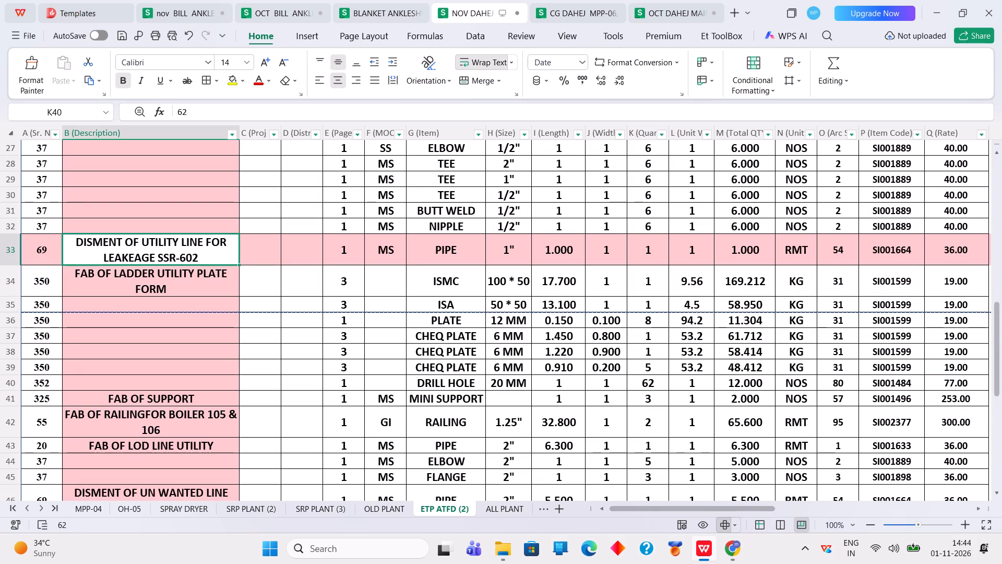
left_click_drag(381, 114, 229, 110)
key("u")
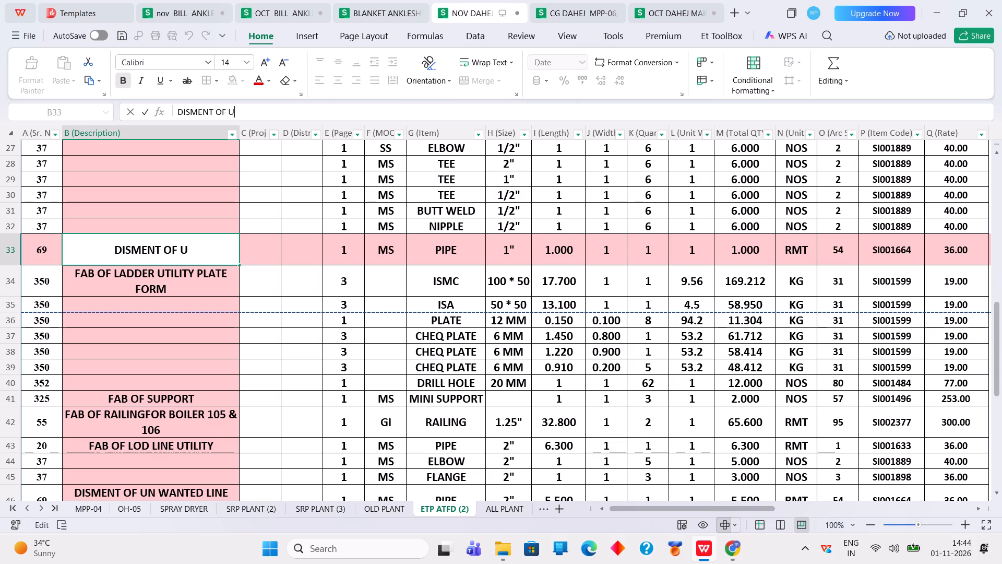
type("N")
key("space")
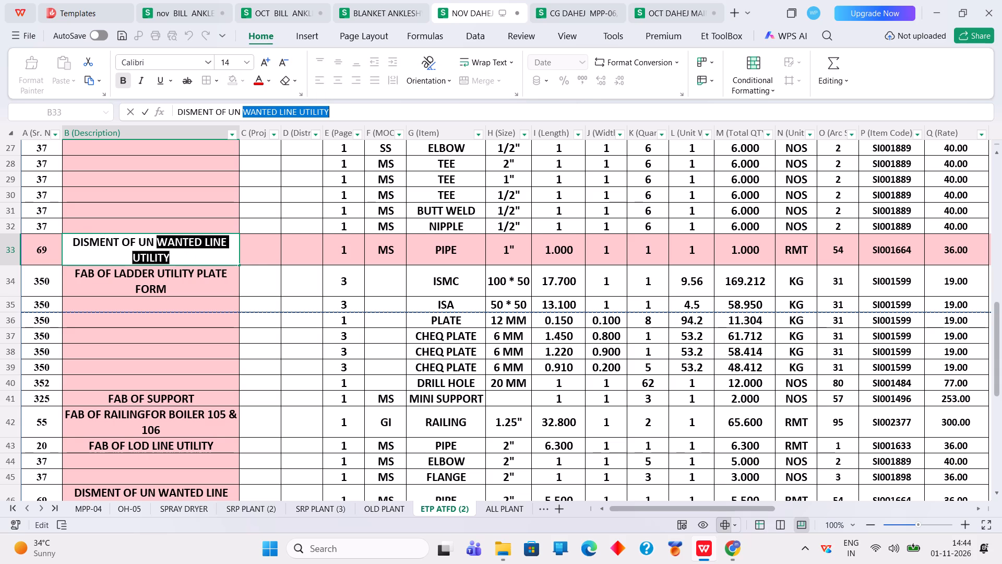
key("Return")
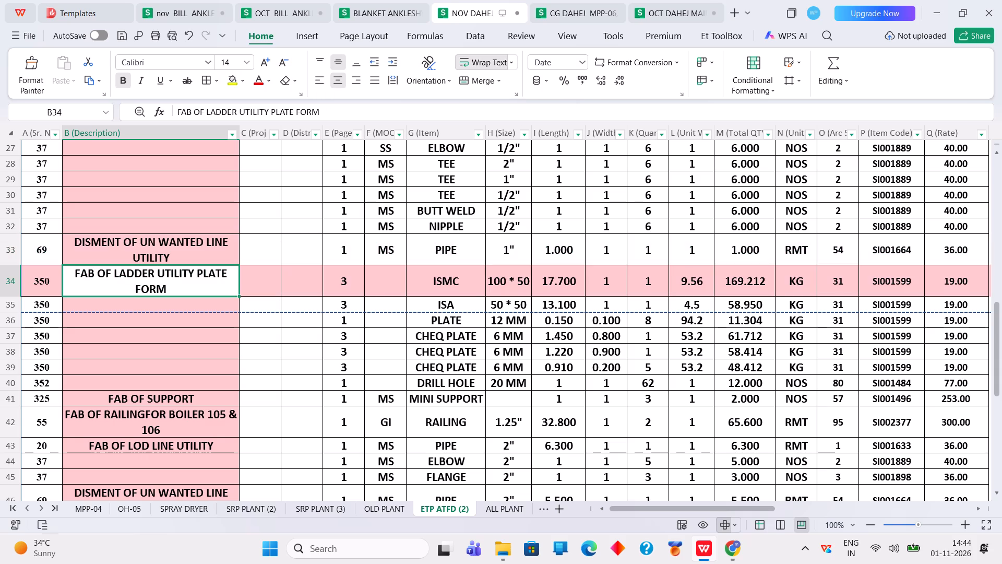
Set the size of the PIPE item in row 33 to 2" and its length to 10.
left_click(508, 250)
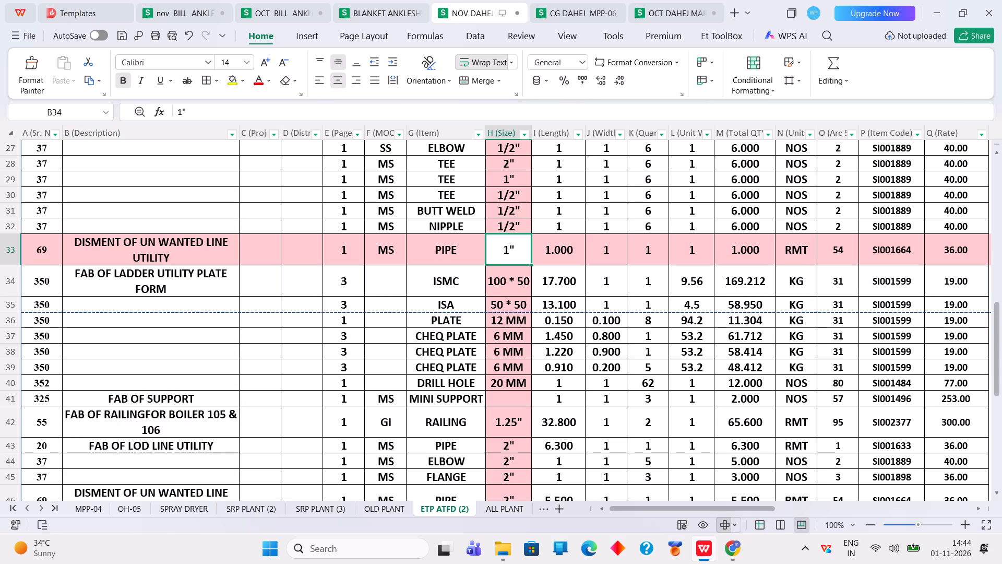
type("2\"")
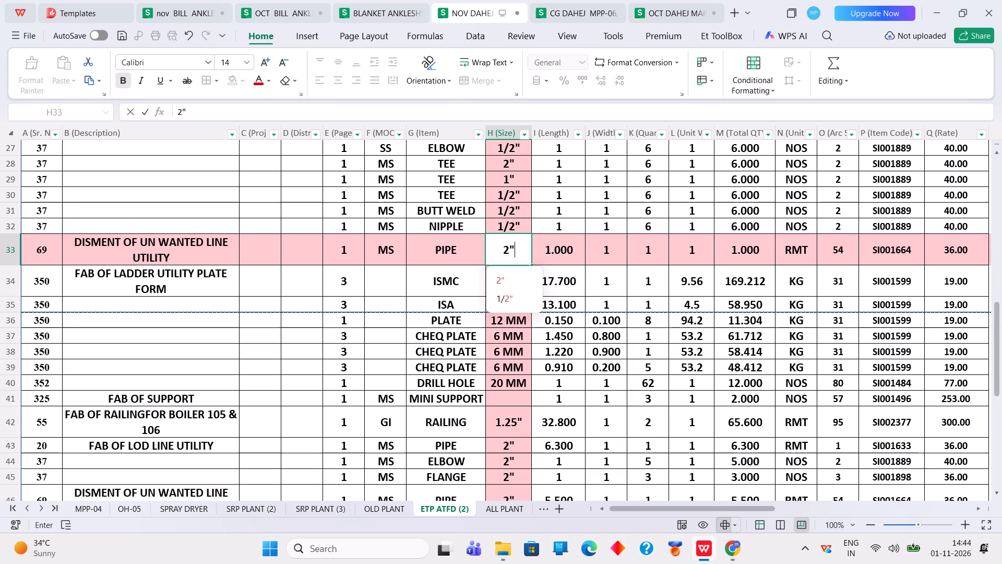
left_click(575, 247)
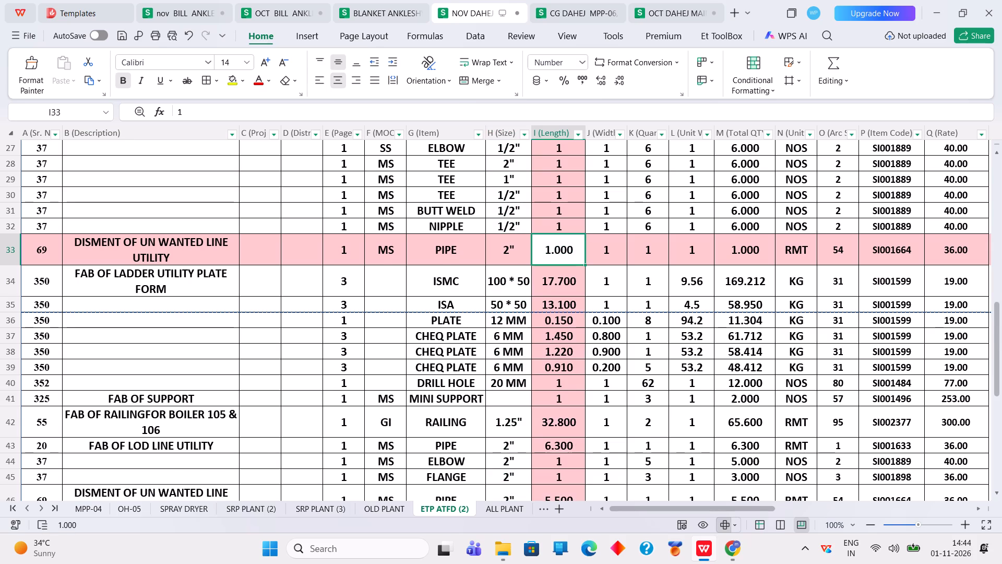
scroll(568, 258, "up", 2)
left_click(577, 311)
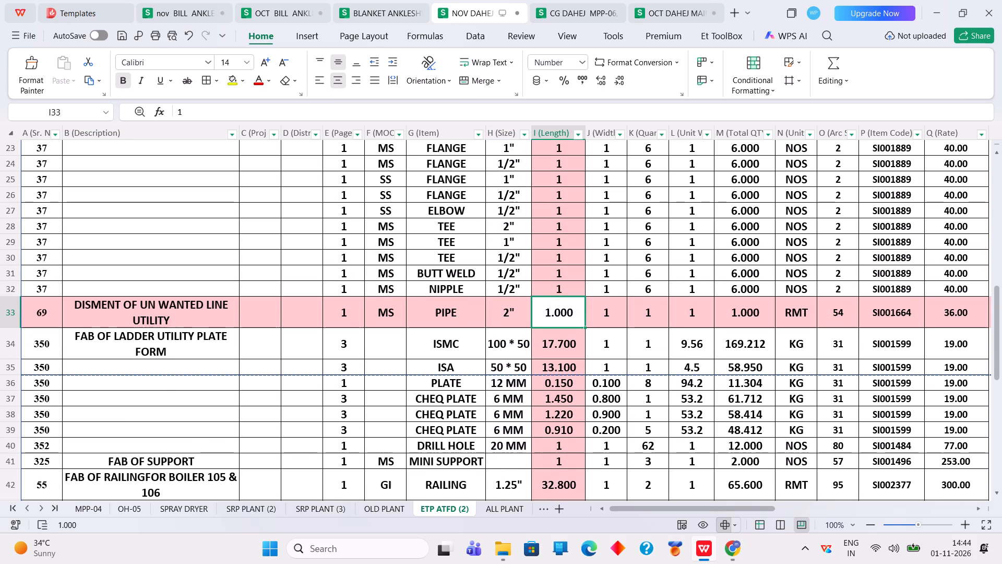
type("10.")
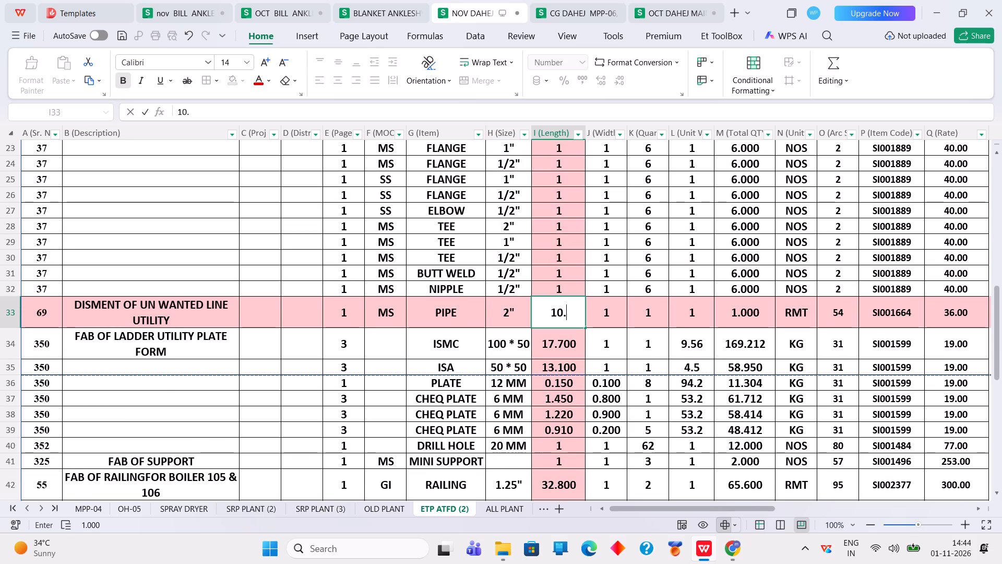
Clear the descriptions of the five PIPE items in rows 15 to 19.
scroll(577, 312, "up", 5)
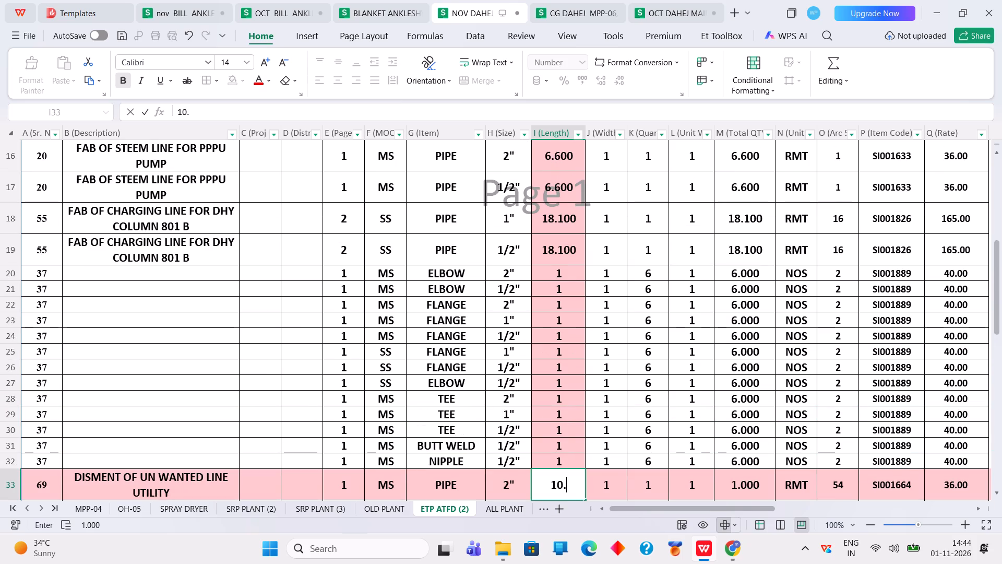
scroll(276, 263, "up", 3)
left_click_drag(166, 236, 166, 382)
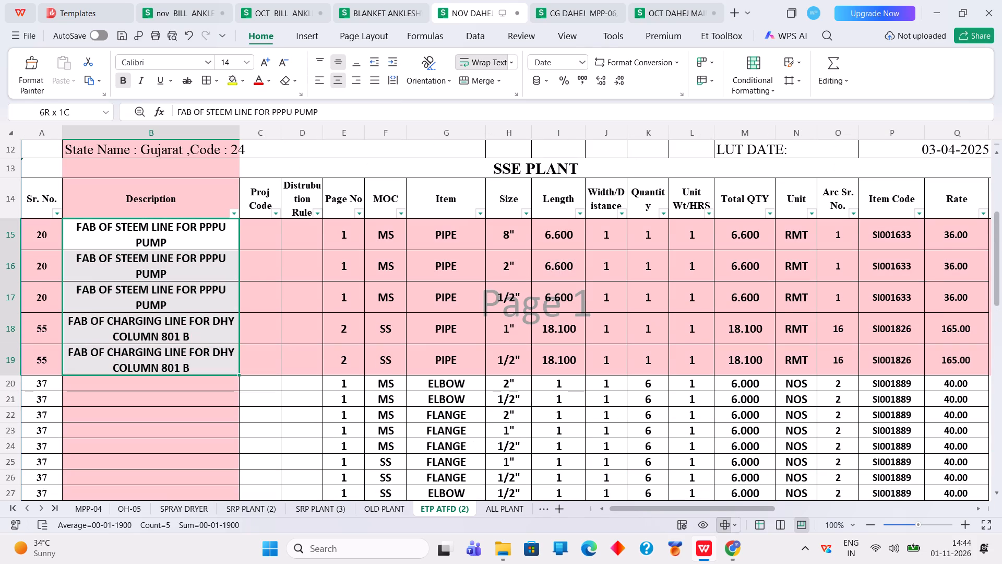
left_click_drag(166, 382, 158, 366)
key("Delete")
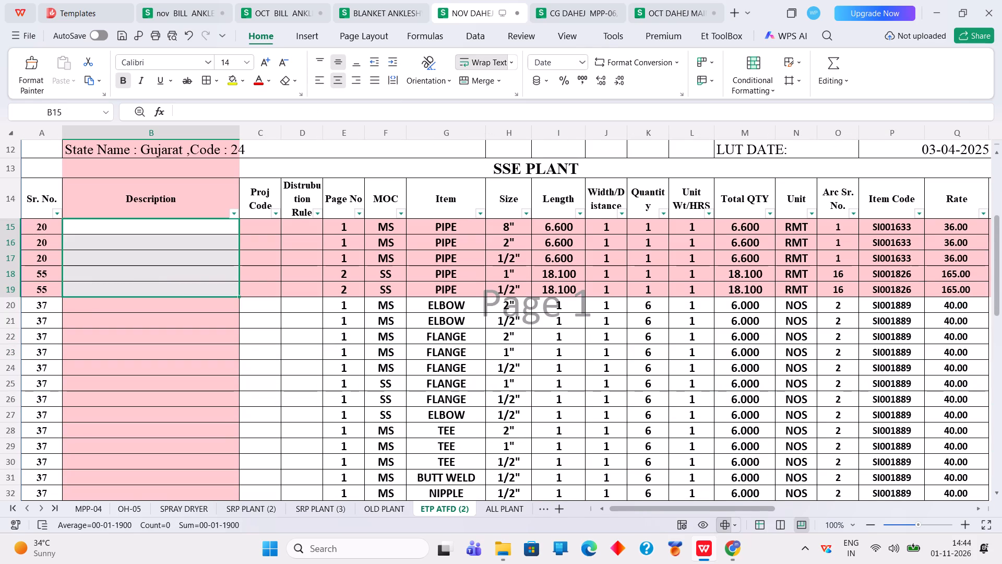
Enter the description FAB OF LEVEL MAINTENE LINE FOR BOILER- 105 for the 8" PIPE item in row 15.
left_click(126, 227)
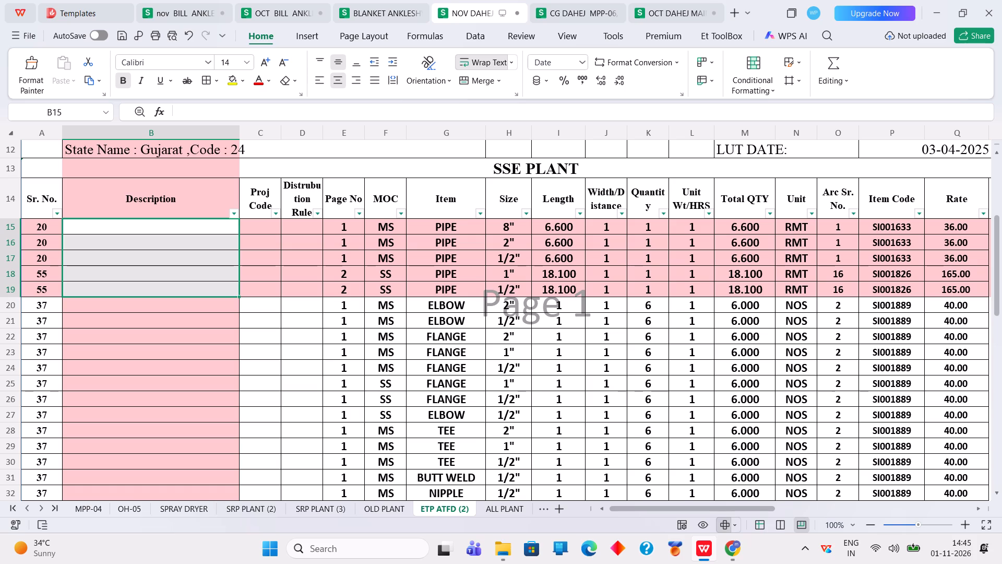
type("FAB")
key("space")
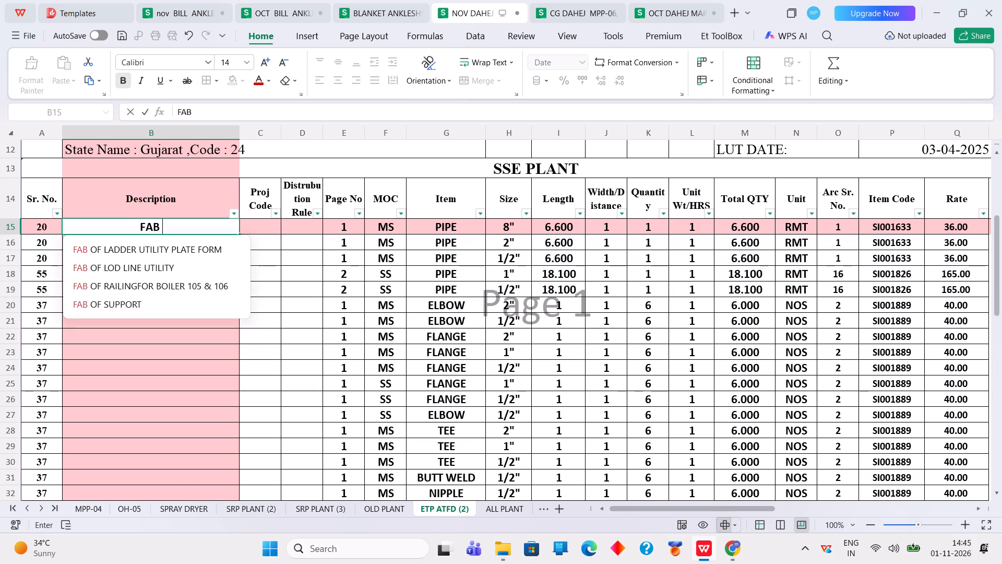
type("OF LEVE")
type("L MAINT")
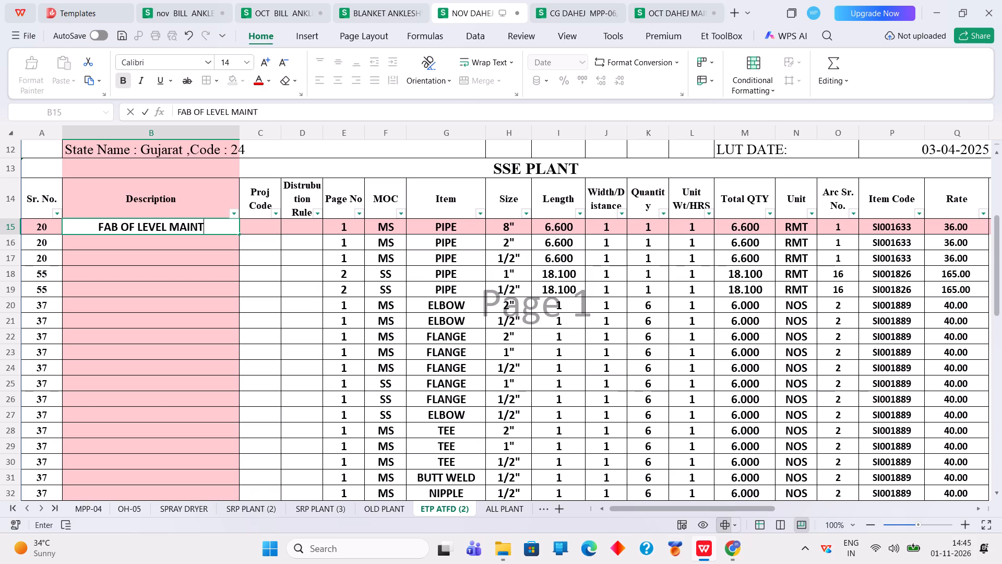
type("ENANCR")
key("BackSpace")
type("E")
key("space")
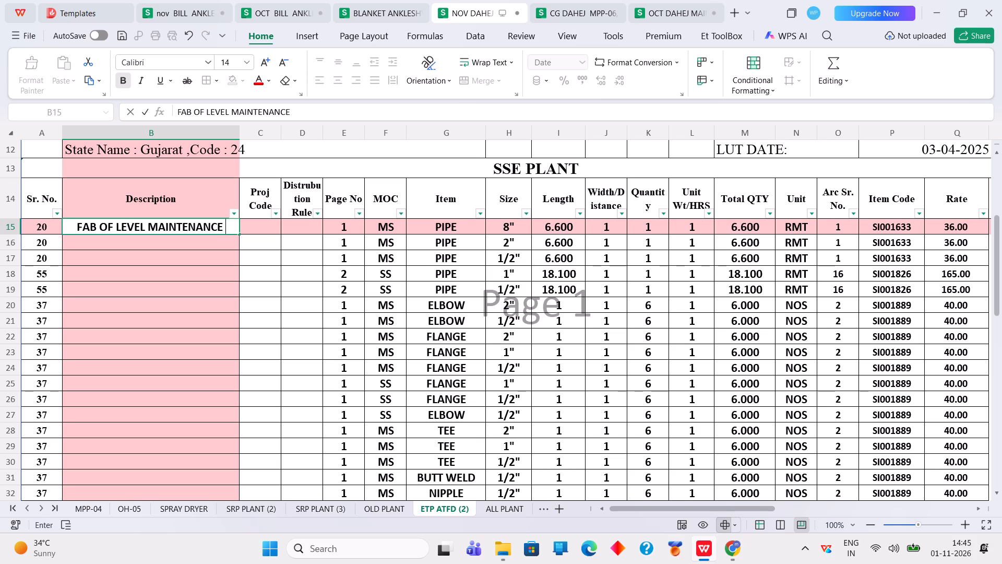
key("BackSpace")
key("BackSpace")
key("BackSpace")
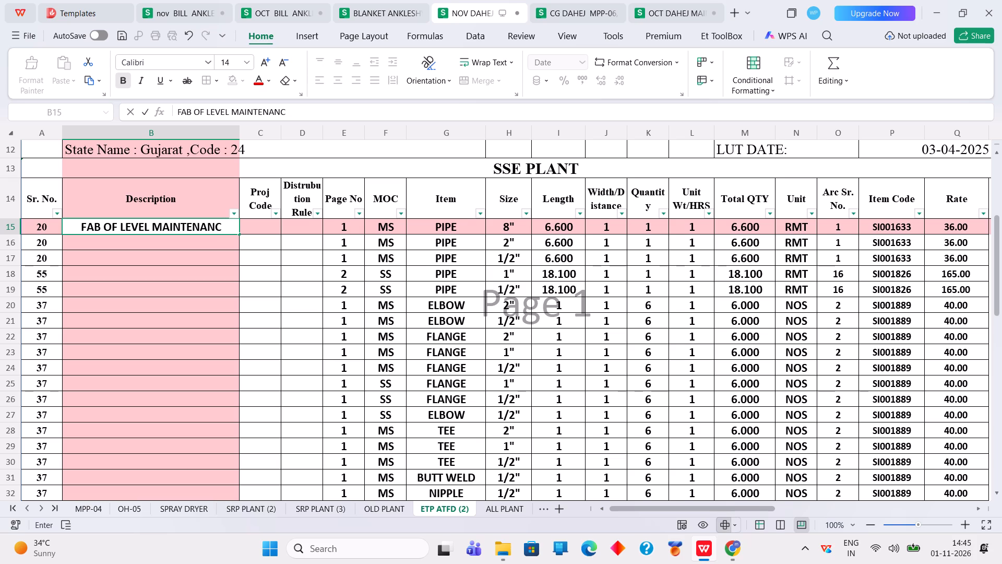
key("BackSpace")
key("BackSpace")
type("E")
key("space")
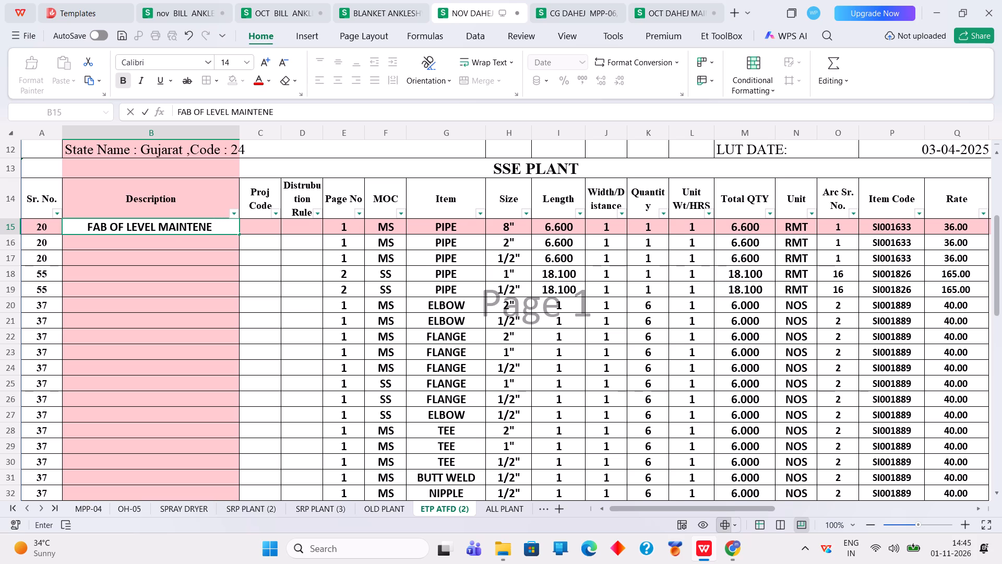
type("LINE")
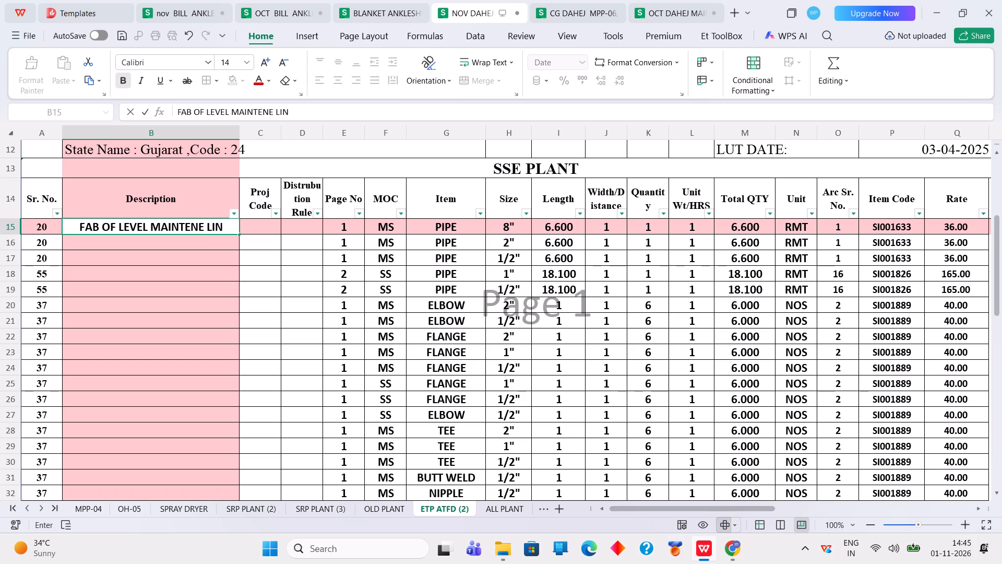
key("space")
type("FOR B")
type("OILER")
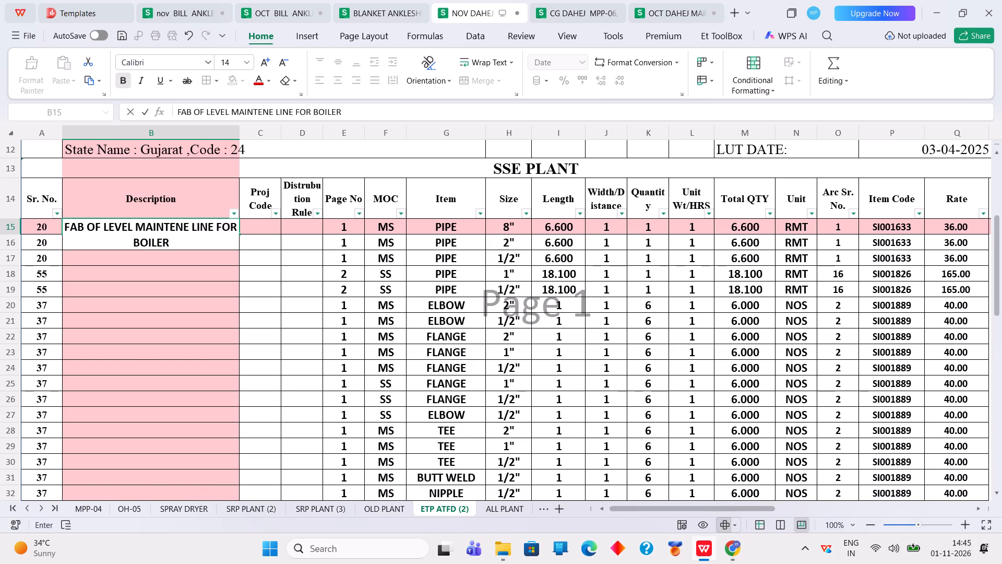
key("minus")
key("space")
type("14")
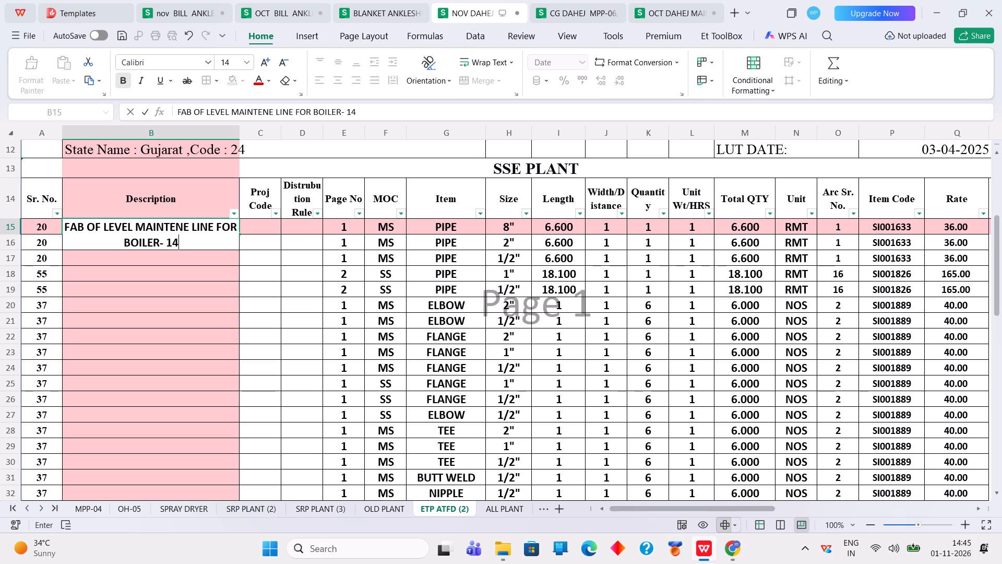
key("BackSpace")
type("05")
key("Return")
Set the lengths of the five PIPE items in rows 15 to 19 to 0.5, 4.7, 20.2, 1 and 0.5.
left_click(583, 240)
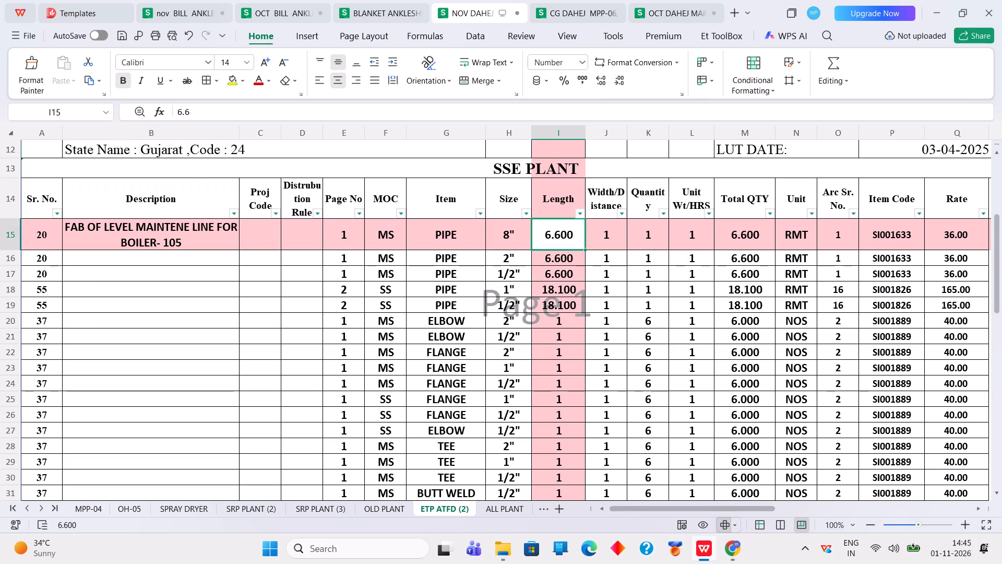
type(".5")
key("Return")
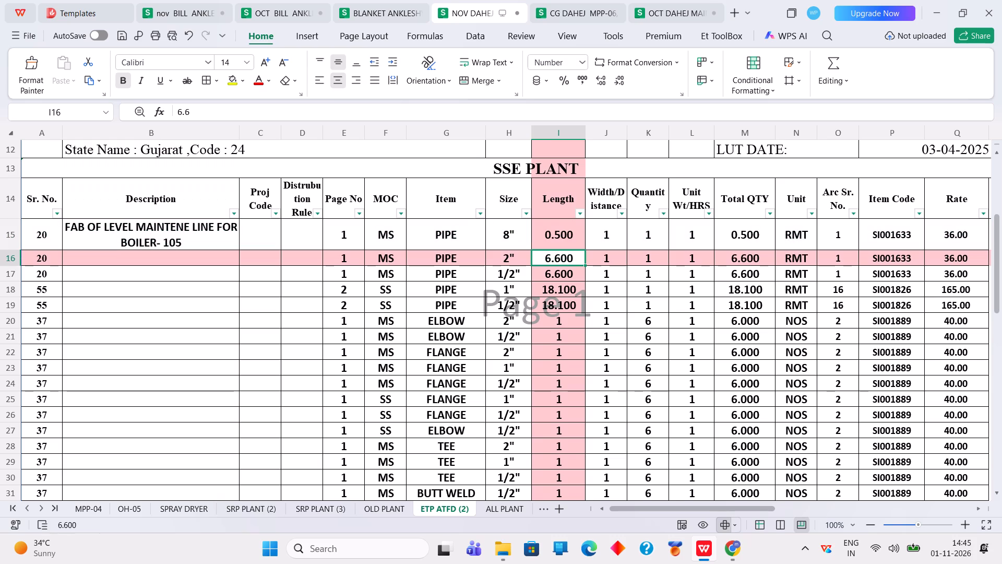
type("4.7")
key("Return")
type("20.2")
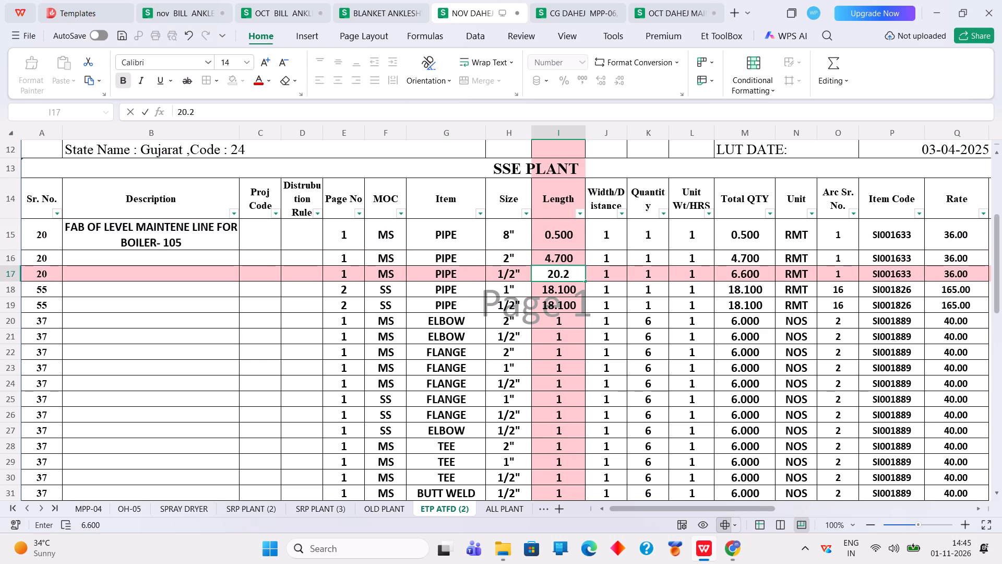
key("Return")
key("1")
key("Return")
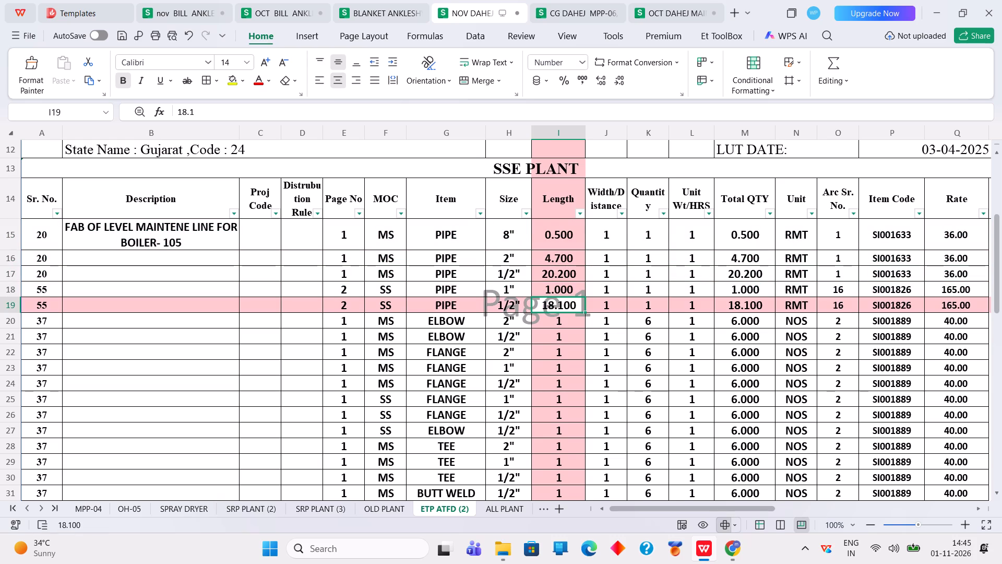
type(".5")
key("Return")
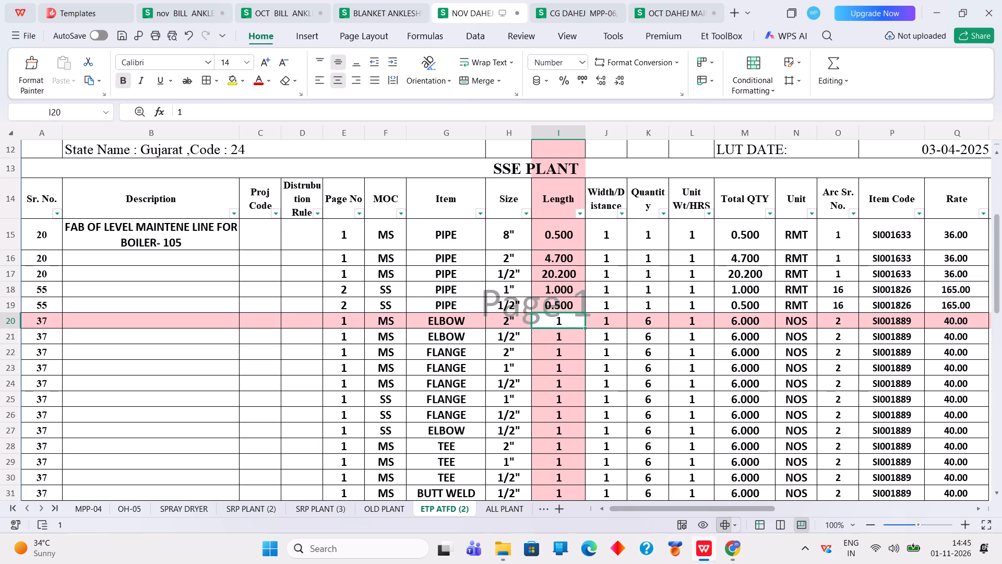
Set the quantities in rows 20 to 25 to 1 and 15 for the ELBOW items and 2, 1, 25 and 1 for the FLANGE items.
left_click(659, 321)
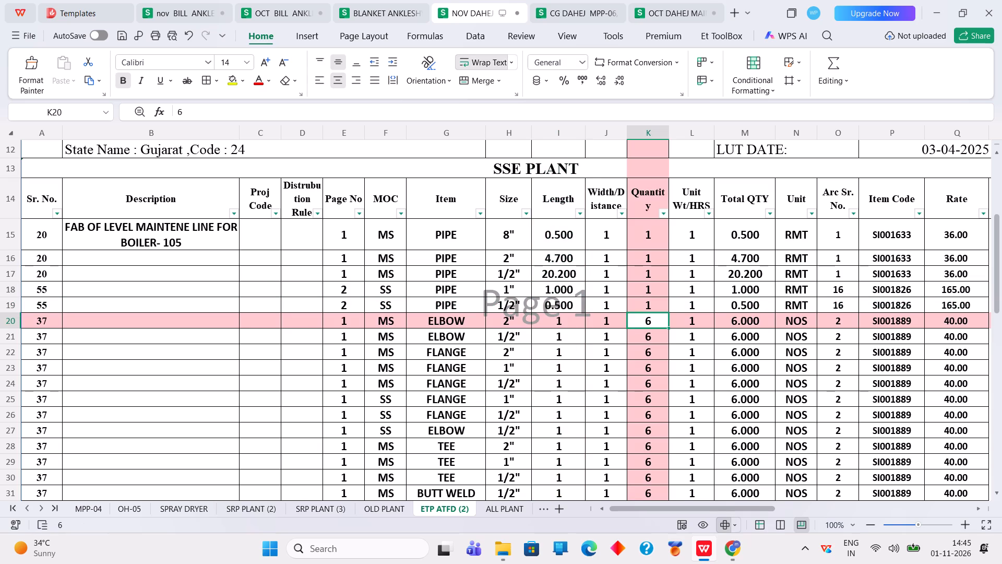
key("1")
key("Return")
type("15")
key("Return")
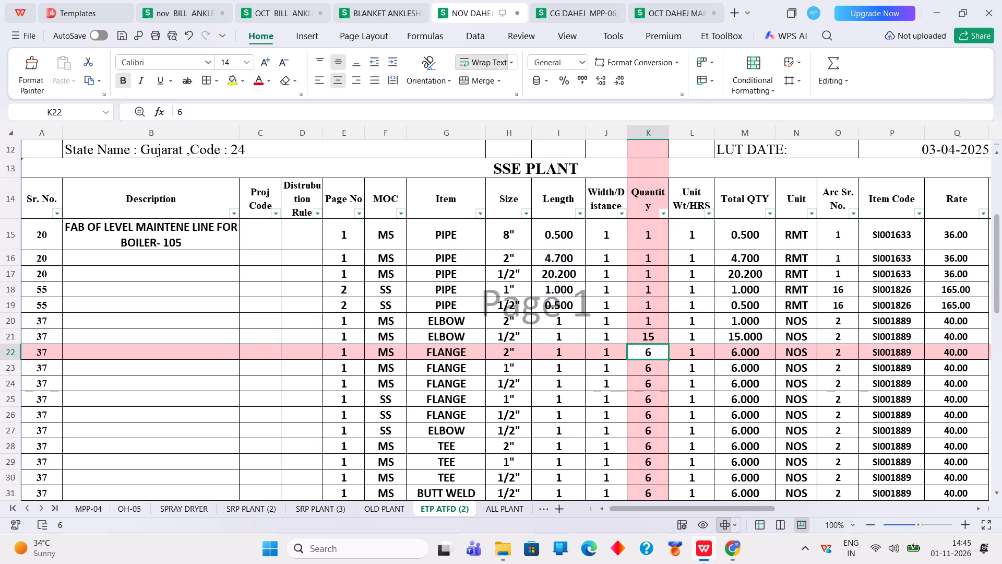
key("2")
key("Return")
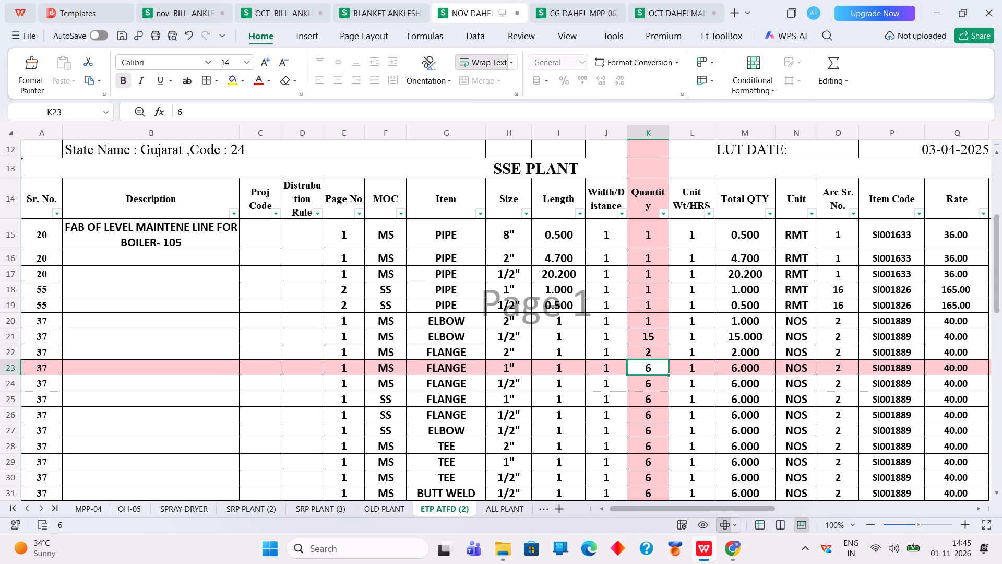
key("1")
key("Return")
type("25")
key("Return")
key("1")
key("Return")
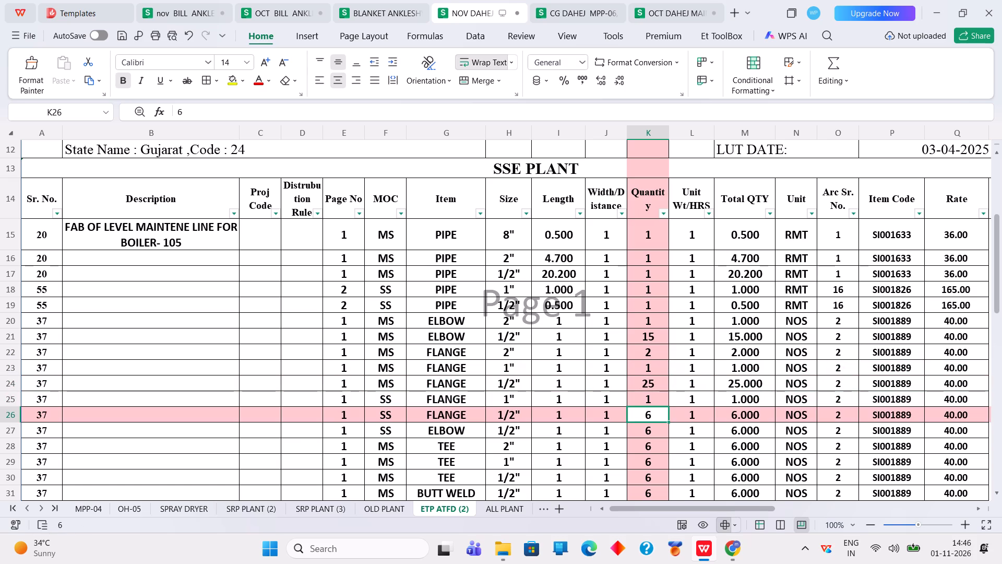
Set the quantities in rows 26 to 32, from the SS 1/2" FLANGE to the NIPPLE, to 3, 1, 1, 1, 6, 2 and 5.
key("3")
key("Return")
key("1")
key("Return")
key("1")
key("Return")
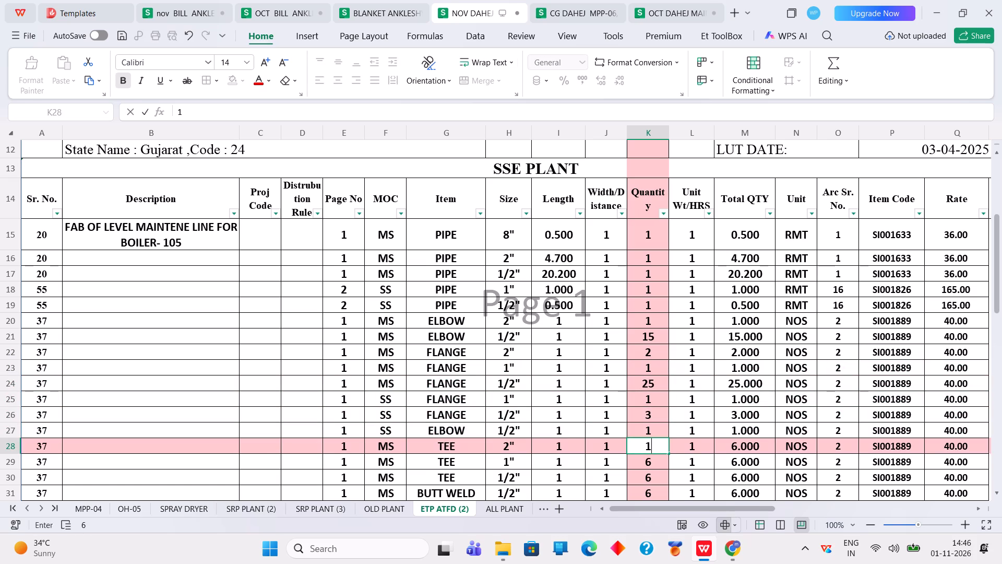
key("1")
key("Return")
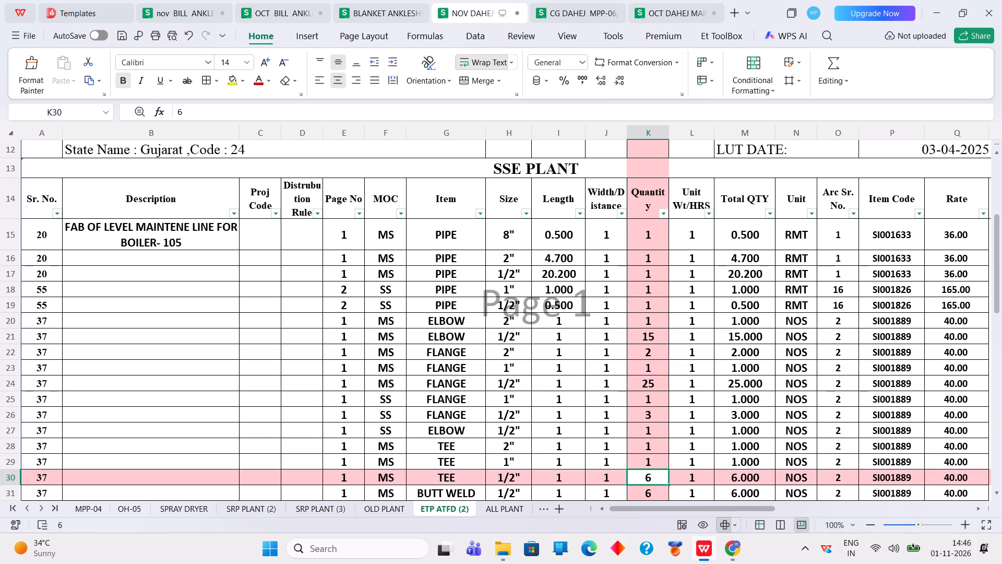
key("6")
key("Return")
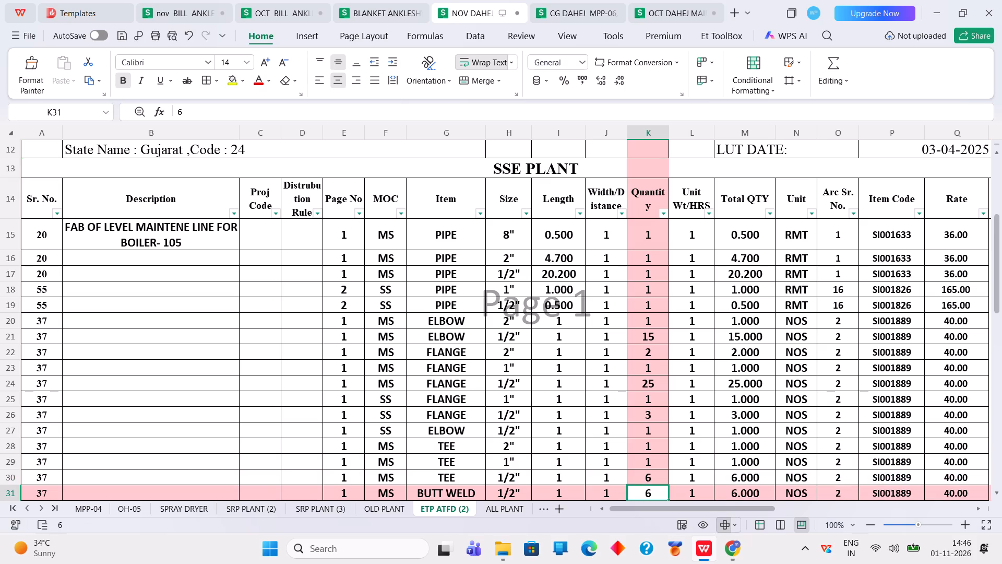
key("2")
key("Return")
key("5")
key("Return")
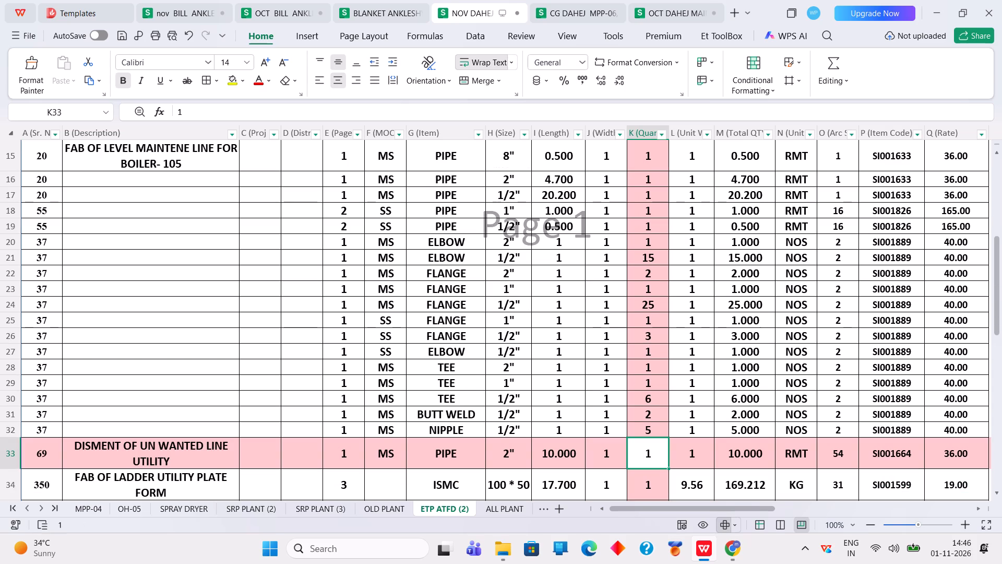
Search the computer for the BLANKET DAHEJ workbook and open it.
scroll(828, 257, "up", 3)
left_click(839, 271)
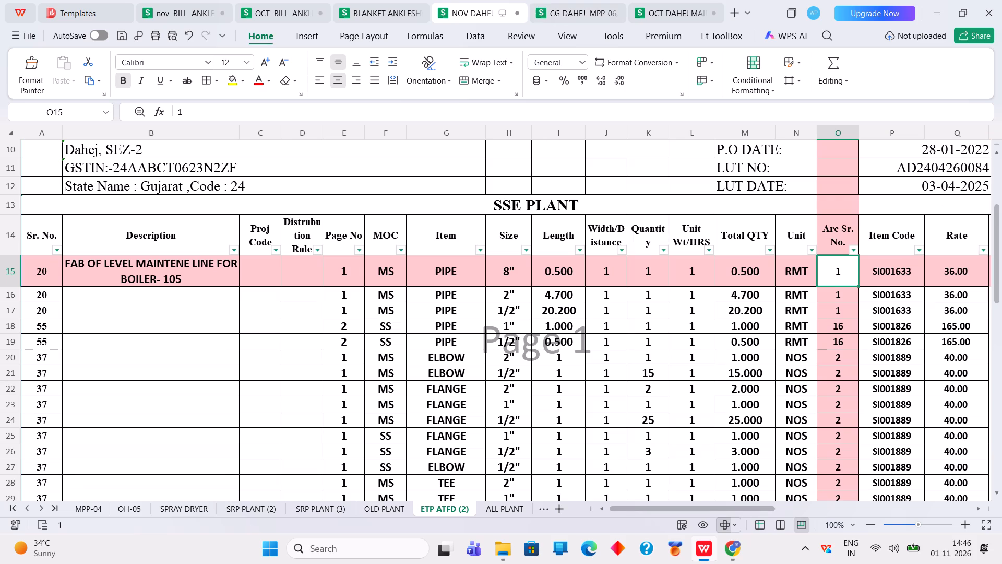
left_click(377, 547)
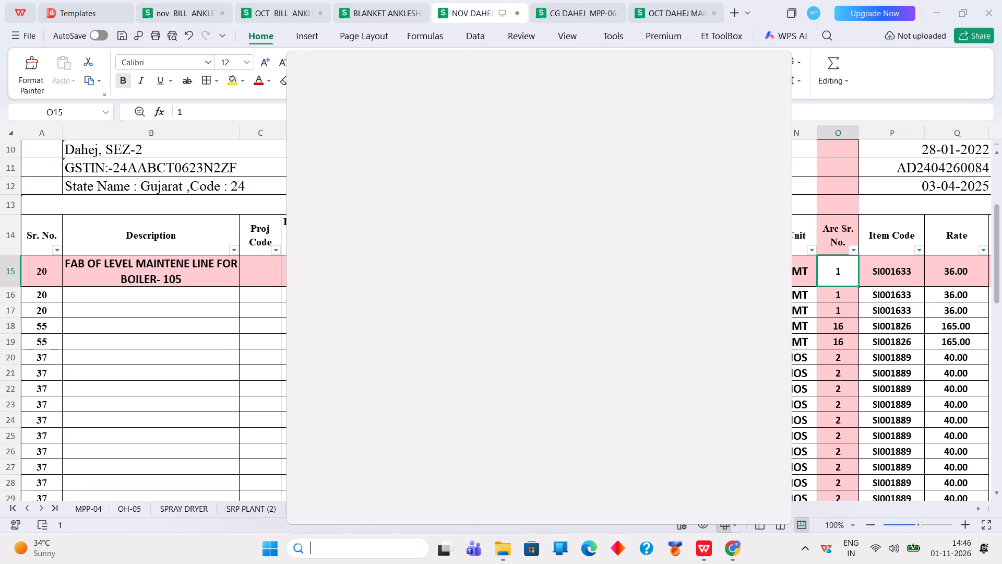
type("BLA")
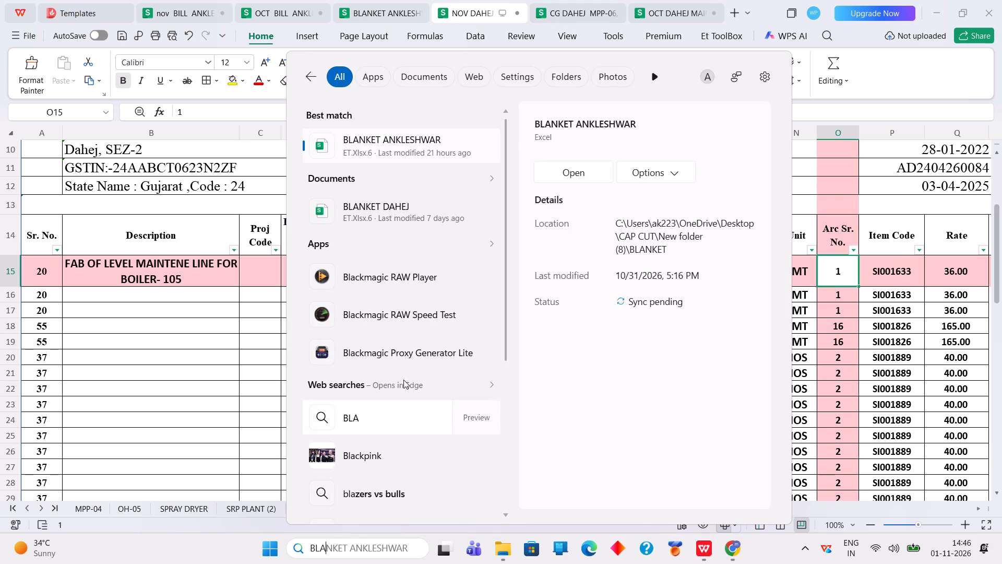
left_click(400, 218)
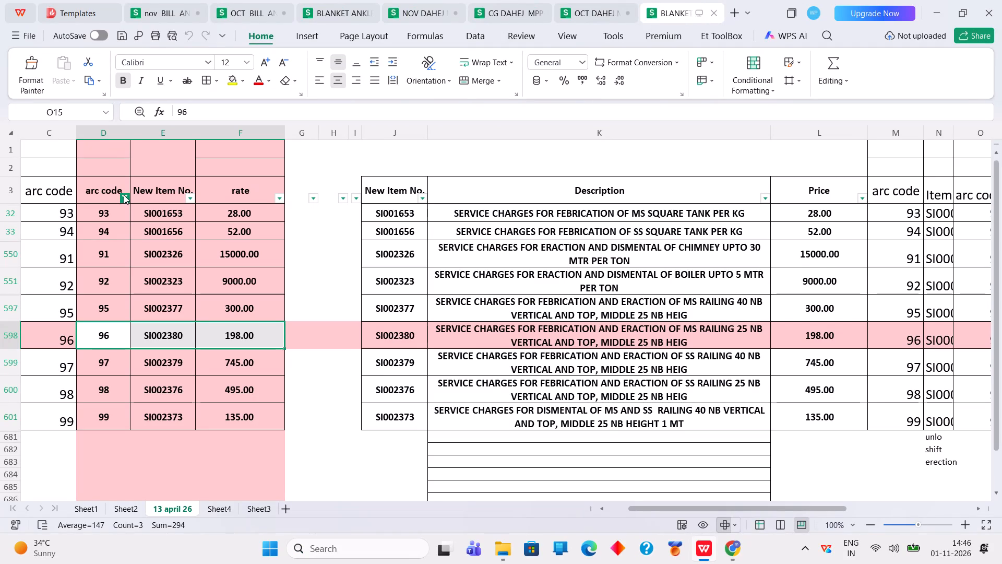
Copy the arc code 96 entry, from arc code through price, and paste it as values from Arc Sr. No. in NOV DAHEJ's RAILING row 42.
left_click(587, 330)
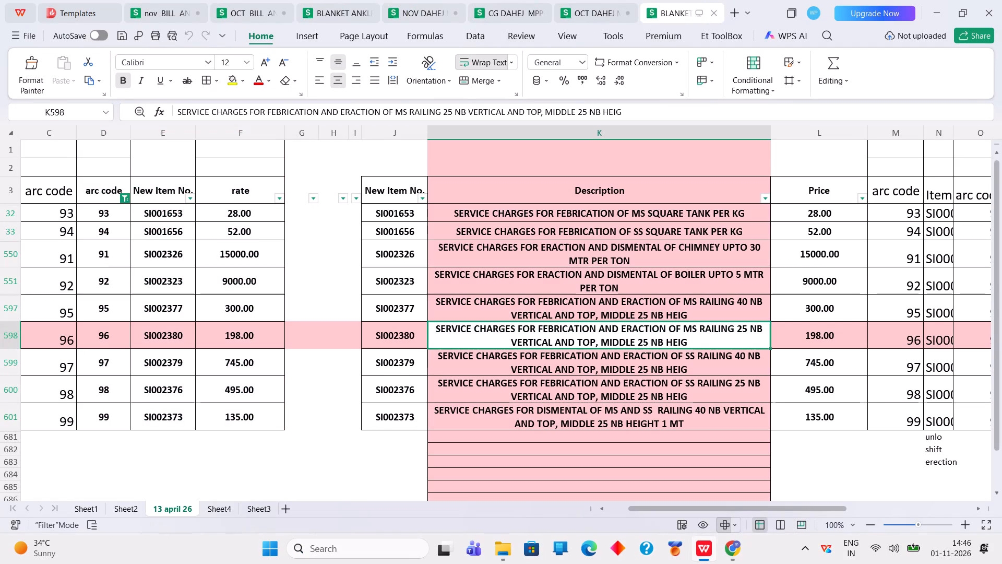
left_click_drag(108, 338, 806, 335)
right_click(806, 335)
left_click(828, 20)
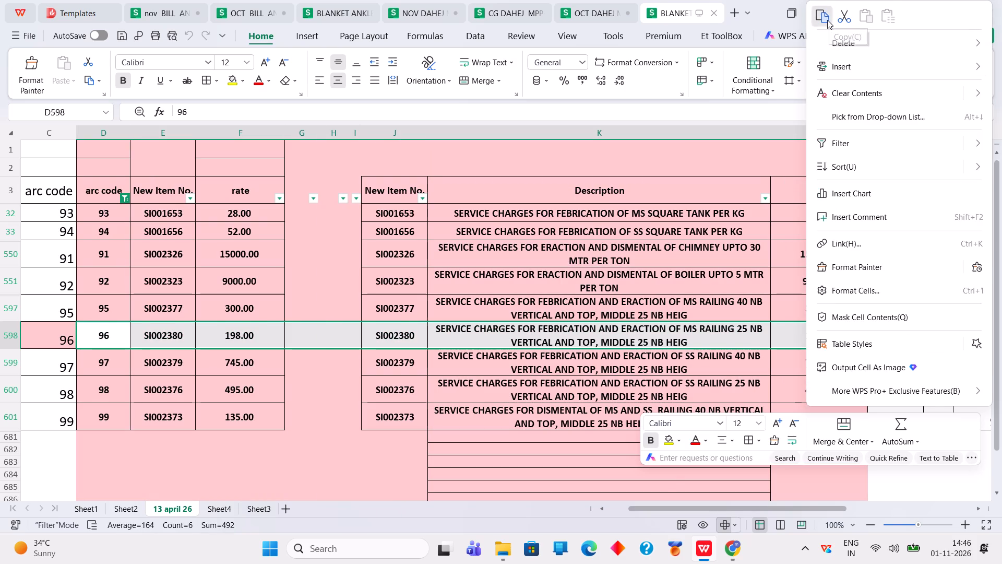
left_click(428, 13)
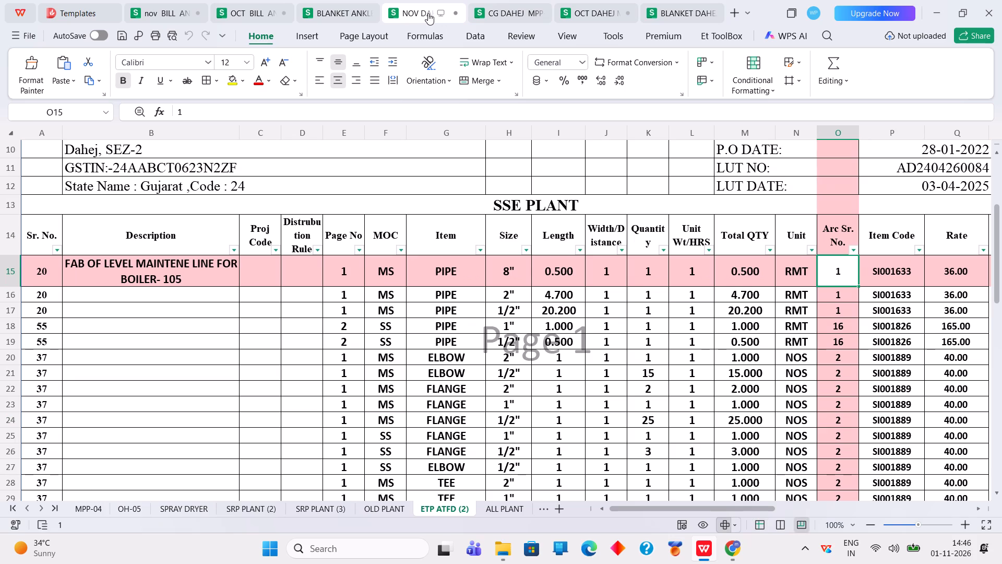
scroll(617, 299, "down", 11)
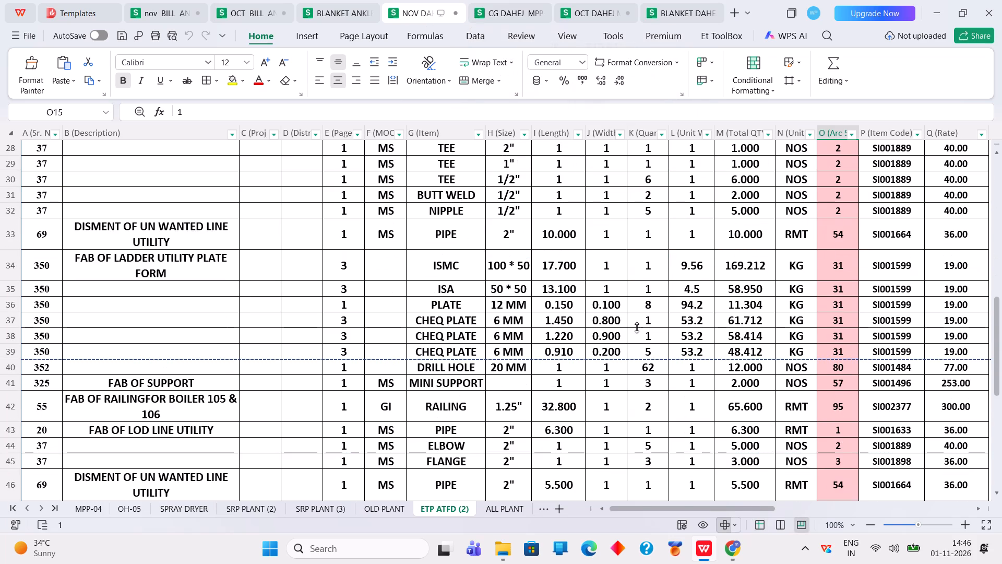
right_click(841, 381)
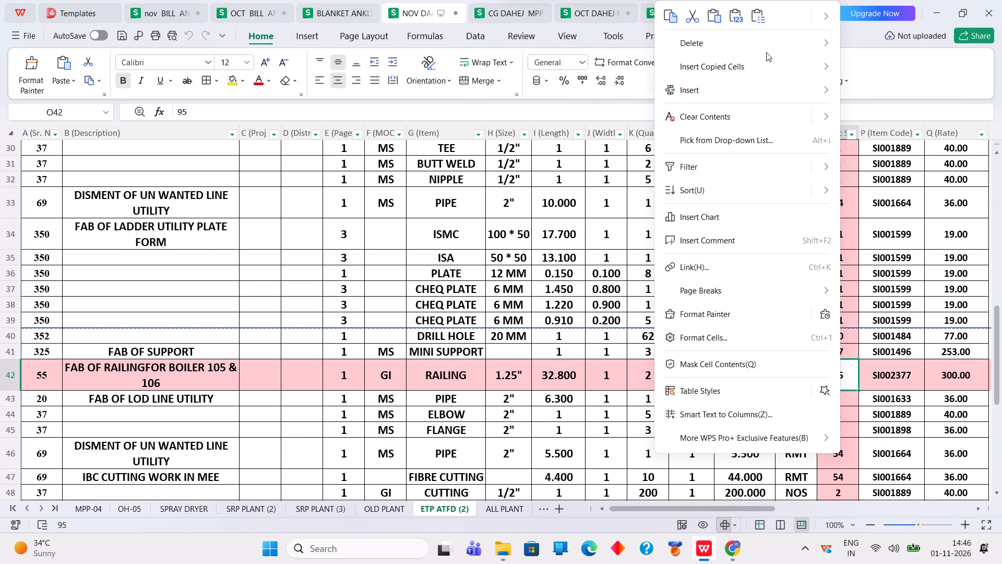
left_click(738, 12)
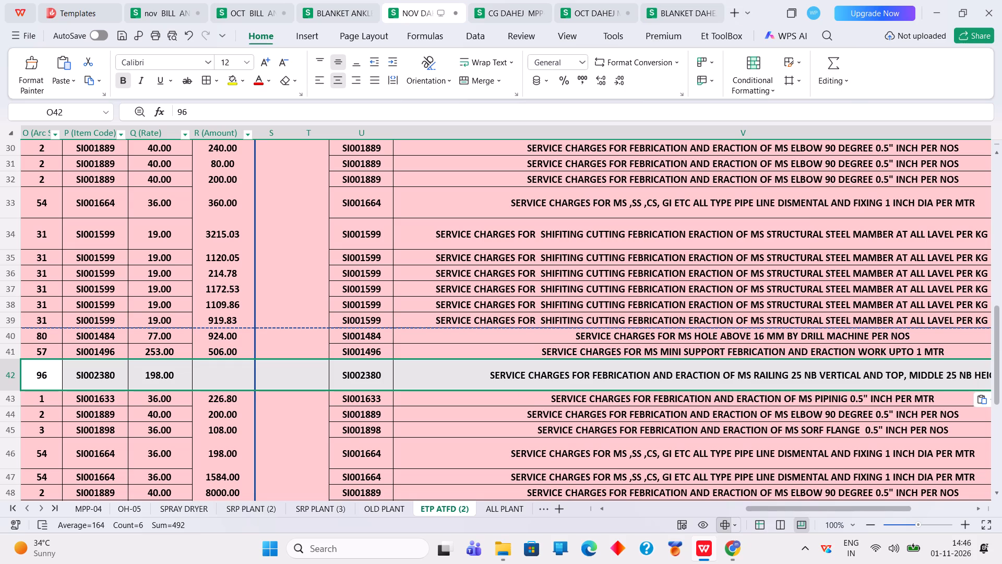
Filter the arc code column of BLANKET DAHEJ's 13 april 26 sheet to show only code 1.
left_click(217, 385)
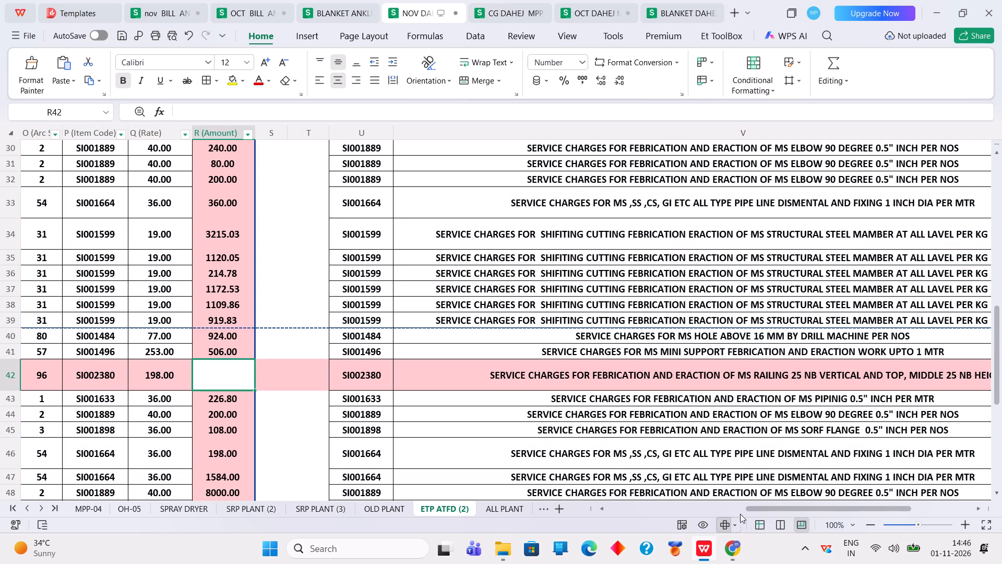
left_click_drag(783, 506, 666, 510)
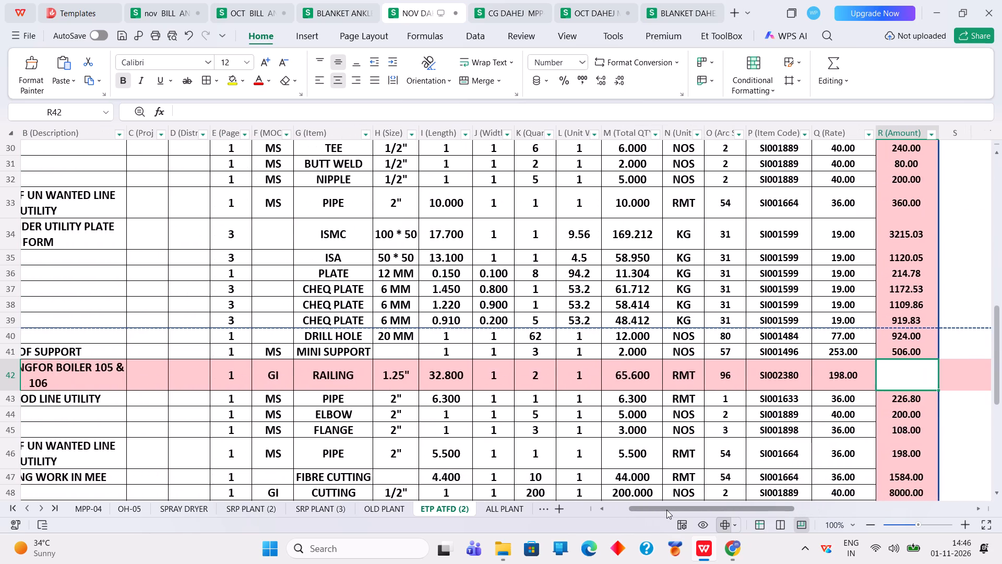
left_click_drag(666, 510, 640, 511)
scroll(649, 363, "up", 10)
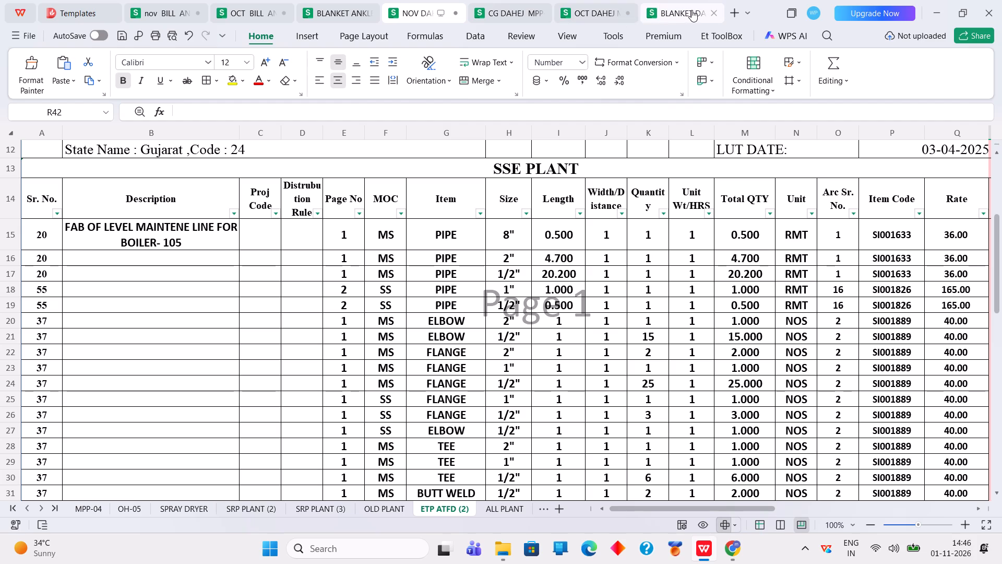
left_click(690, 10)
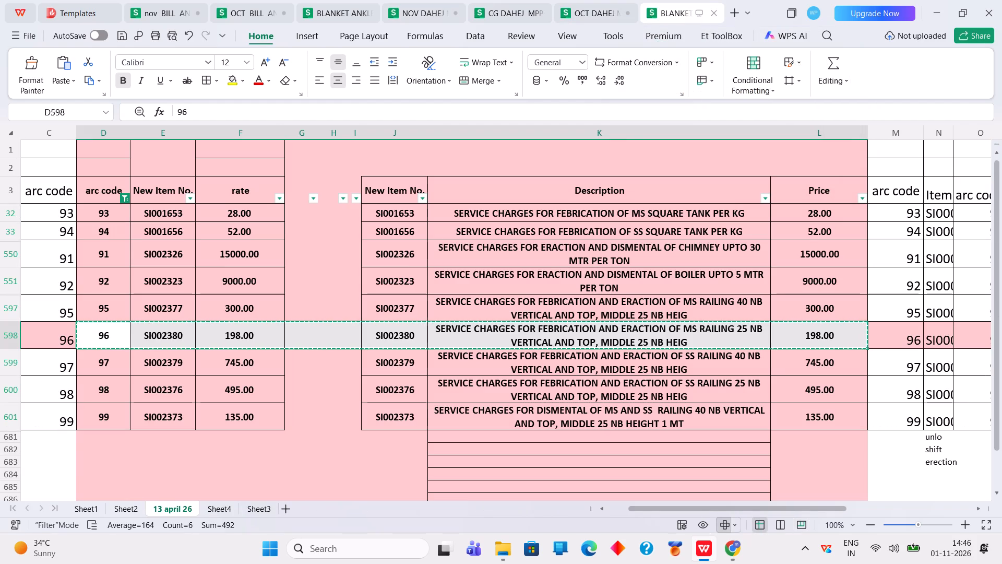
left_click(128, 196)
left_click(149, 284)
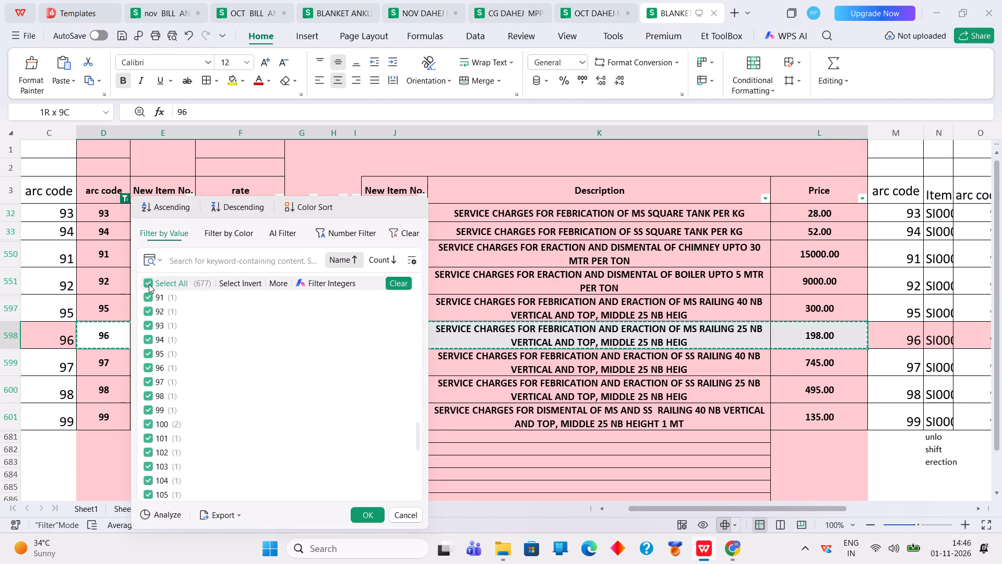
left_click(149, 284)
scroll(207, 342, "up", 16)
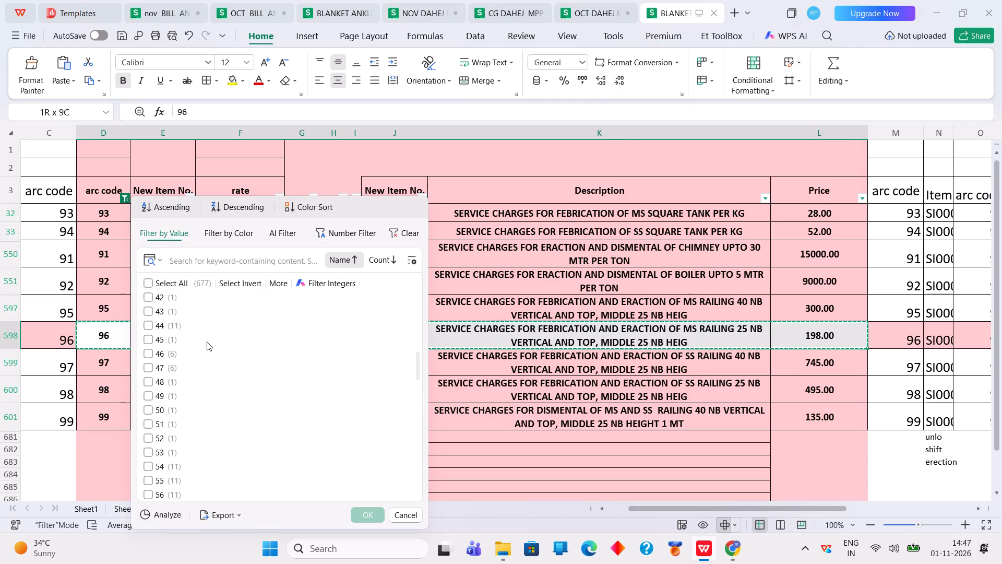
scroll(206, 342, "up", 16)
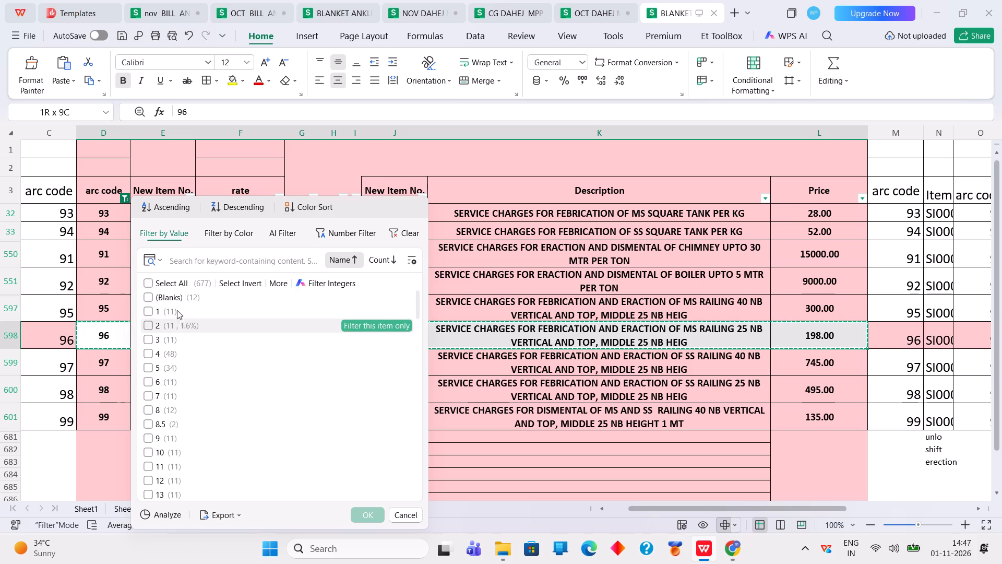
left_click(171, 307)
left_click(364, 510)
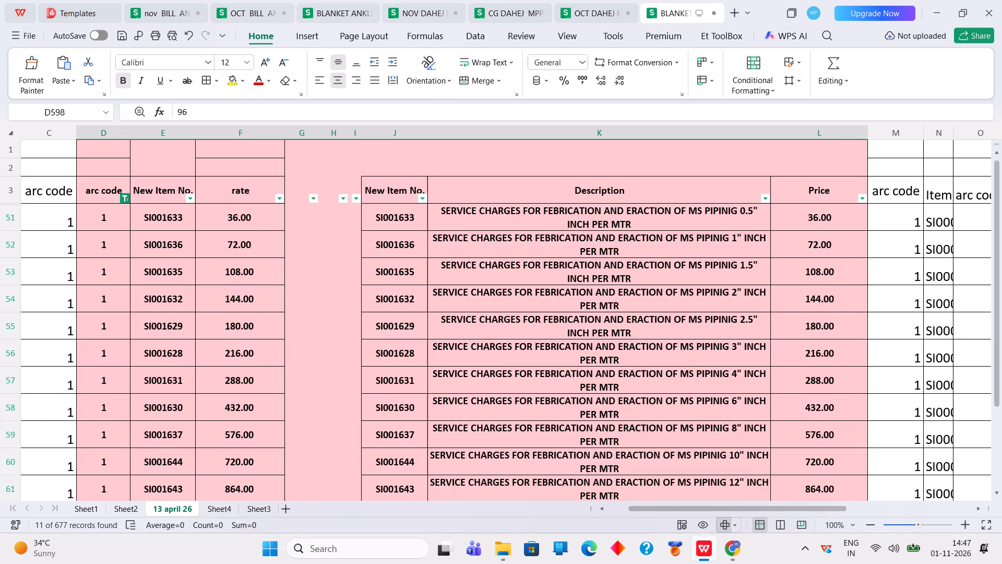
Copy the MS piping 0.5" entry, arc code through price, and paste it as values from Arc Sr. No. in NOV DAHEJ's 1/2" PIPE row 17.
left_click_drag(112, 217, 199, 221)
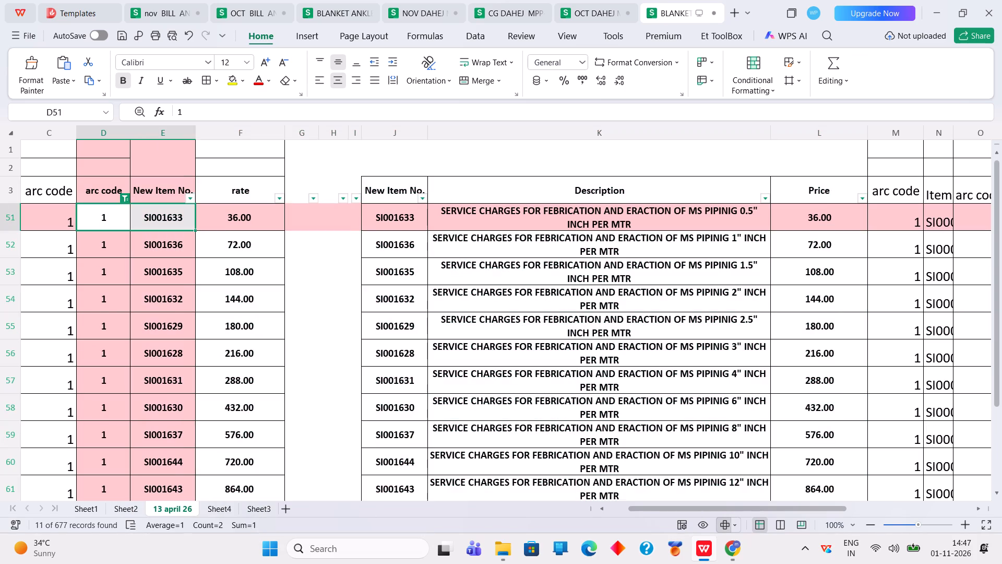
left_click_drag(199, 221, 821, 224)
right_click(820, 224)
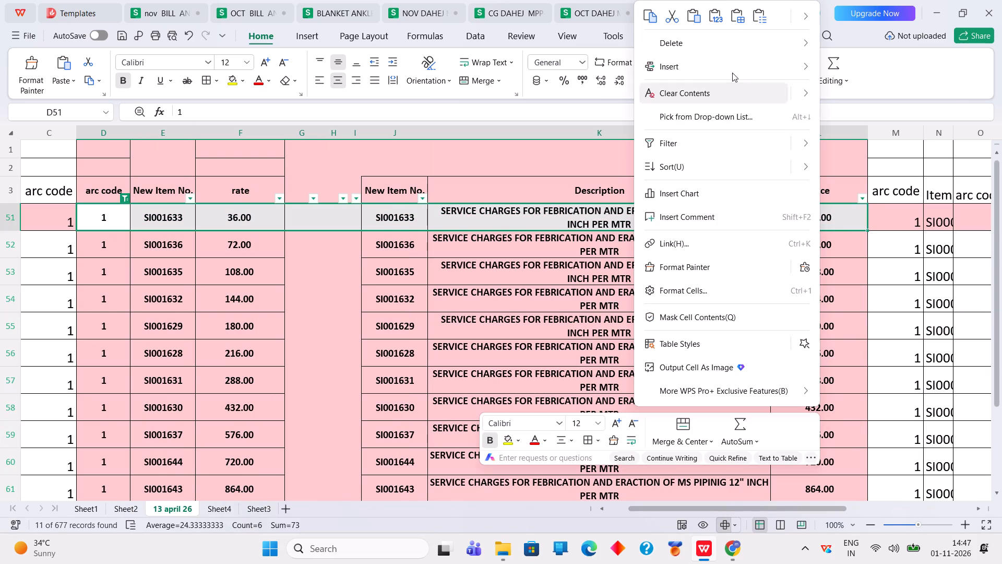
left_click(652, 18)
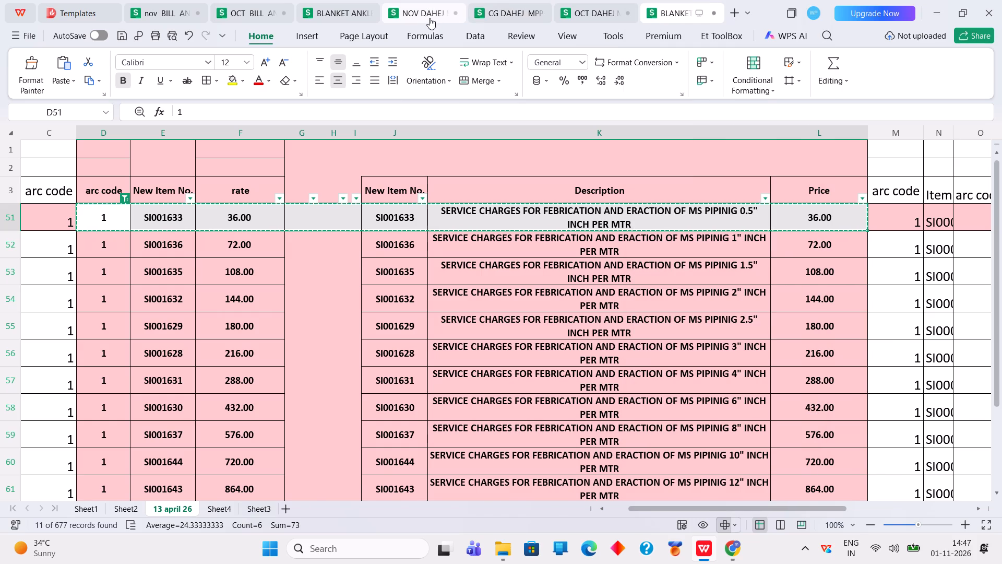
left_click(430, 17)
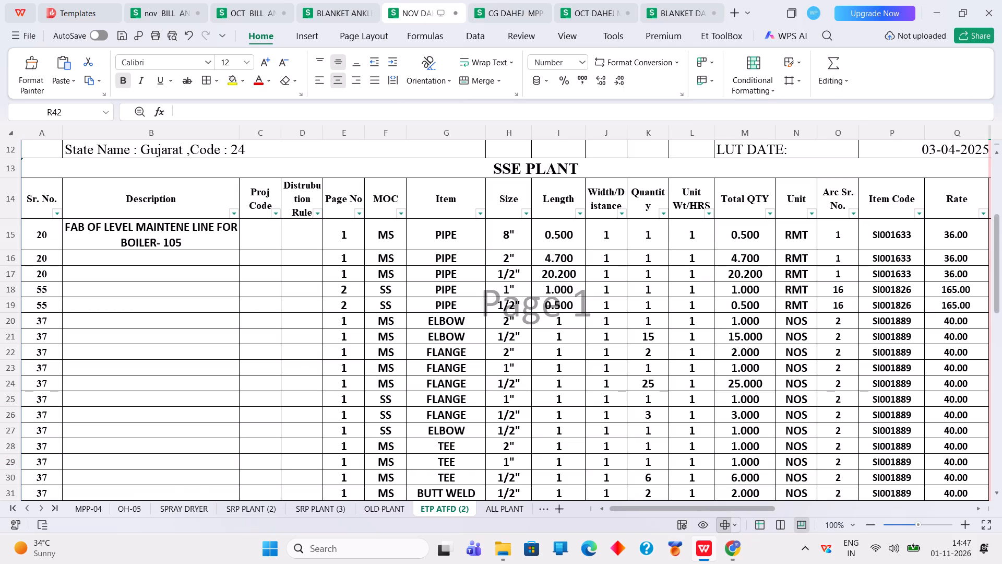
left_click(838, 271)
right_click(837, 272)
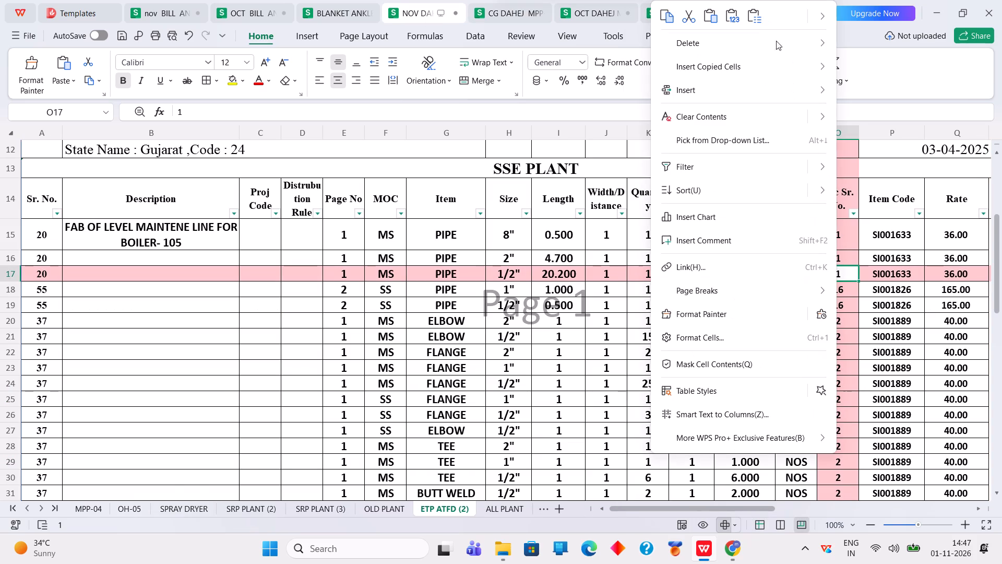
left_click(734, 21)
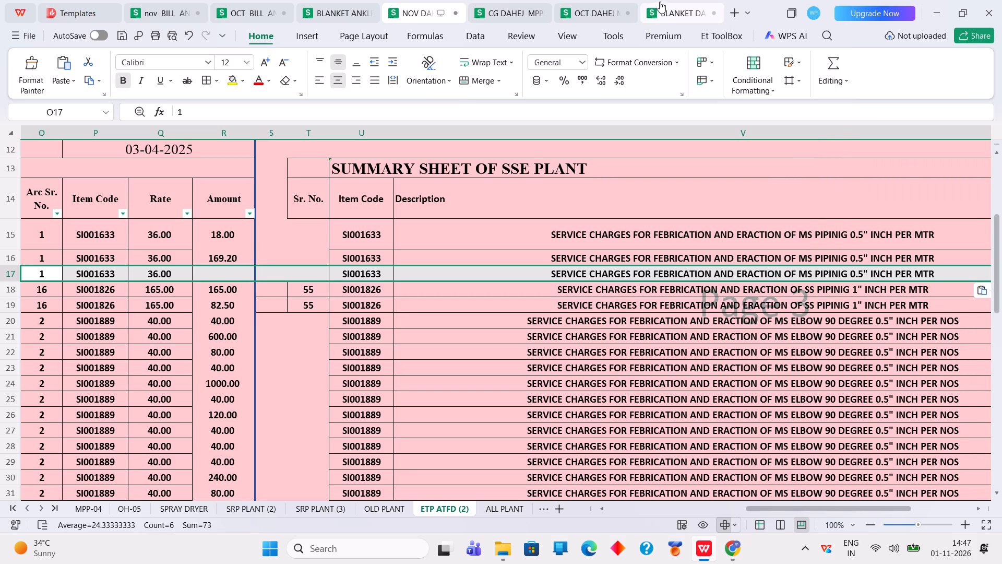
Copy BLANKET DAHEJ's MS piping 2" entry and paste it as values from Arc Sr. No. in NOV DAHEJ's 2" PIPE row 16.
left_click(670, 11)
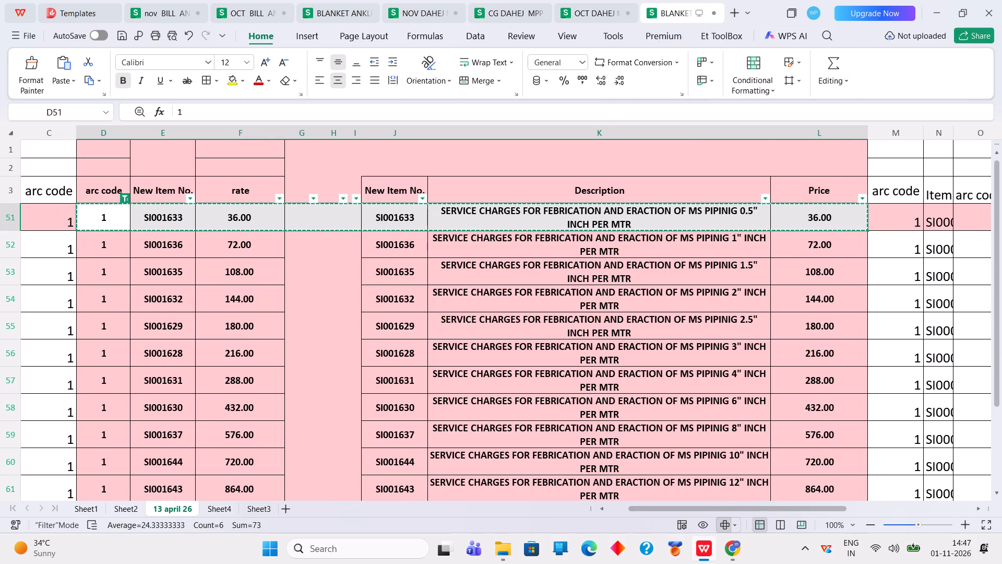
left_click_drag(118, 302, 819, 299)
right_click(818, 299)
left_click(650, 21)
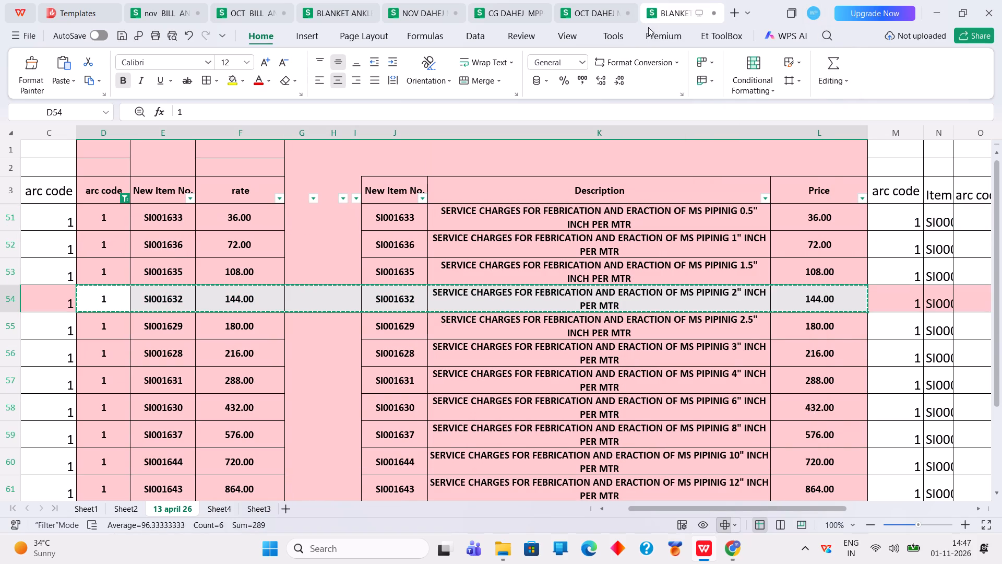
double_click(428, 13)
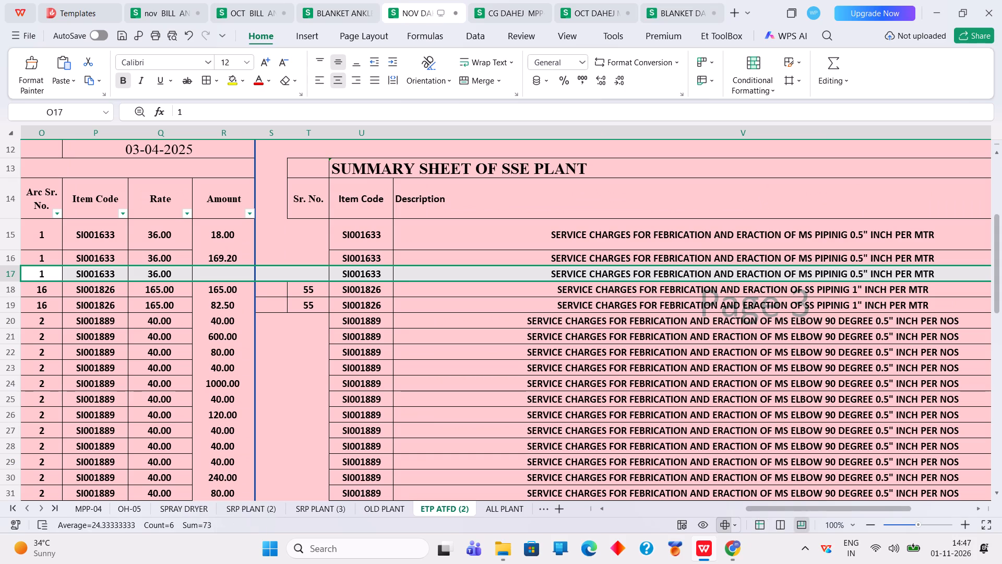
left_click_drag(768, 508, 676, 511)
right_click(583, 262)
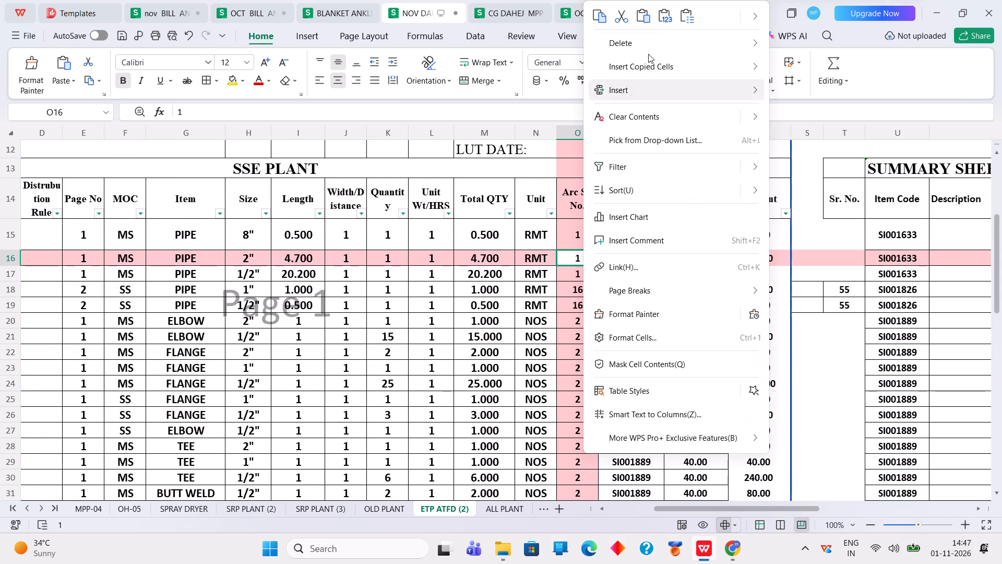
left_click(665, 20)
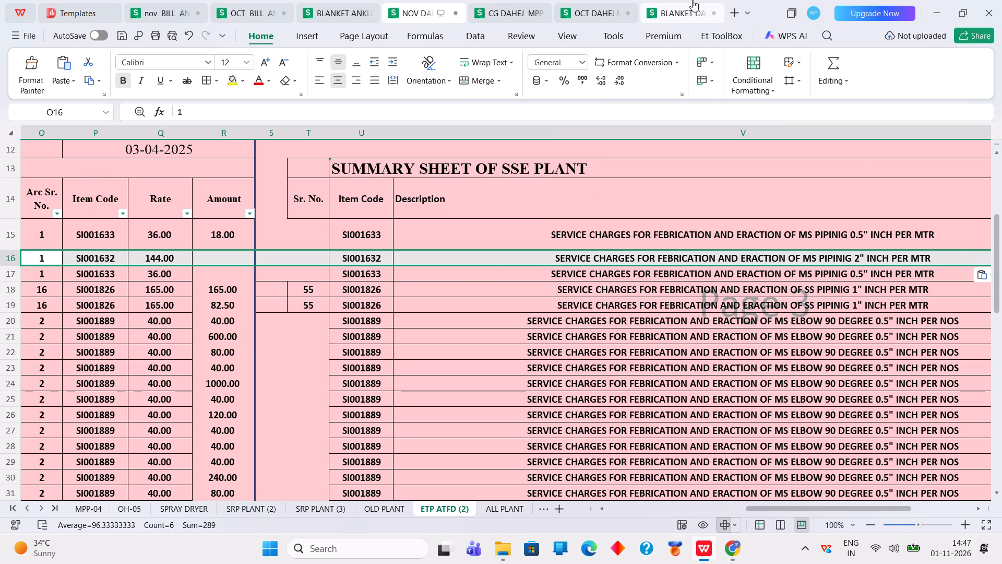
Copy BLANKET DAHEJ's MS piping 8" entry and paste it as values from Arc Sr. No. in NOV DAHEJ's 8" PIPE row 15.
double_click(688, 14)
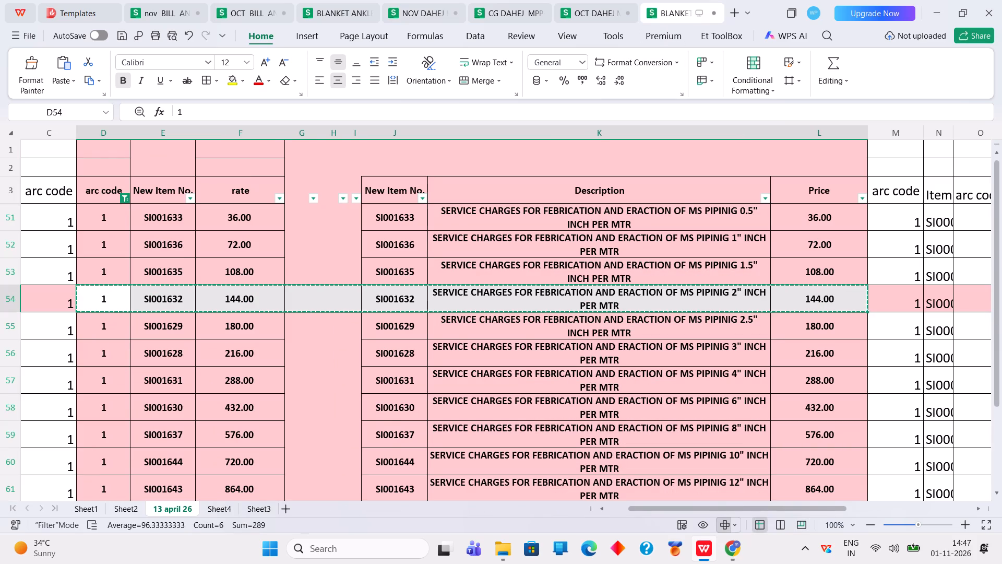
left_click_drag(112, 440, 801, 436)
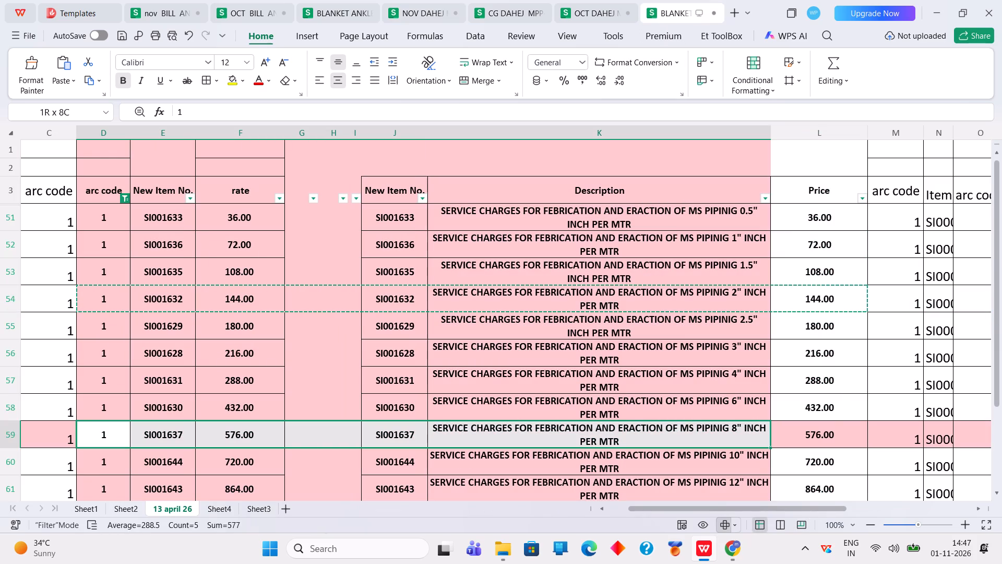
left_click_drag(801, 436, 808, 436)
right_click(808, 434)
left_click(826, 42)
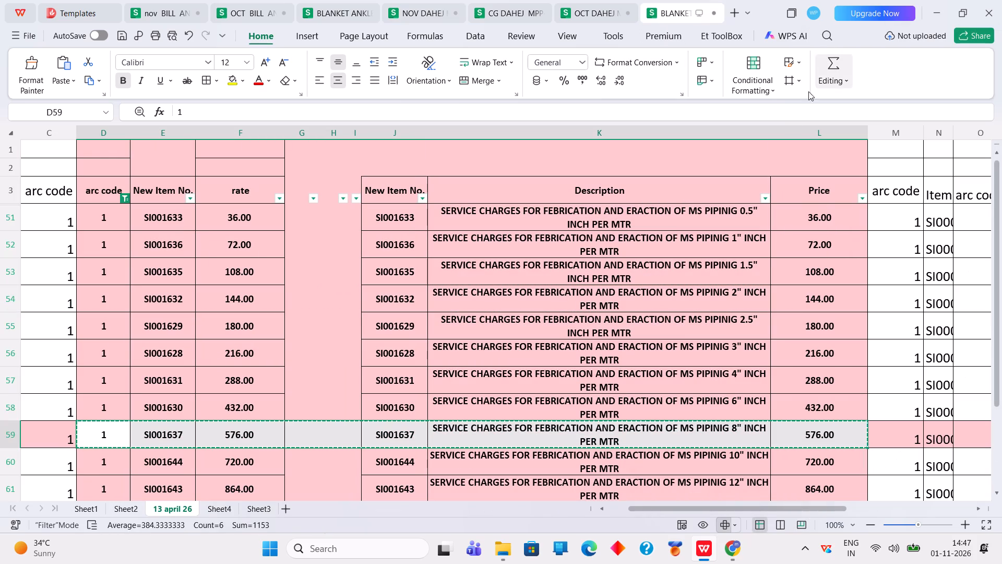
left_click(414, 14)
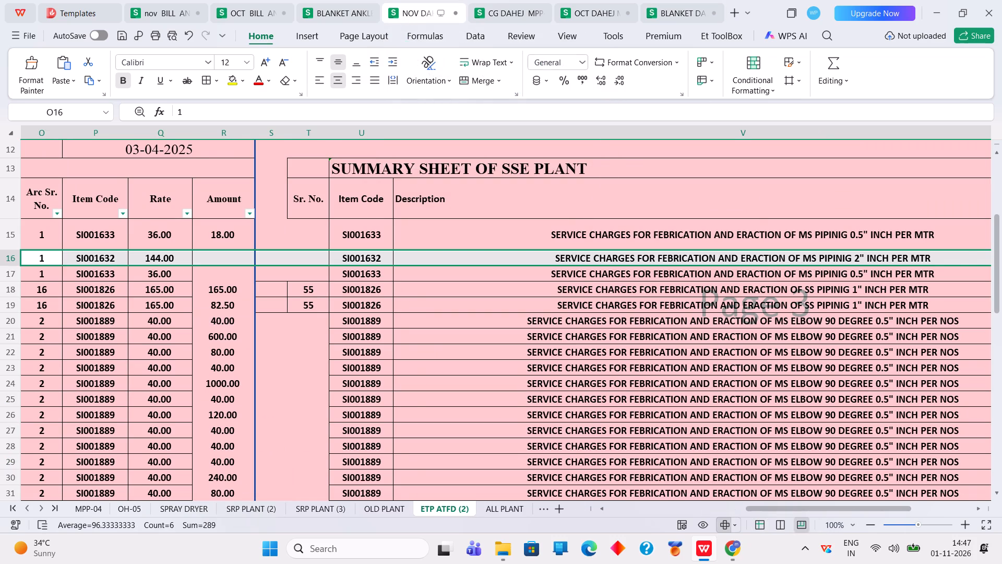
double_click(602, 511)
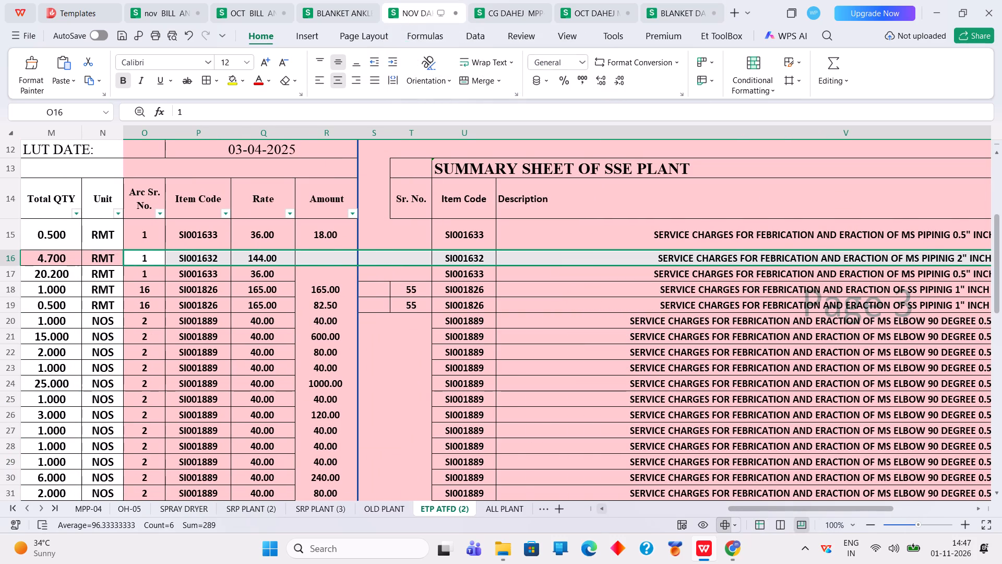
right_click(153, 240)
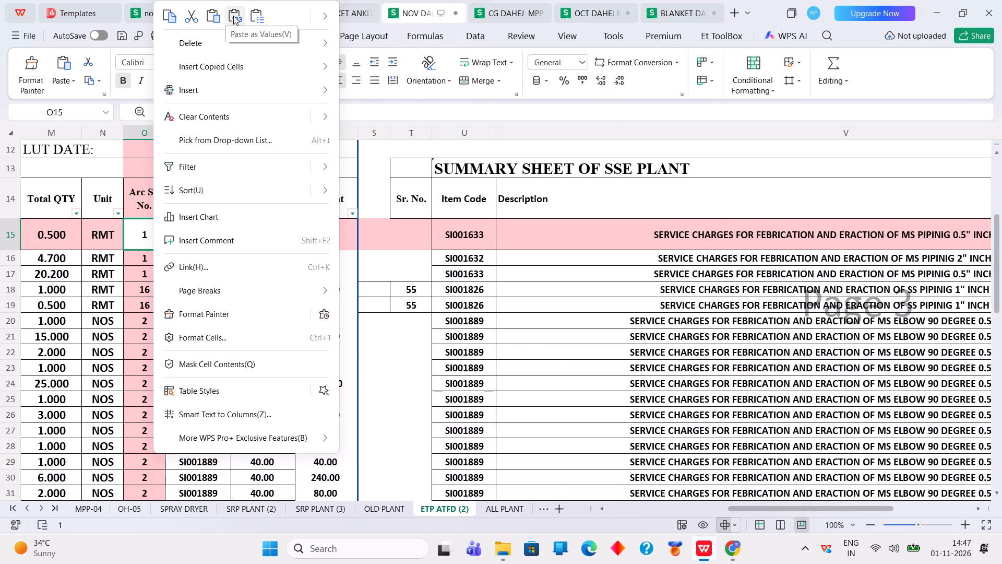
left_click(234, 15)
Copy the Amount formula from row 18 into the empty Amount cells of PIPE rows 15 to 17.
left_click(227, 291)
right_click(227, 291)
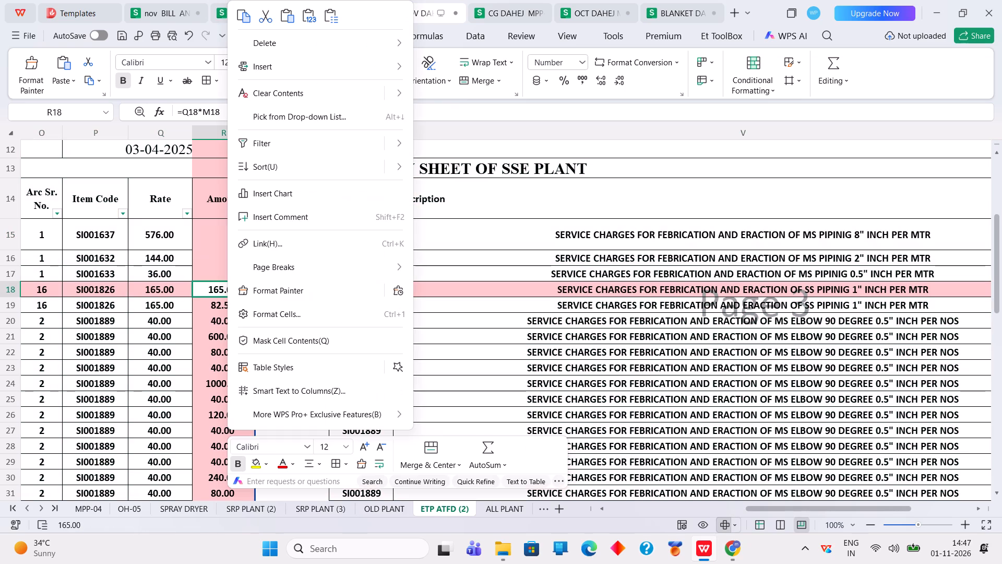
left_click(249, 20)
left_click_drag(233, 224, 235, 248)
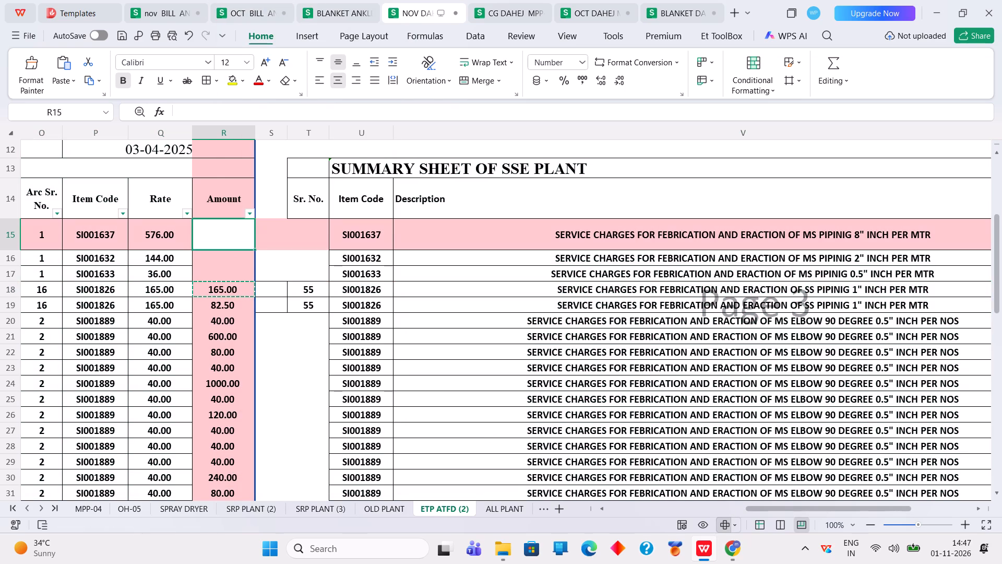
left_click_drag(235, 248, 231, 273)
right_click(231, 272)
left_click(290, 19)
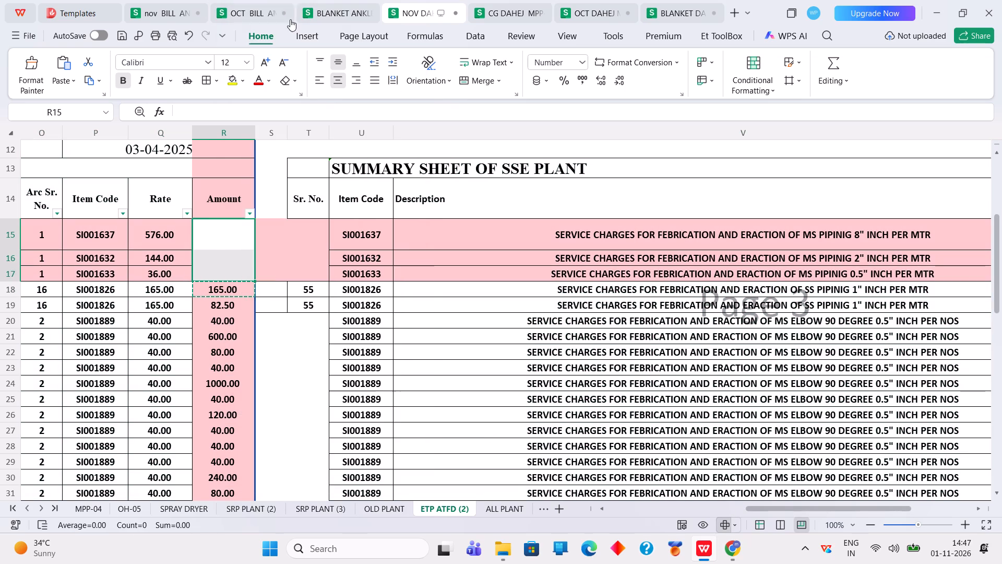
left_click(225, 292)
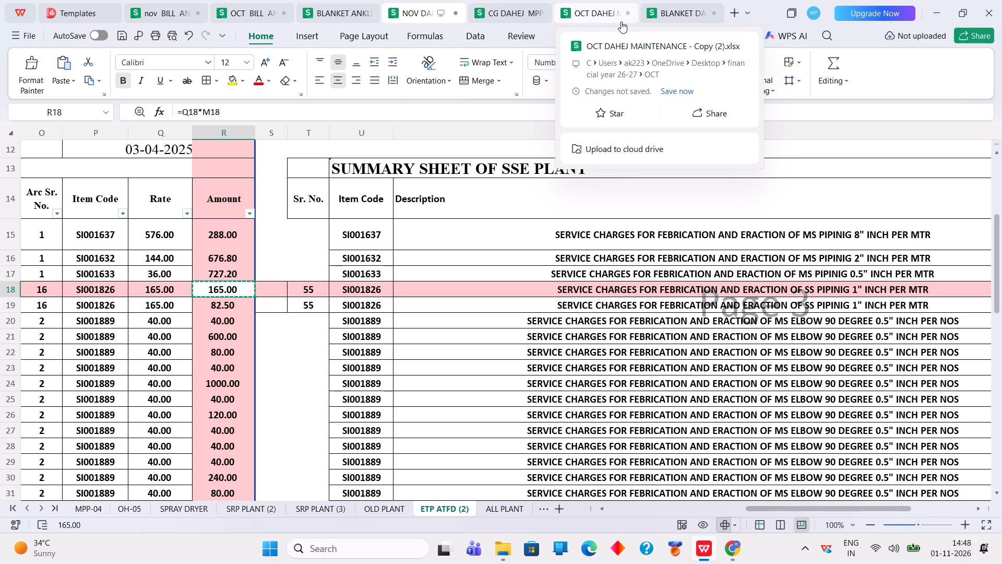
Change the arc code filter in BLANKET DAHEJ from code 1 to show only code 16.
left_click(679, 10)
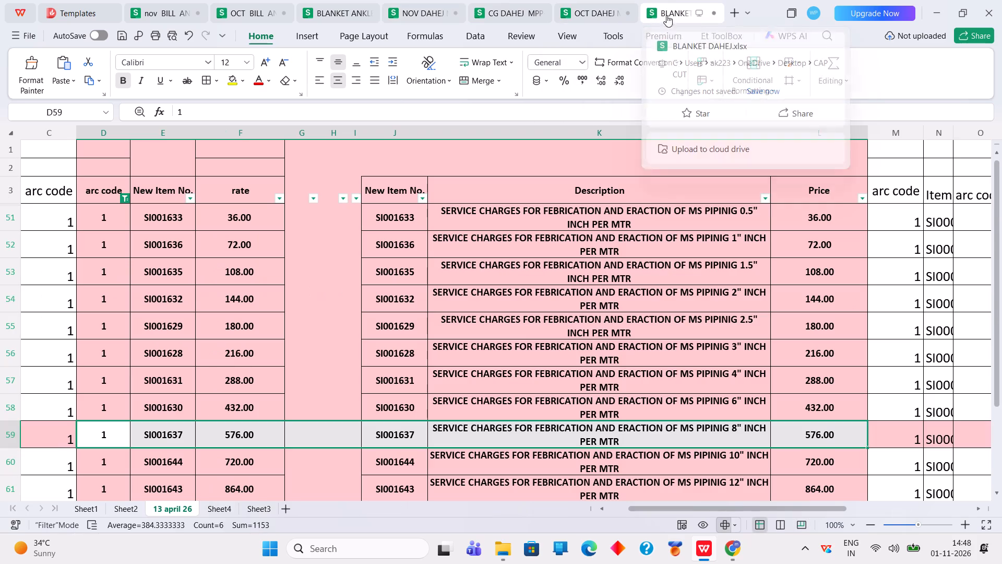
left_click(122, 199)
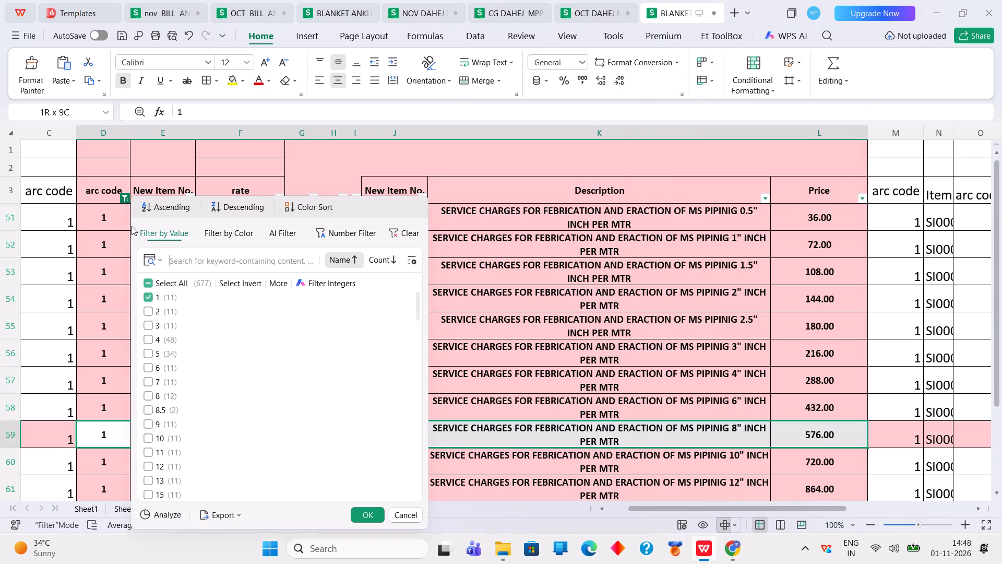
left_click(147, 295)
scroll(172, 396, "down", 2)
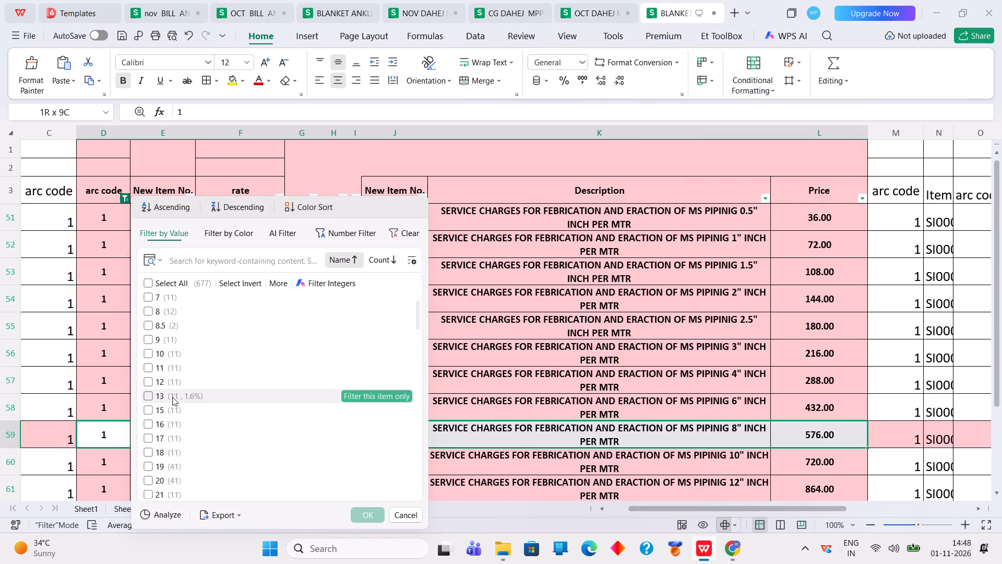
left_click(172, 420)
left_click(363, 516)
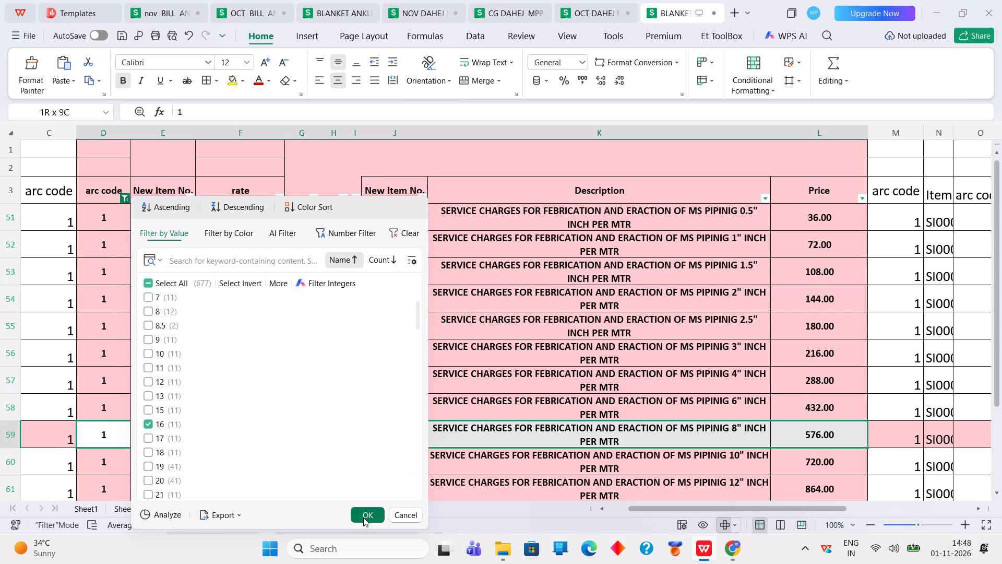
Copy BLANKET DAHEJ's SS piping 0.5" entry and paste it as values from Arc Sr. No. in NOV DAHEJ's SS 1/2" PIPE row 19.
left_click_drag(105, 220, 339, 213)
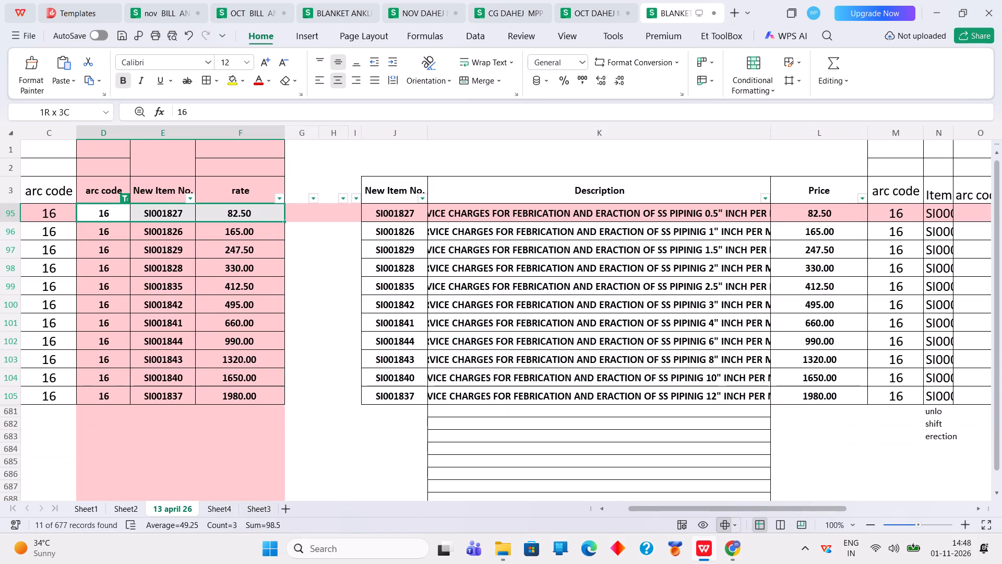
left_click_drag(339, 213, 805, 207)
right_click(805, 217)
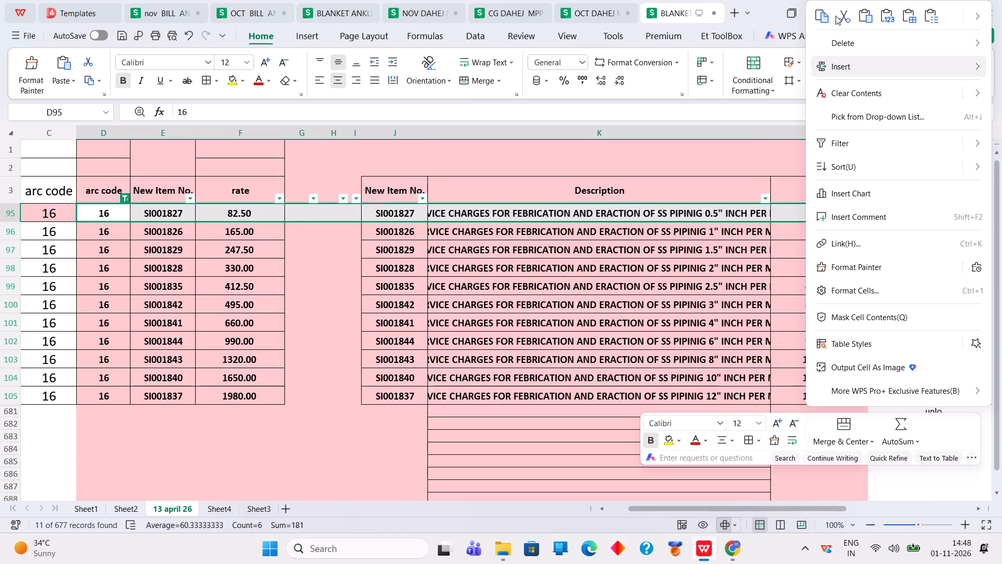
left_click(826, 12)
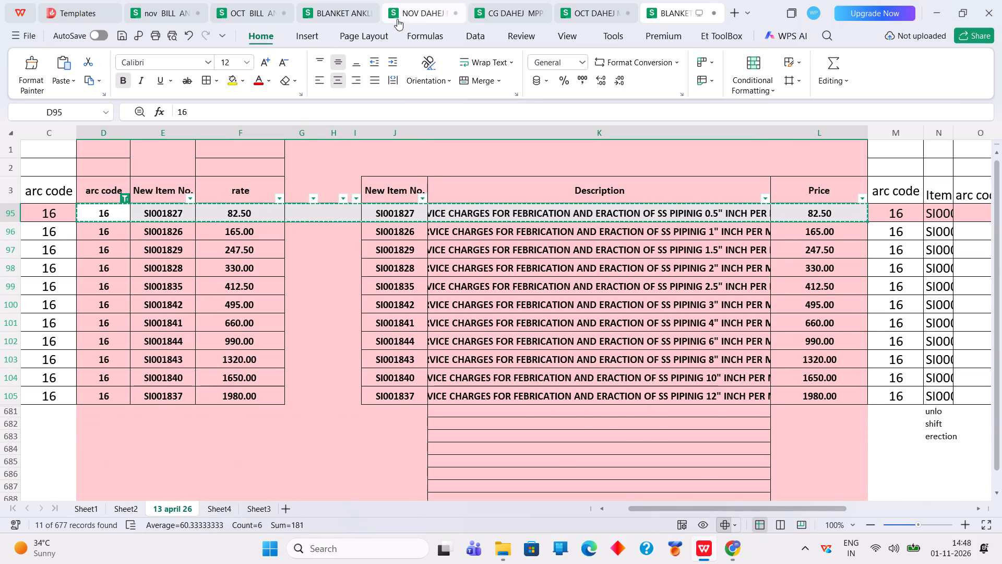
left_click(409, 13)
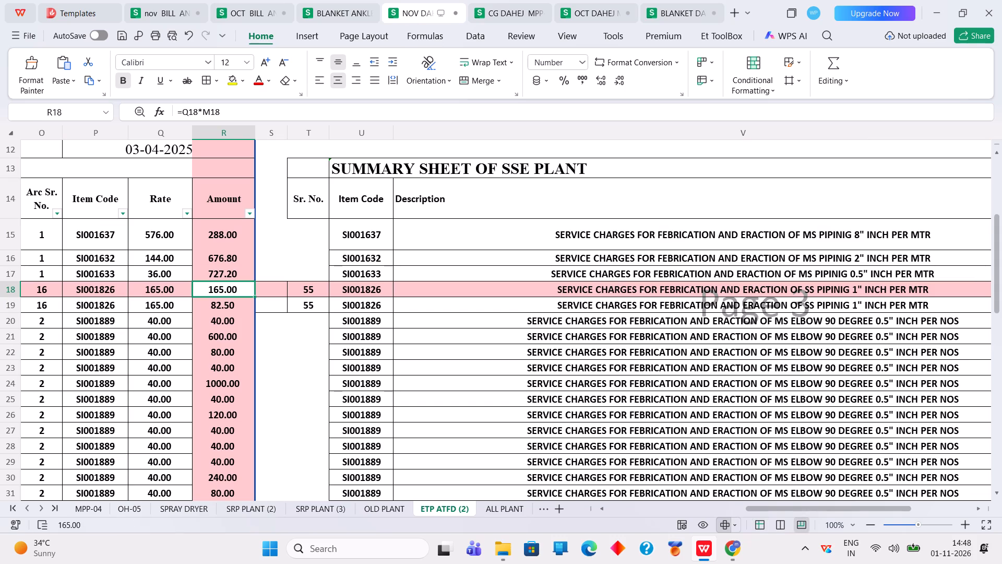
left_click(52, 308)
right_click(51, 309)
left_click(137, 15)
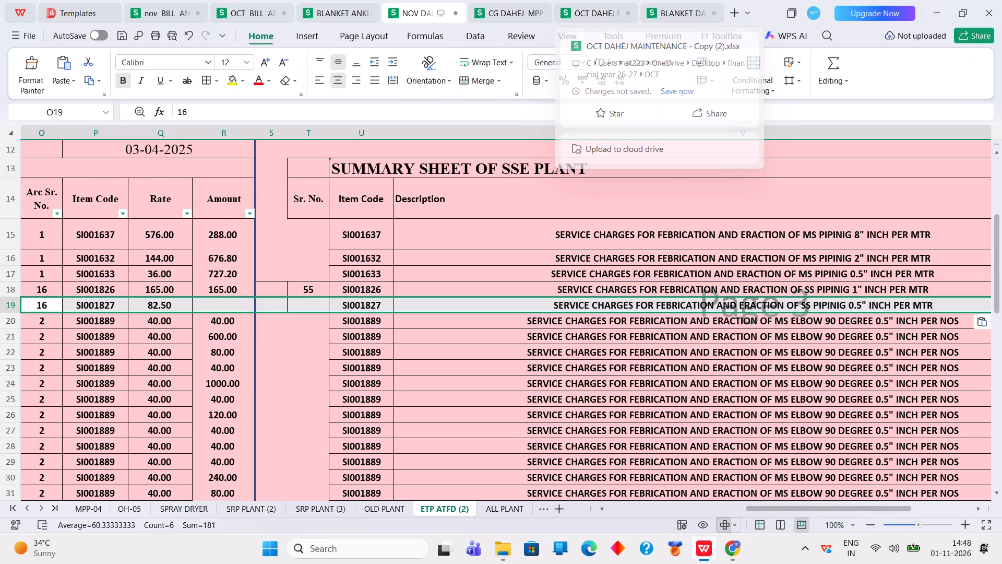
left_click(604, 508)
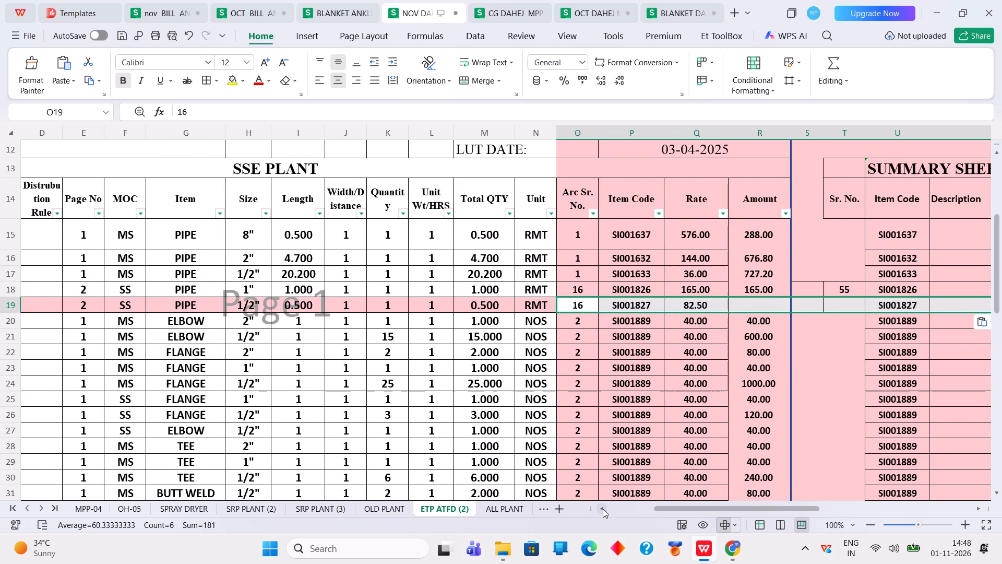
left_click(650, 310)
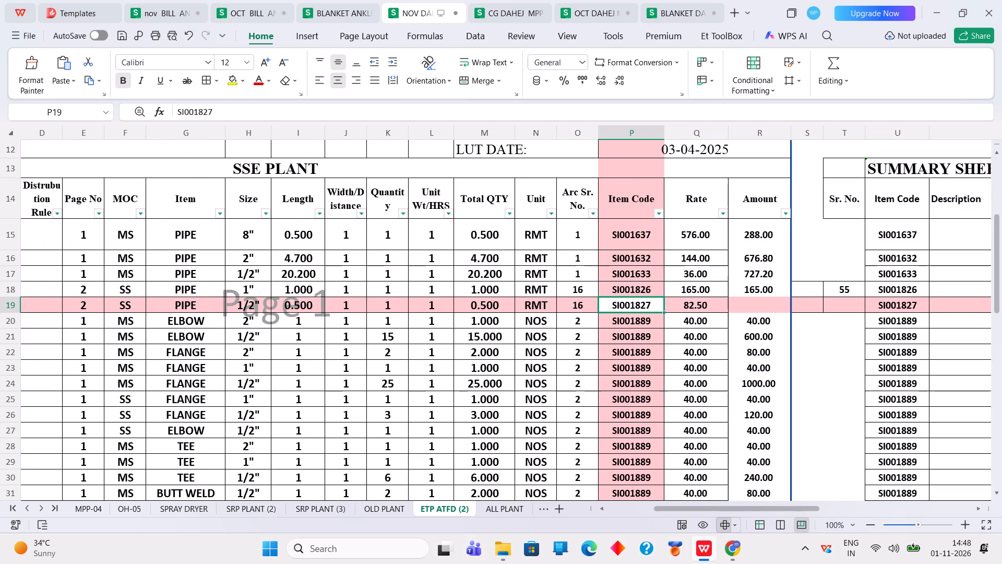
Change the arc code filter in BLANKET DAHEJ to show only code 2.
left_click(688, 17)
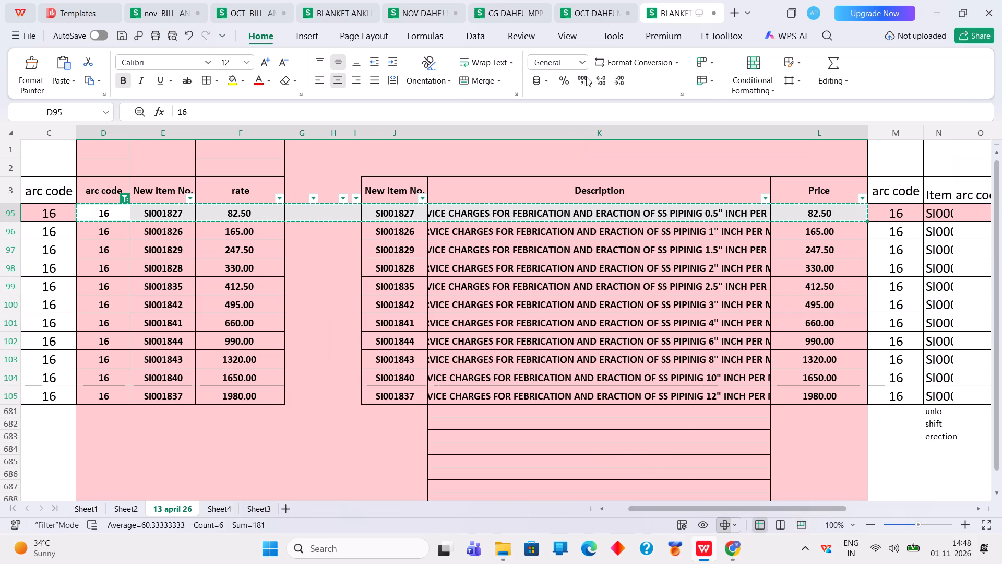
double_click(127, 202)
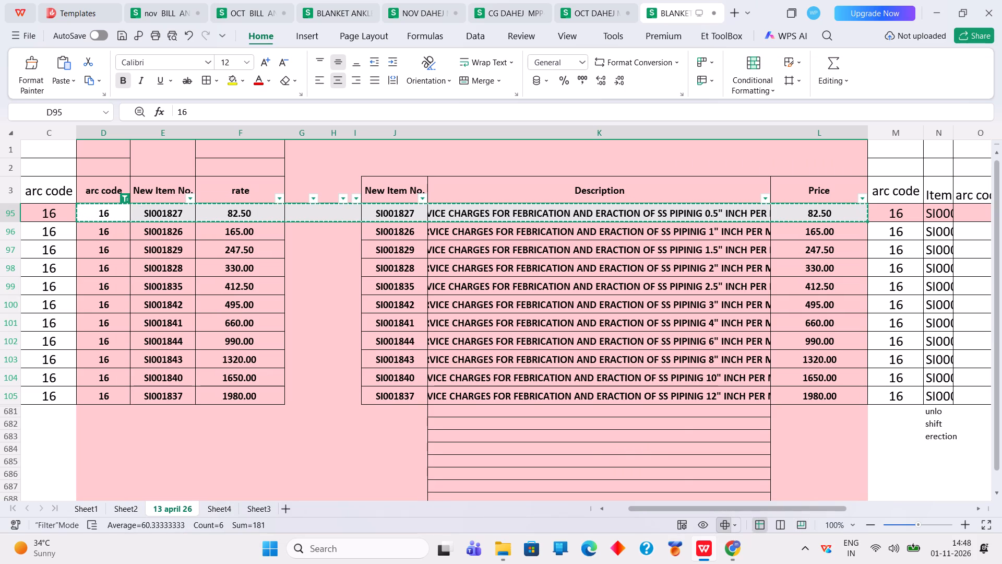
left_click(126, 202)
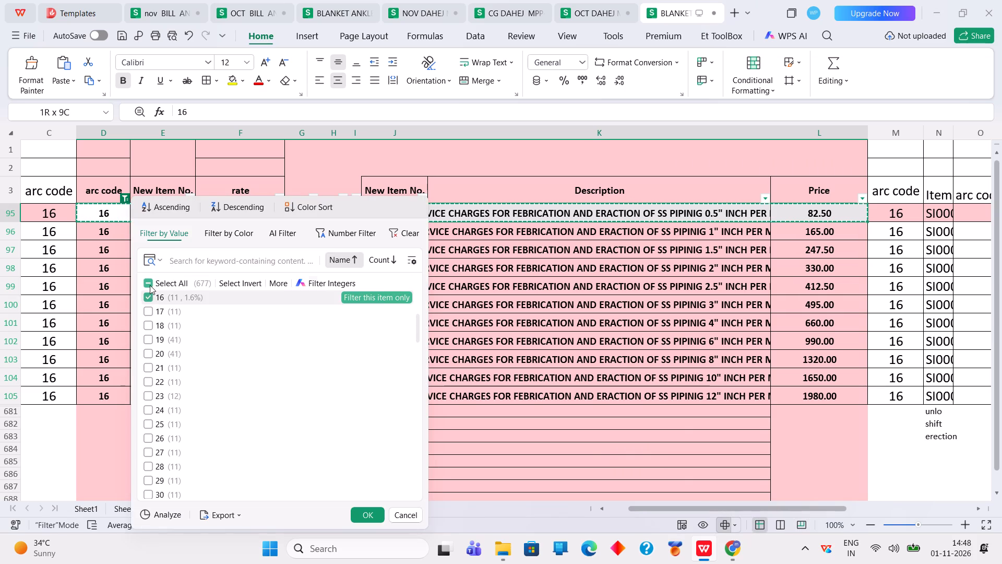
double_click(149, 284)
scroll(221, 331, "up", 8)
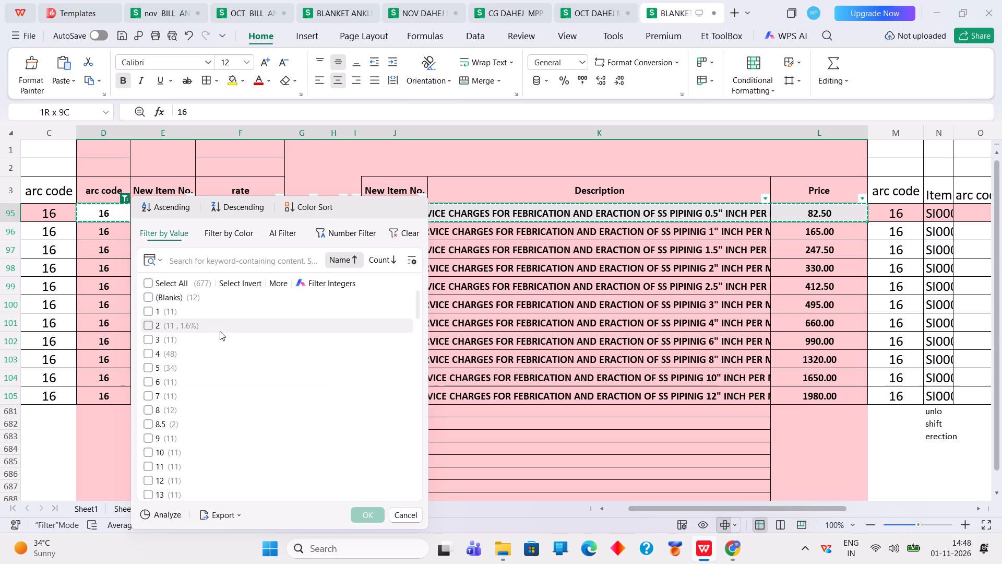
left_click(166, 327)
left_click(366, 514)
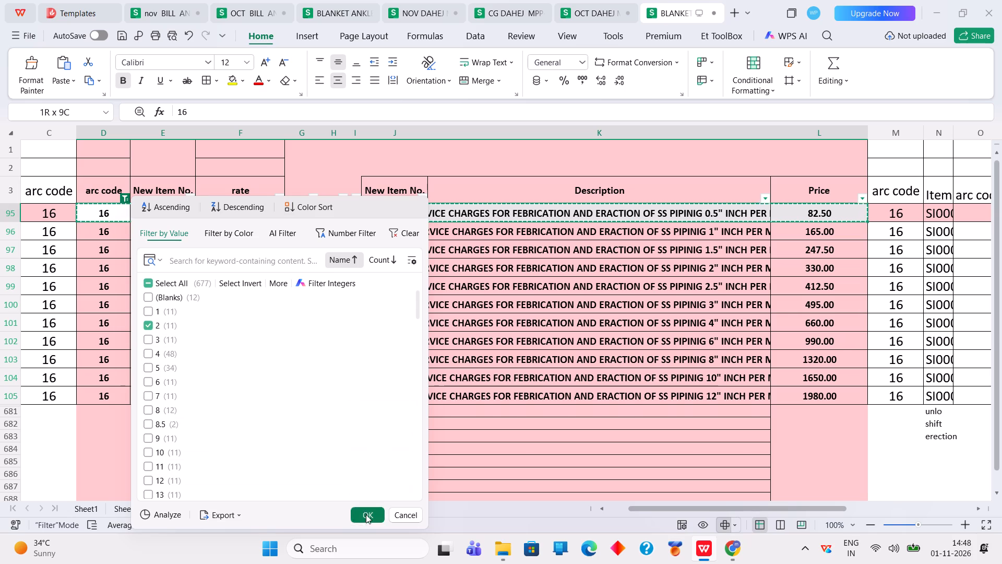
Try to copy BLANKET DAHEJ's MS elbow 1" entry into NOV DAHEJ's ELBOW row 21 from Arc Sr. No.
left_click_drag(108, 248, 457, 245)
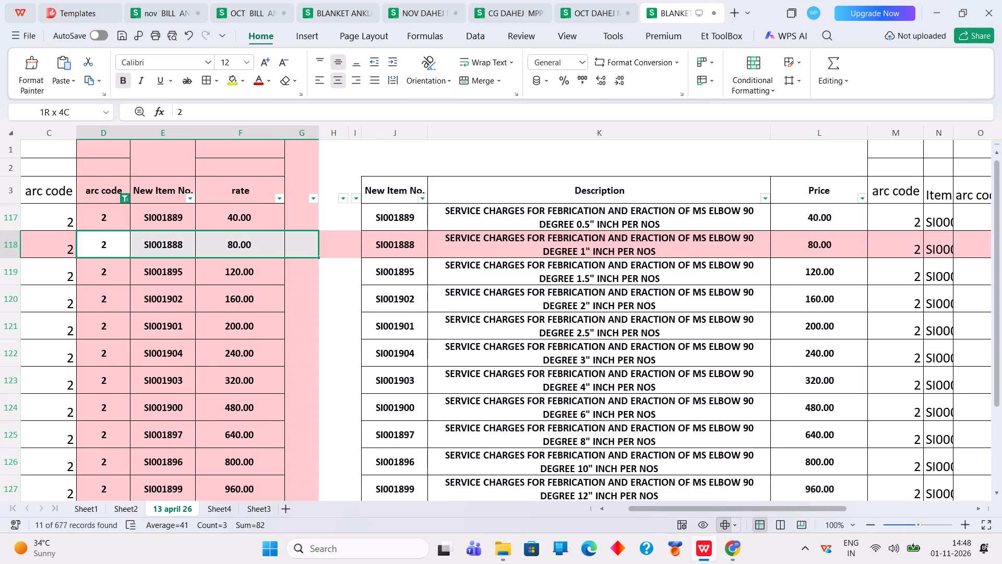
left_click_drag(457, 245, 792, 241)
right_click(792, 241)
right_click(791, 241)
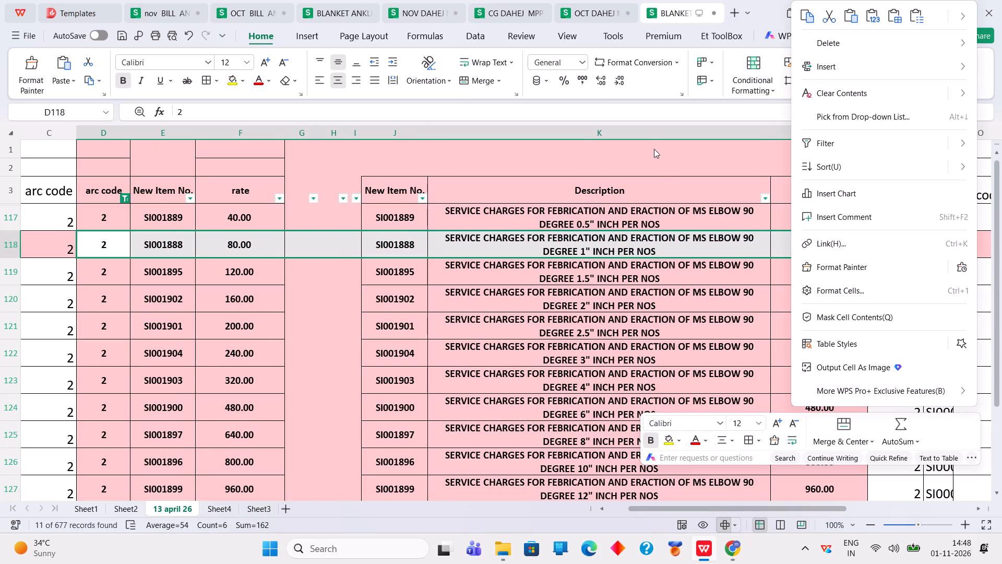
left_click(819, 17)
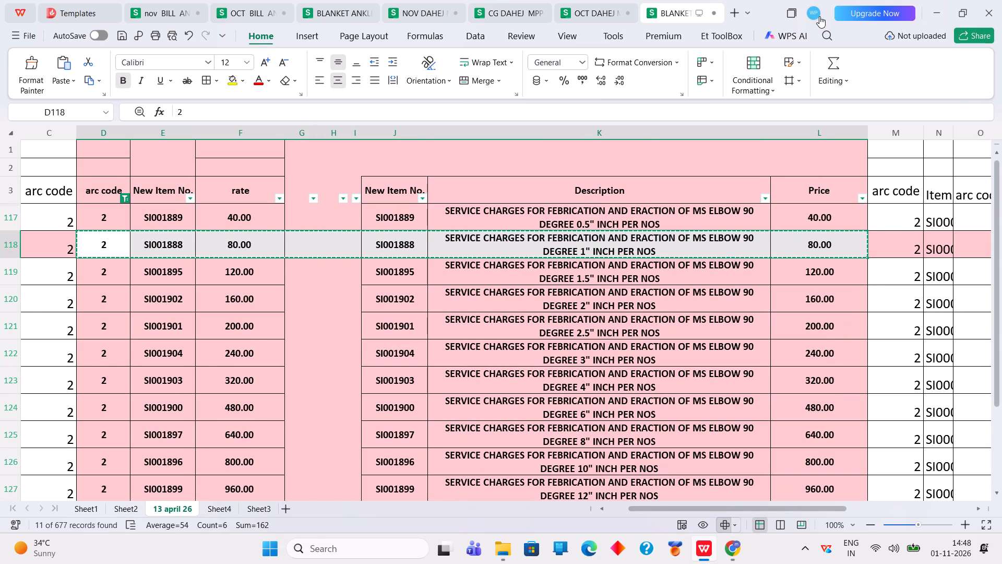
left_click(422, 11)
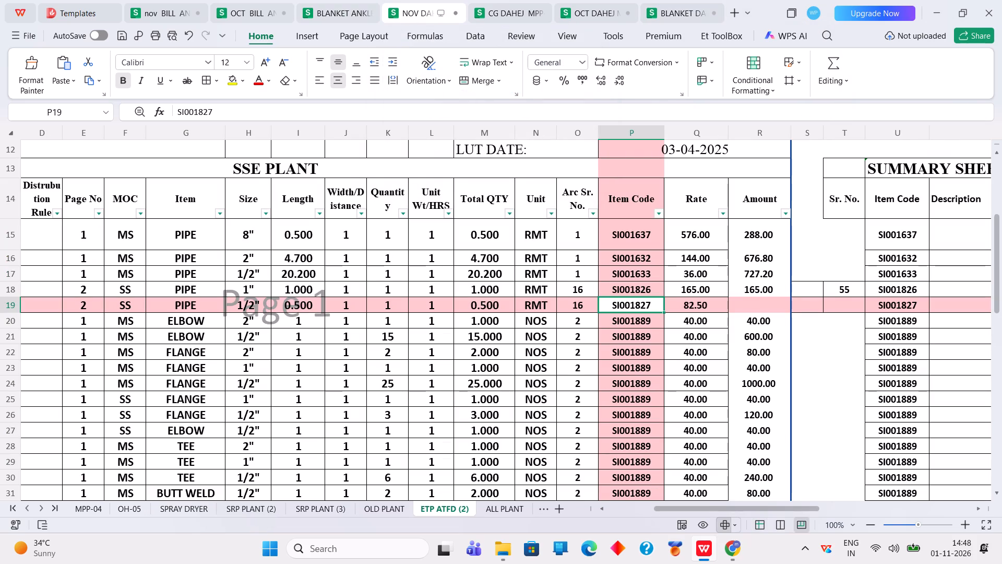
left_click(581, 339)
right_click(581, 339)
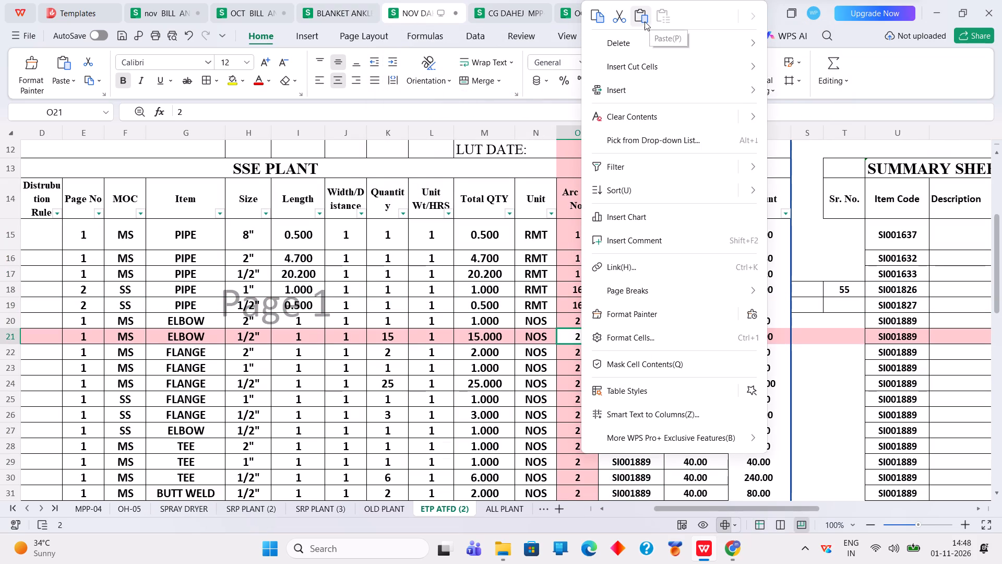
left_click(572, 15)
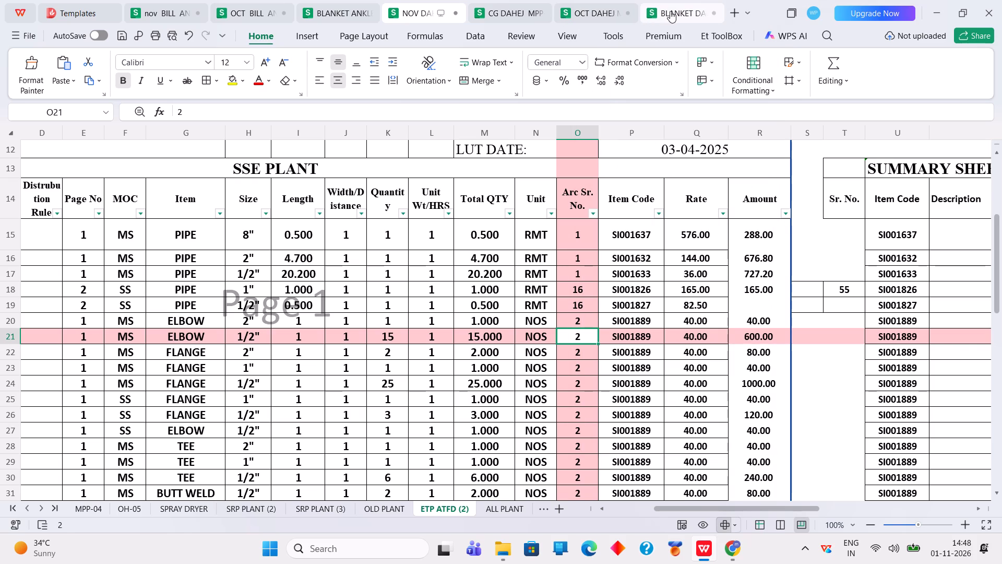
Copy BLANKET DAHEJ's MS elbow 90 degree 1" entry and paste it as values from Arc Sr. No. in NOV DAHEJ's ELBOW row 21.
left_click(671, 11)
left_click_drag(108, 249, 127, 241)
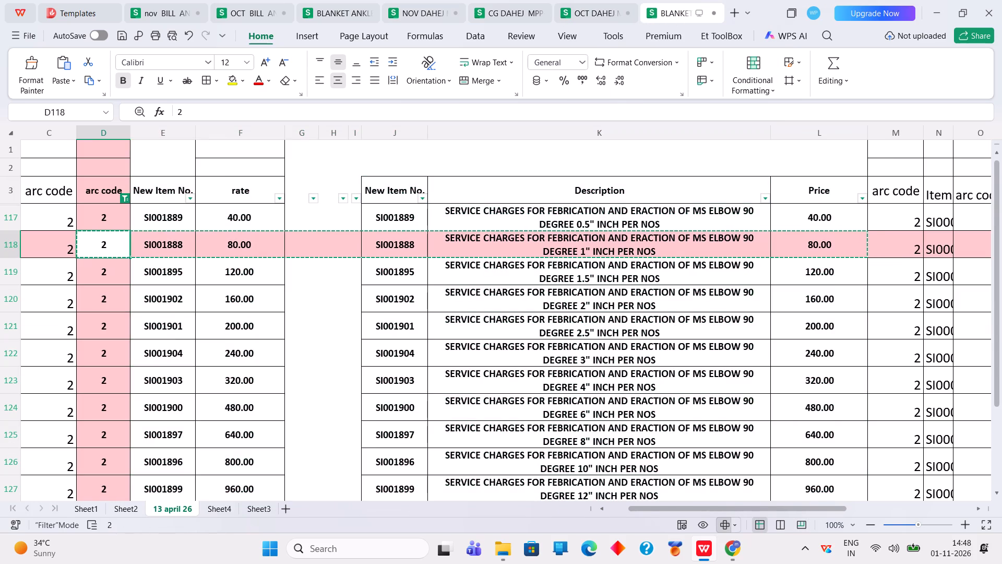
left_click_drag(127, 241, 818, 244)
right_click(816, 242)
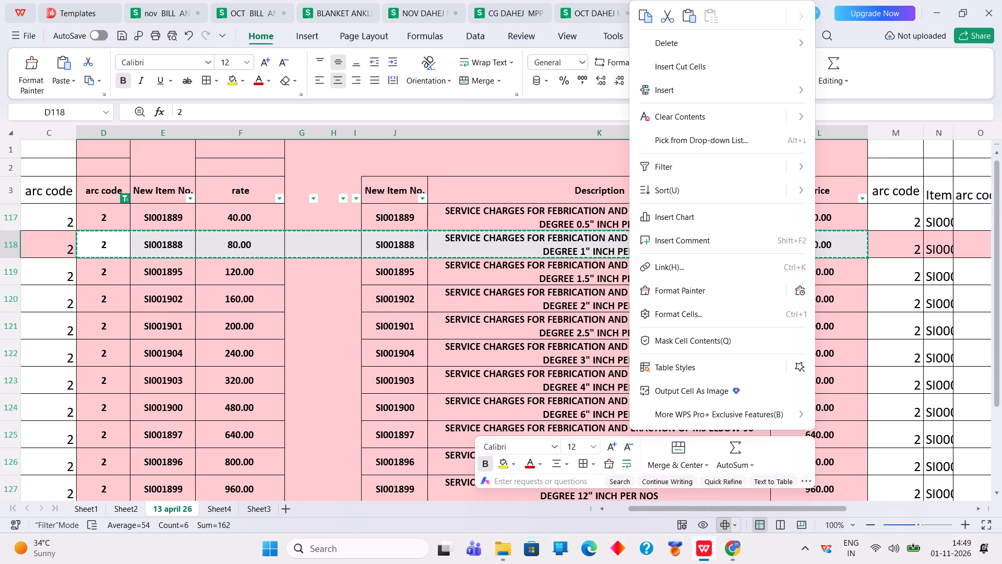
left_click(644, 17)
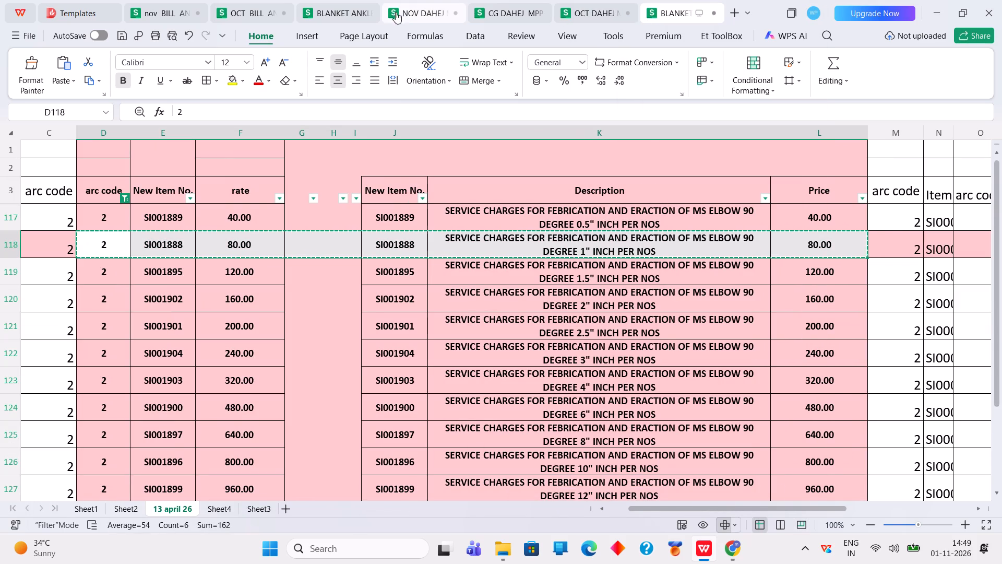
left_click(418, 5)
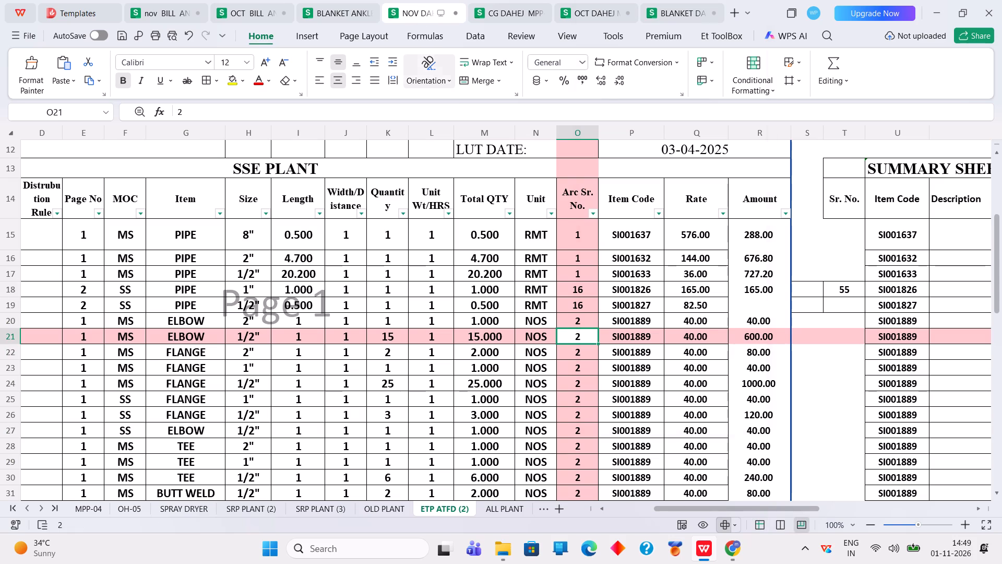
right_click(580, 337)
left_click(662, 13)
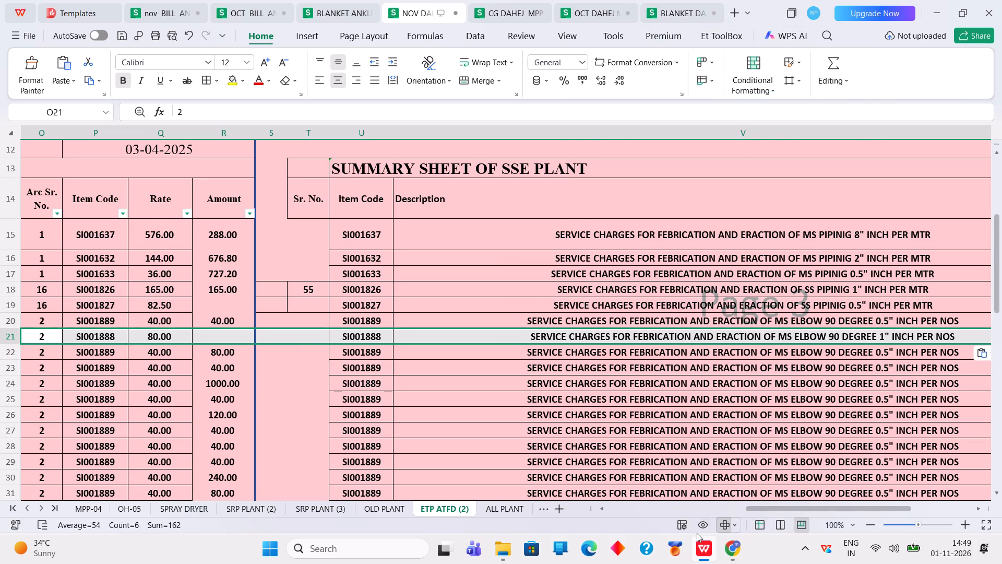
left_click(604, 511)
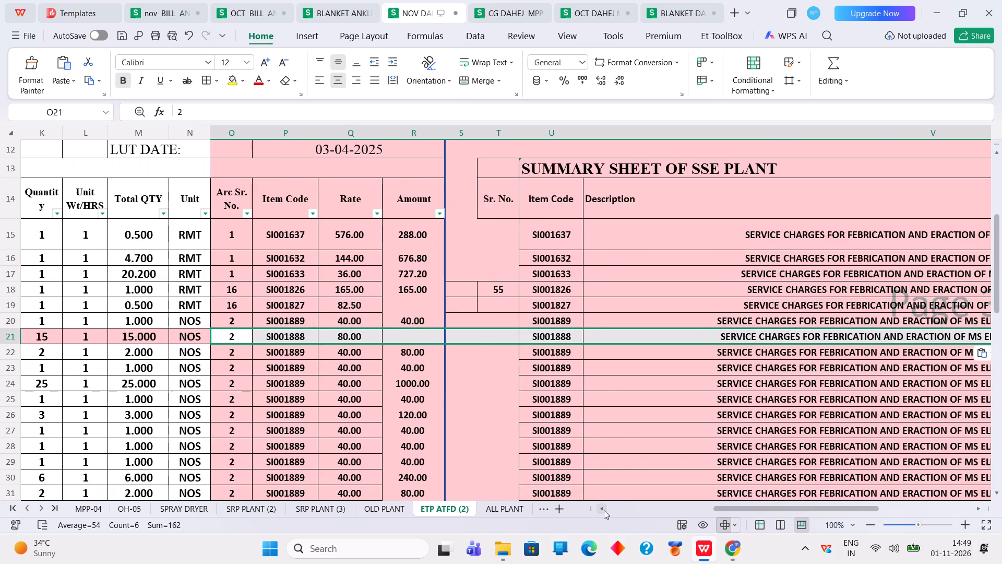
double_click(602, 509)
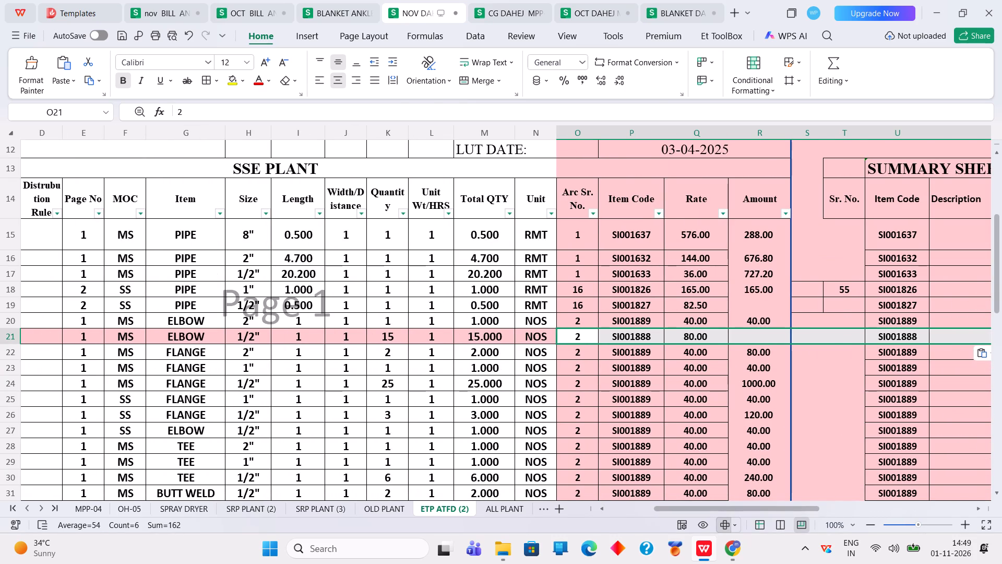
left_click(759, 294)
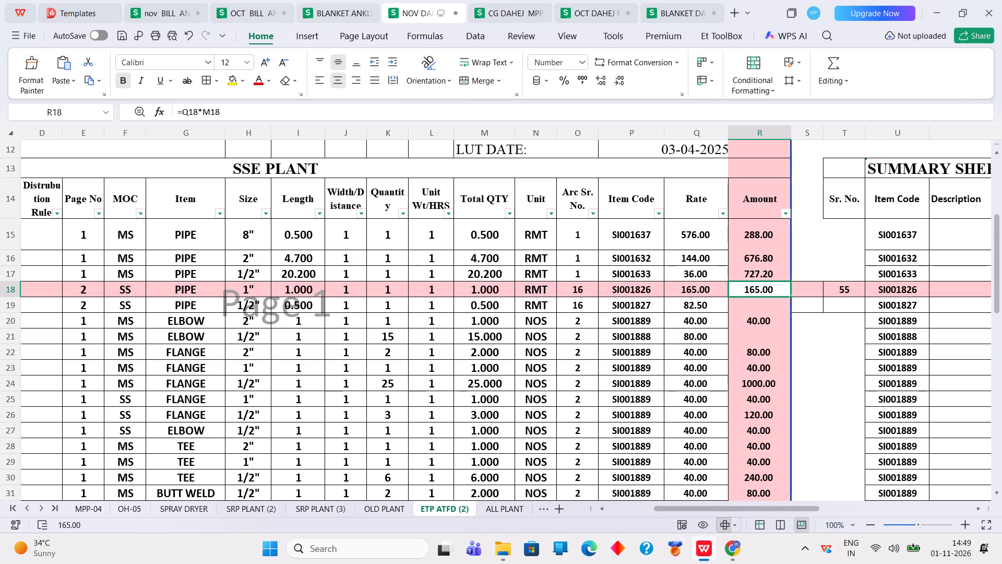
Copy BLANKET DAHEJ's MS elbow 90 degree 2" entry and paste it as values from Arc Sr. No. in NOV DAHEJ's 2" ELBOW row 20.
left_click(684, 16)
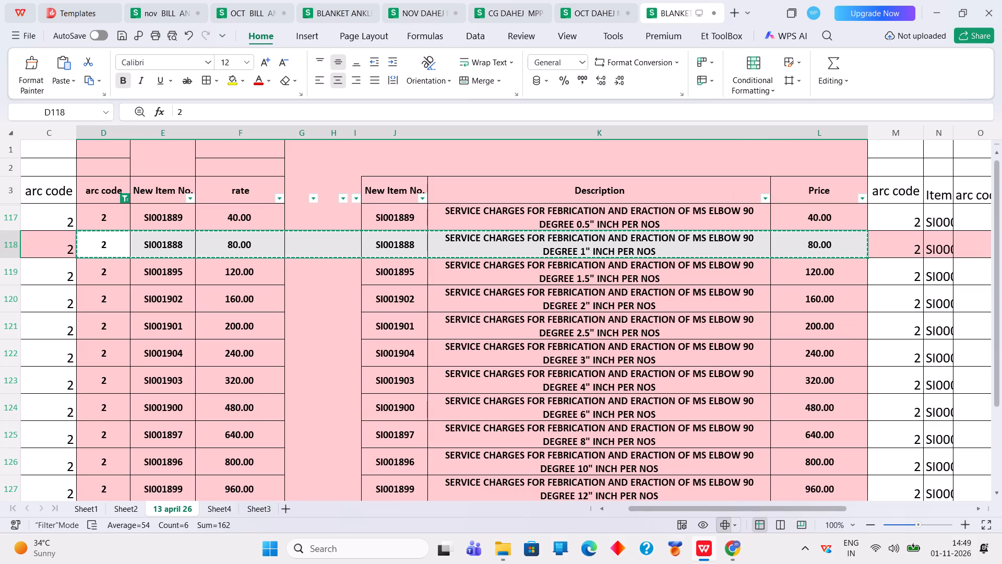
left_click_drag(105, 330, 816, 324)
left_click_drag(105, 301, 681, 296)
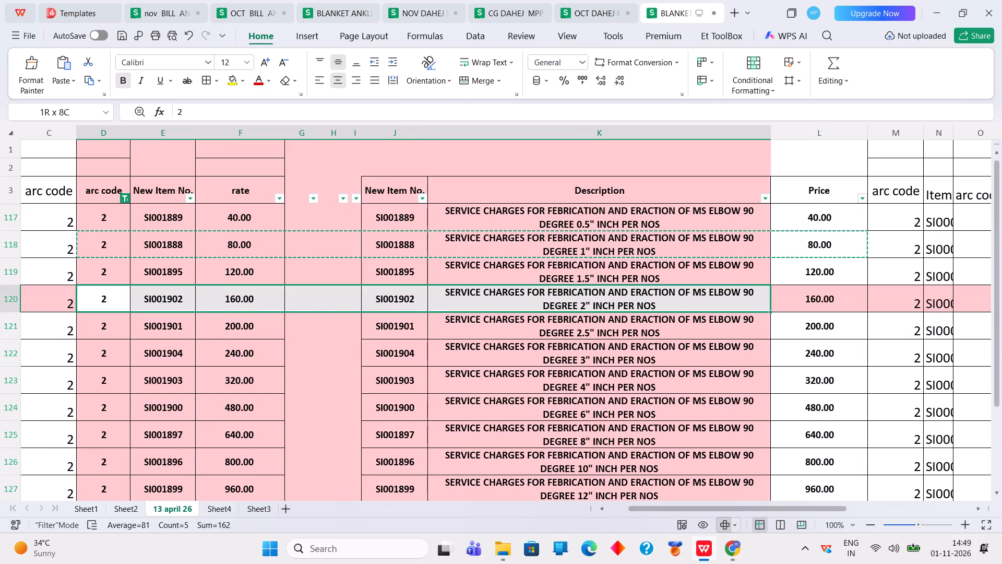
left_click_drag(681, 296, 814, 303)
right_click(815, 303)
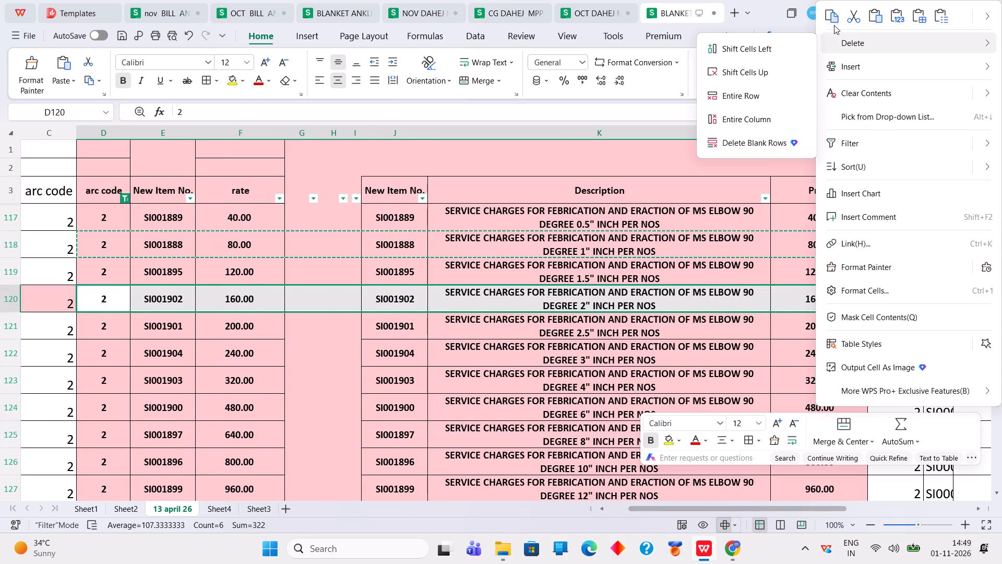
left_click(834, 18)
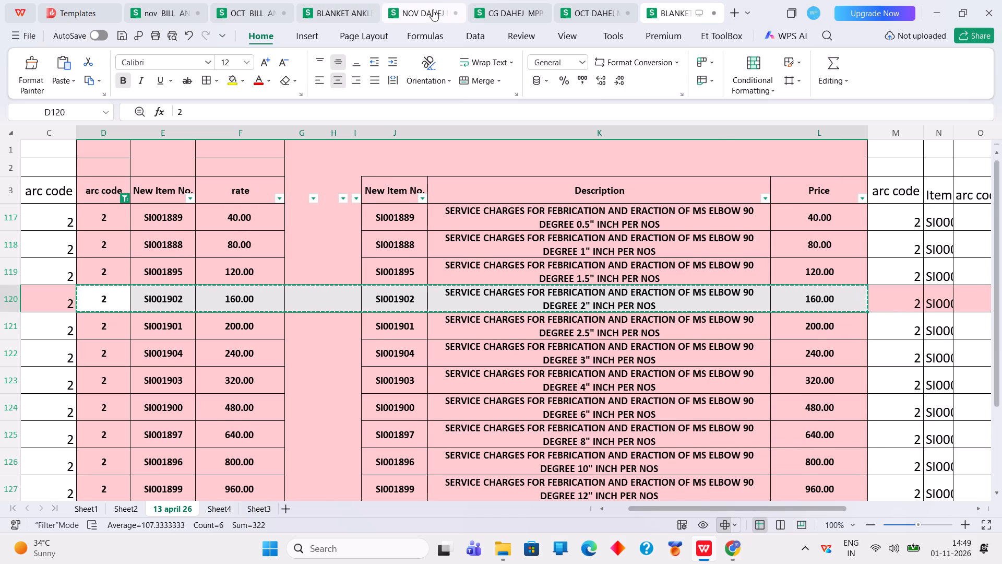
left_click(433, 9)
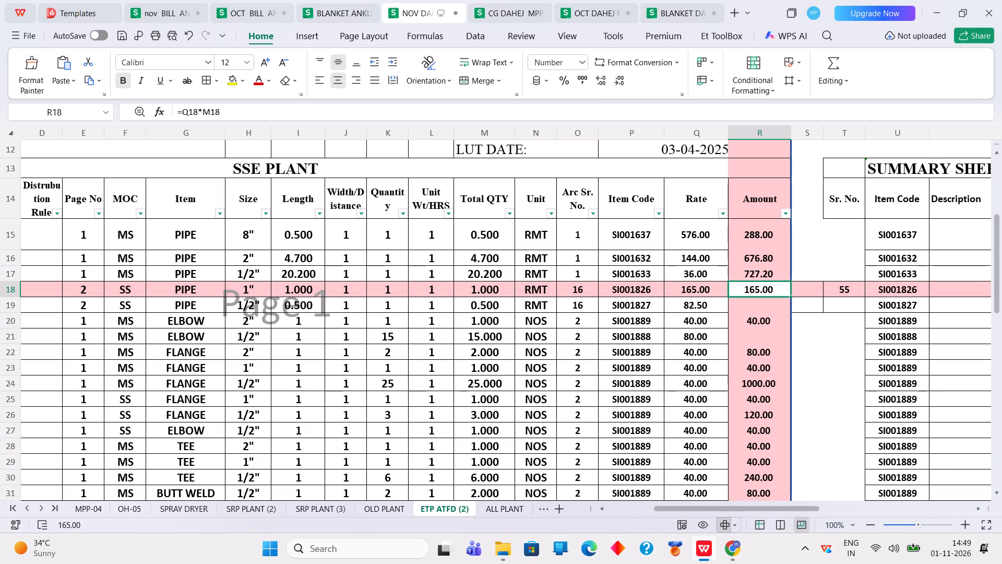
left_click(574, 325)
right_click(572, 326)
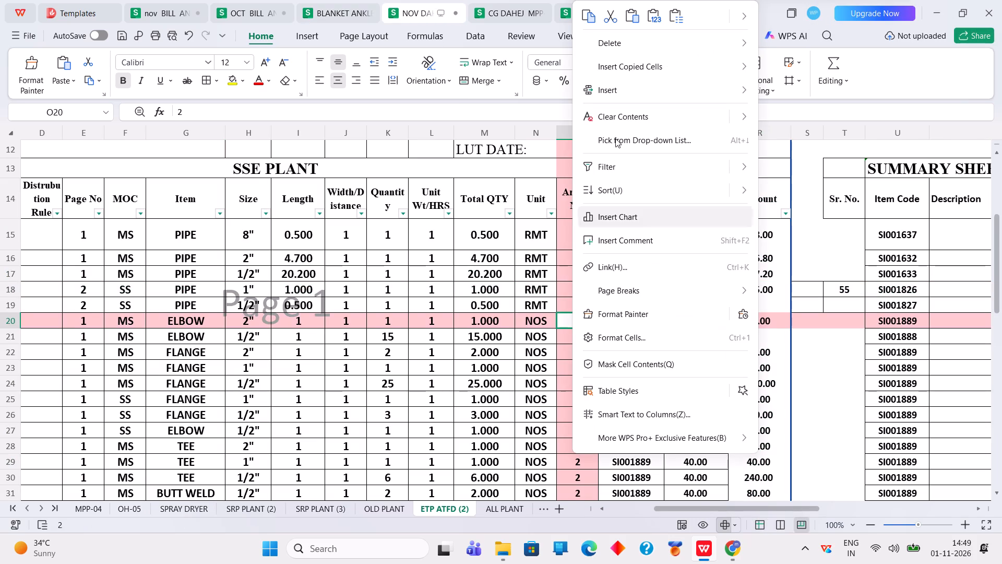
left_click(654, 18)
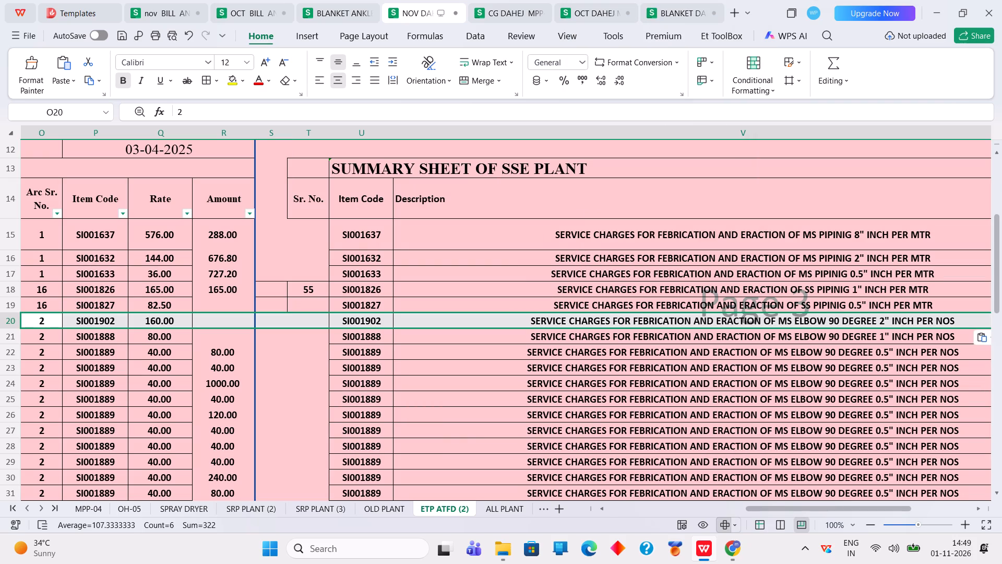
Fill the Amount formula in R18 down through row 21 of NOV DAHEJ's ETP ATFD (2) sheet.
triple_click(603, 509)
triple_click(603, 509)
left_click(603, 509)
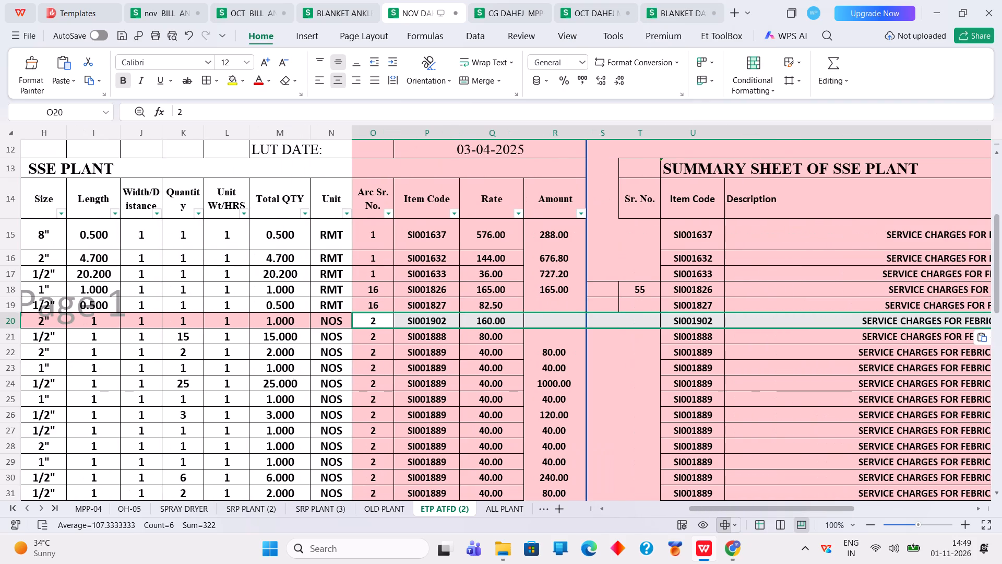
left_click(554, 291)
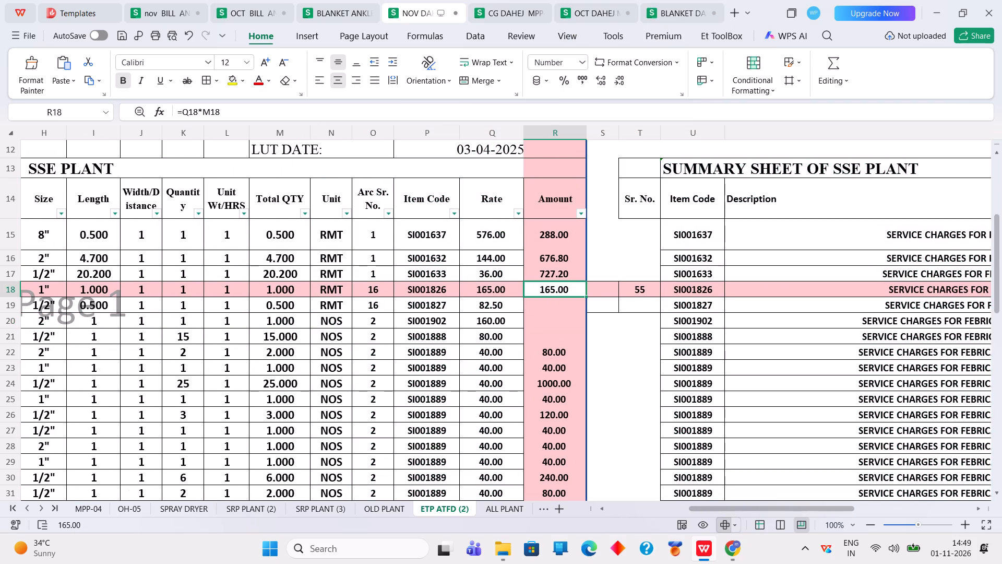
left_click_drag(587, 296, 588, 340)
left_click(502, 334)
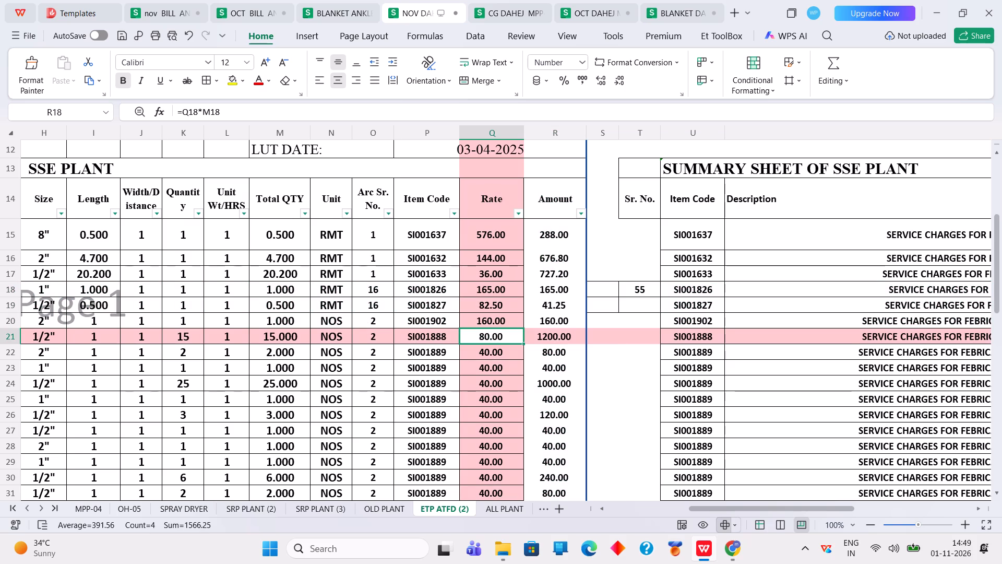
left_click(600, 506)
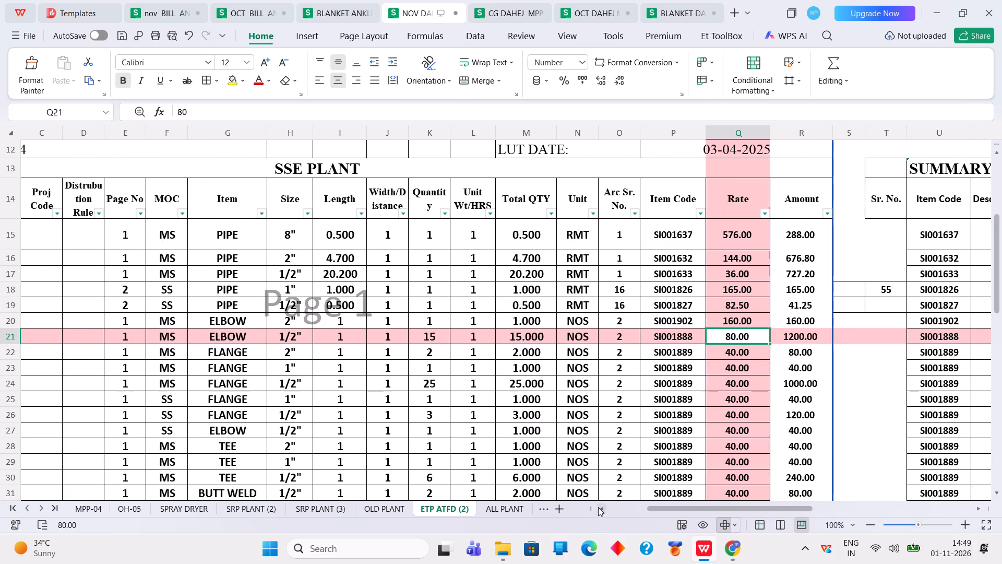
left_click(678, 295)
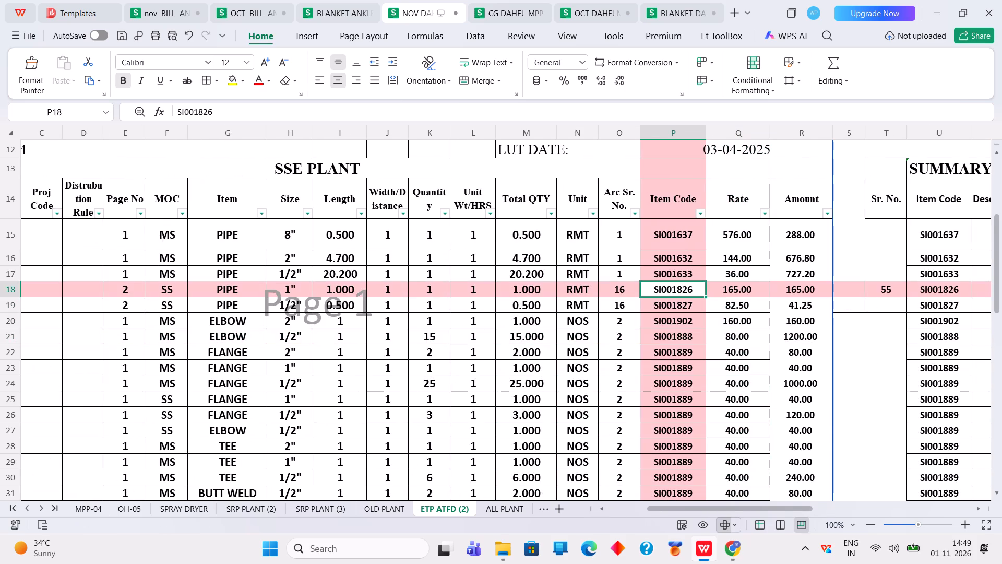
left_click(733, 291)
left_click(806, 286)
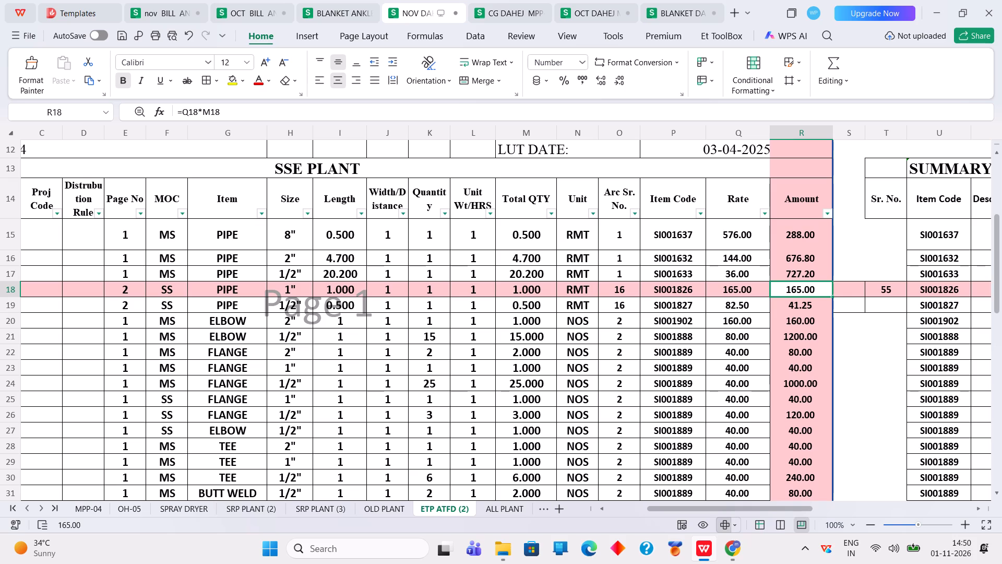
Change the arc code filter in BLANKET DAHEJ to show only code 3.
left_click(671, 11)
left_click(122, 199)
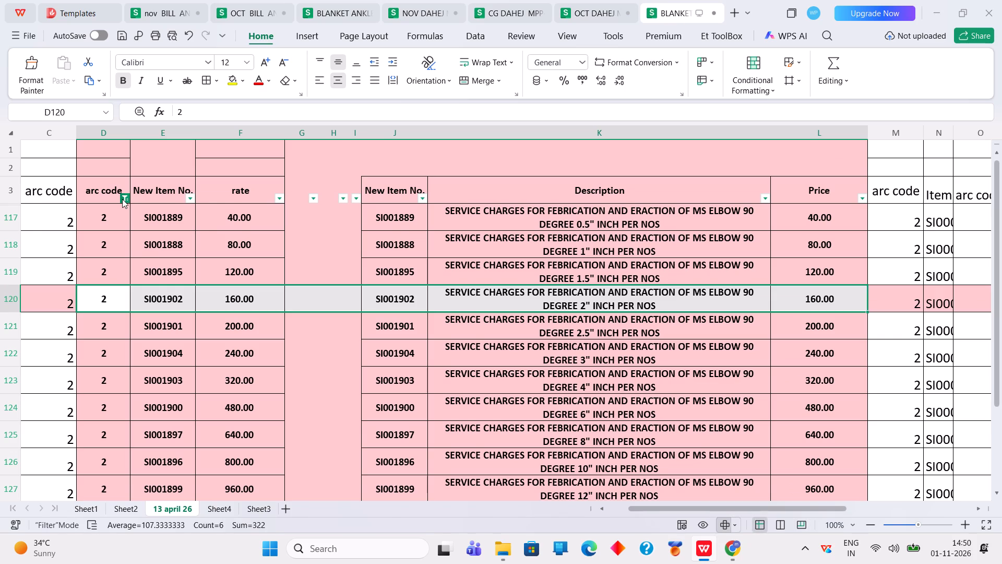
left_click(157, 296)
left_click(157, 312)
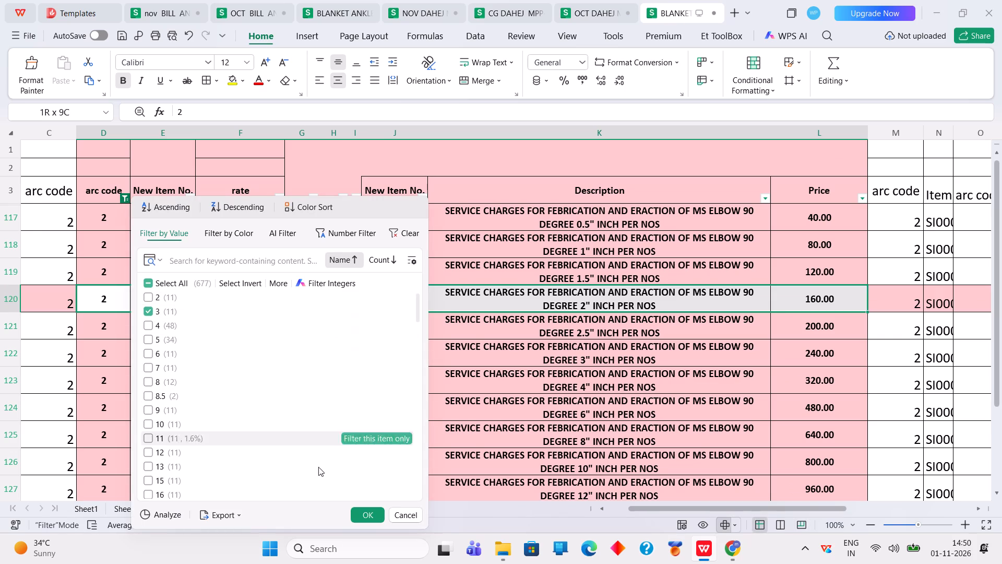
left_click(365, 512)
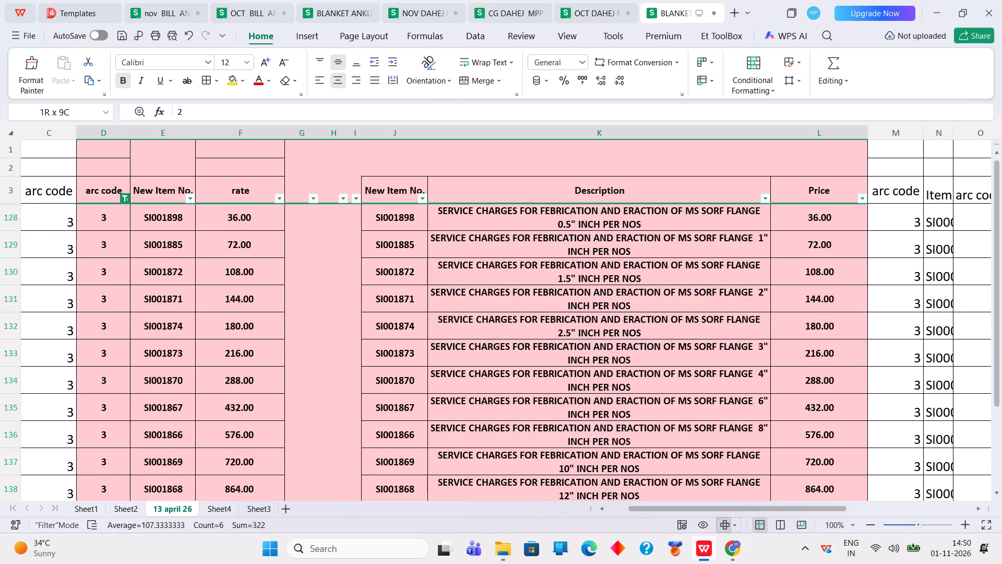
Copy BLANKET DAHEJ's MS SORF flange 2" entry and paste it as values from Arc Sr. No. in NOV DAHEJ's FLANGE row 22.
left_click(96, 280)
left_click_drag(100, 302, 724, 302)
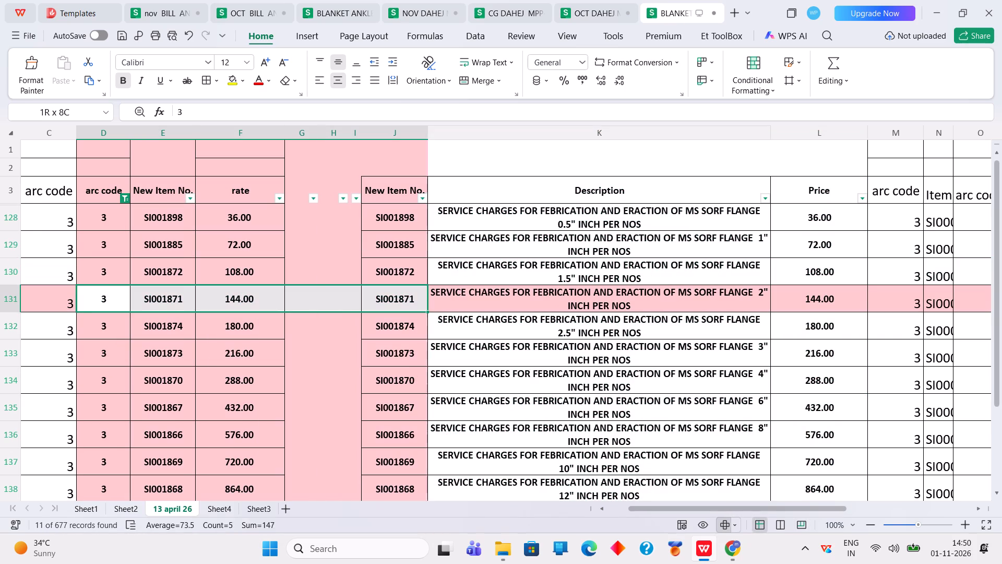
left_click_drag(724, 302, 812, 309)
right_click(811, 307)
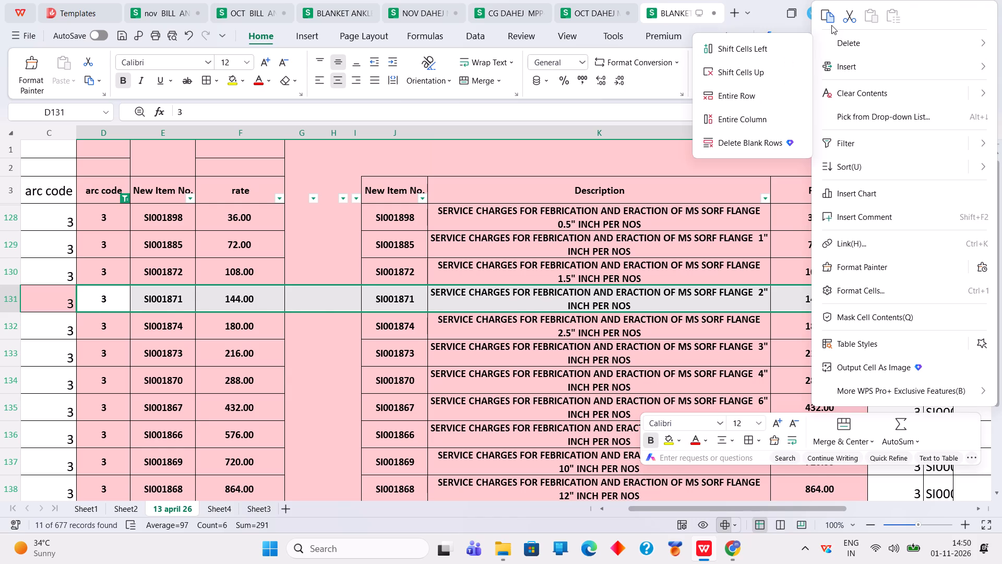
left_click(831, 17)
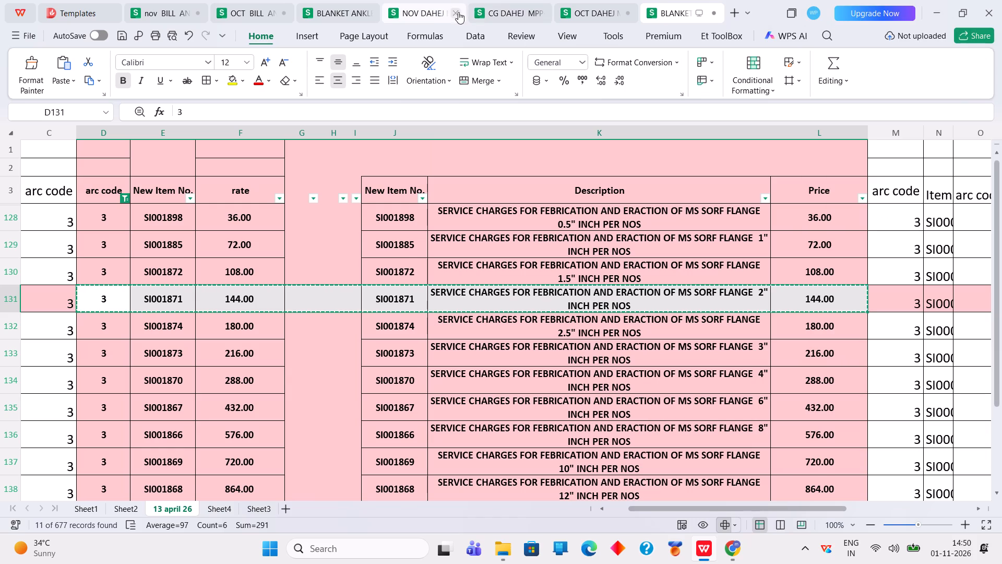
left_click(441, 11)
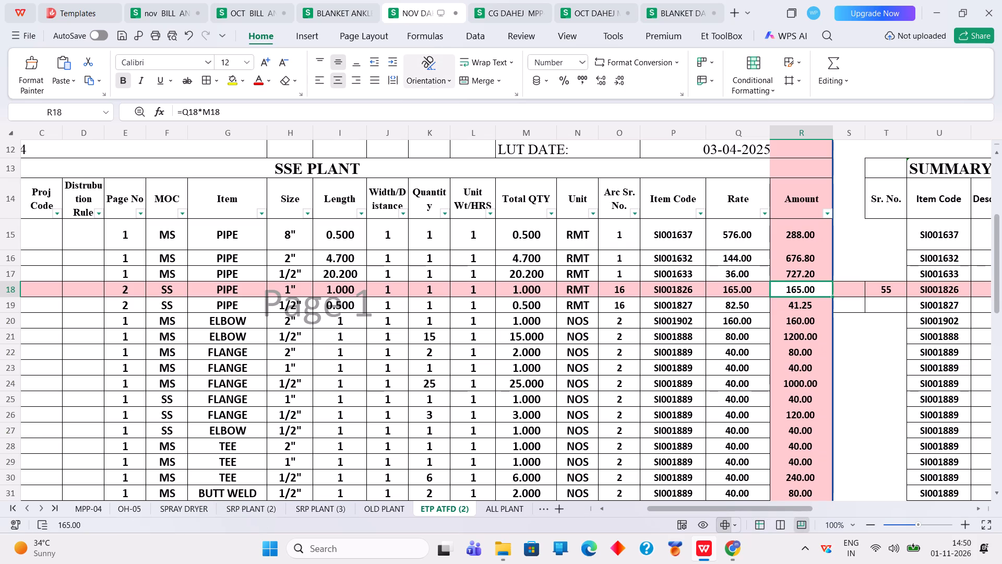
left_click(627, 354)
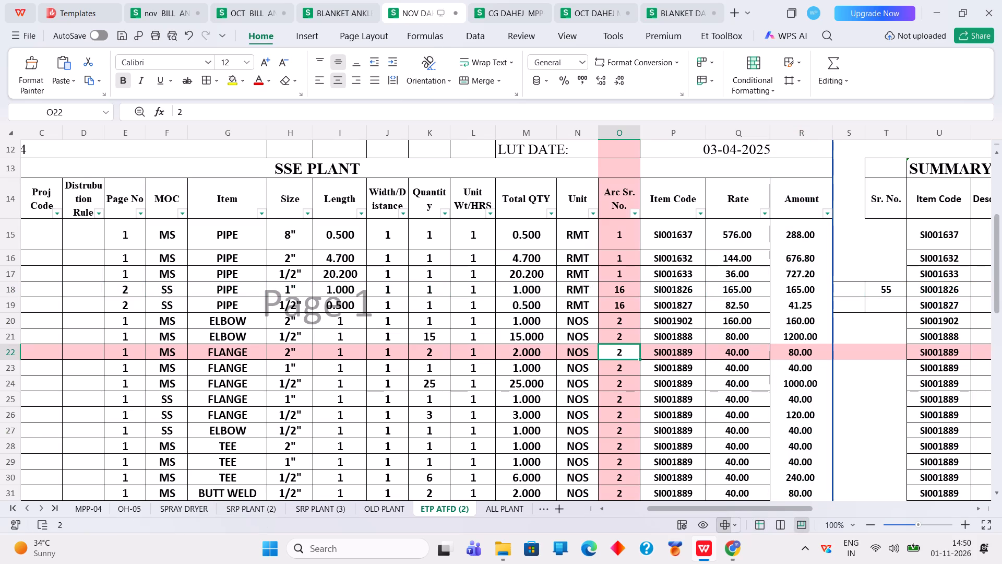
right_click(626, 351)
double_click(695, 22)
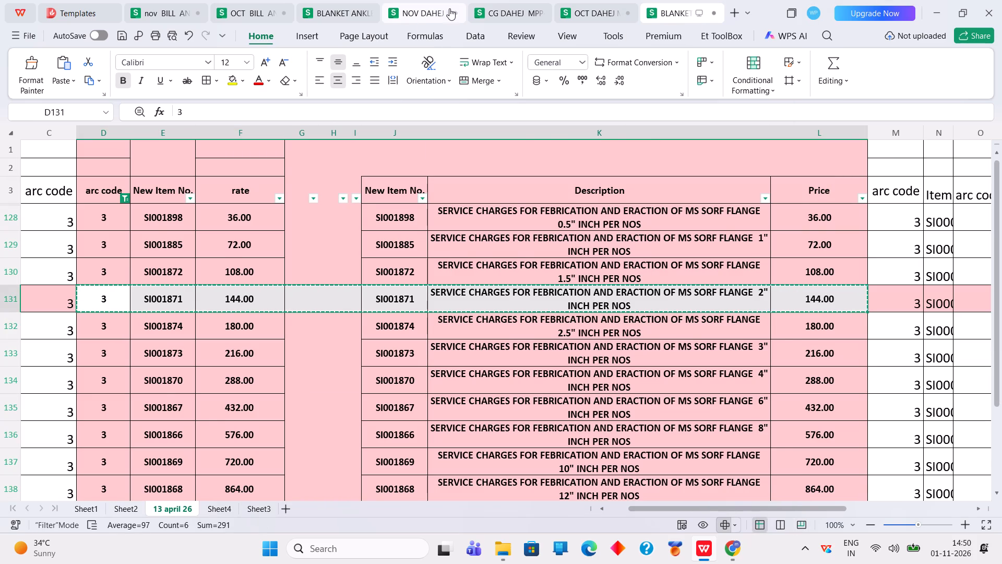
left_click(435, 13)
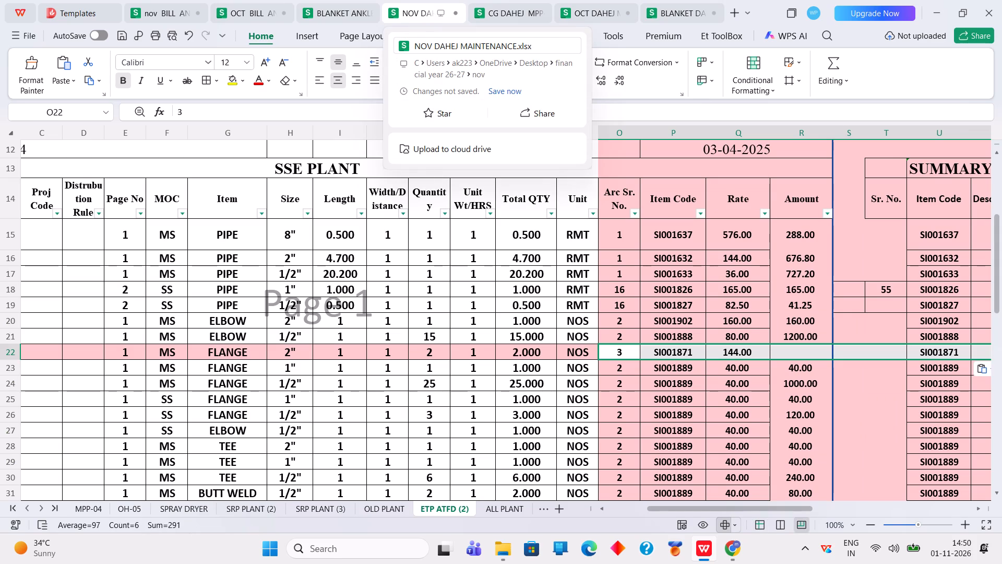
Copy BLANKET DAHEJ's MS SORF flange 1" entry and paste it as values from Arc Sr. No. in NOV DAHEJ's FLANGE row 23.
left_click(677, 13)
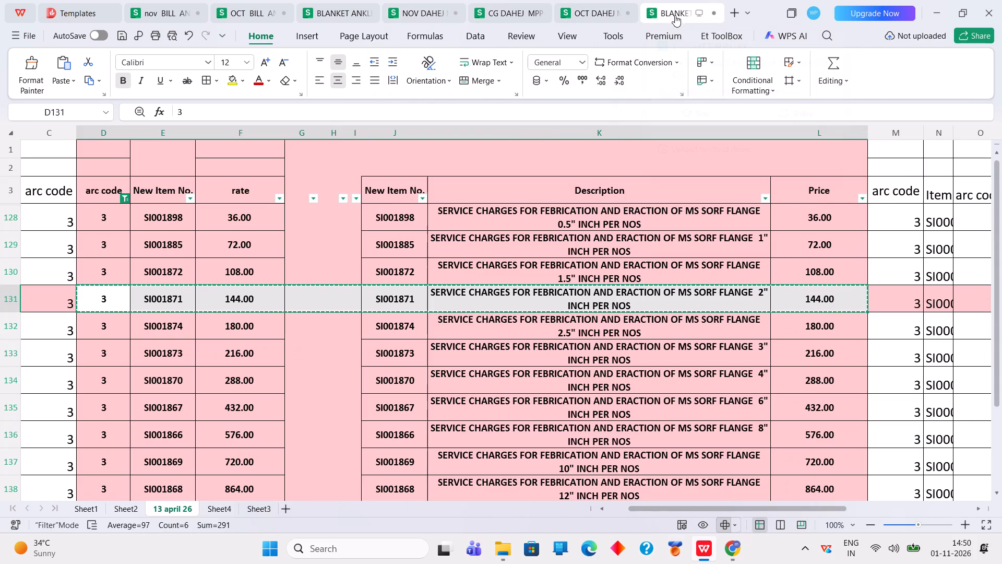
left_click_drag(111, 250, 560, 246)
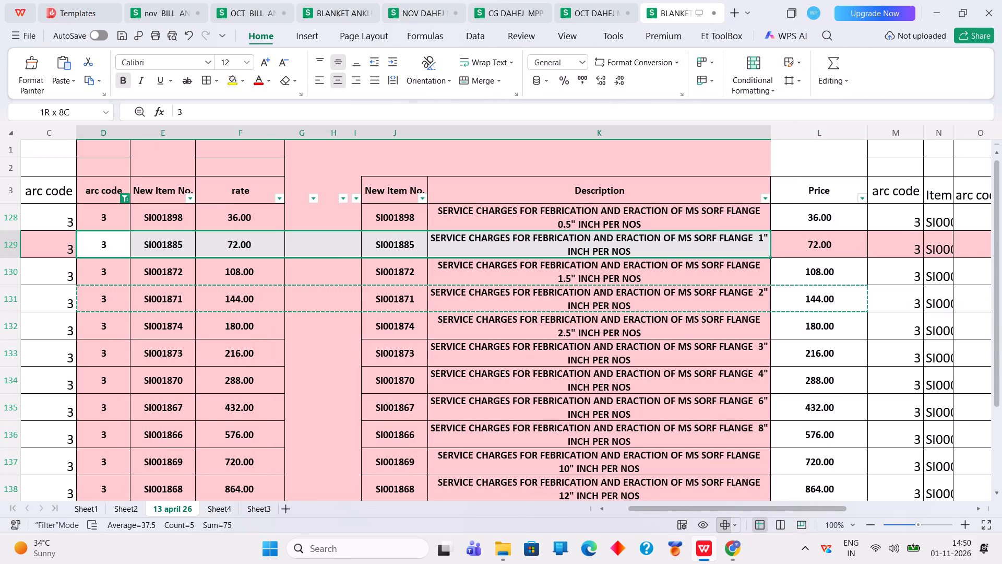
left_click_drag(560, 246, 817, 246)
right_click(817, 246)
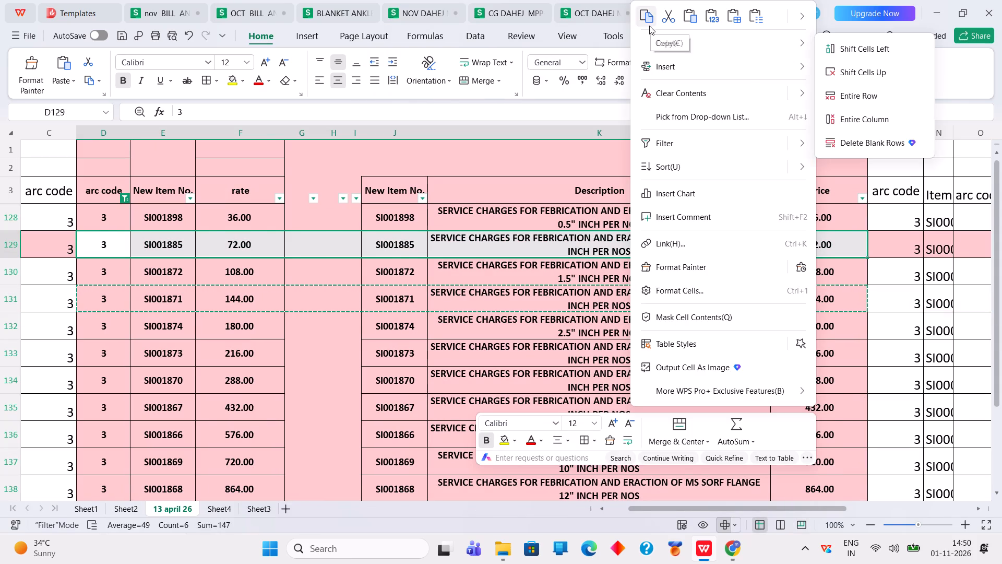
left_click(649, 26)
left_click(401, 14)
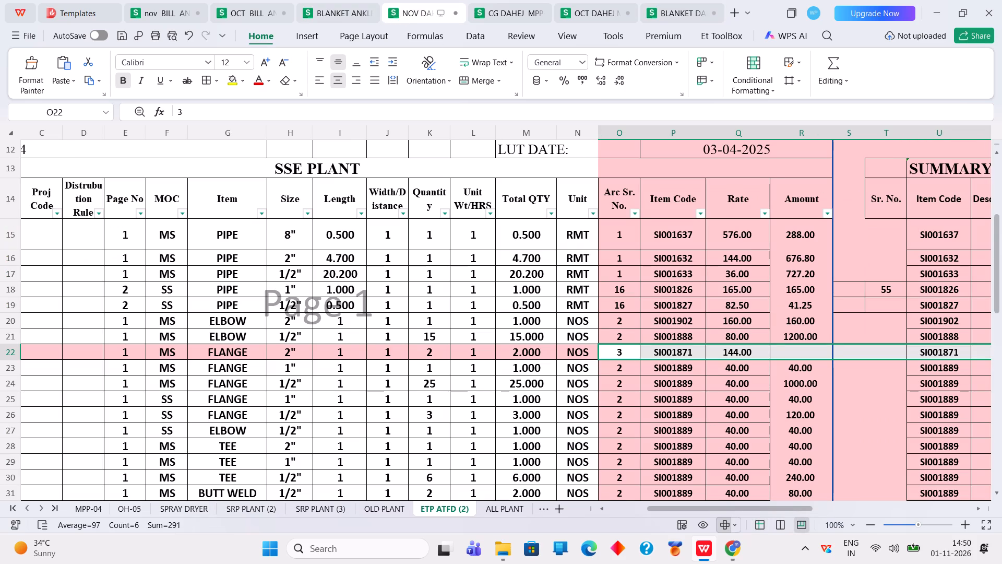
left_click(619, 368)
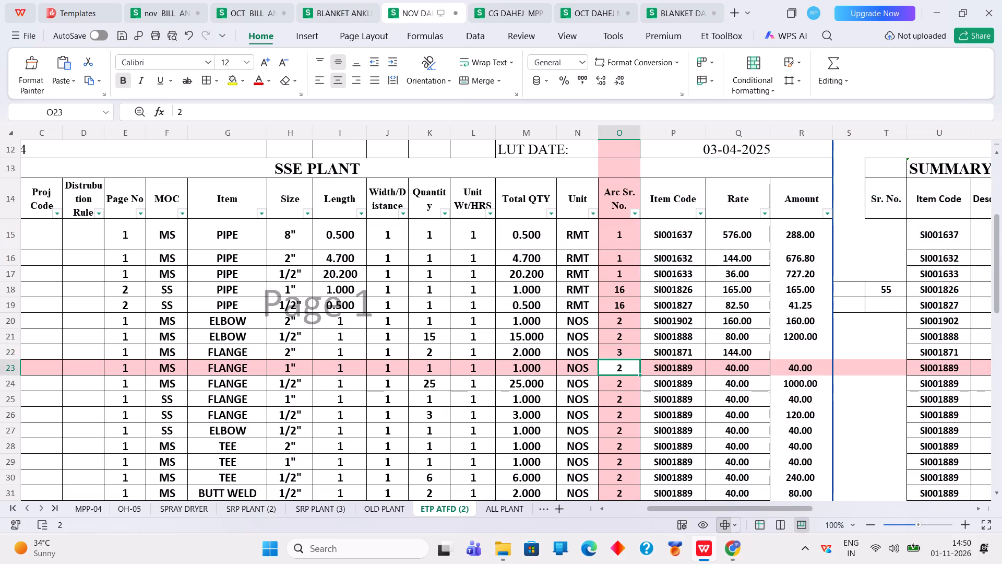
right_click(619, 368)
left_click(699, 22)
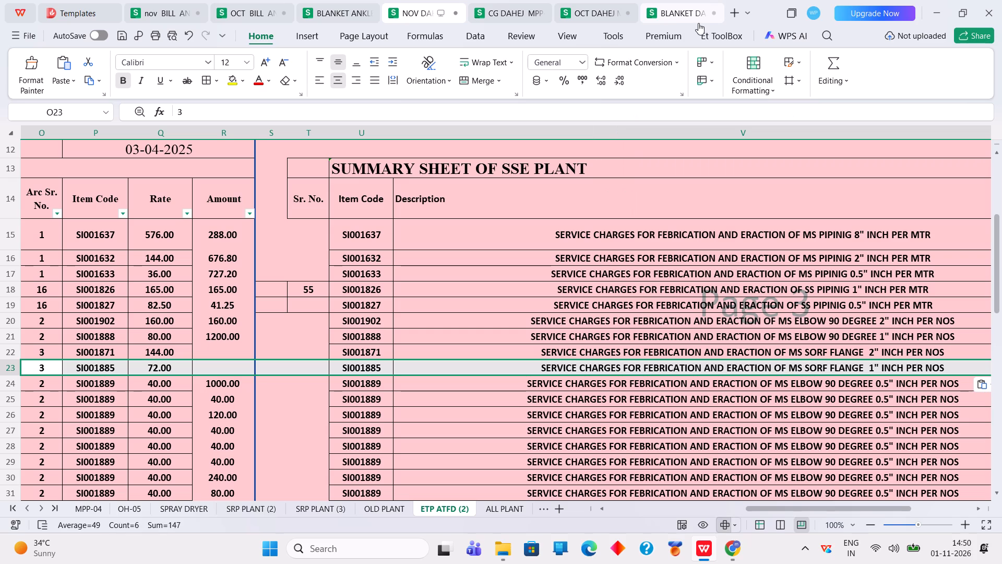
left_click(601, 504)
left_click(600, 504)
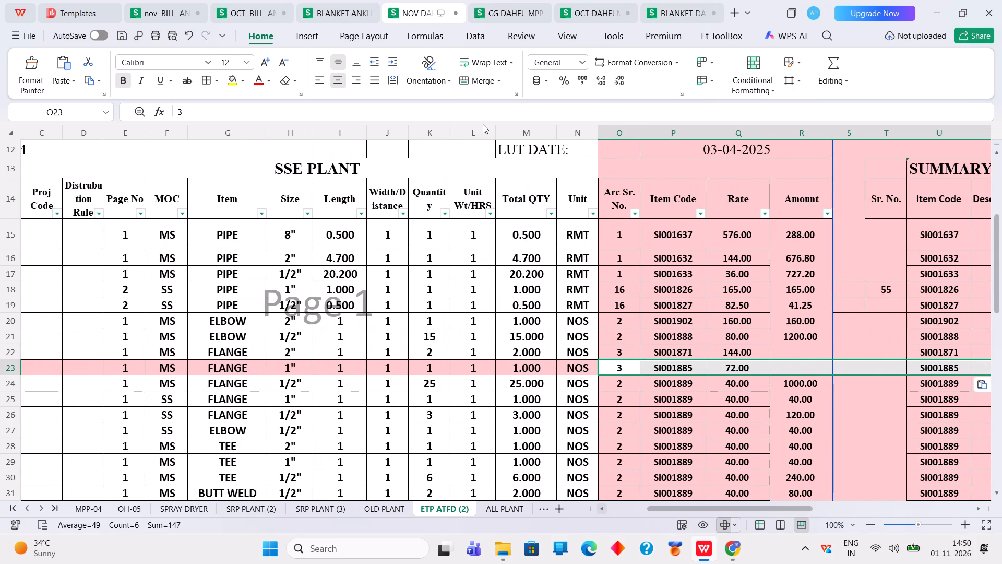
Copy BLANKET DAHEJ's MS SORF flange 0.5" entry and paste it as values from Arc Sr. No. in NOV DAHEJ's FLANGE row 24.
left_click(691, 11)
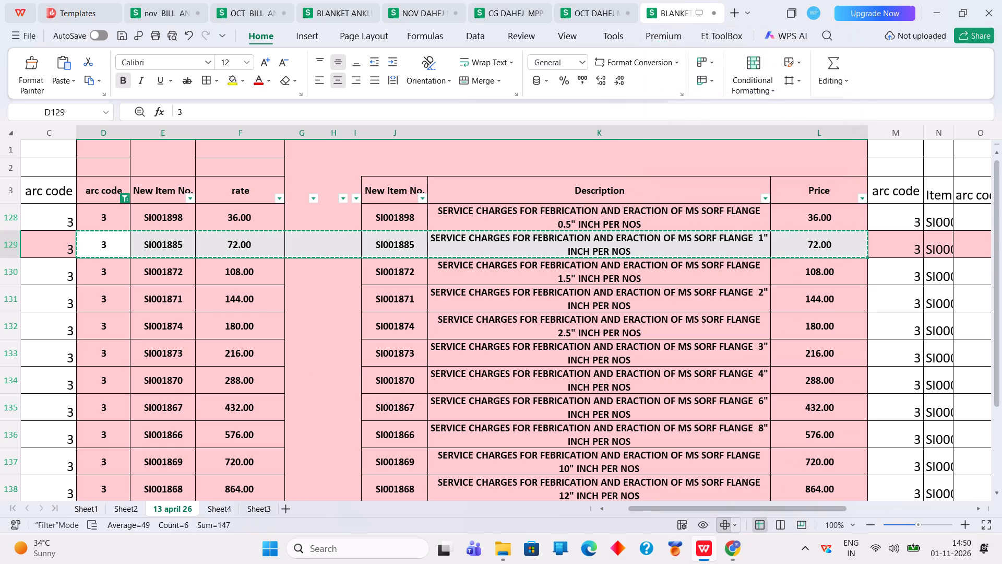
left_click_drag(105, 218, 808, 226)
right_click(808, 226)
left_click(831, 21)
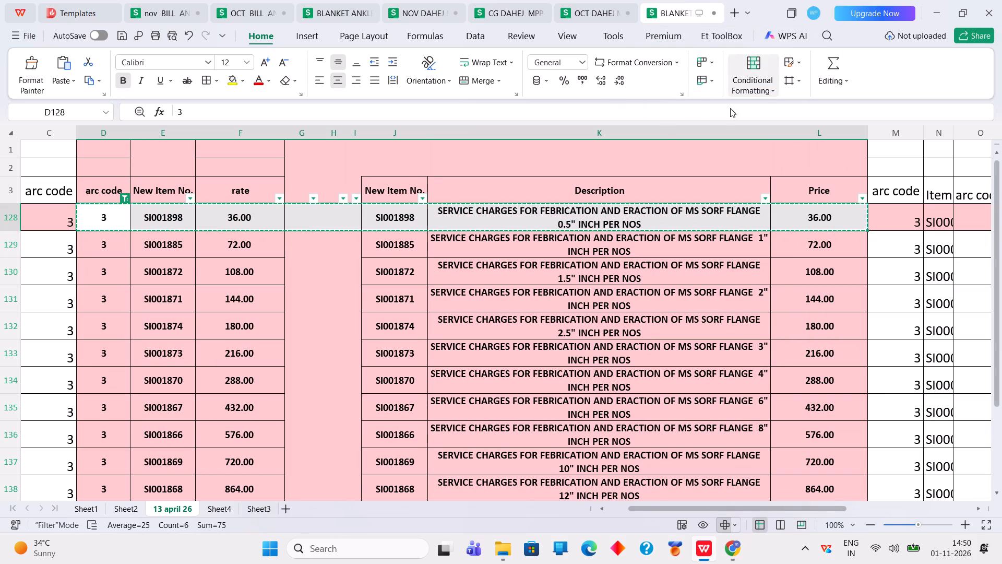
left_click(428, 14)
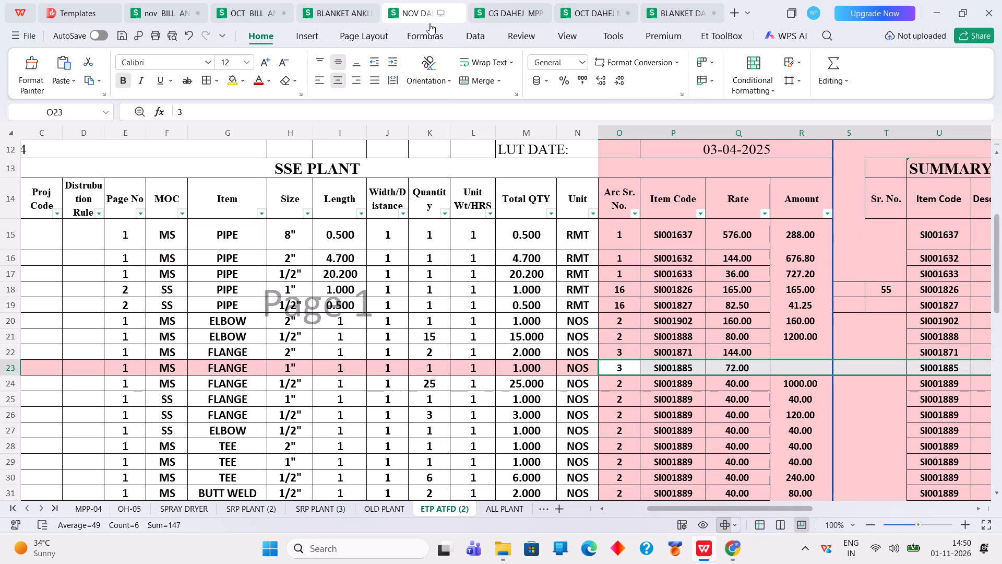
left_click(613, 382)
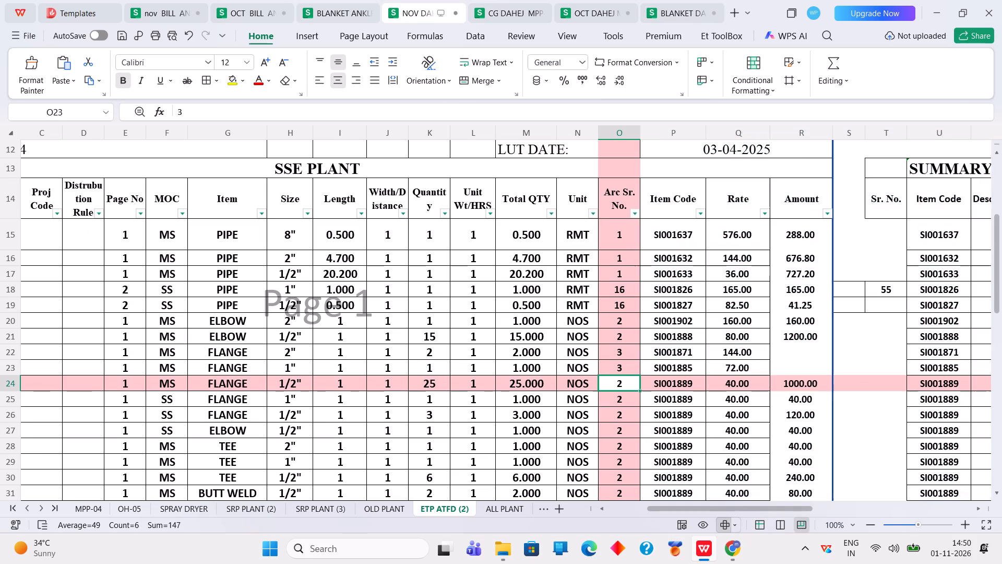
right_click(613, 382)
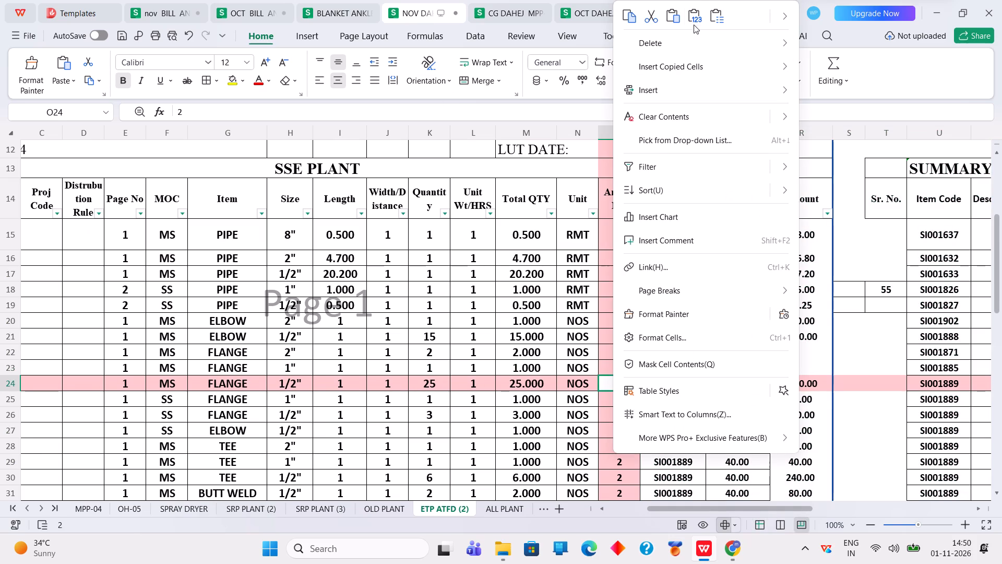
left_click(694, 23)
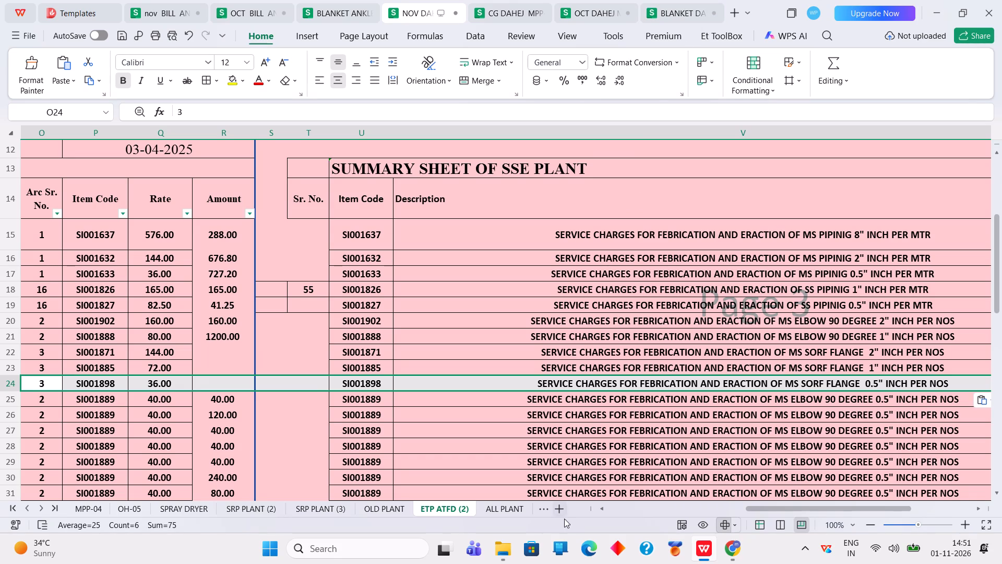
left_click(604, 508)
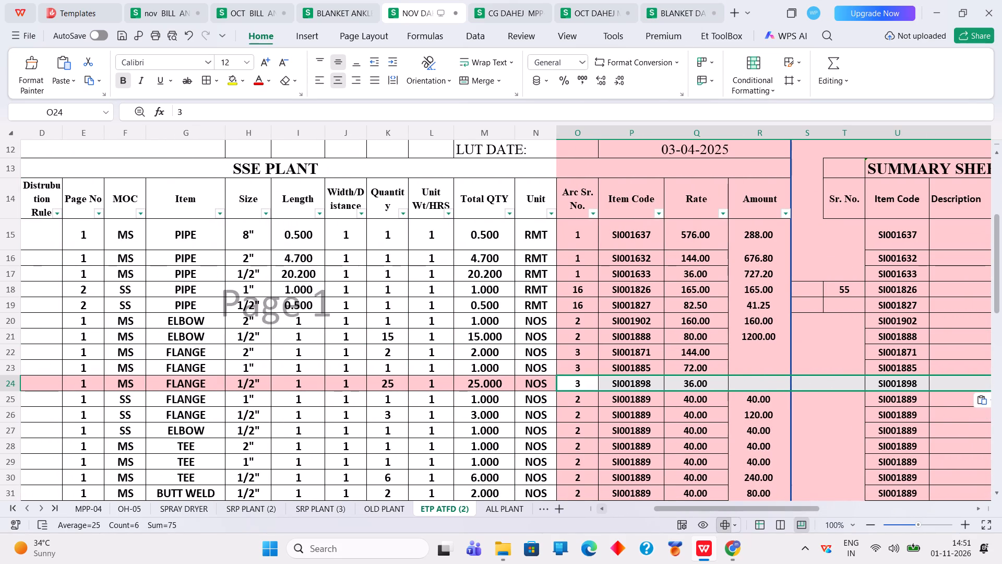
scroll(461, 441, "down", 2)
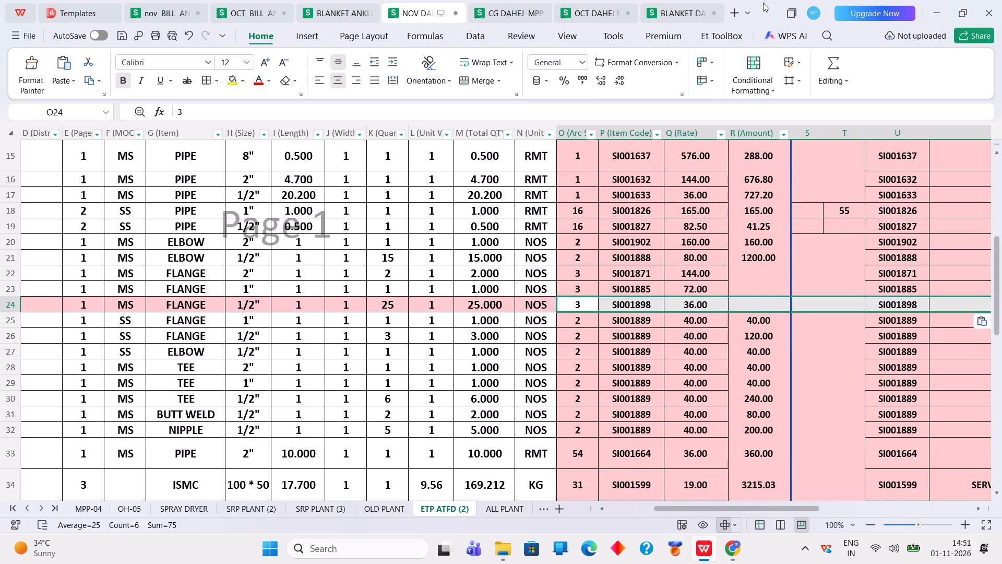
Change the arc code filter in BLANKET DAHEJ to show only code 6.
left_click(688, 8)
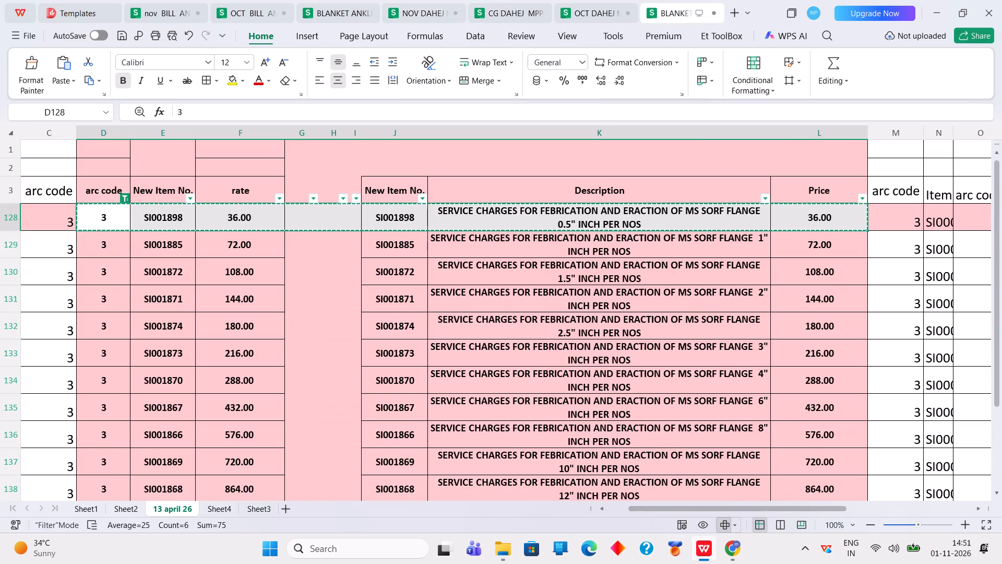
left_click(123, 198)
left_click(145, 296)
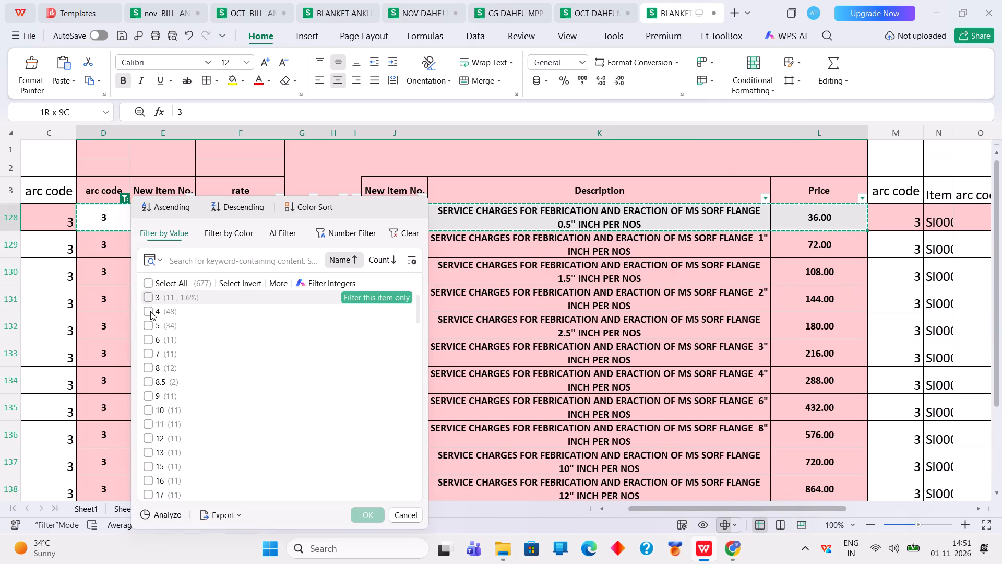
left_click(161, 347)
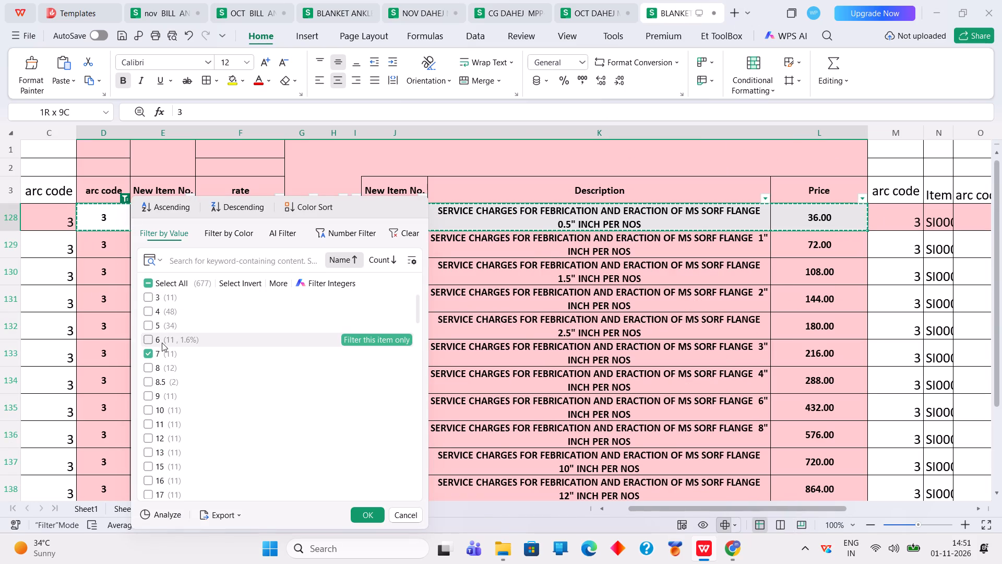
left_click(160, 343)
left_click(155, 355)
left_click(370, 514)
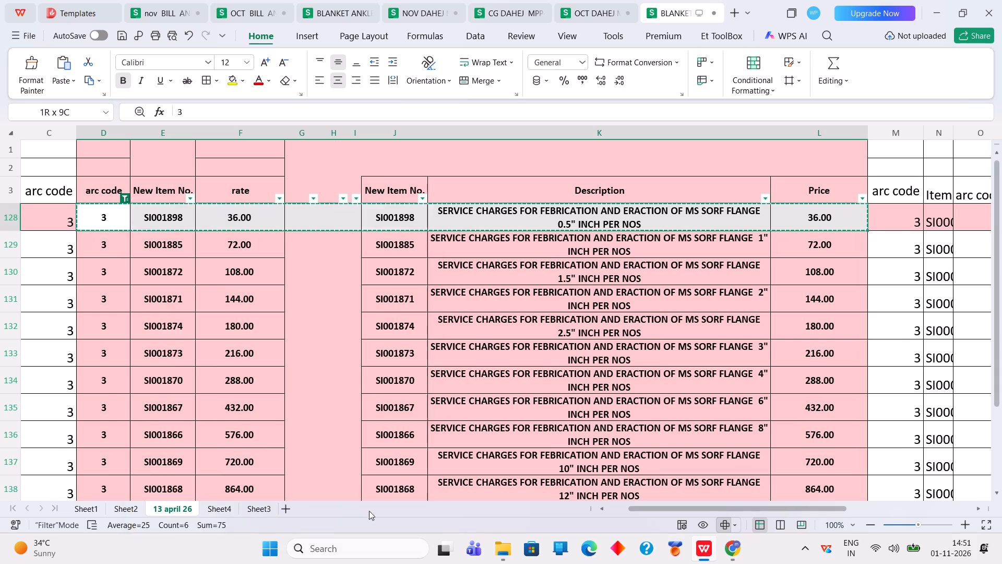
Copy BLANKET DAHEJ's MS ready-made equal tee 2 inch entry and paste it as values from Arc Sr. No. in NOV DAHEJ's TEE row 28.
left_click(237, 281)
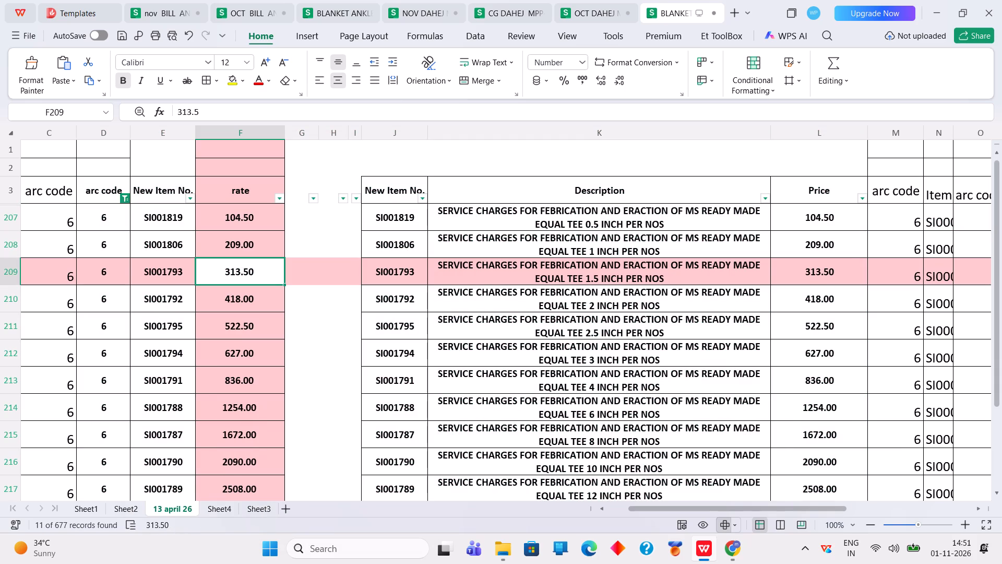
left_click(123, 308)
left_click_drag(118, 307, 841, 298)
right_click(841, 298)
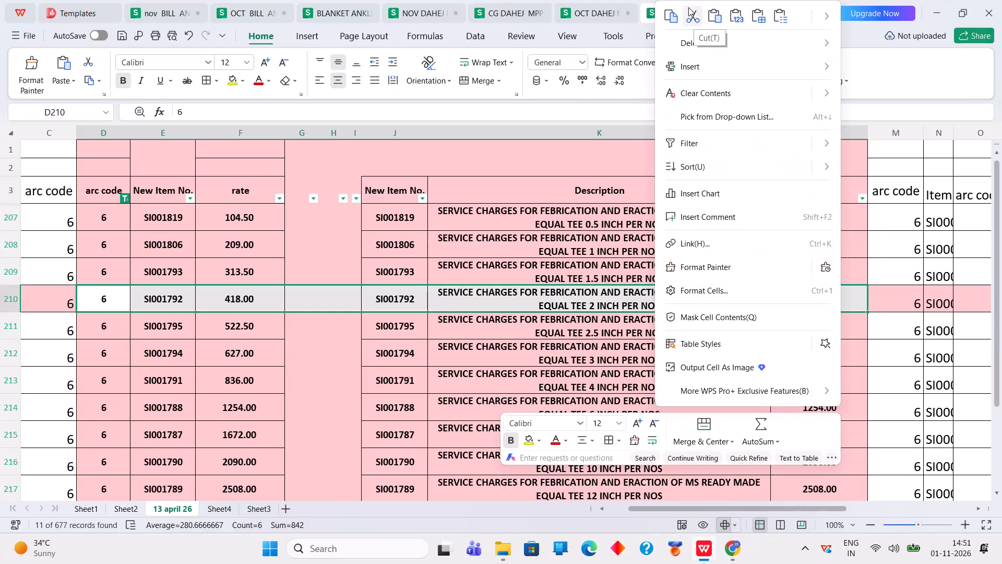
left_click(670, 16)
left_click(413, 11)
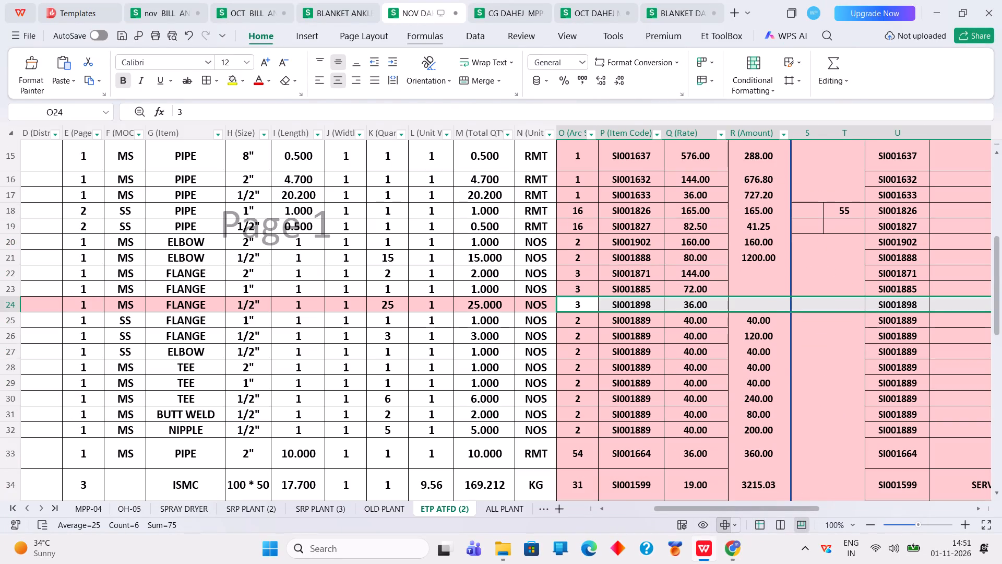
left_click(575, 366)
right_click(575, 366)
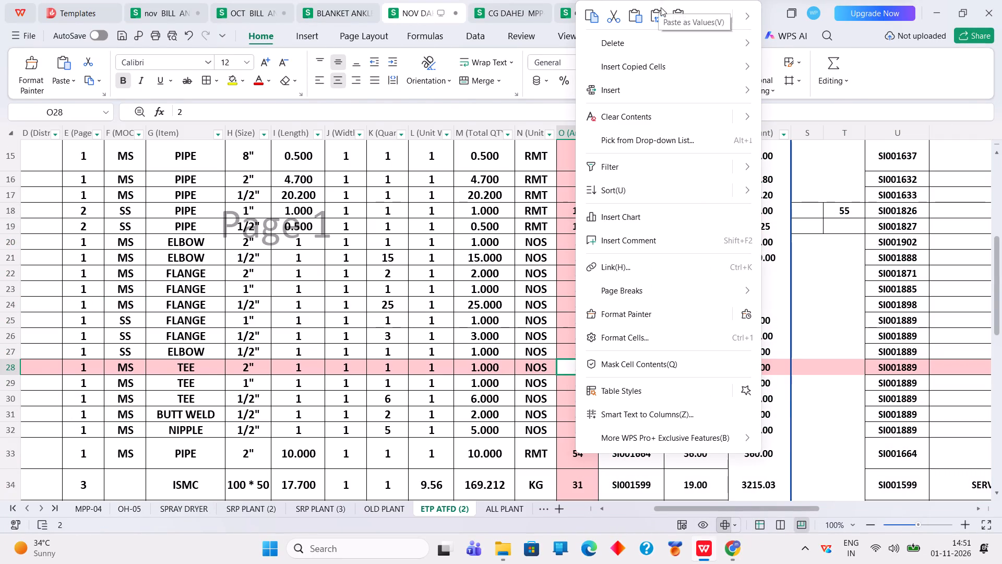
left_click(661, 11)
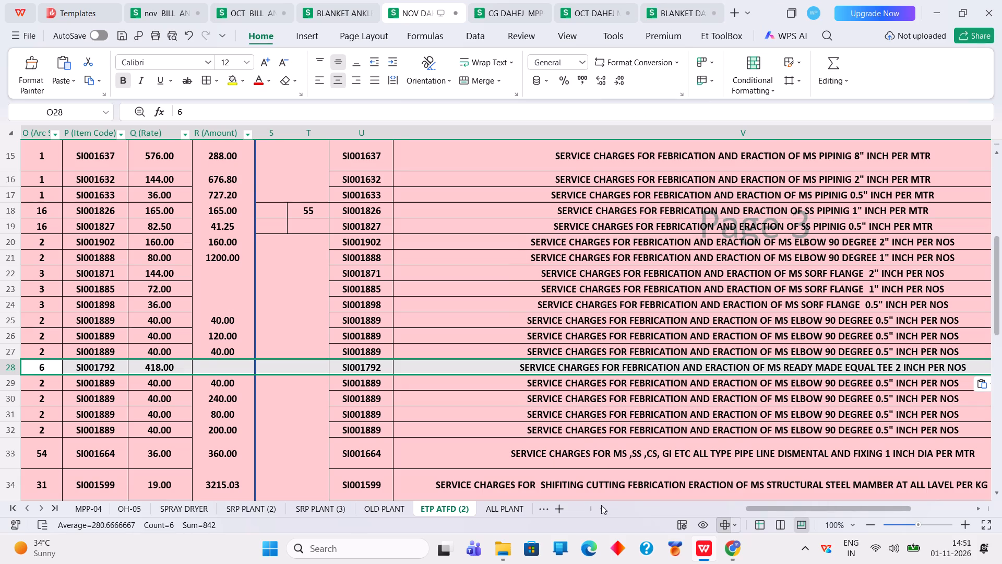
Copy BLANKET DAHEJ's MS ready-made equal tee 1 inch entry and paste it as values from Arc Sr. No. in NOV DAHEJ's TEE row 29.
left_click(602, 509)
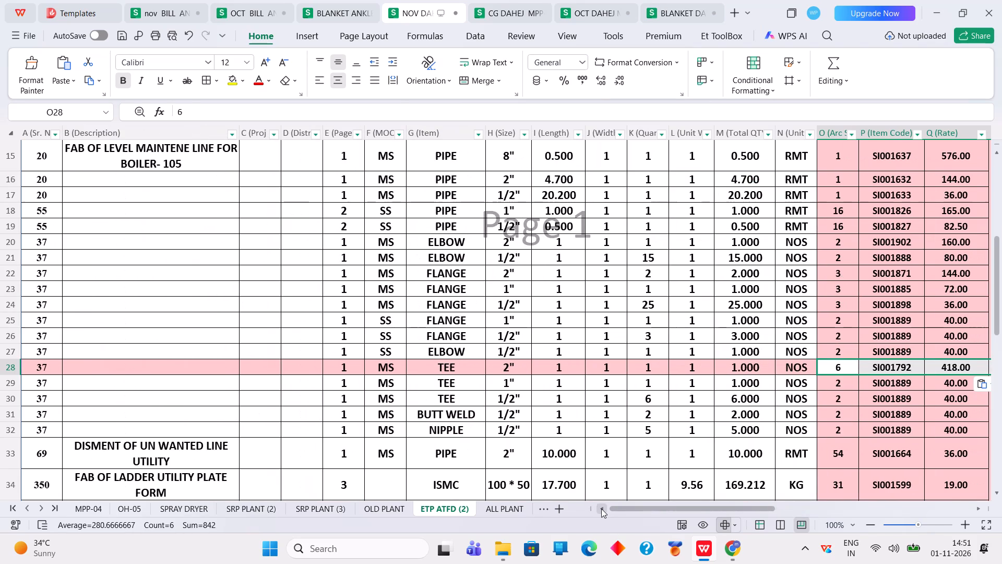
left_click(688, 8)
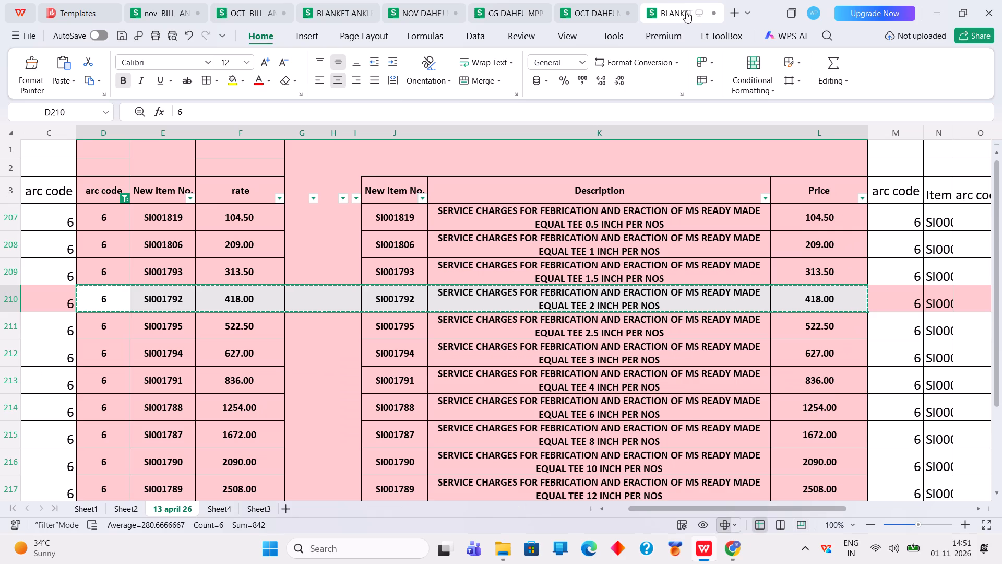
left_click_drag(106, 246, 682, 258)
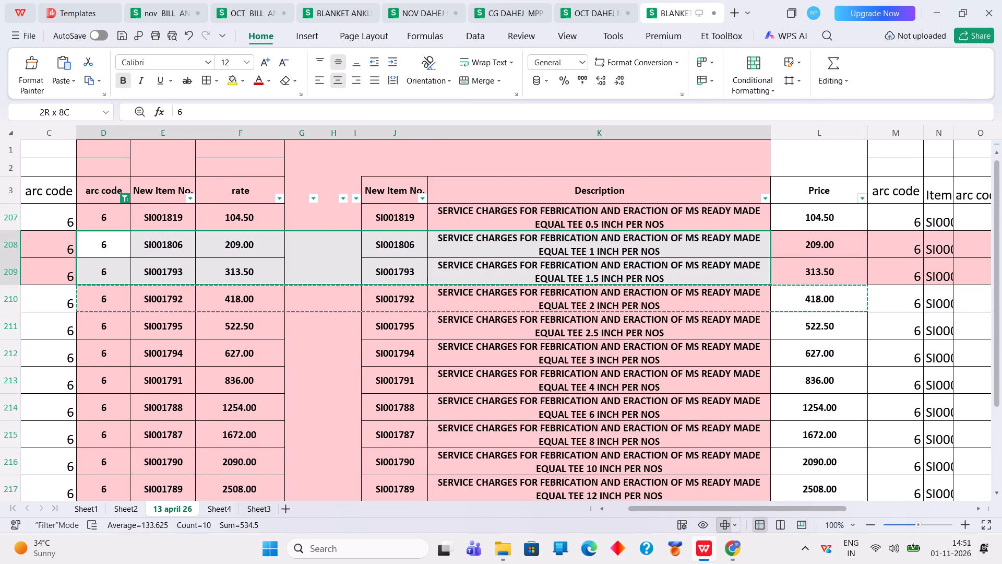
left_click_drag(682, 258, 798, 239)
right_click(798, 239)
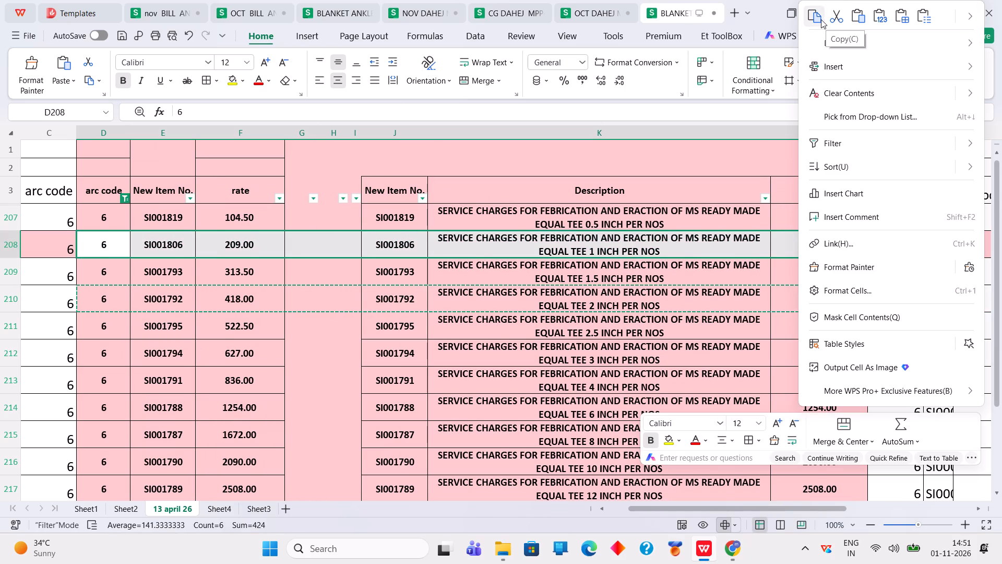
left_click(821, 19)
left_click(432, 11)
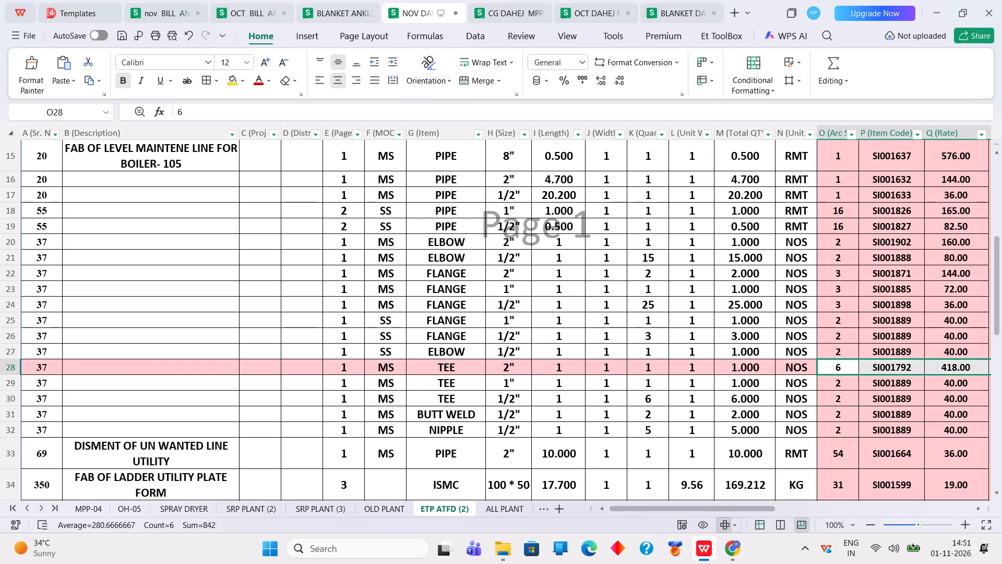
right_click(828, 384)
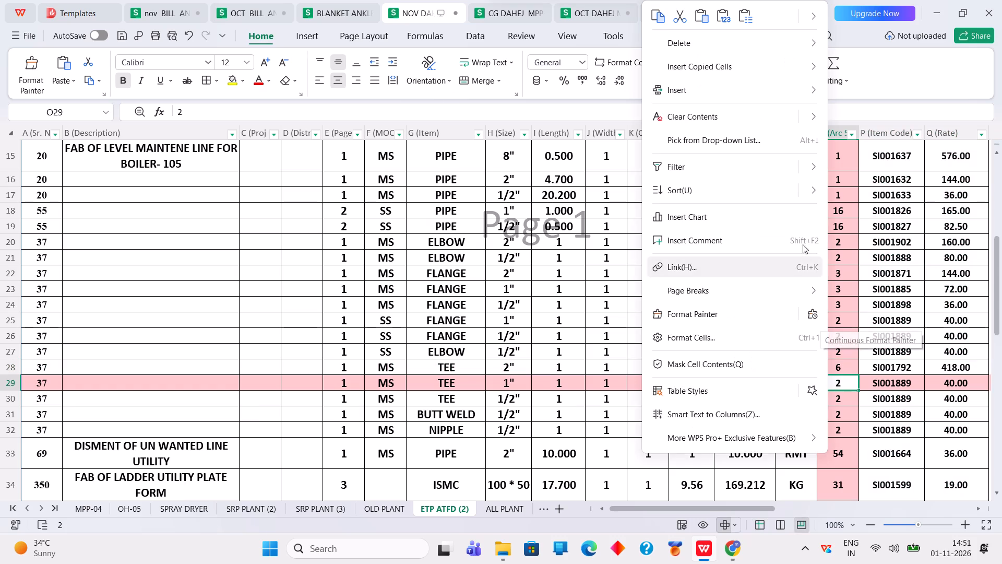
left_click(720, 20)
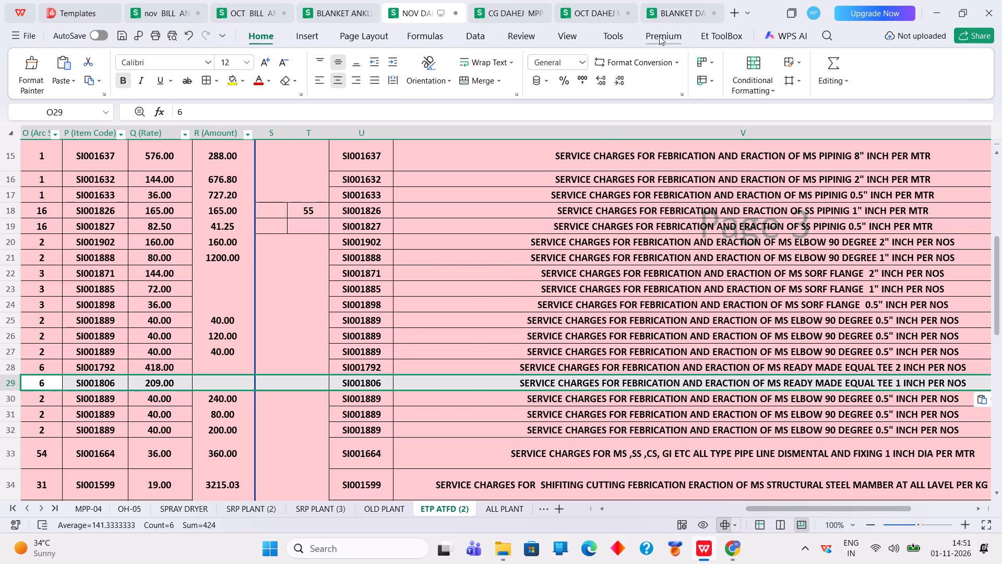
Copy BLANKET DAHEJ's MS ready-made equal tee 0.5 inch entry and paste it as values from Arc Sr. No. in NOV DAHEJ's TEE row 30.
left_click(682, 5)
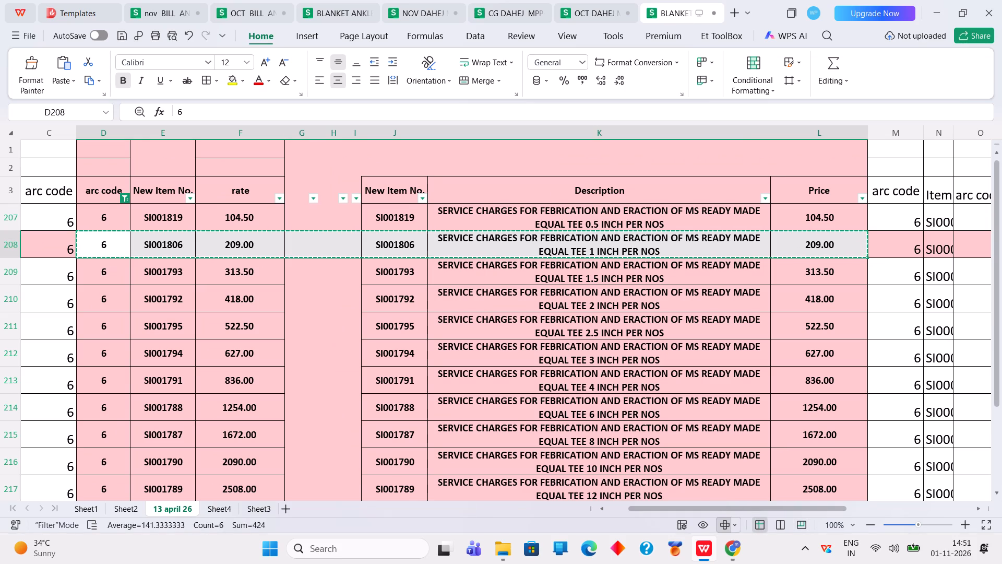
left_click_drag(112, 215, 854, 217)
right_click(853, 217)
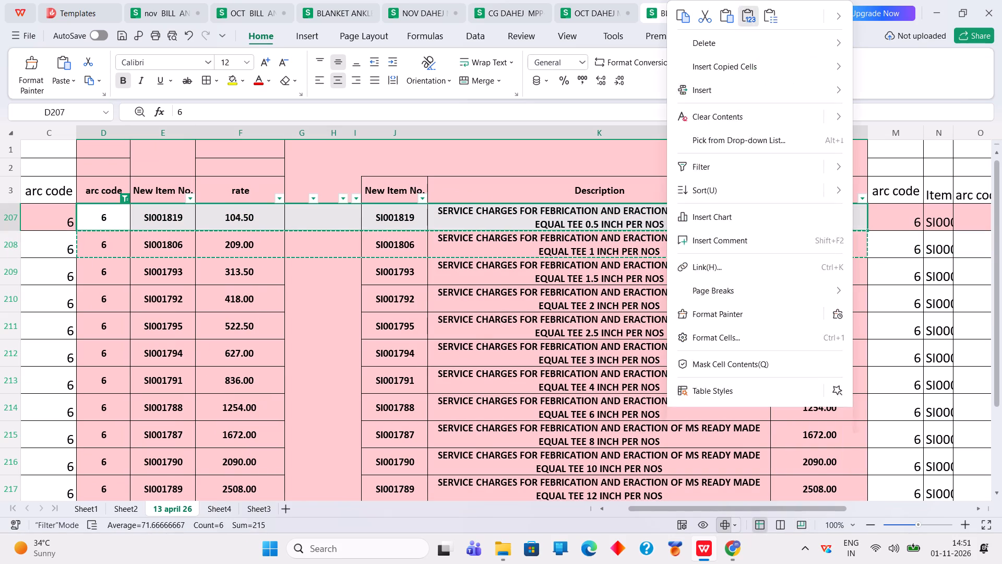
left_click(684, 19)
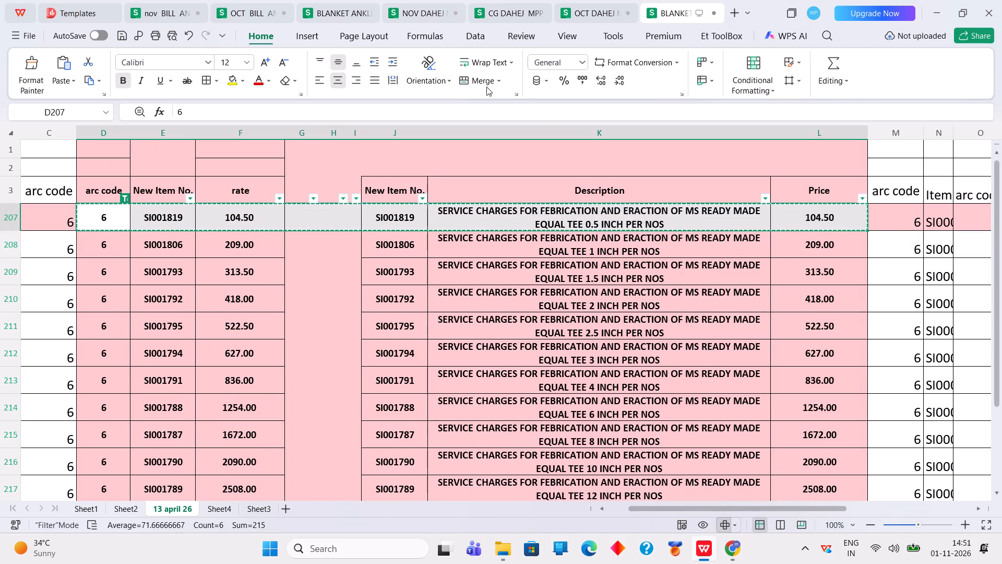
left_click(412, 13)
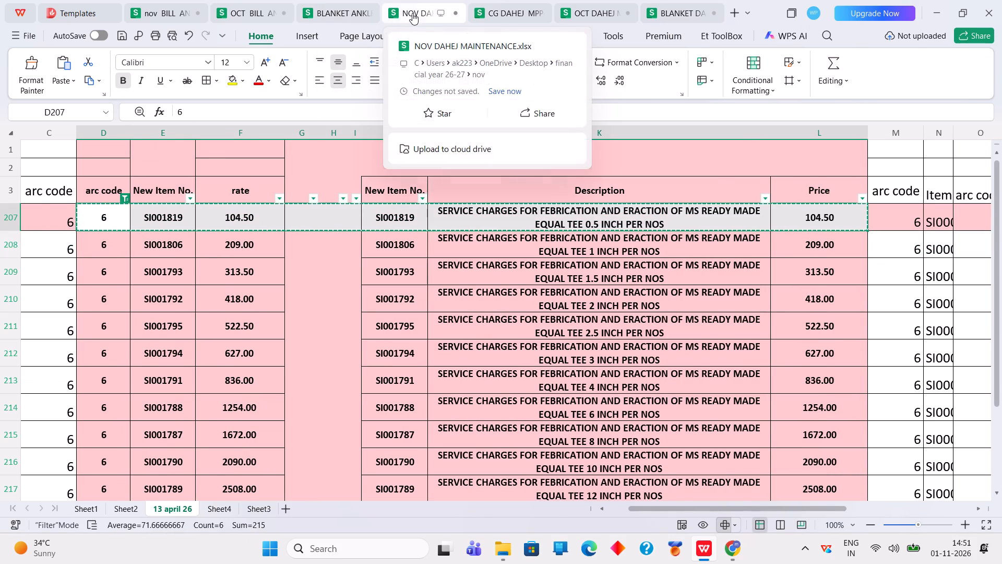
left_click_drag(755, 507, 651, 518)
left_click(647, 402)
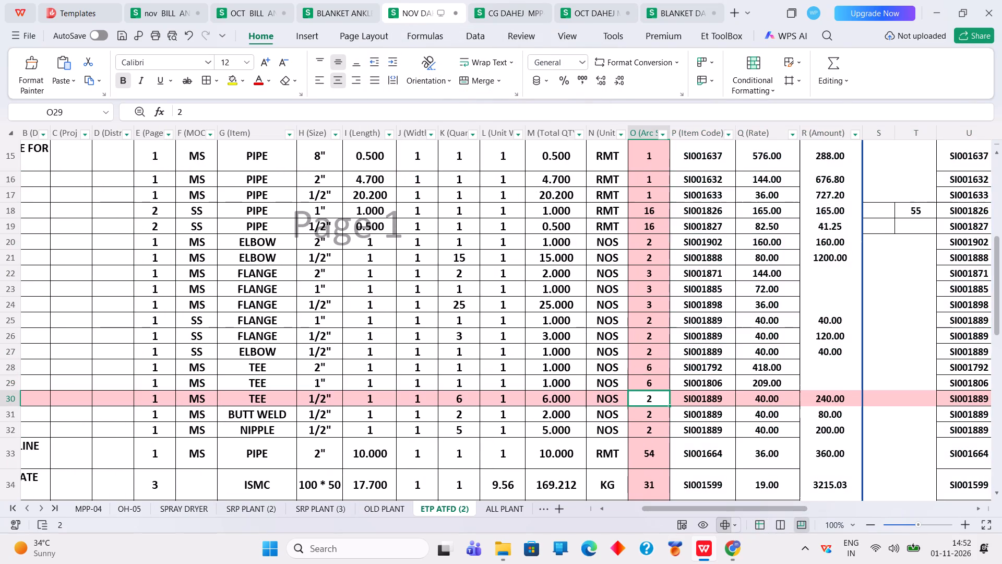
right_click(647, 403)
left_click(729, 13)
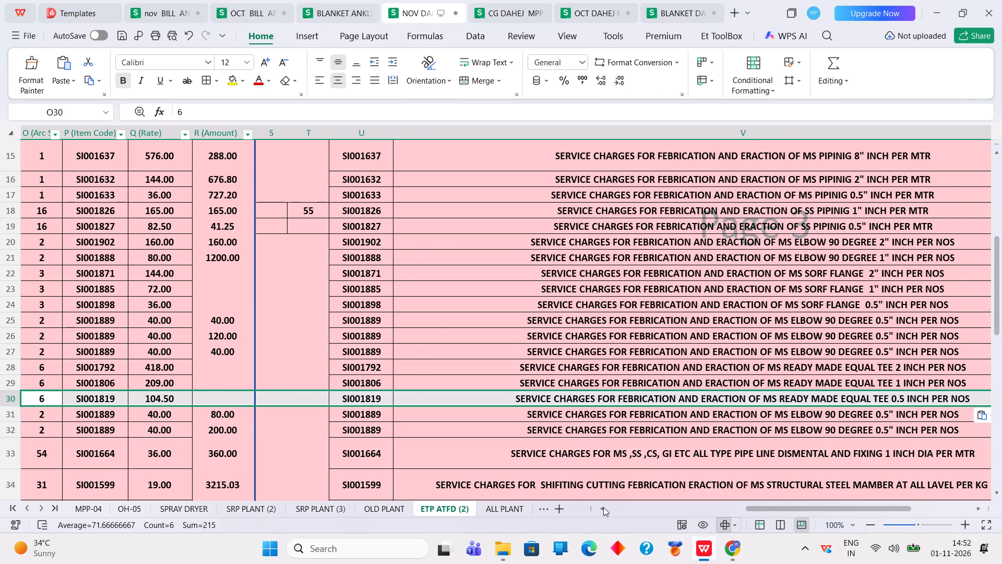
Set the size of the BUTT WELD item in row 31 of NOV DAHEJ's ETP ATFD (2) sheet to 8".
left_click(603, 507)
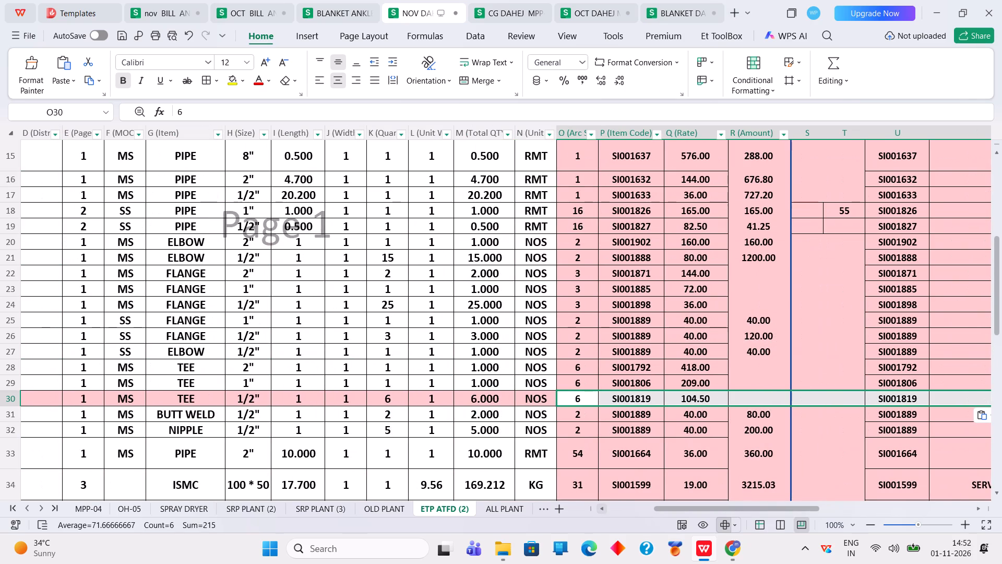
left_click(257, 412)
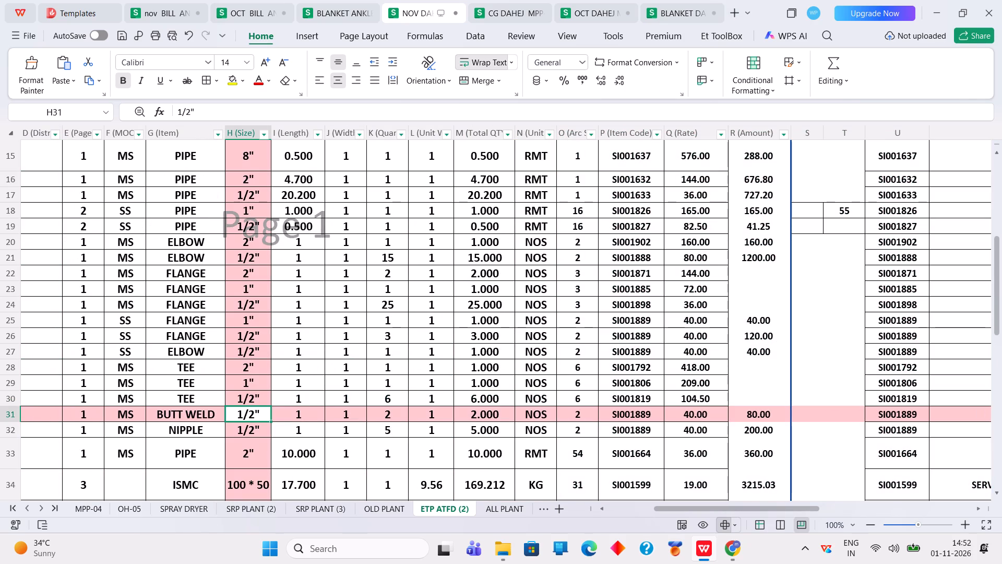
key("8")
key("shift+quotedbl")
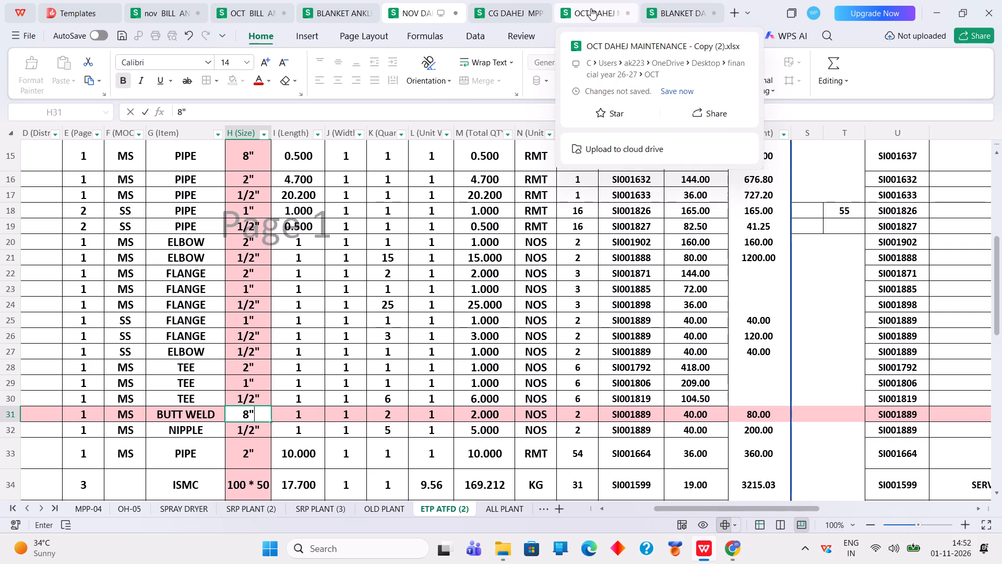
Change the arc code filter in BLANKET DAHEJ to show only code 8.
left_click(684, 9)
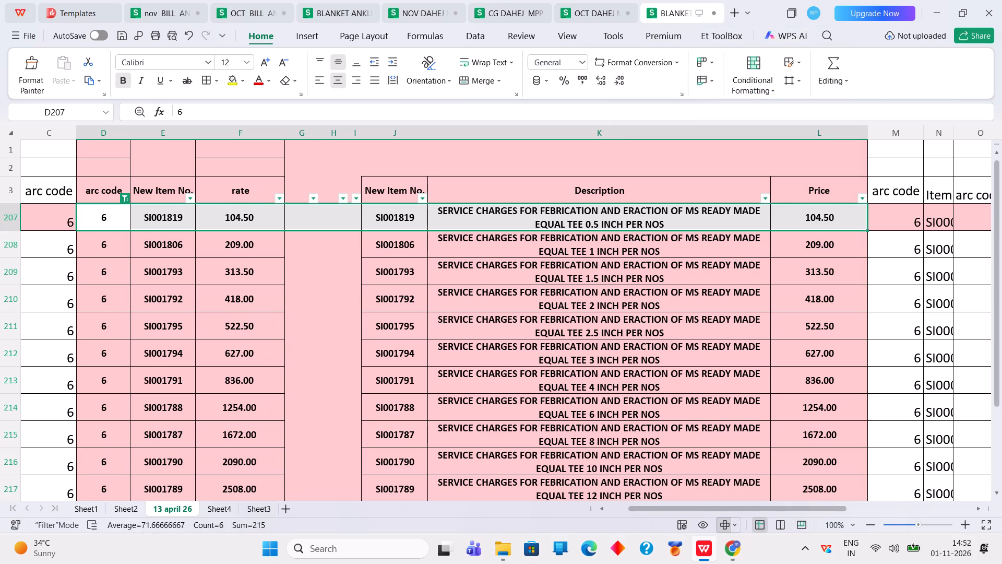
left_click(122, 201)
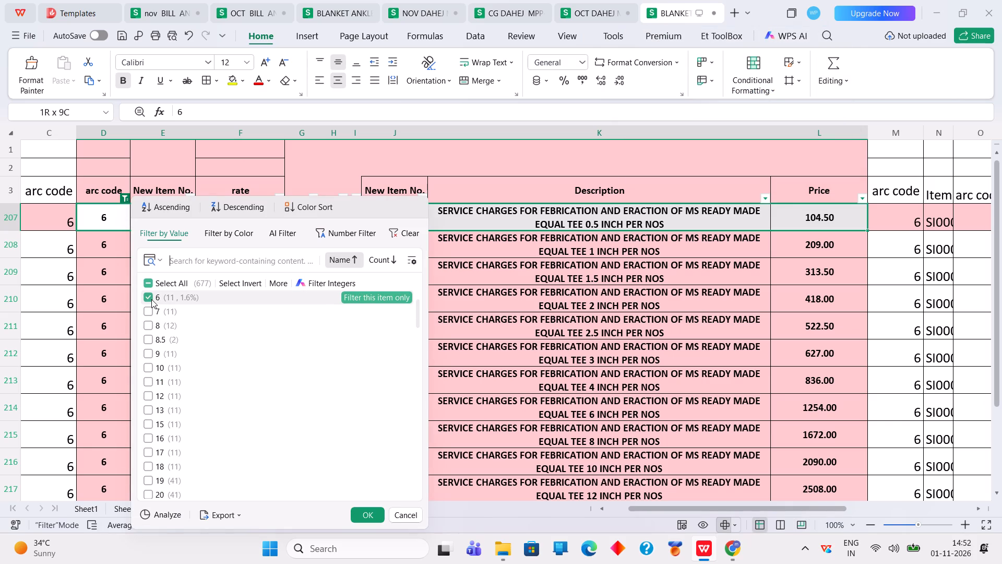
left_click(151, 299)
left_click(149, 329)
left_click(362, 514)
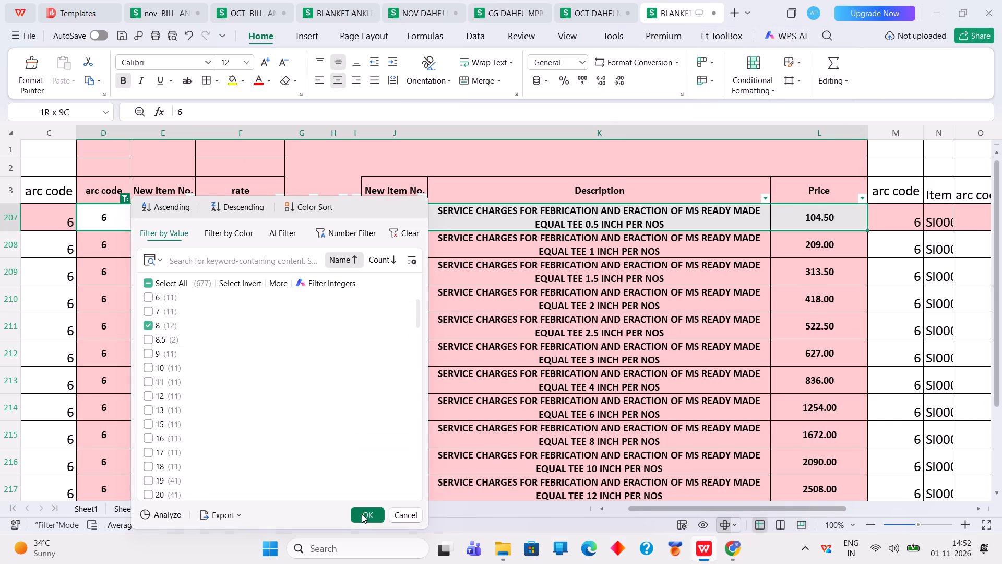
Copy BLANKET DAHEJ's MS thread nipple and socket 0.5 entry and paste it as values from Arc Sr. No. in NOV DAHEJ's NIPPLE row 32.
left_click(242, 279)
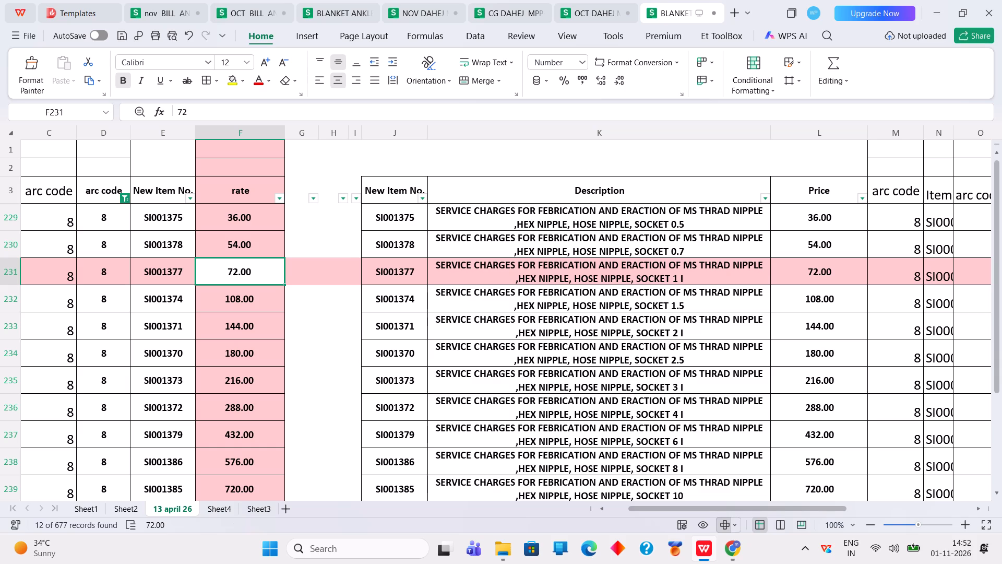
left_click_drag(108, 219, 809, 219)
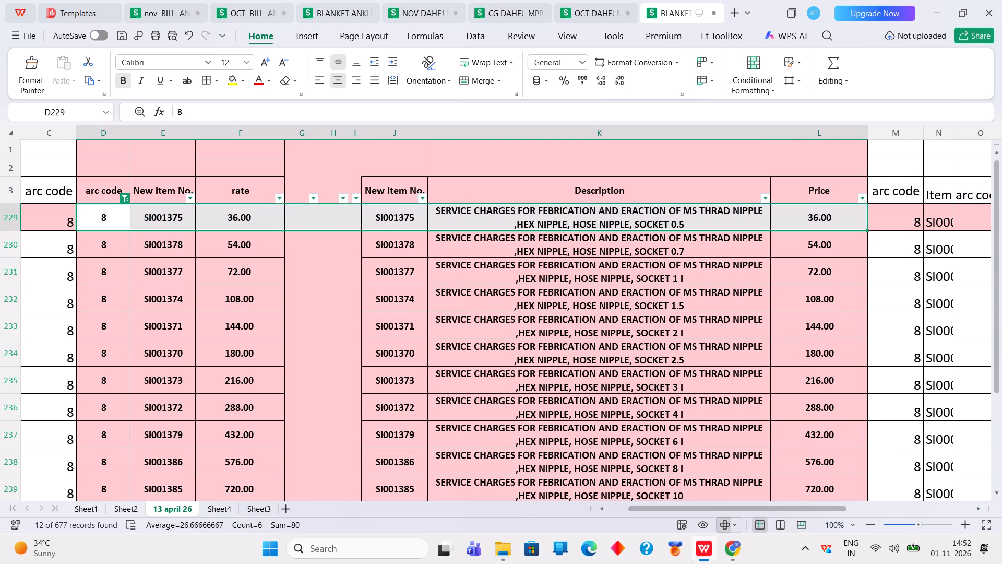
right_click(810, 219)
right_click(810, 219)
left_click(832, 10)
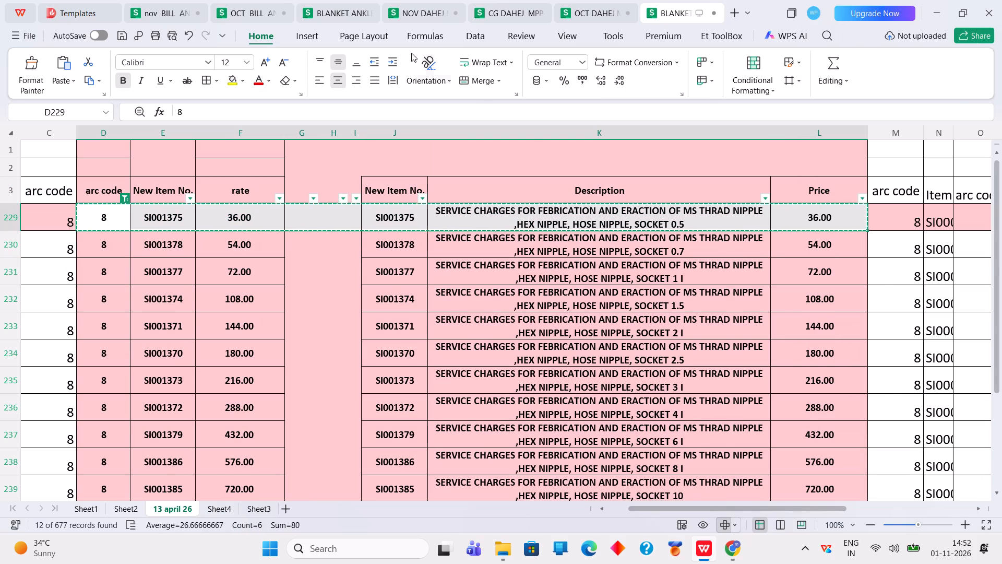
left_click(425, 18)
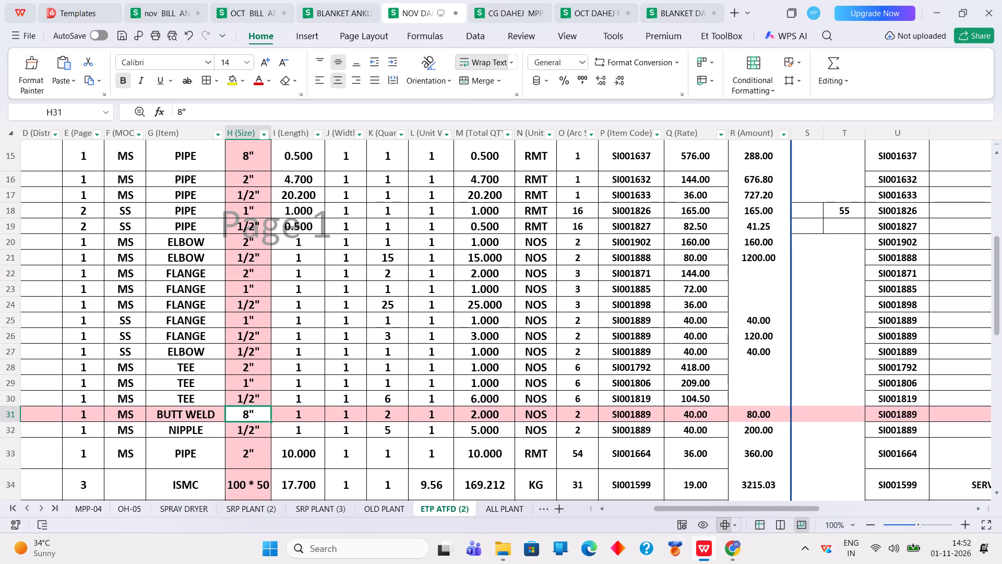
left_click(582, 431)
right_click(580, 432)
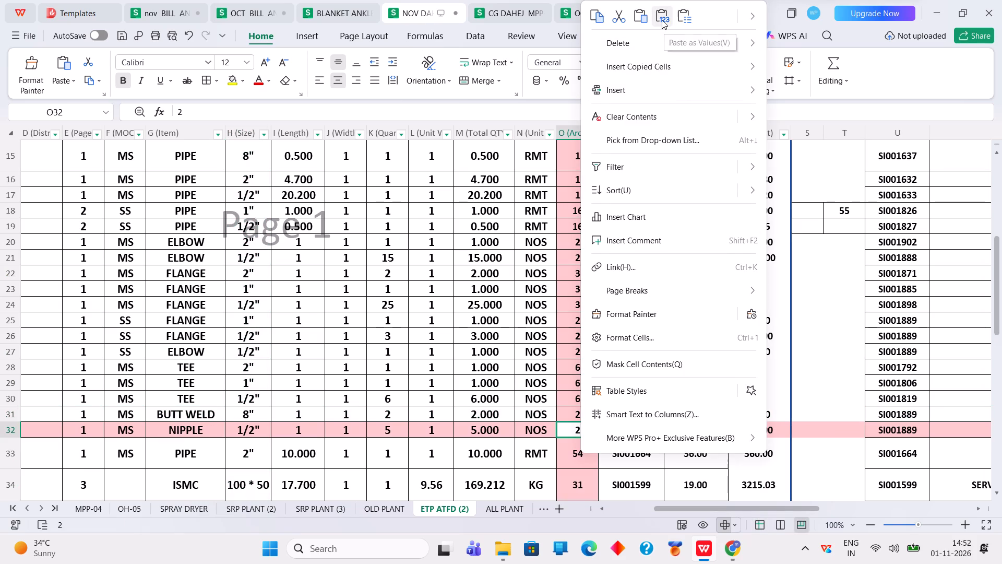
left_click(661, 20)
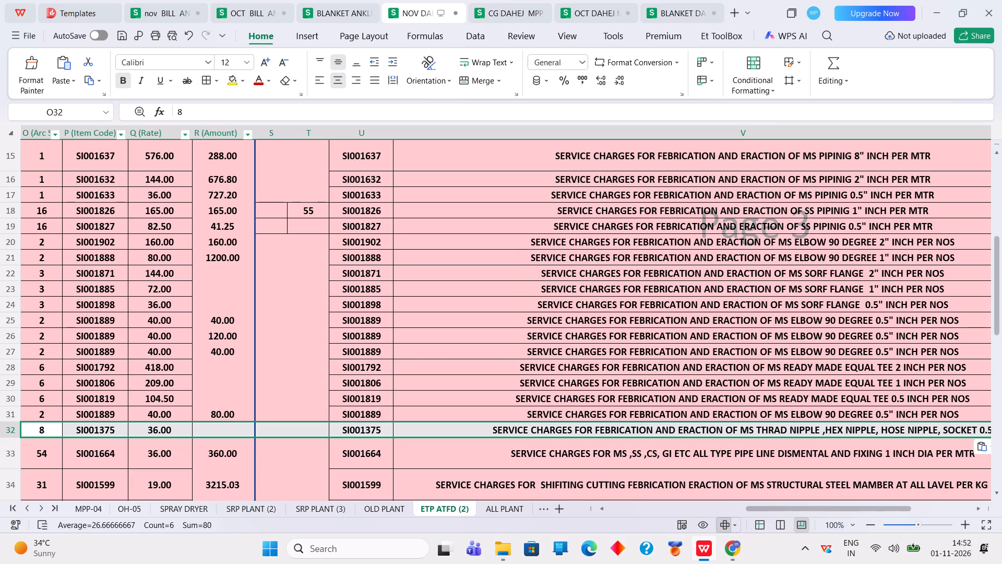
Change the arc code filter in BLANKET DAHEJ's 13 april 26 sheet to show only code 15.
left_click(605, 507)
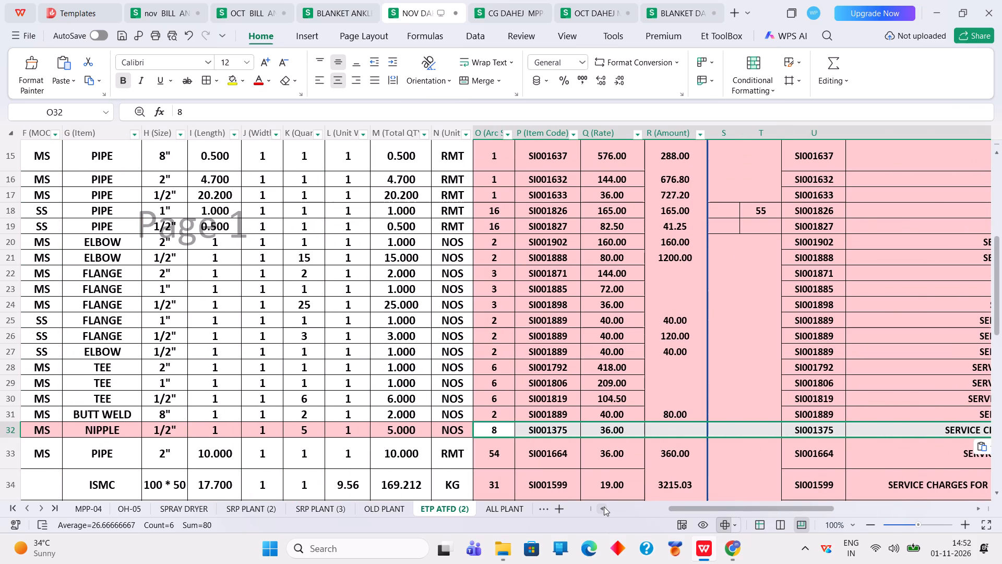
scroll(497, 420, "down", 4)
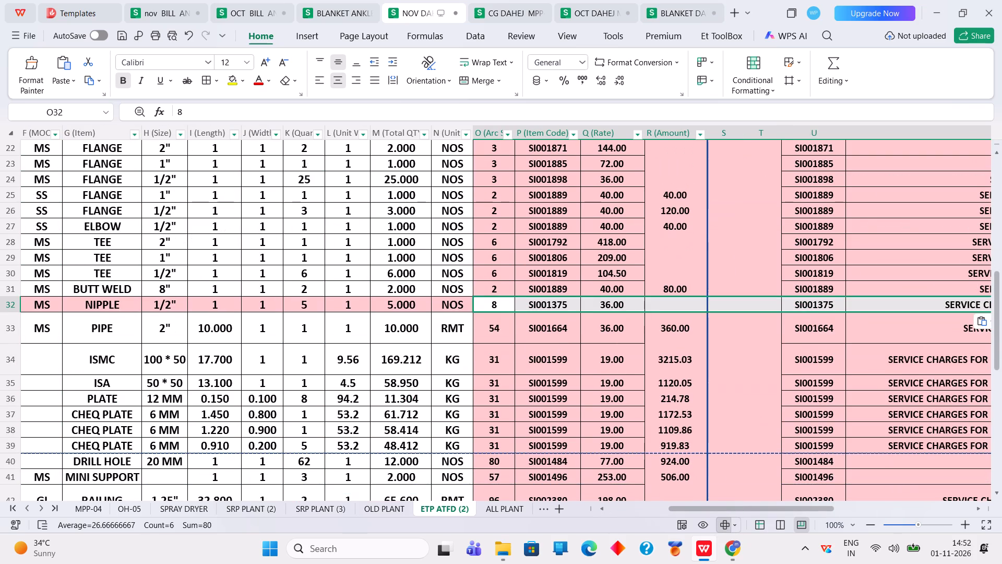
scroll(497, 420, "down", 3)
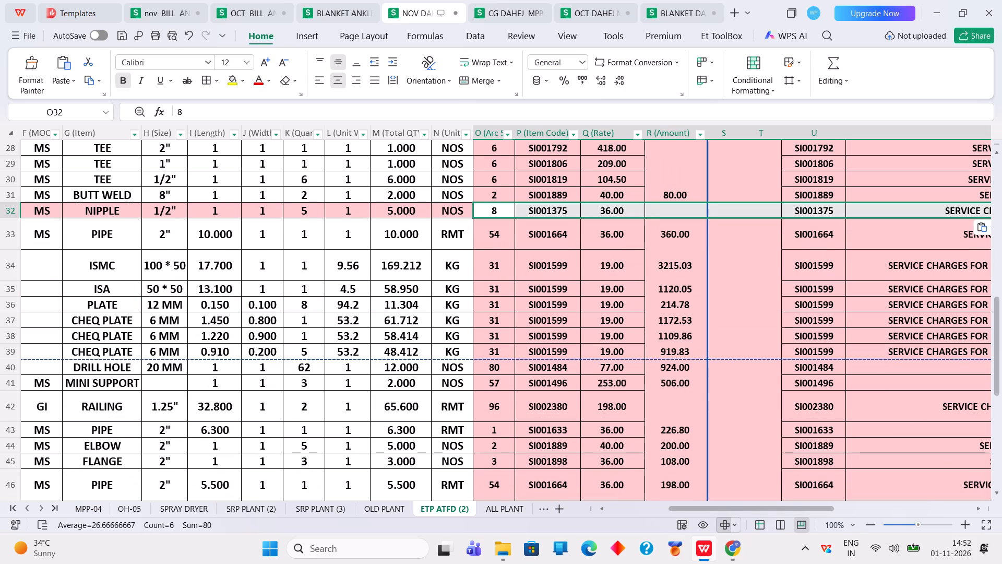
scroll(486, 422, "up", 1)
scroll(486, 422, "down", 1)
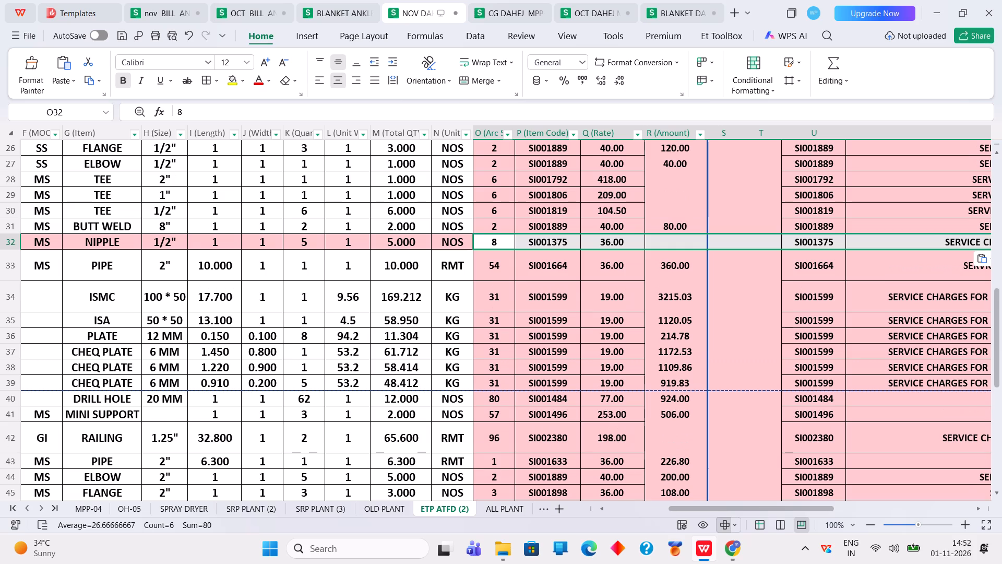
left_click(684, 8)
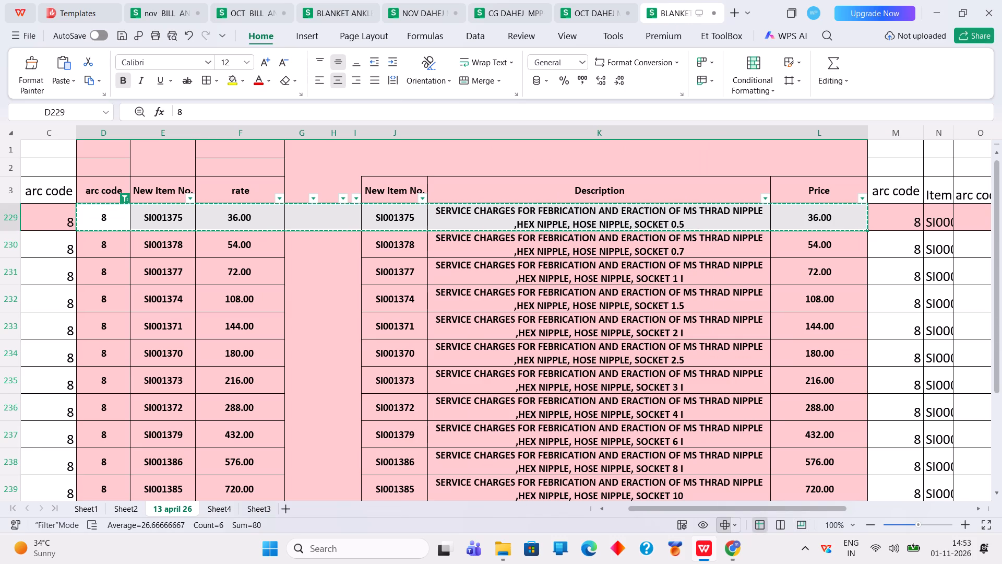
left_click(125, 197)
left_click(152, 284)
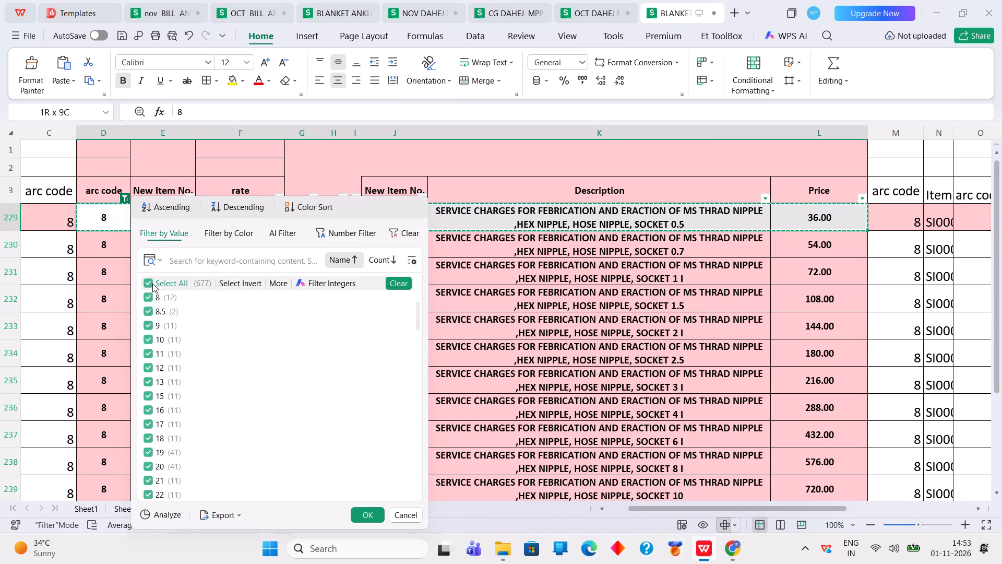
scroll(228, 336, "up", 5)
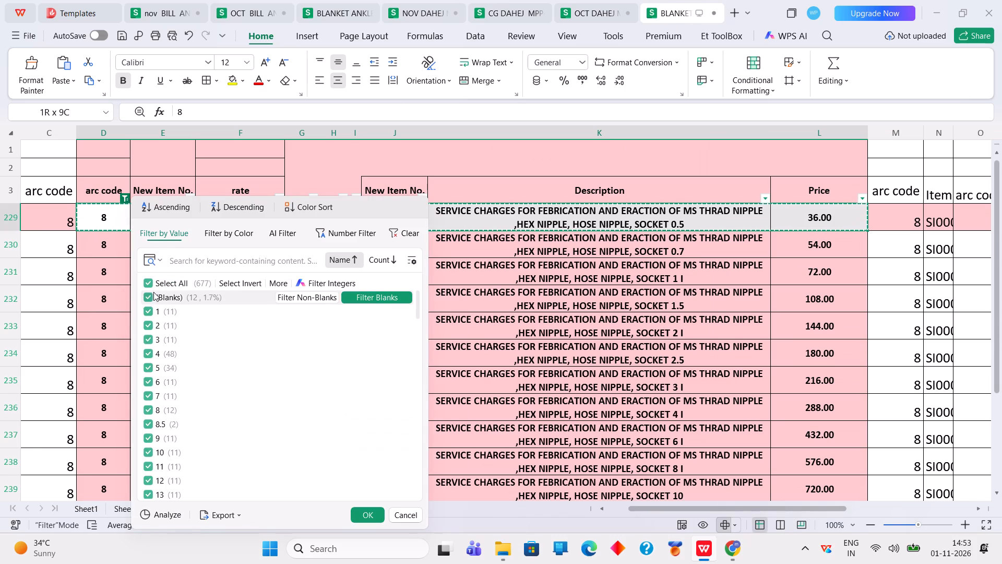
left_click(150, 286)
left_click(156, 315)
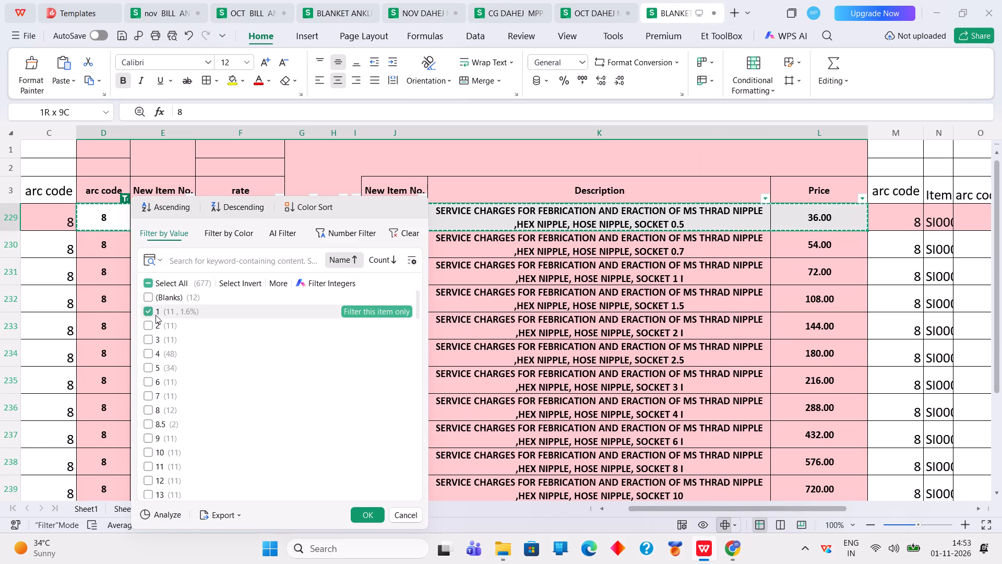
left_click(156, 330)
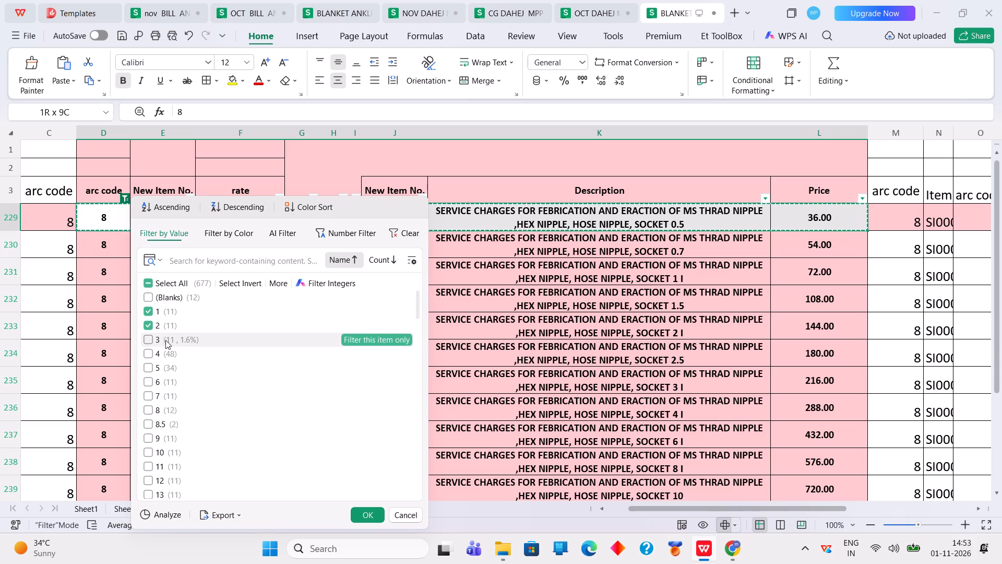
left_click(148, 311)
left_click(149, 324)
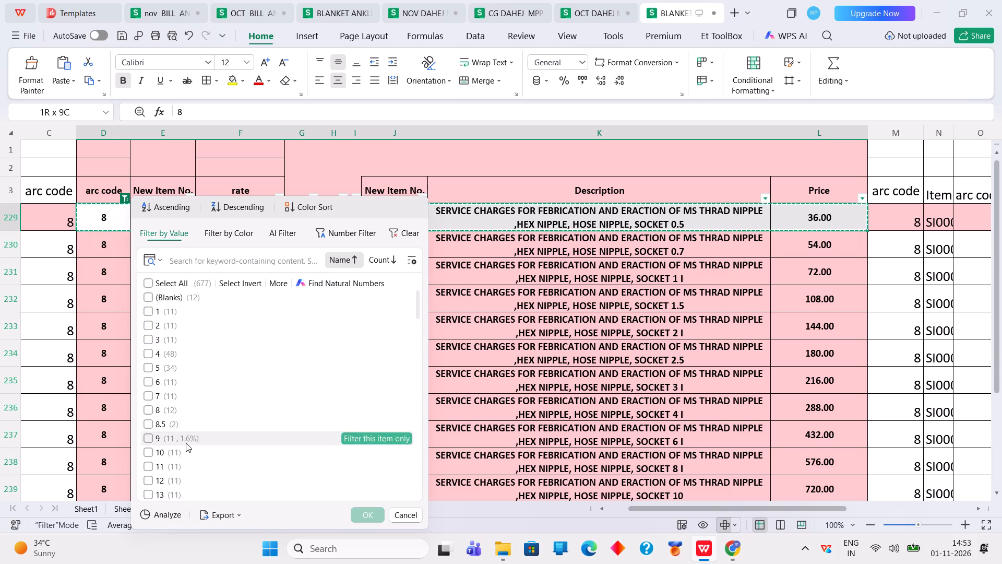
scroll(183, 455, "down", 3)
left_click(168, 384)
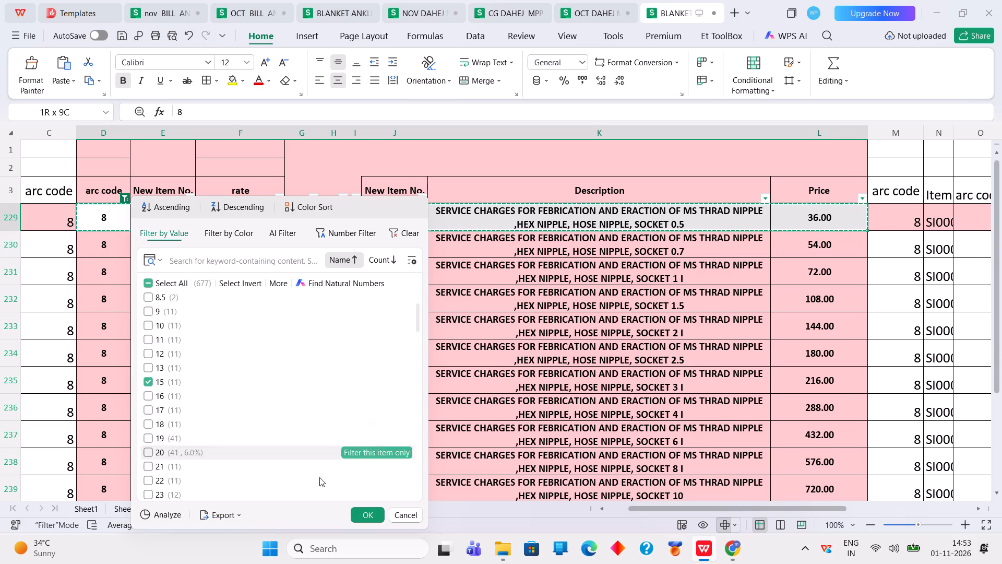
left_click(369, 510)
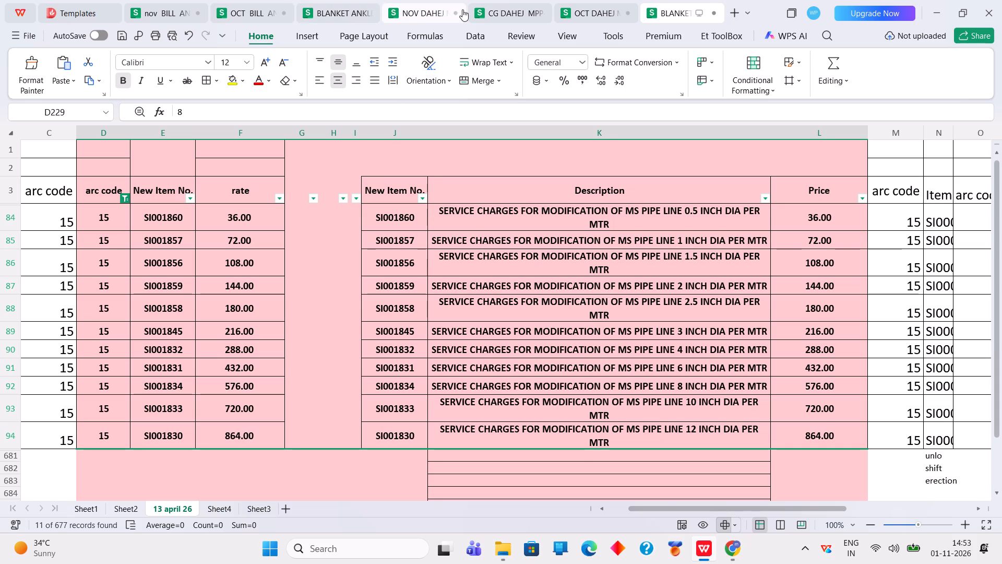
In NOV DAHEJ, copy the 2" MS PIPE entry in row 16 from Arc Sr. No. through Price and paste it into PIPE row 43.
left_click(425, 8)
scroll(412, 327, "up", 4)
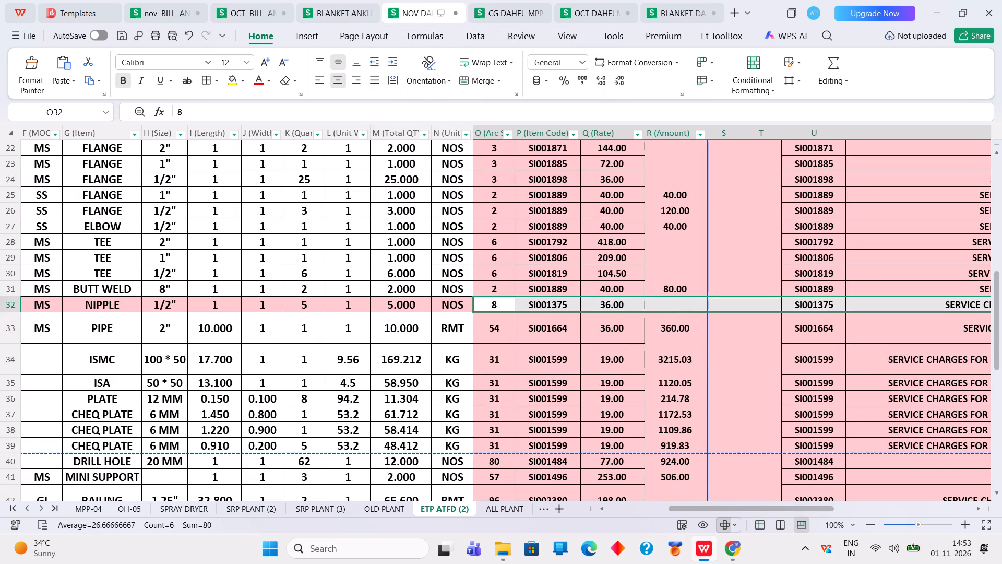
scroll(414, 324, "up", 4)
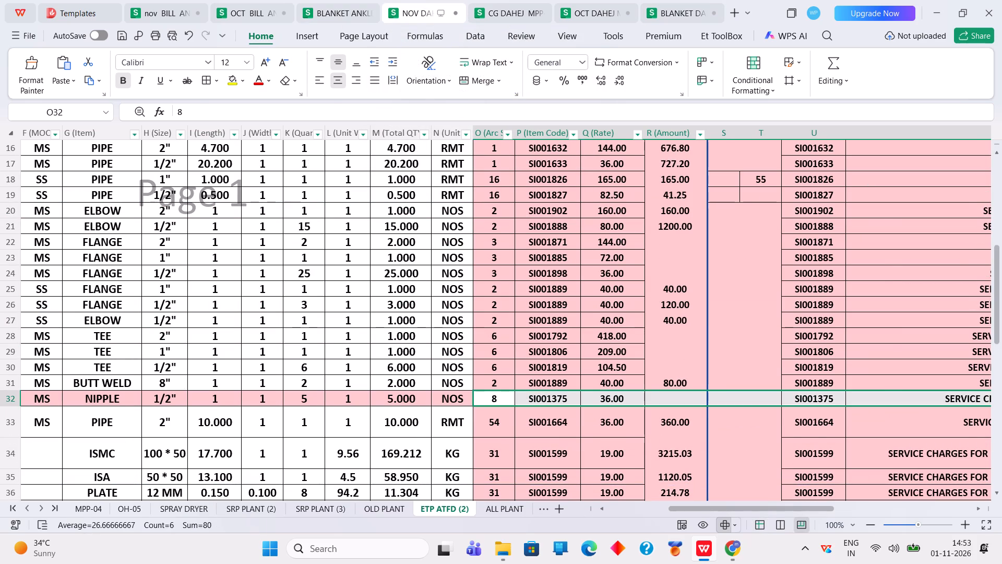
left_click_drag(501, 224, 999, 220)
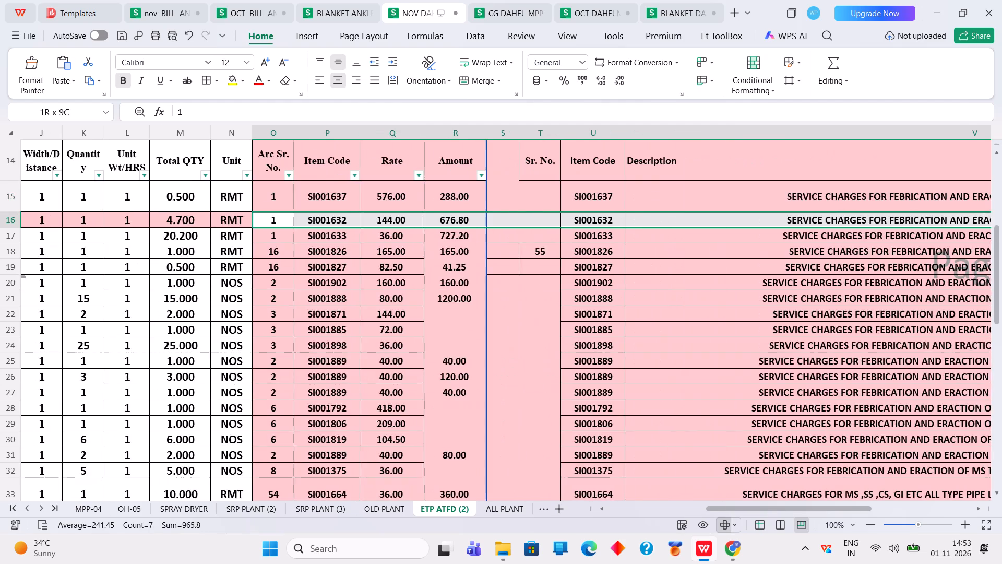
left_click_drag(999, 220, 993, 224)
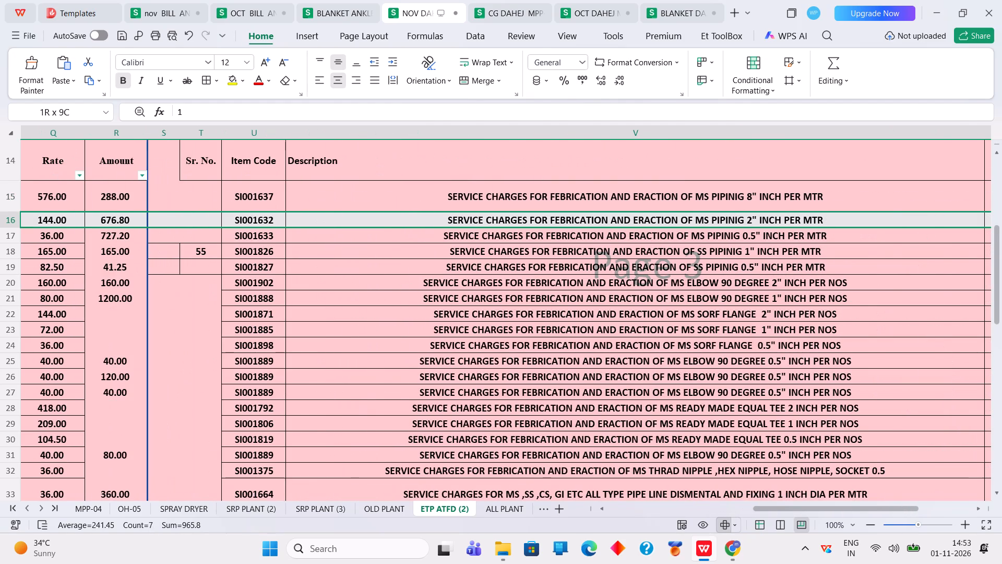
left_click_drag(993, 224, 867, 223)
right_click(866, 224)
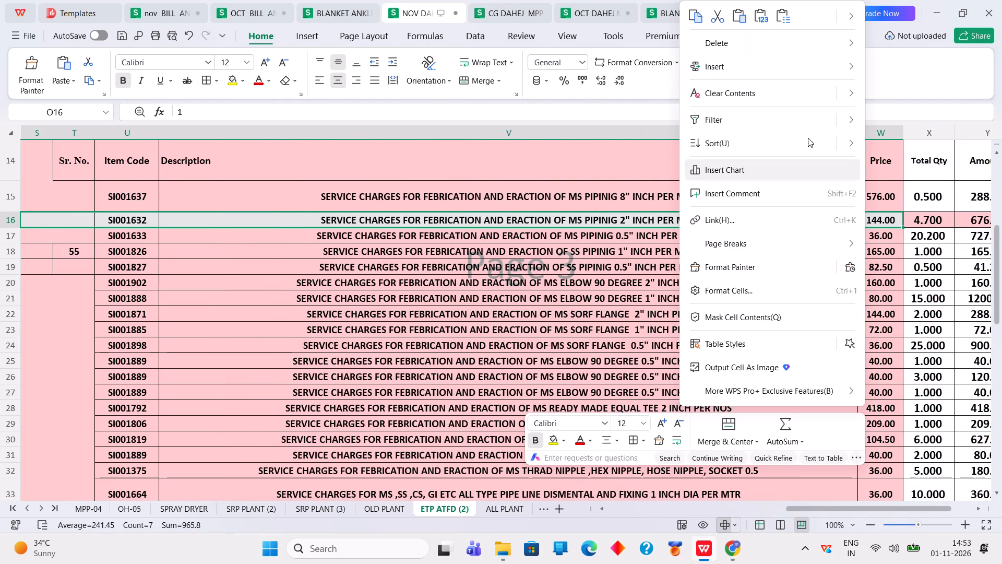
left_click(695, 17)
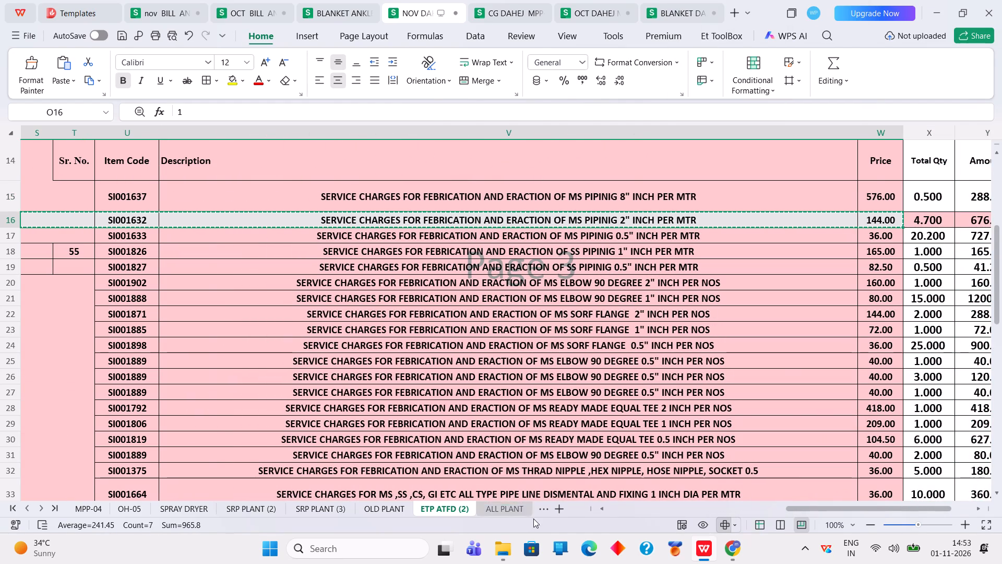
left_click(599, 506)
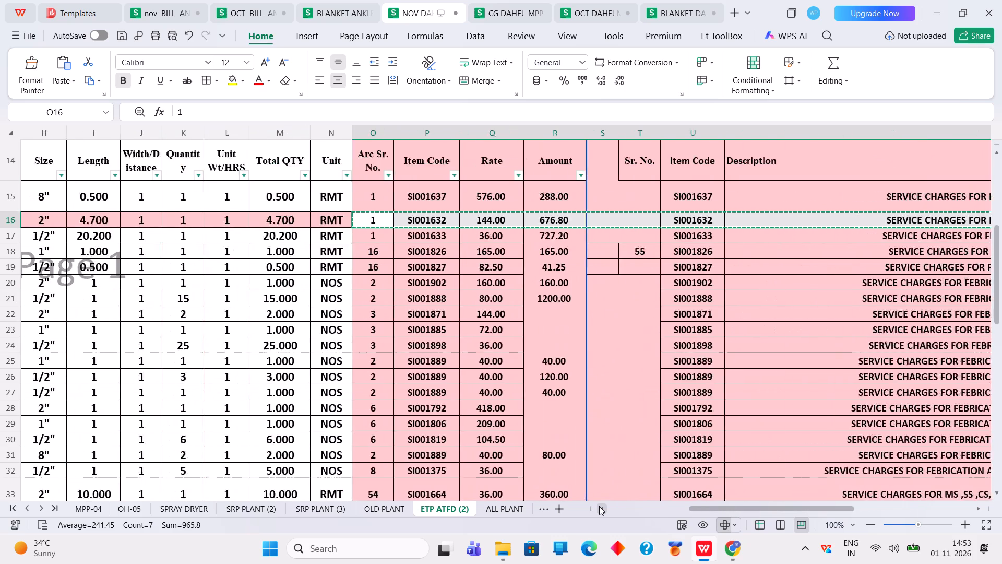
scroll(529, 327, "down", 8)
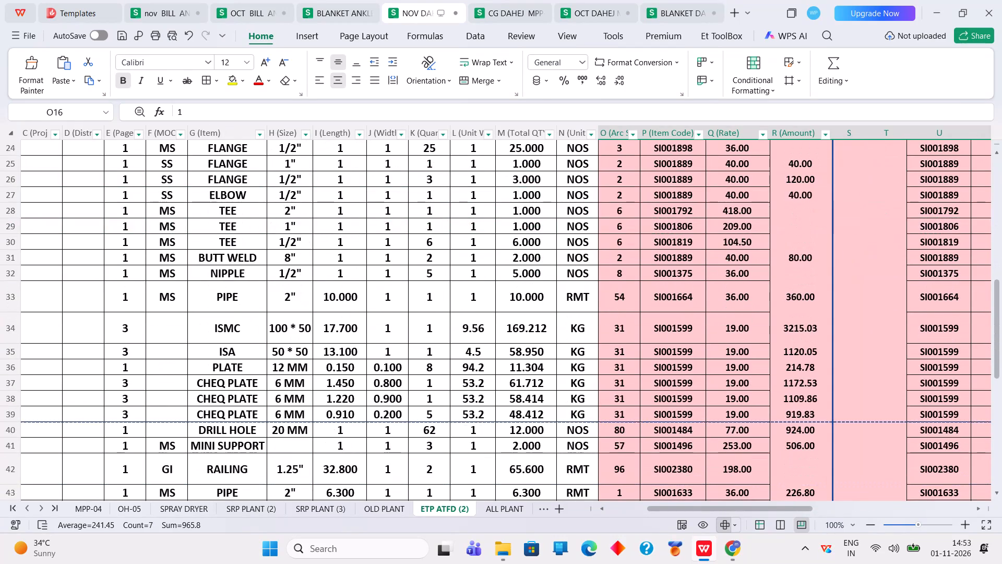
scroll(530, 326, "down", 1)
left_click(617, 401)
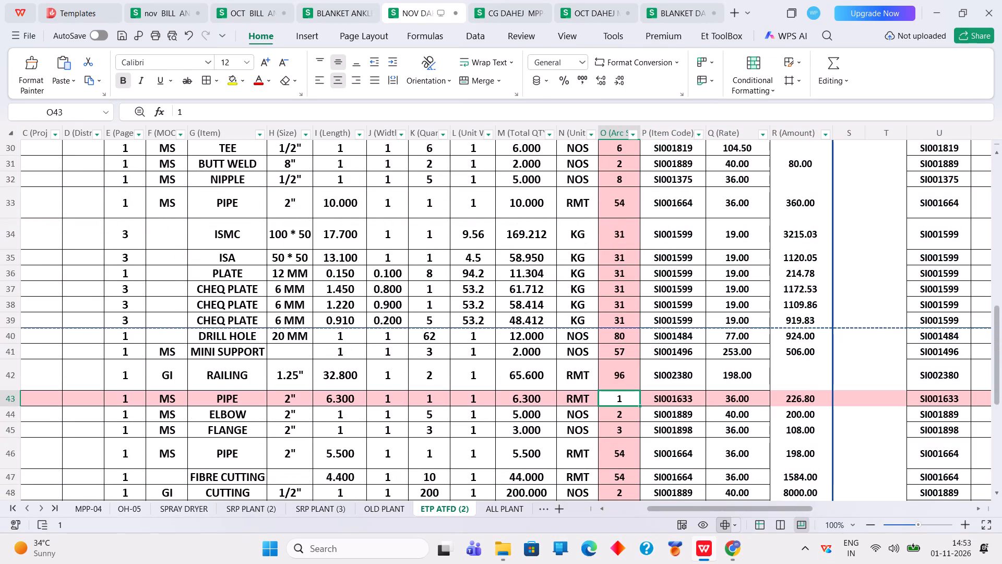
right_click(617, 402)
left_click(681, 15)
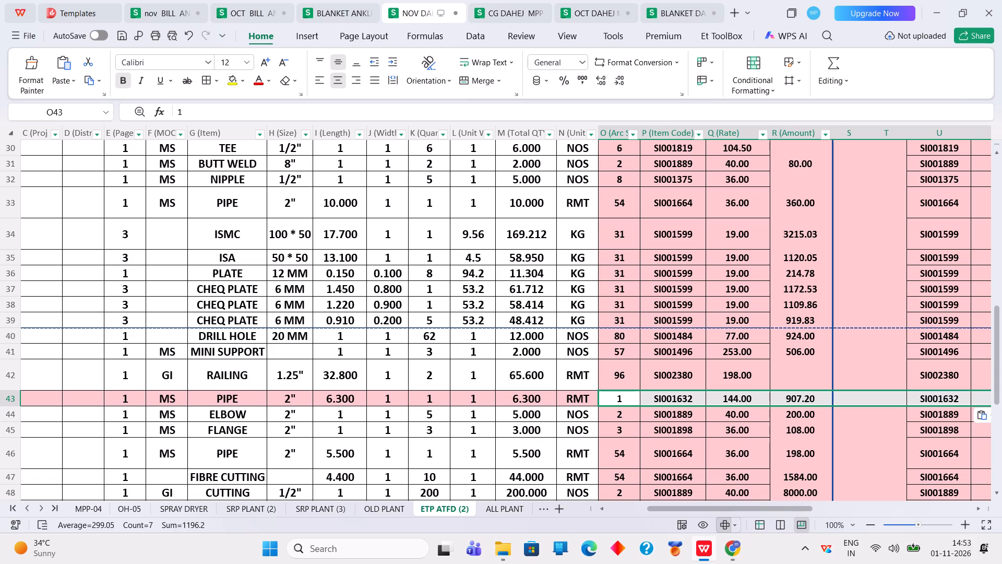
Copy the 2" MS ELBOW entry in row 20 from Arc Sr. No. through Price and paste it into ELBOW row 44.
scroll(523, 283, "up", 8)
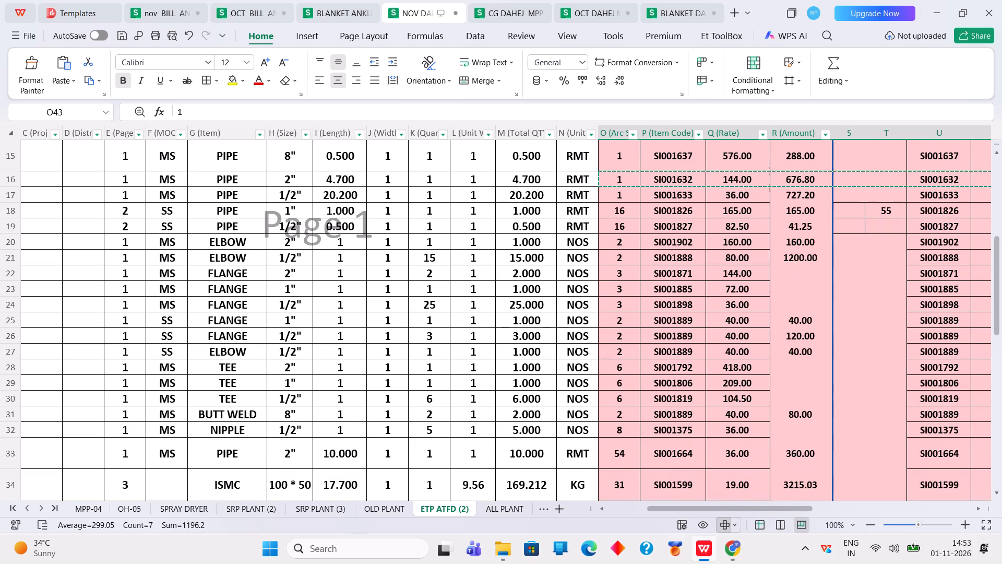
left_click_drag(626, 243, 628, 243)
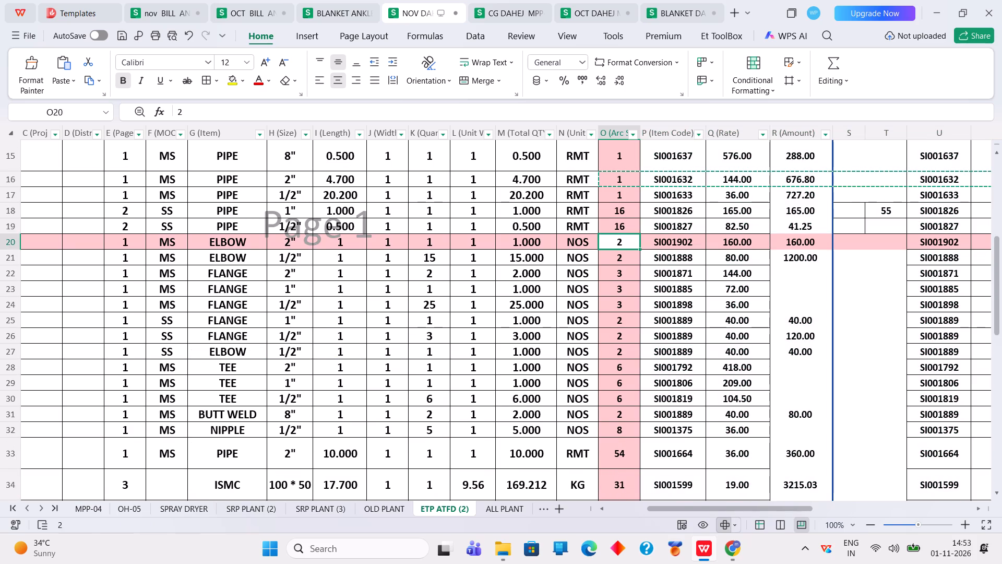
left_click_drag(628, 243, 1001, 240)
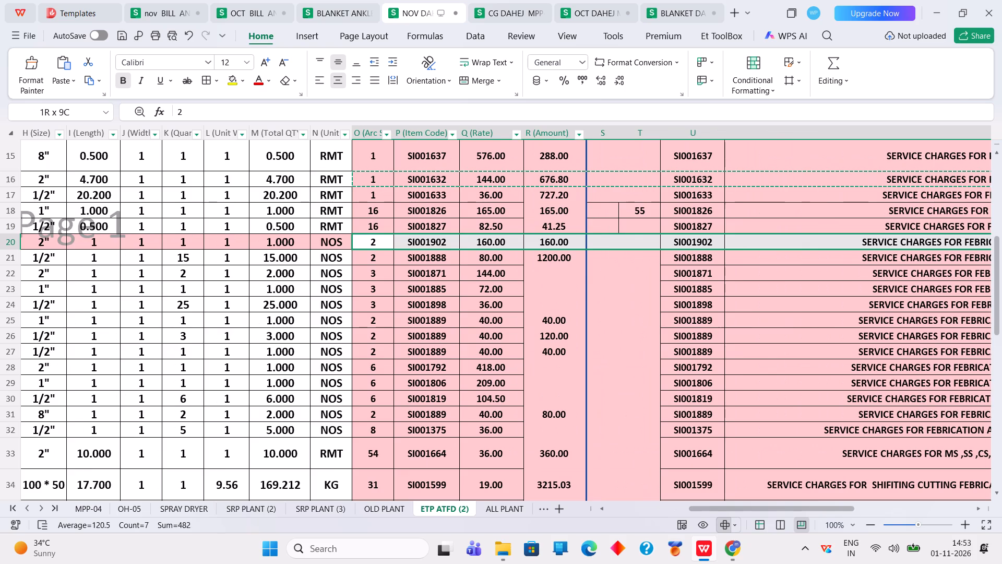
left_click_drag(1001, 240, 967, 231)
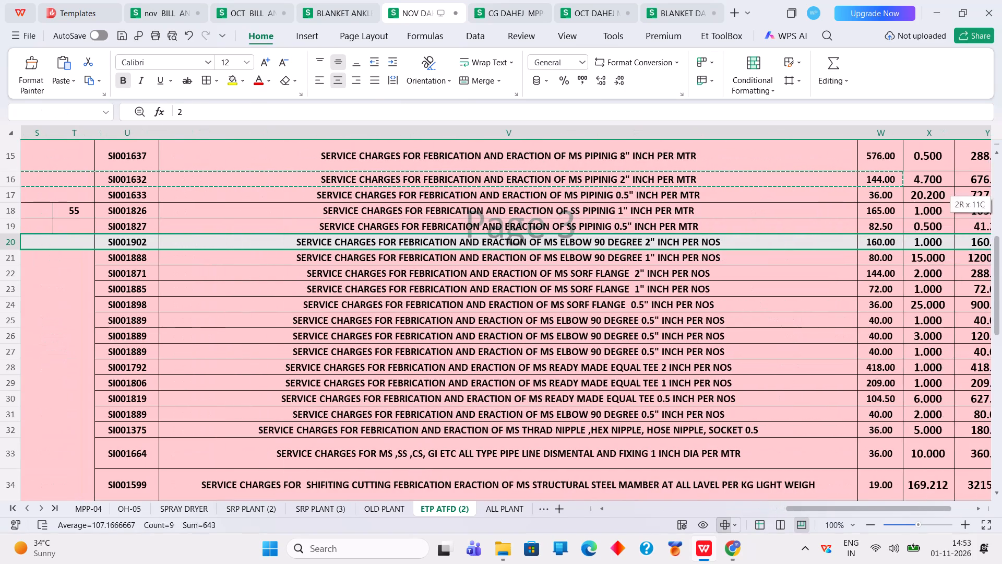
left_click_drag(967, 231, 886, 242)
right_click(886, 242)
right_click(886, 242)
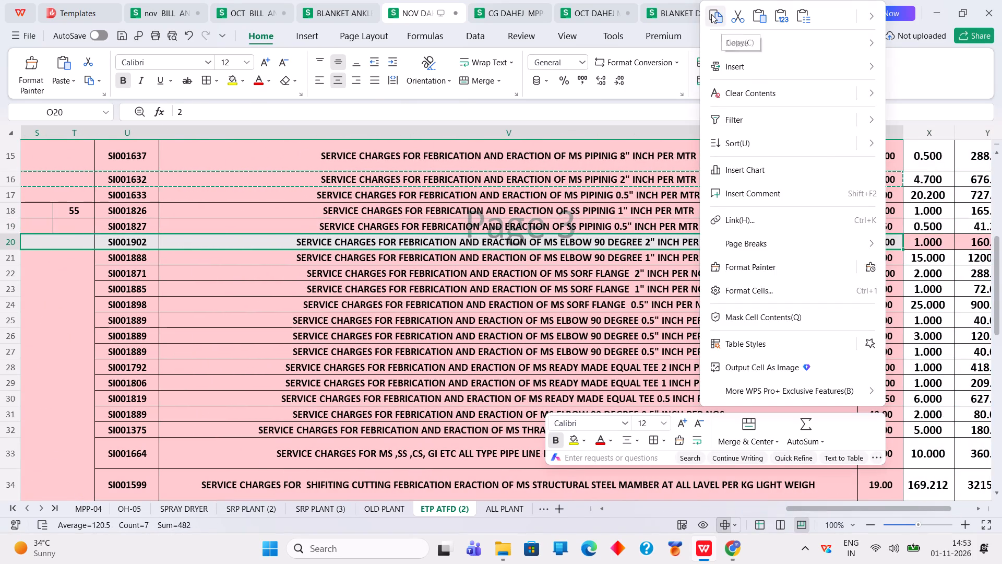
left_click(711, 14)
scroll(326, 414, "down", 4)
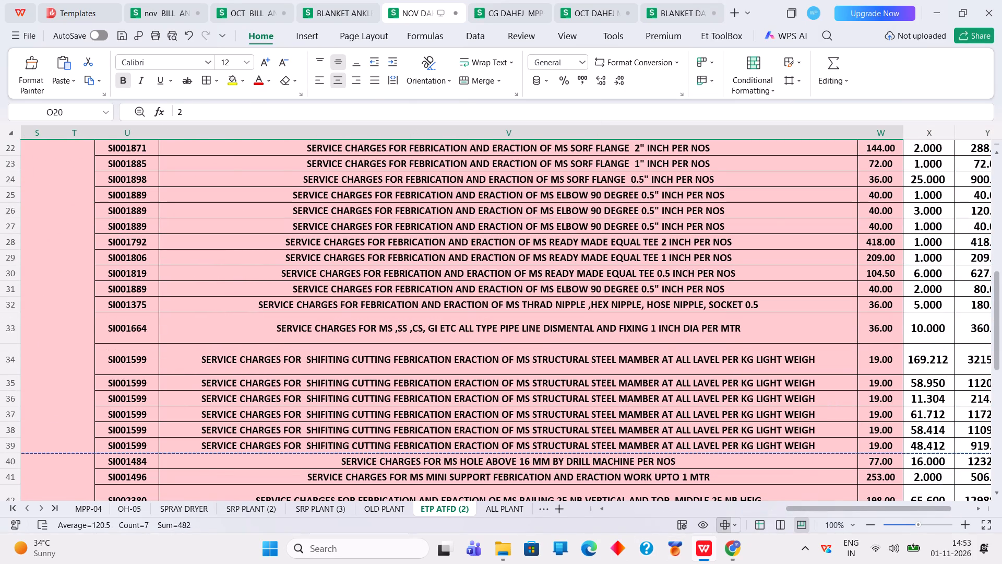
left_click_drag(808, 508, 705, 516)
scroll(594, 416, "down", 4)
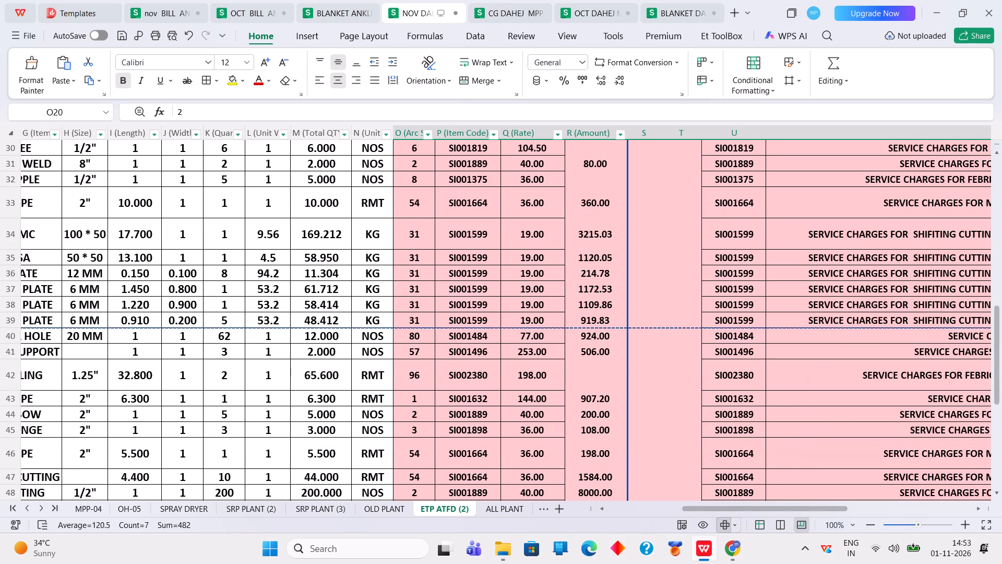
left_click(399, 416)
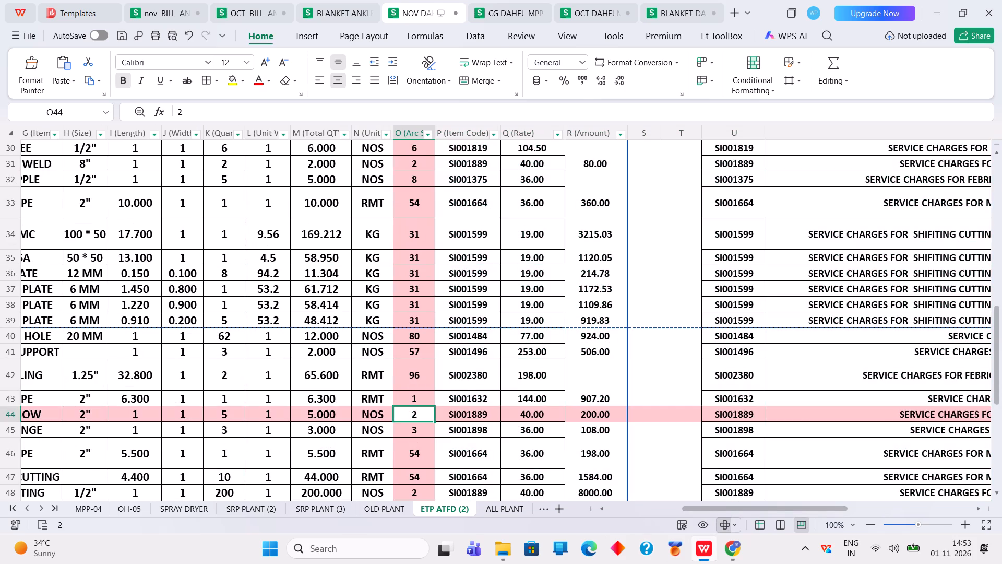
right_click(399, 416)
left_click(453, 21)
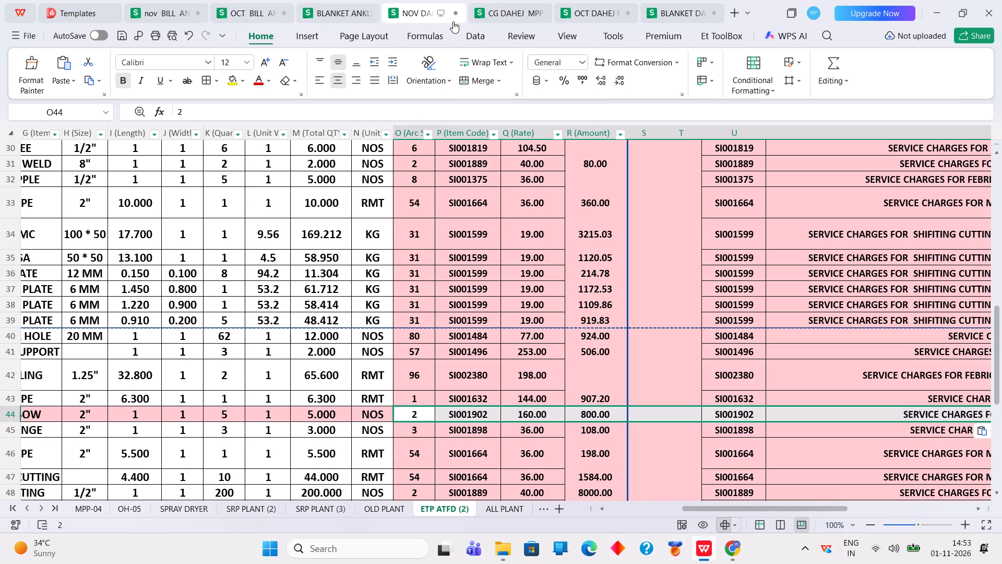
Copy the 2" MS FLANGE entry in row 22 from Arc Sr. No. through Price and paste it into FLANGE row 45.
scroll(540, 305, "up", 4)
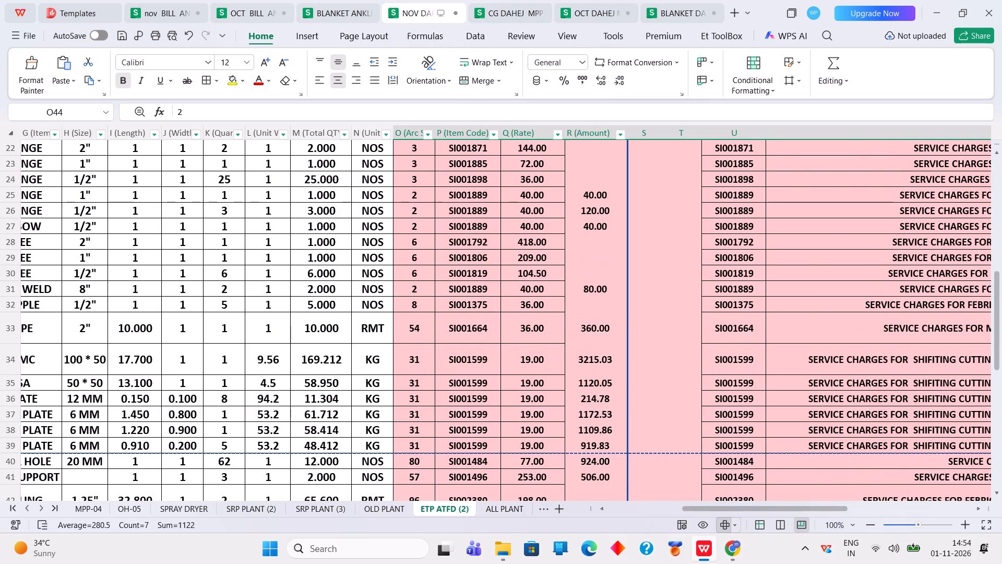
scroll(539, 305, "up", 2)
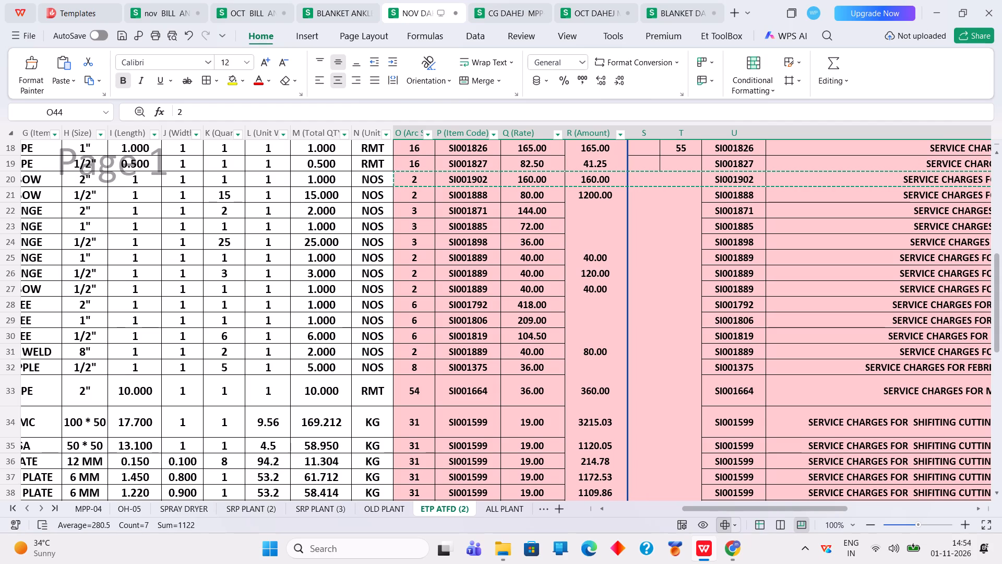
left_click_drag(420, 213, 860, 204)
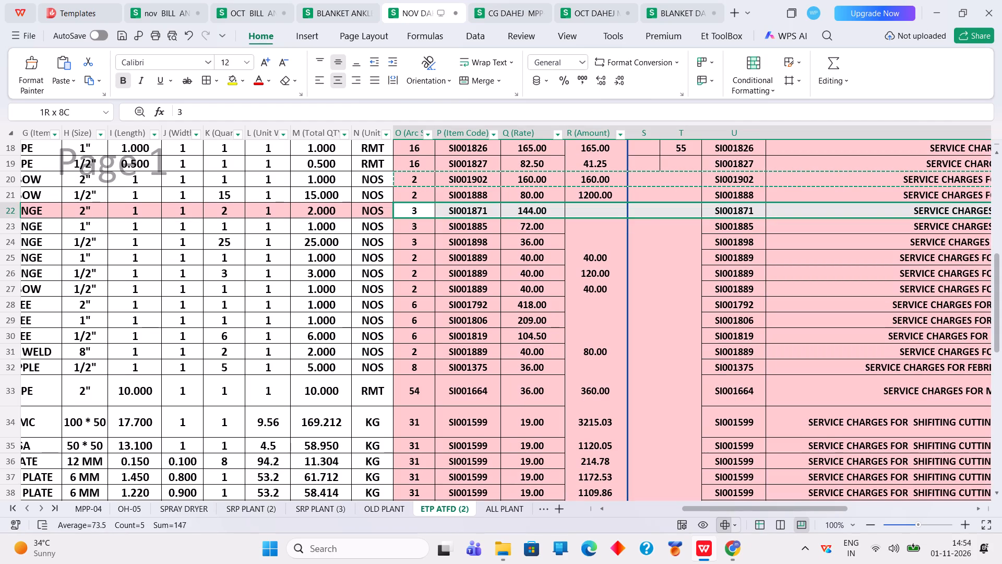
left_click_drag(860, 204, 1001, 211)
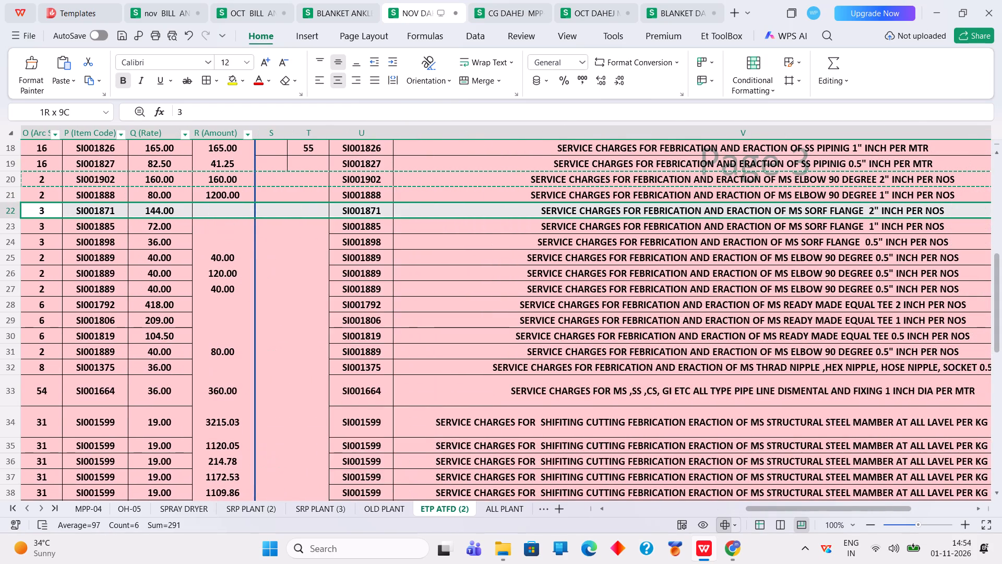
left_click_drag(1001, 211, 932, 214)
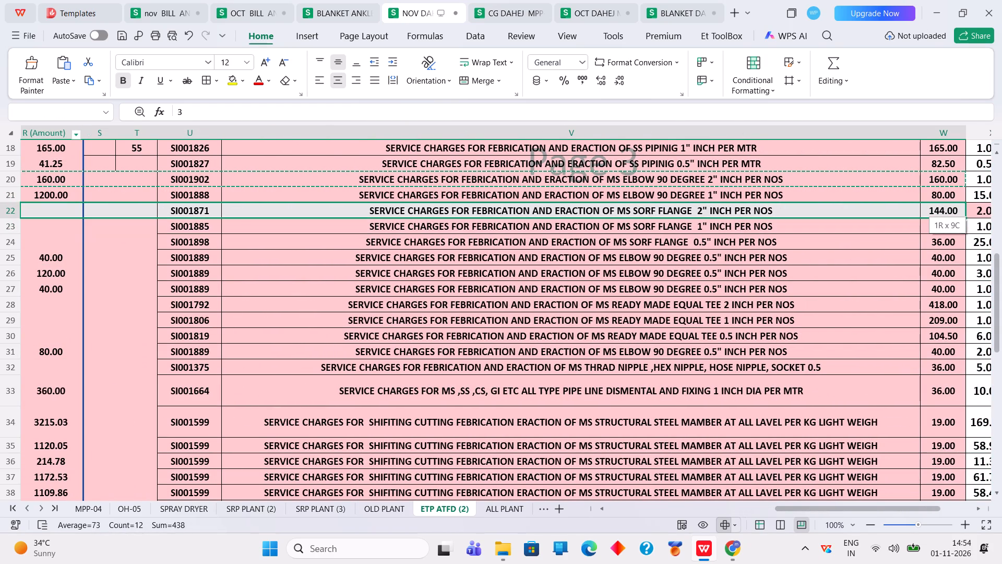
left_click_drag(932, 214, 932, 212)
right_click(927, 212)
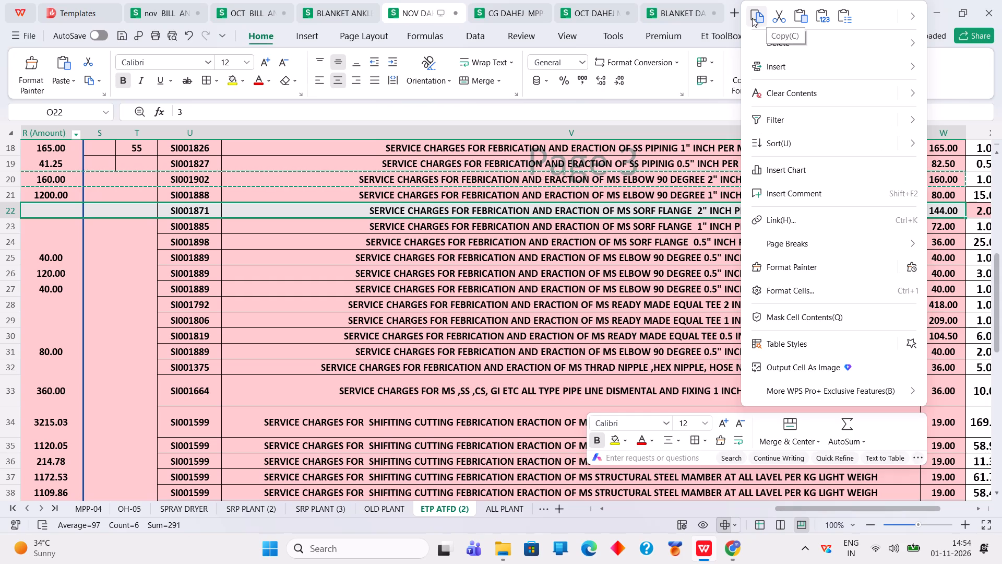
left_click(753, 18)
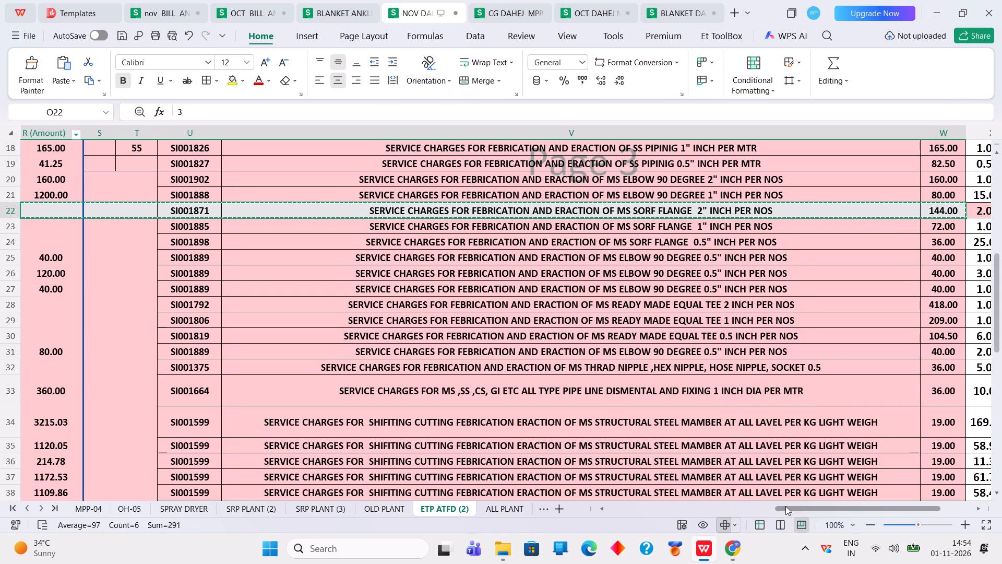
left_click_drag(785, 506, 671, 519)
scroll(620, 368, "down", 4)
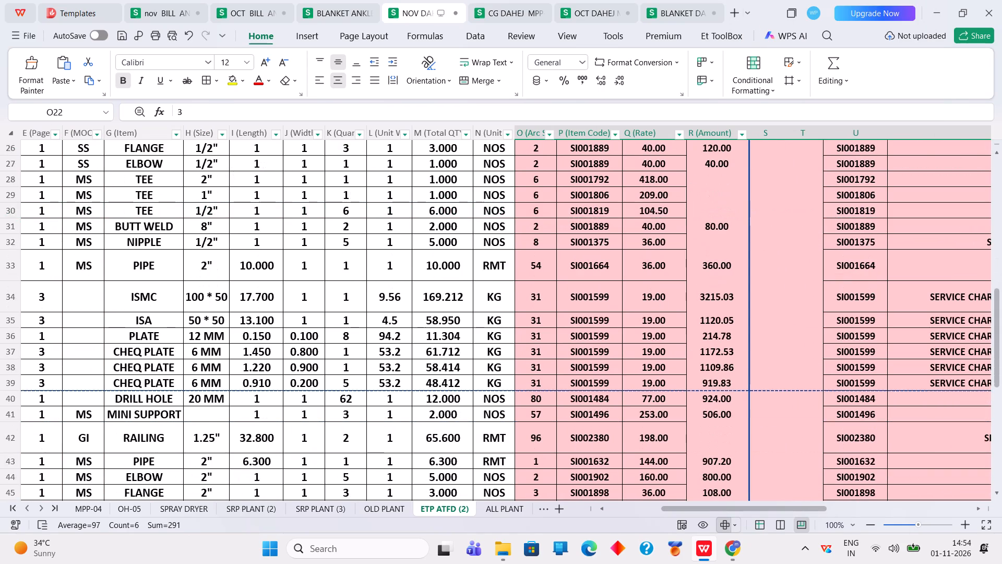
scroll(620, 368, "down", 2)
left_click(534, 430)
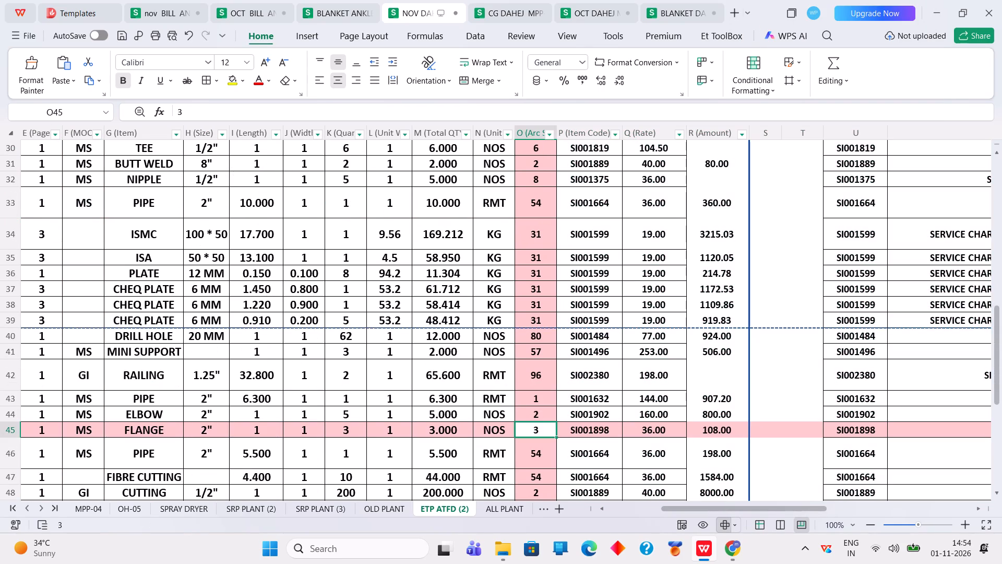
right_click(535, 430)
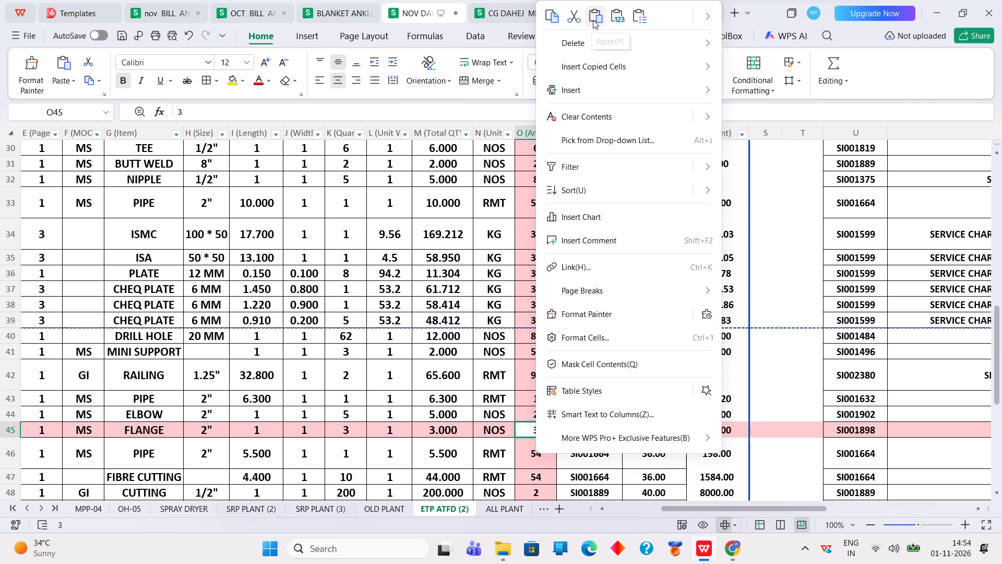
left_click(595, 10)
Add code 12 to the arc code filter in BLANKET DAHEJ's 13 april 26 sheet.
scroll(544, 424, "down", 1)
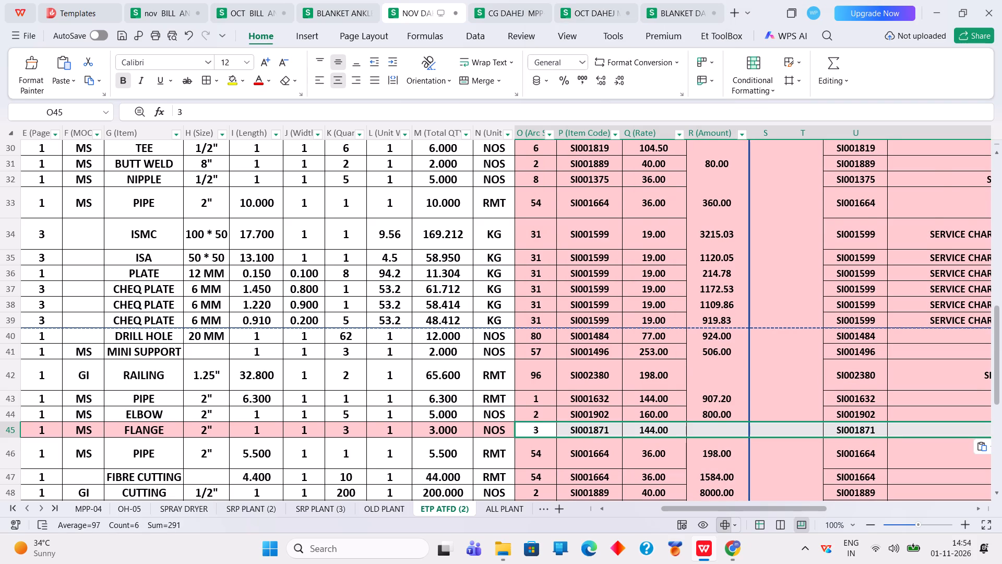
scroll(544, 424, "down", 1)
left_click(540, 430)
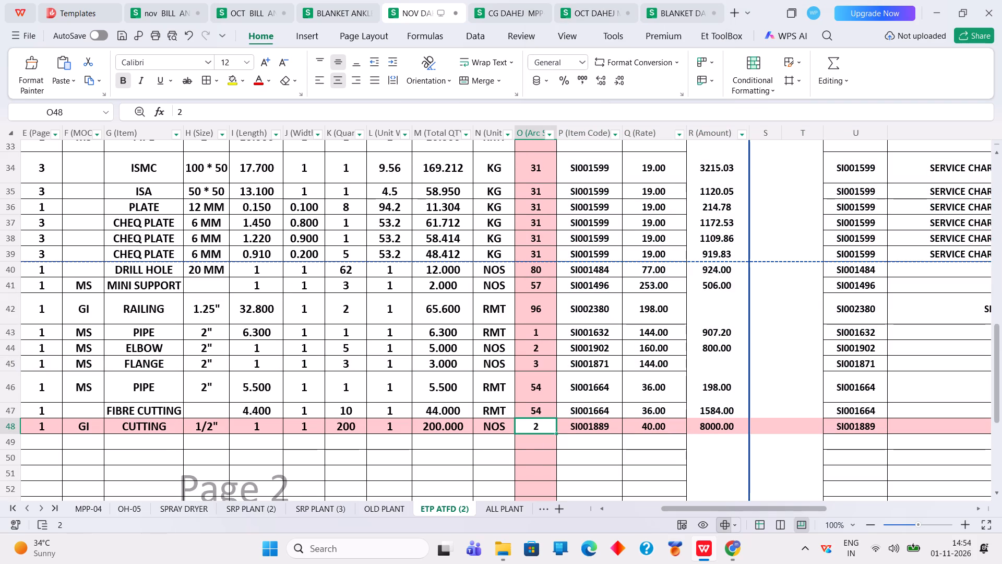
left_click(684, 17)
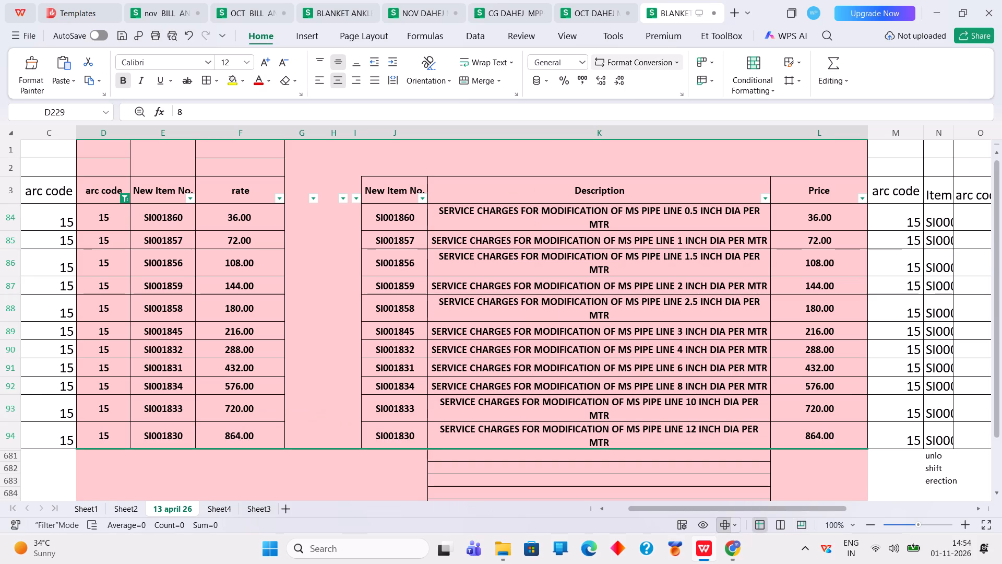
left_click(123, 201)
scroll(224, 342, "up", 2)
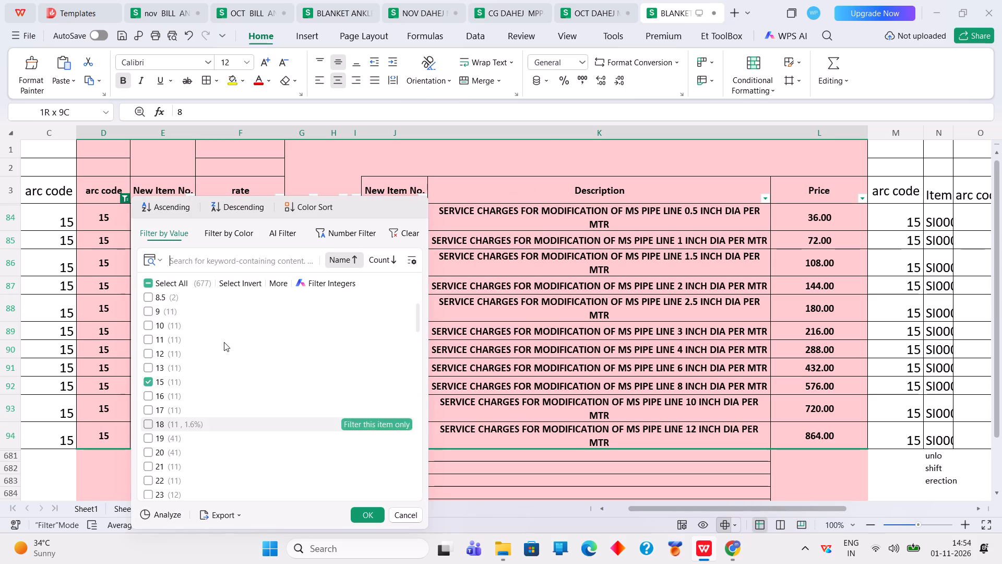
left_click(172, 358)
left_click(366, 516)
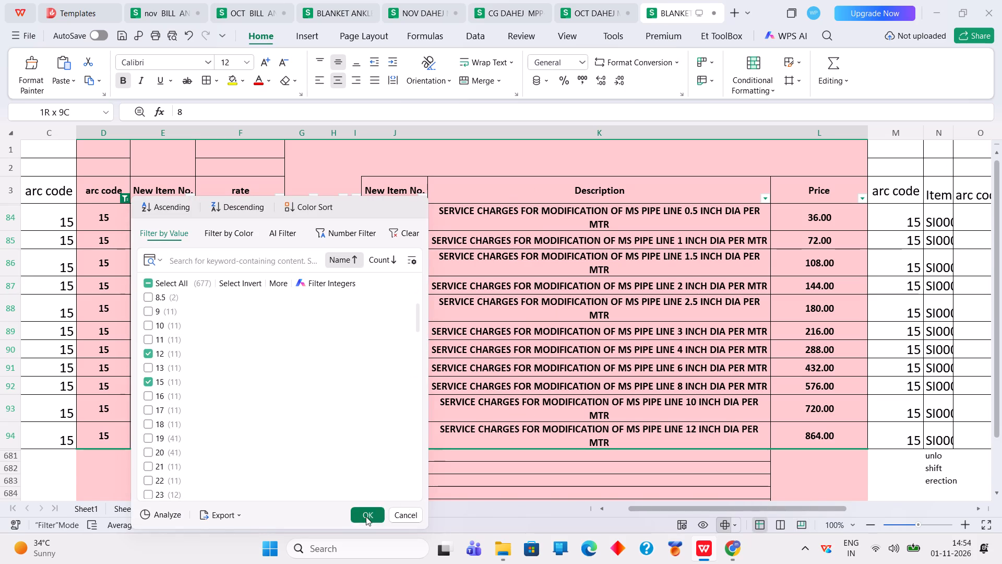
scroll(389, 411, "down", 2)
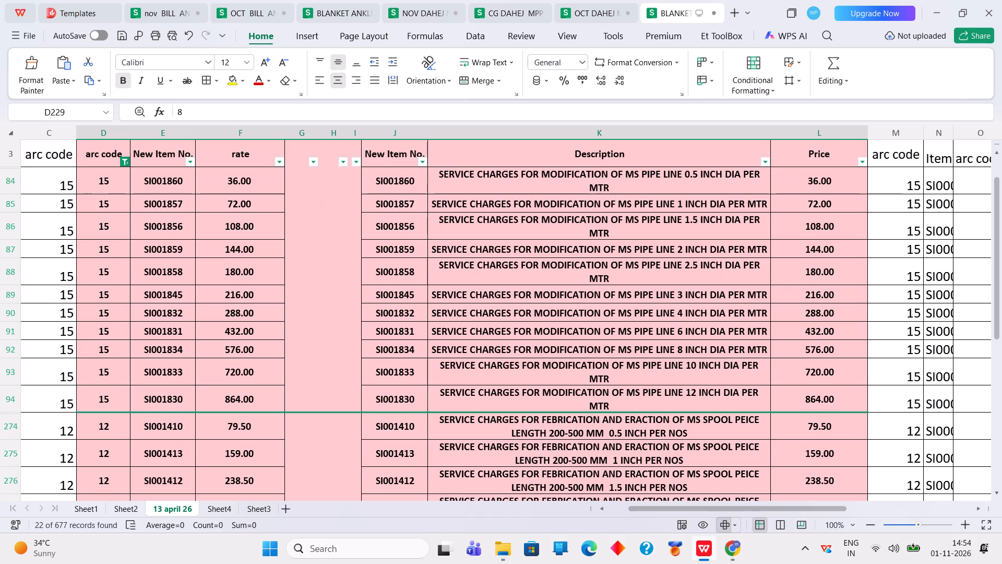
Change the arc code filter in BLANKET DAHEJ's 13 april 26 sheet to show only code 13.
left_click(124, 136)
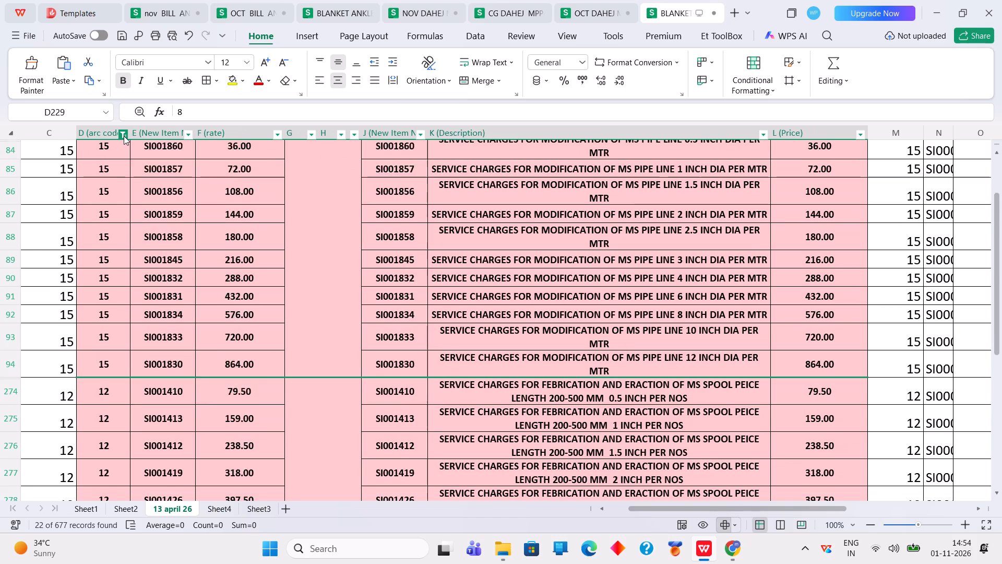
left_click(145, 238)
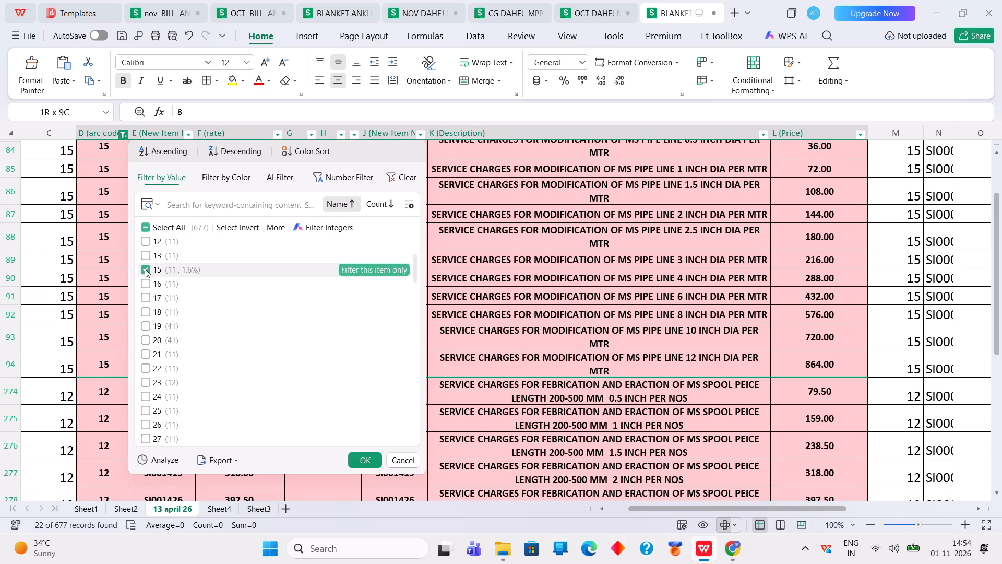
left_click(145, 273)
left_click(144, 257)
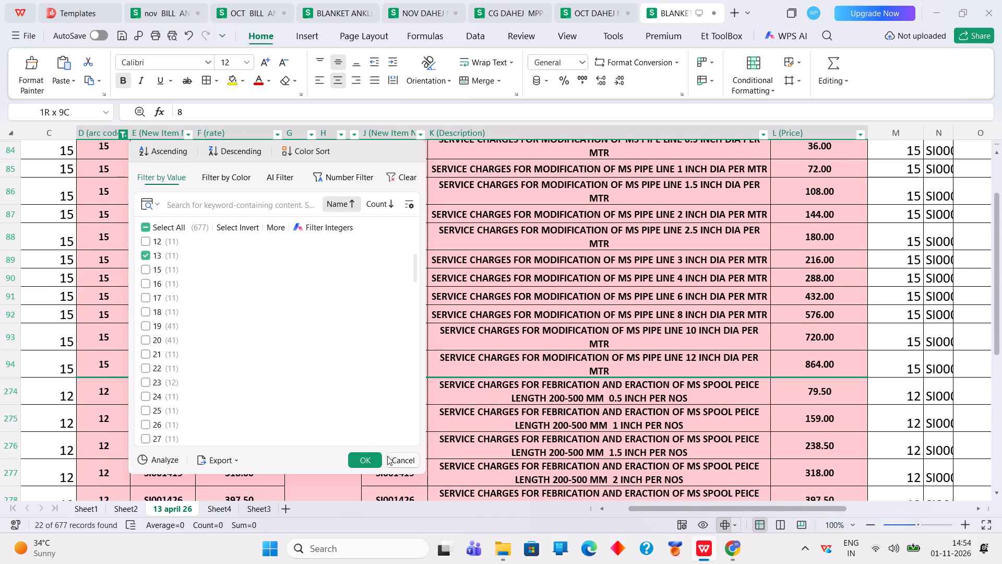
left_click(362, 457)
Copy BLANKET DAHEJ's MS pipe cutting 0.5 inch entry and paste it as values from Arc Sr. No. in NOV DAHEJ's CUTTING row 48.
scroll(368, 326, "up", 3)
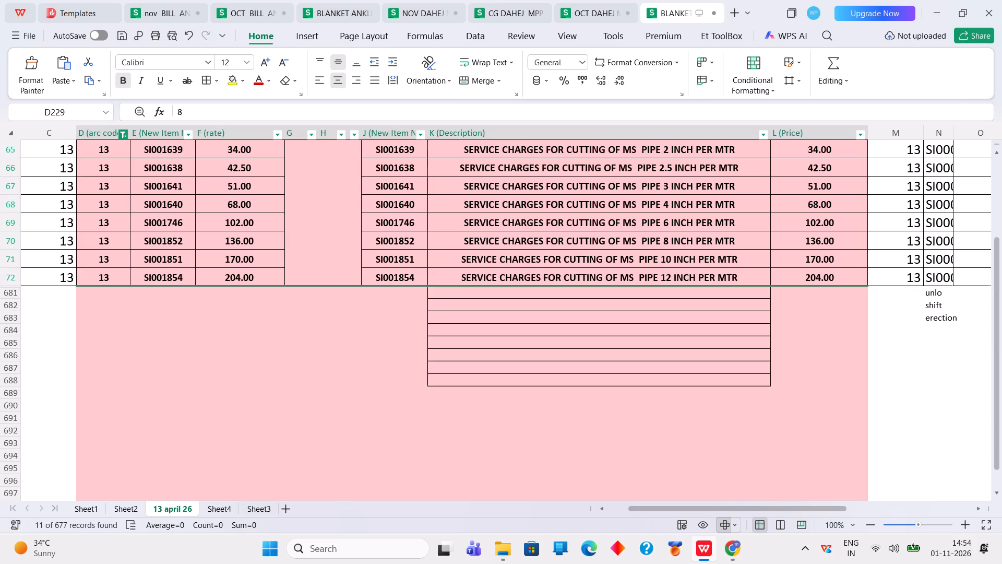
scroll(368, 326, "up", 6)
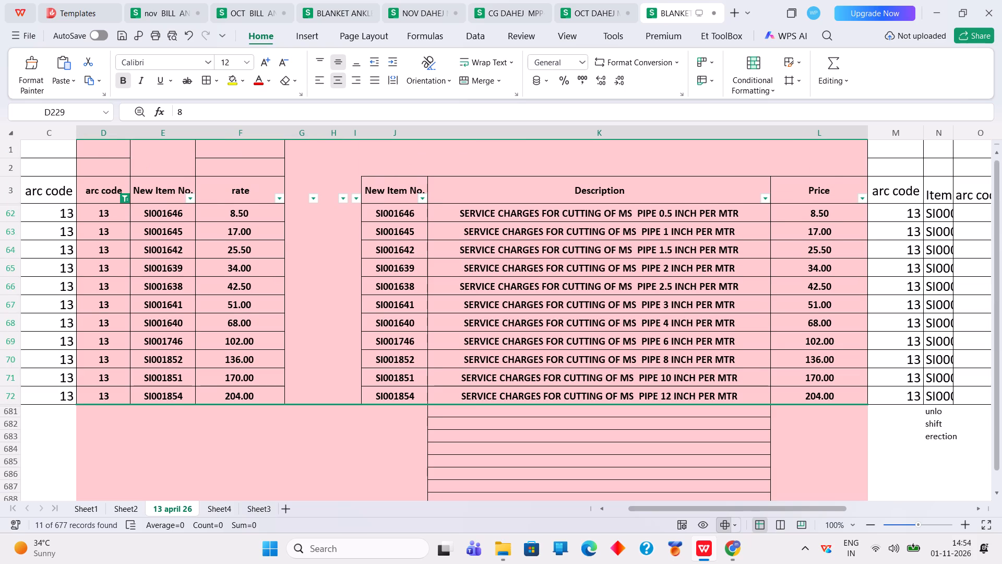
left_click_drag(112, 216, 188, 217)
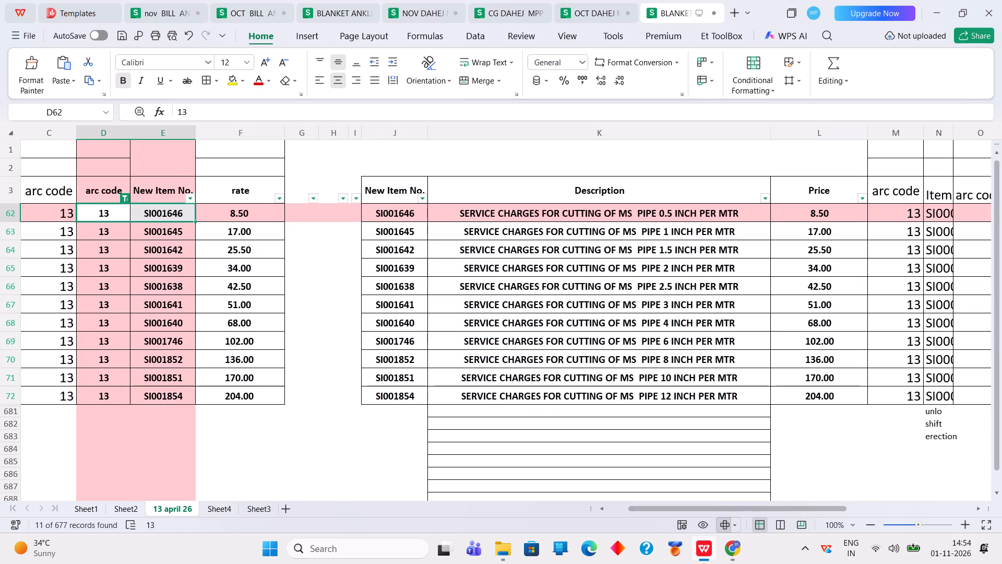
left_click_drag(188, 217, 804, 210)
right_click(804, 210)
right_click(804, 210)
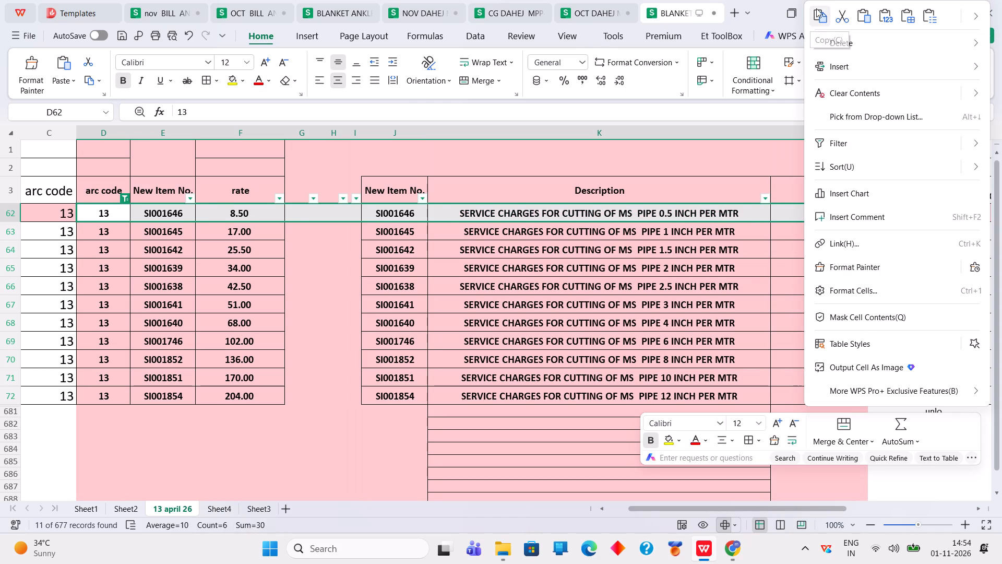
left_click(817, 9)
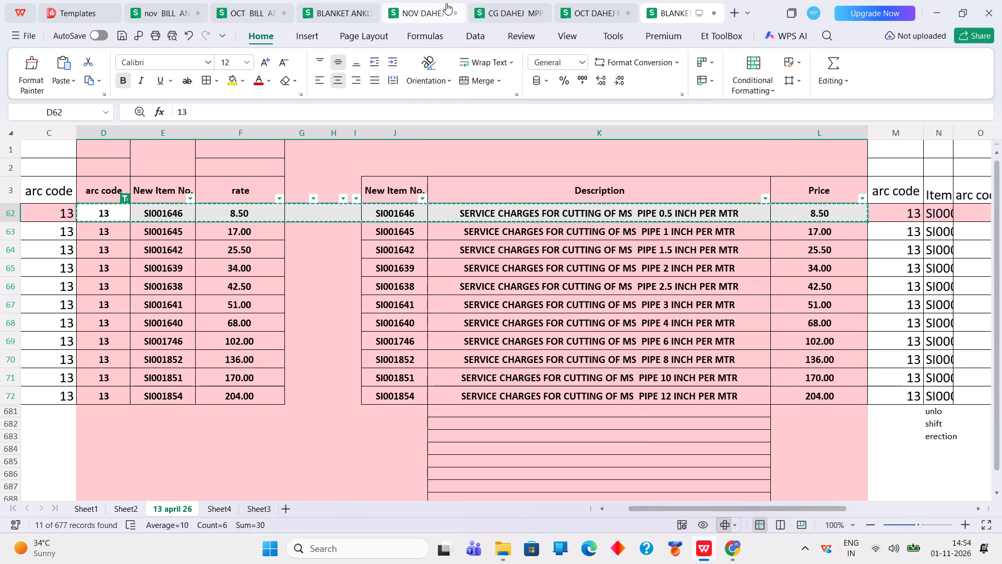
left_click(432, 7)
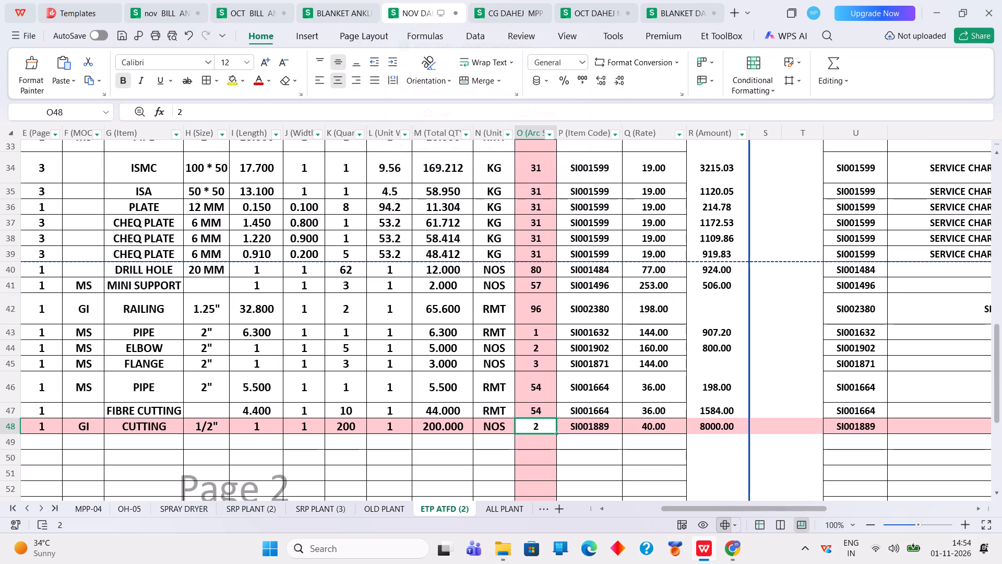
right_click(540, 422)
right_click(540, 422)
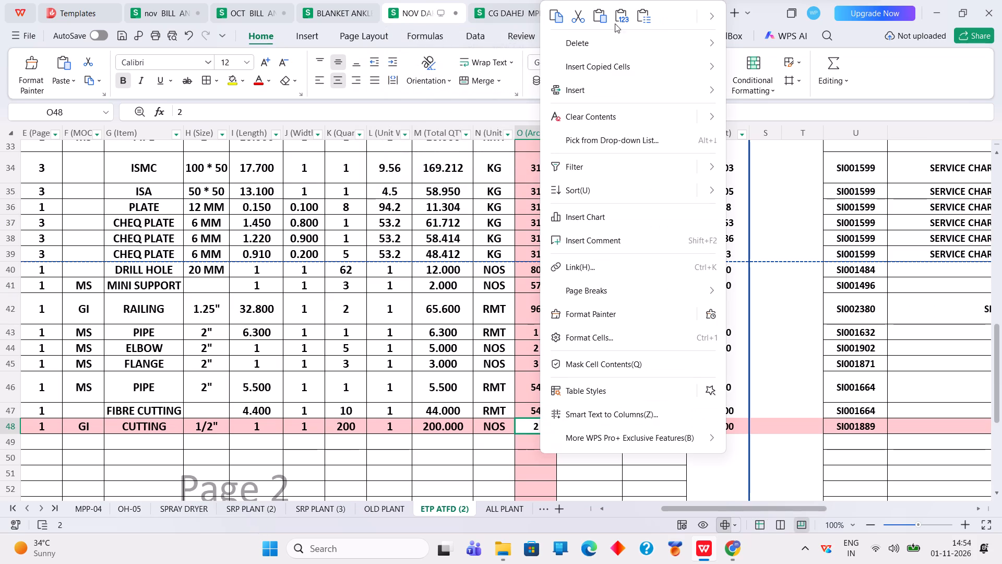
left_click(622, 18)
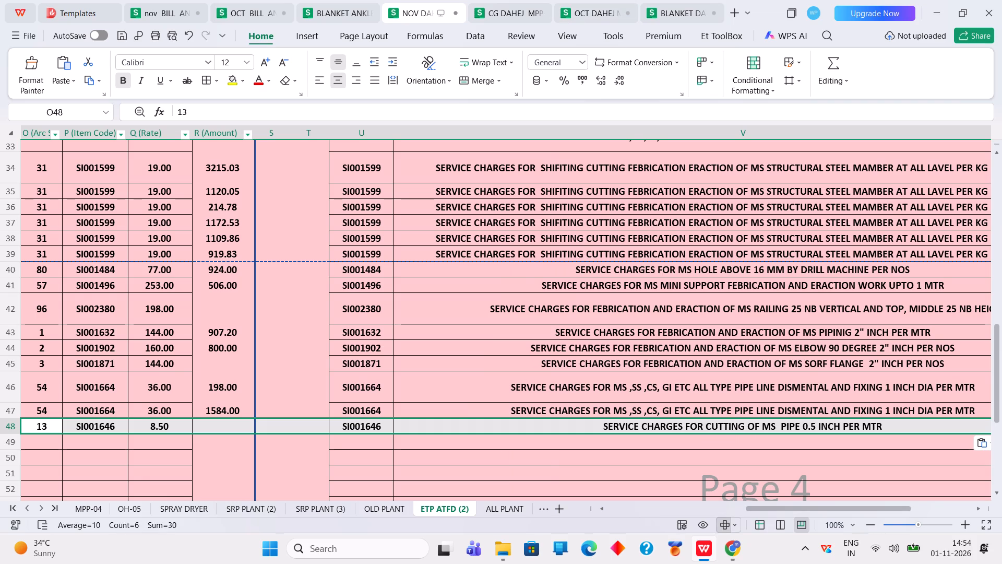
left_click_drag(757, 507, 635, 516)
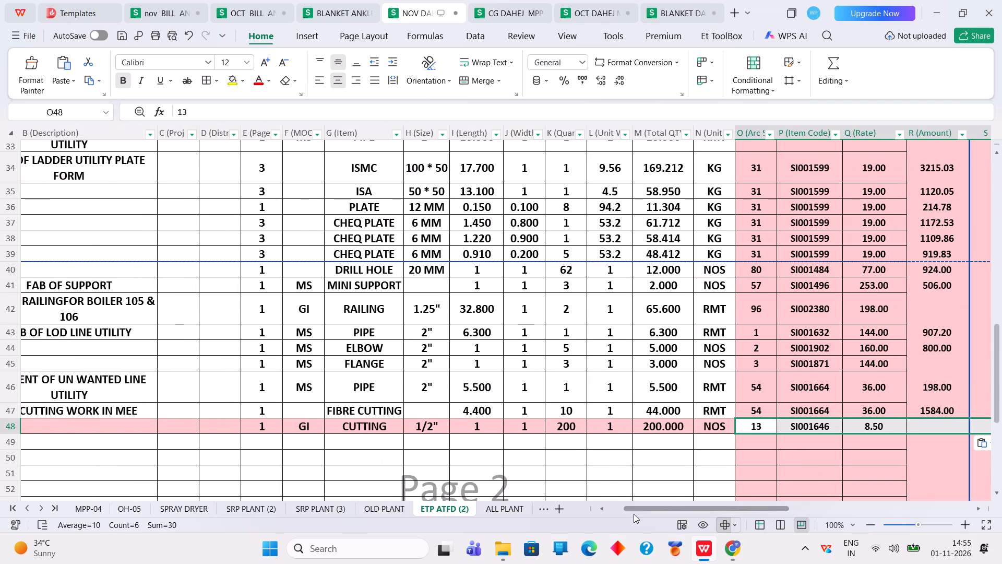
Change the arc code filter in BLANKET DAHEJ's 13 april 26 sheet from 13 to codes 63, 64, 65, 67, 68, 69 and 70.
left_click(688, 7)
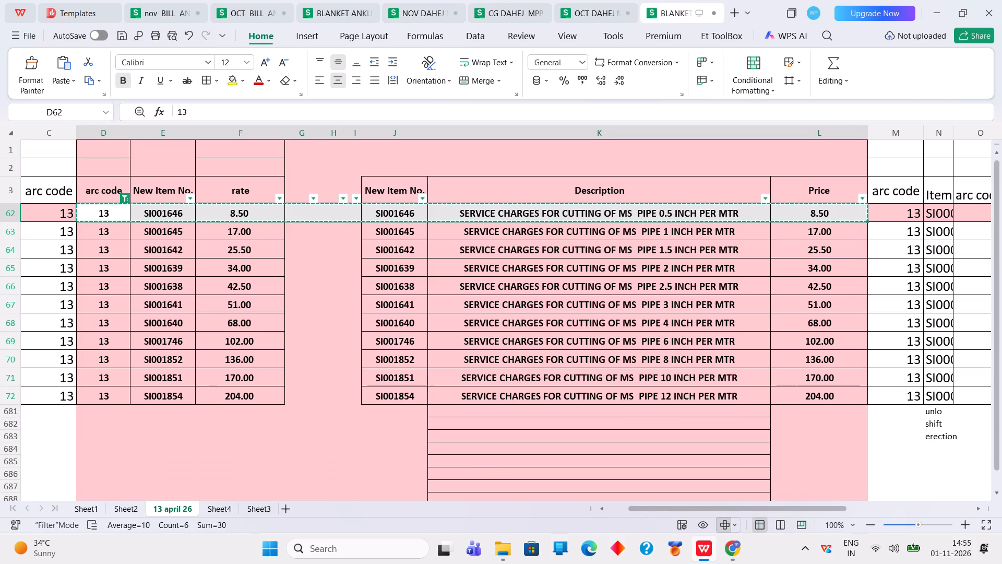
left_click(124, 199)
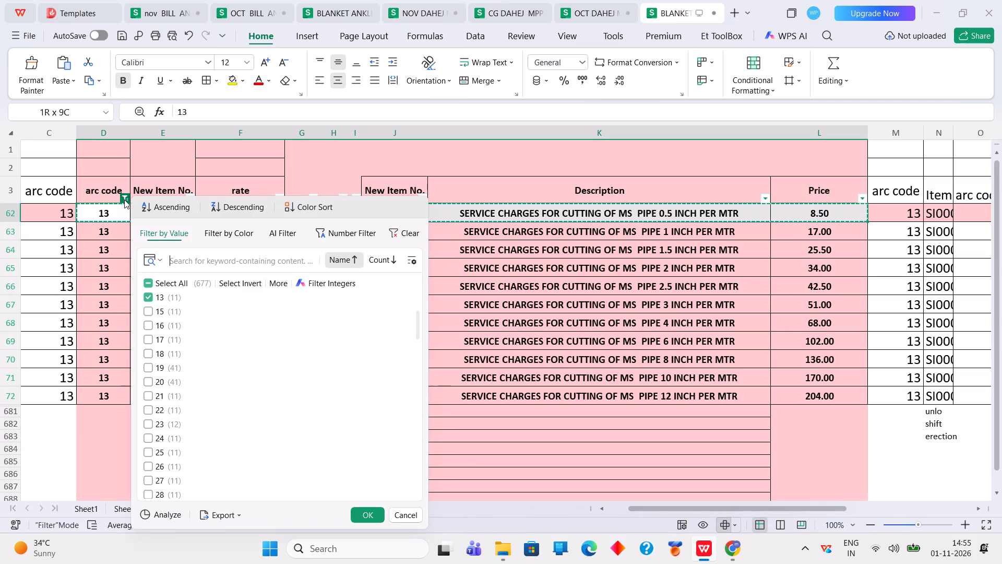
left_click(150, 301)
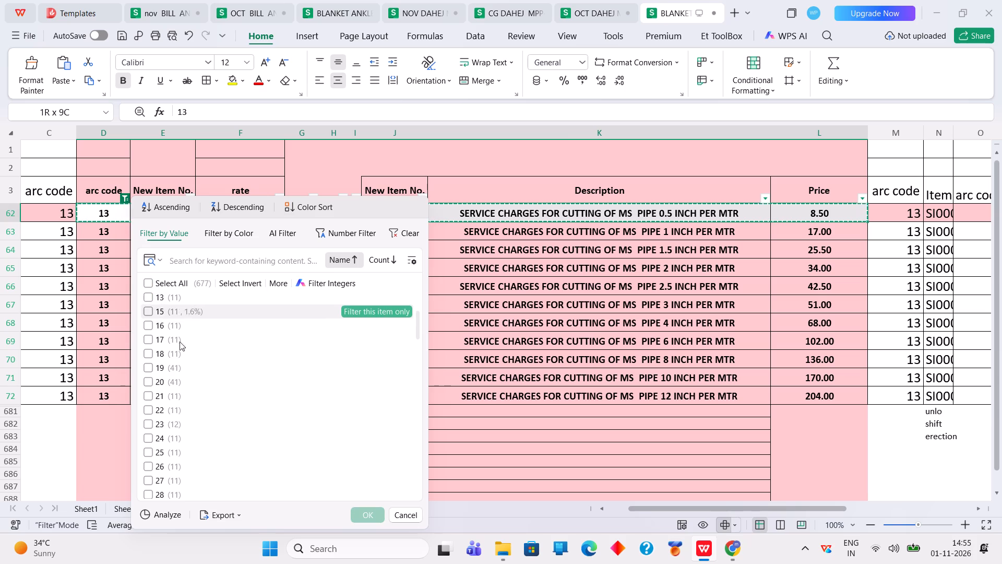
scroll(195, 368, "down", 16)
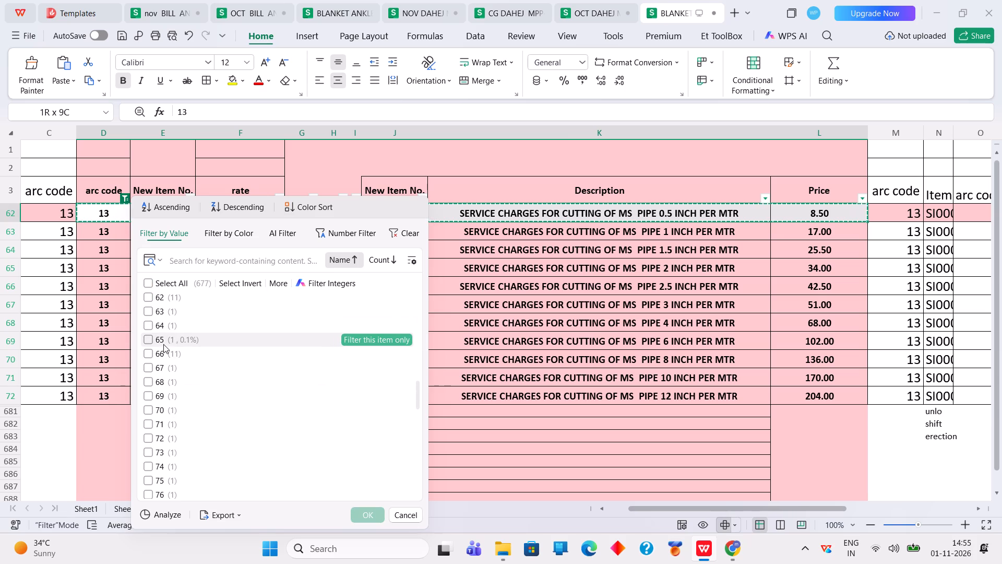
left_click(166, 313)
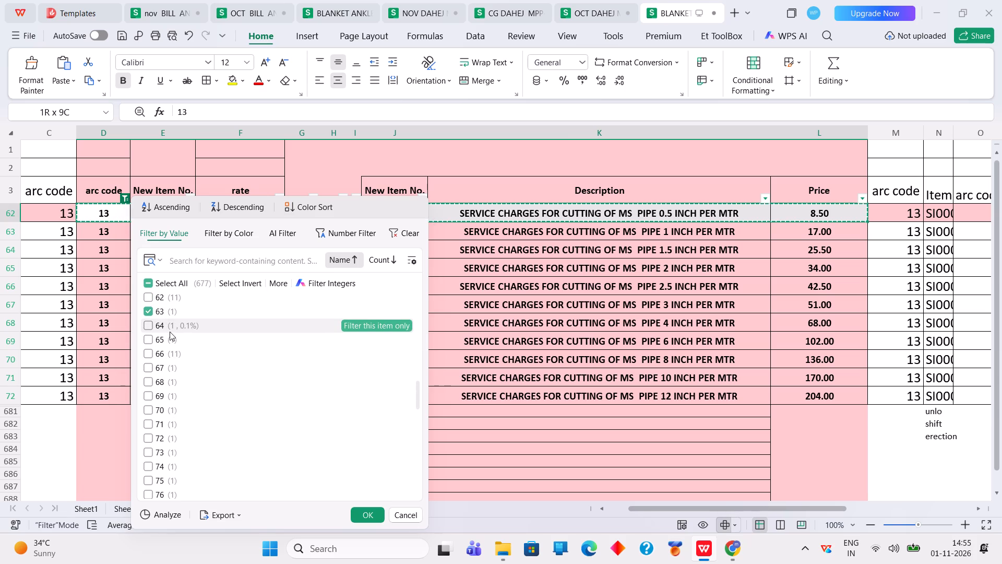
left_click(170, 332)
left_click(169, 340)
left_click(164, 326)
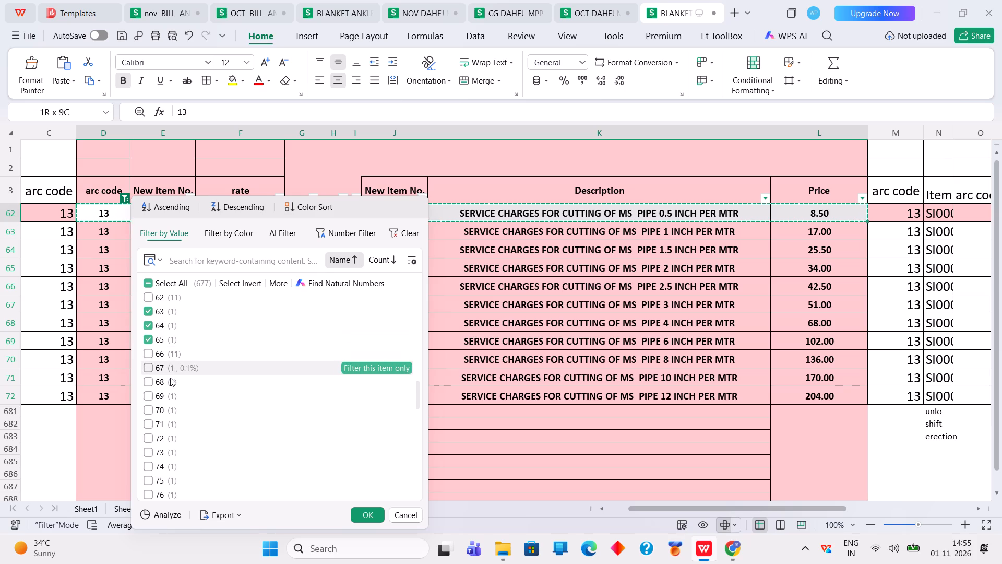
left_click(169, 362)
left_click(169, 377)
left_click(163, 394)
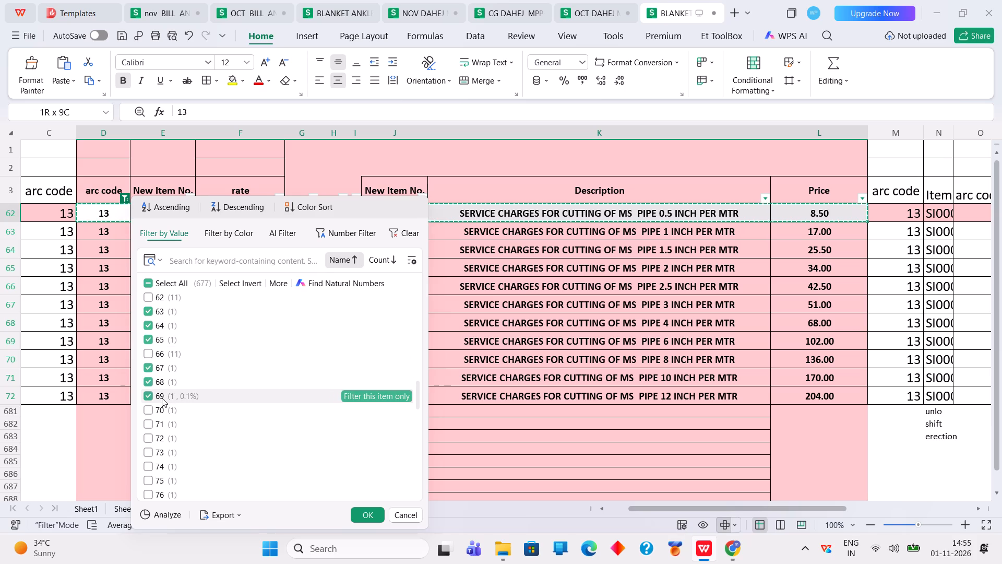
left_click(160, 409)
left_click(371, 516)
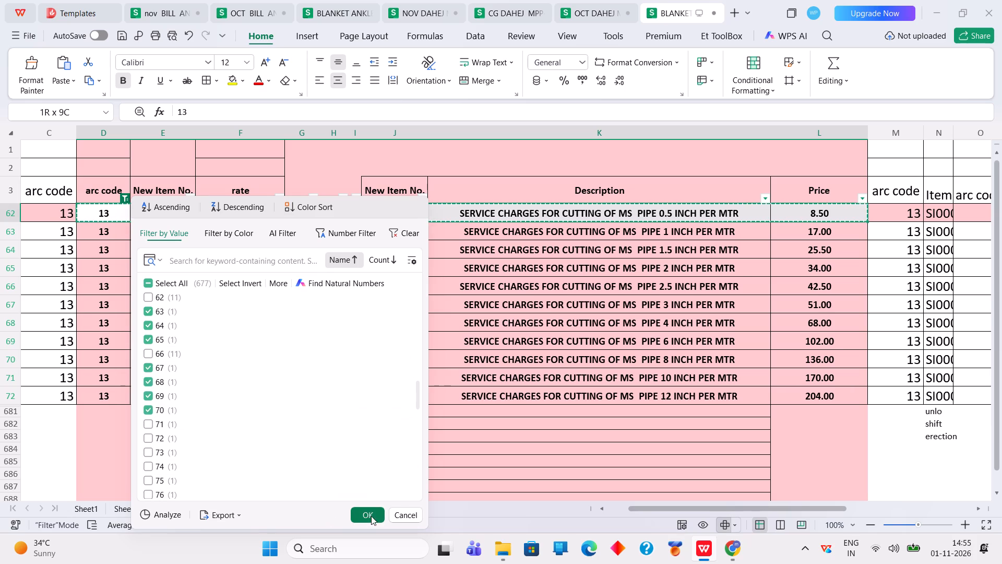
left_click(572, 276)
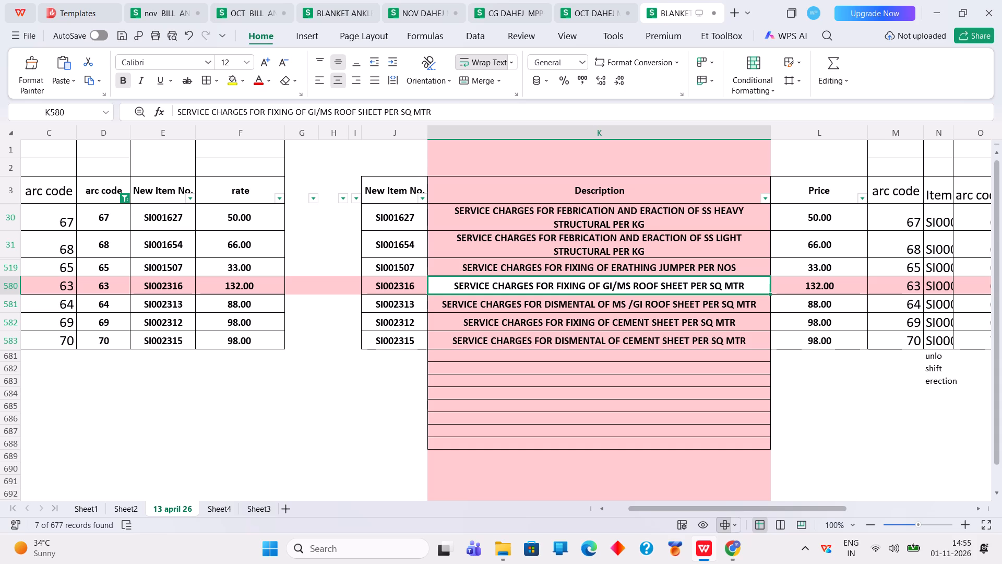
Add codes 71 through 77 to the arc code filter in the 13 april 26 sheet.
left_click(126, 196)
left_click(155, 414)
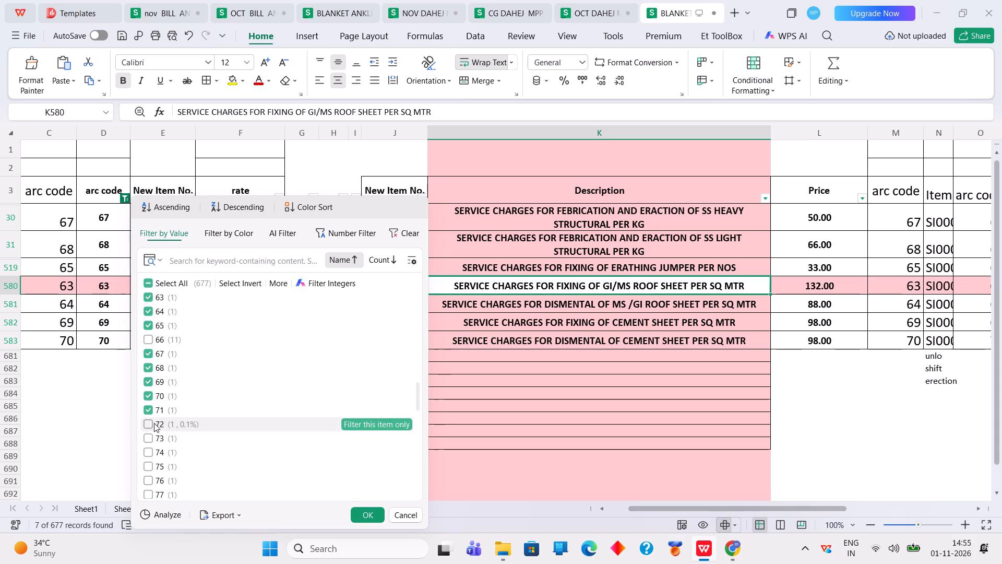
left_click(154, 424)
left_click(152, 436)
left_click(154, 453)
left_click(151, 469)
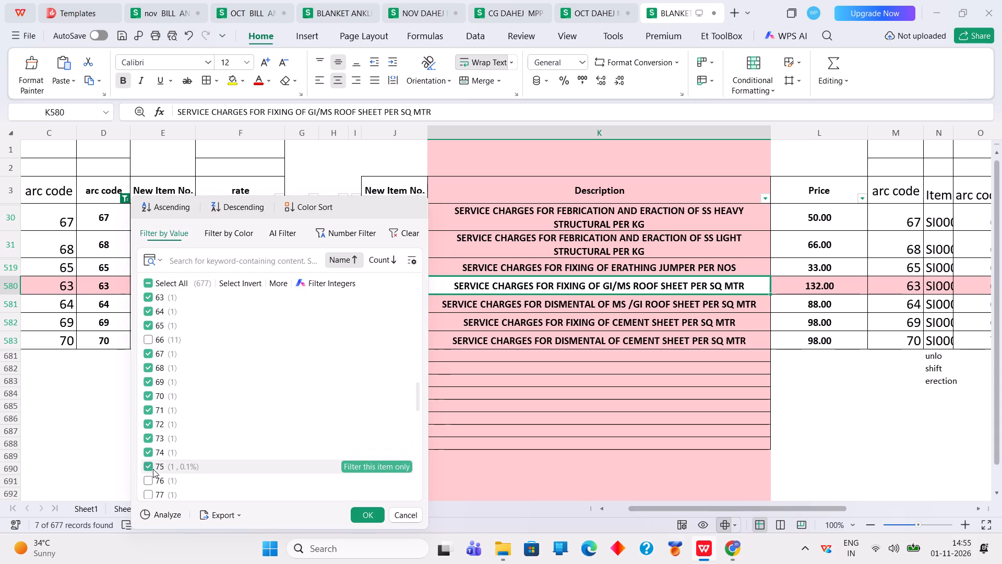
left_click(151, 486)
left_click(150, 495)
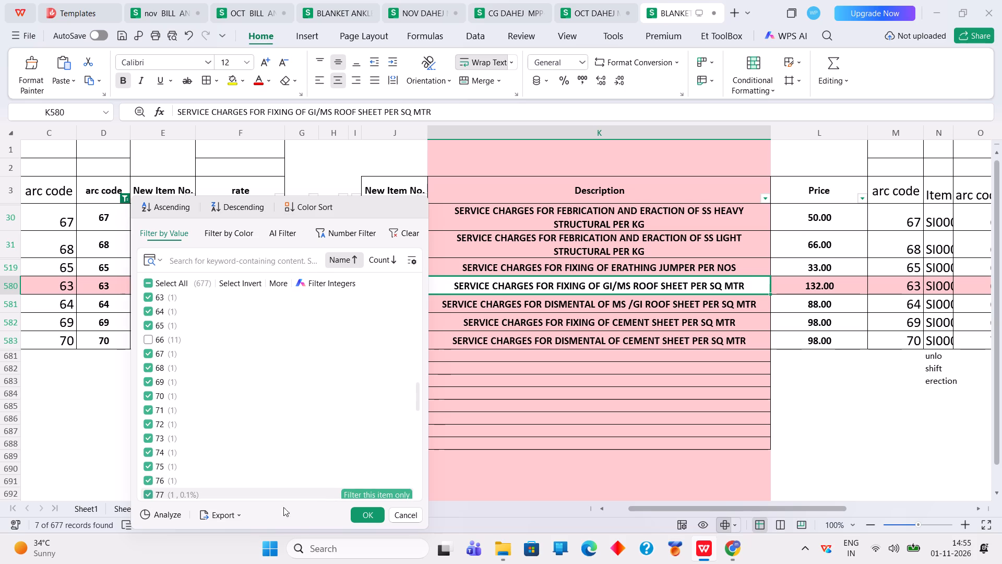
double_click(361, 520)
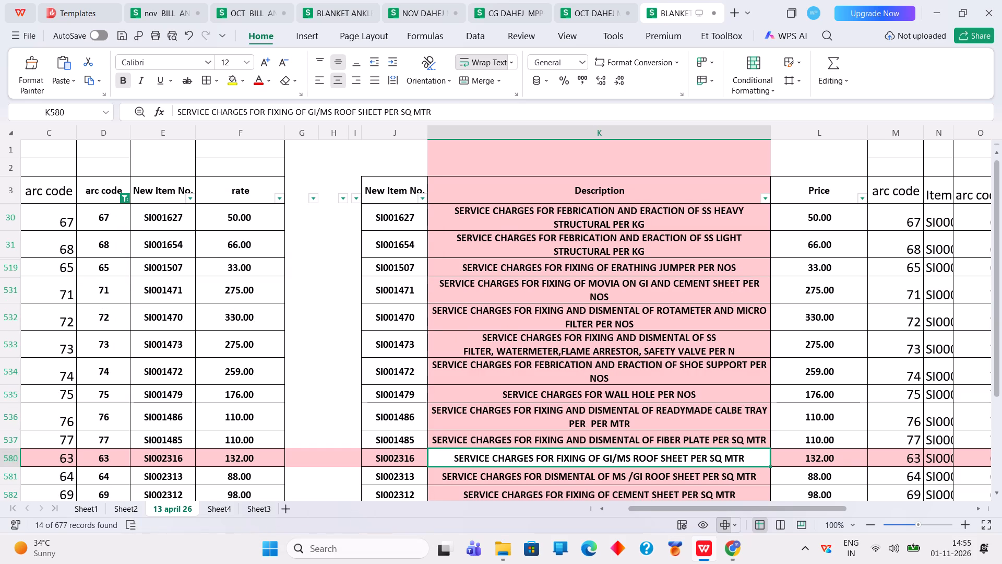
Examine the filtered service descriptions for a charge matching the fibre cutting work.
left_click(646, 244)
scroll(636, 313, "down", 1)
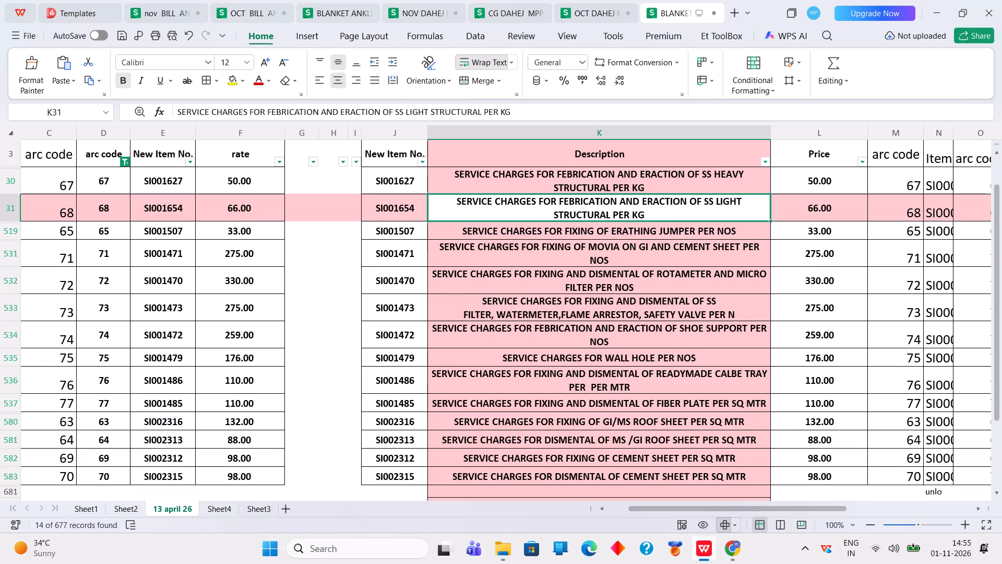
left_click(705, 387)
double_click(651, 408)
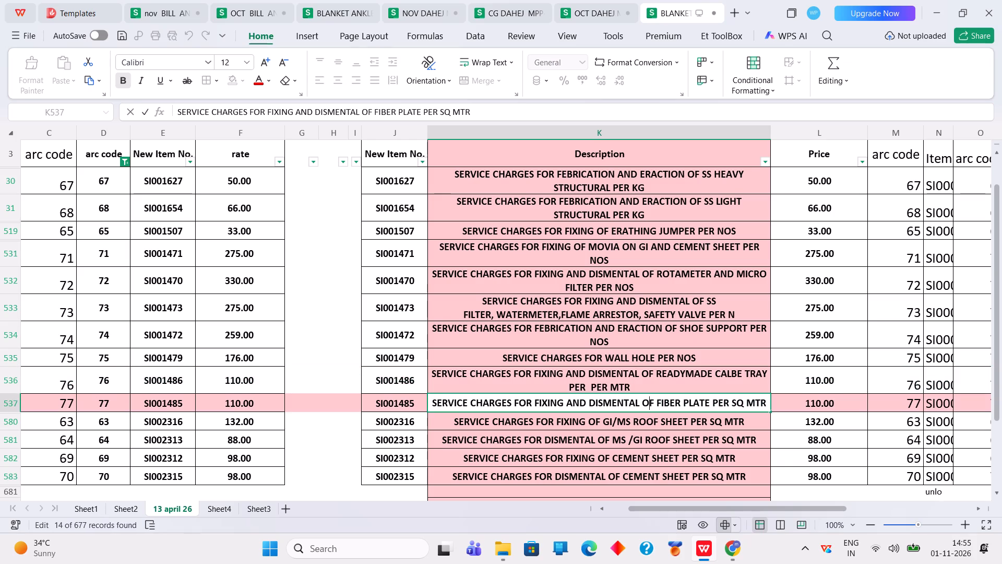
left_click(648, 440)
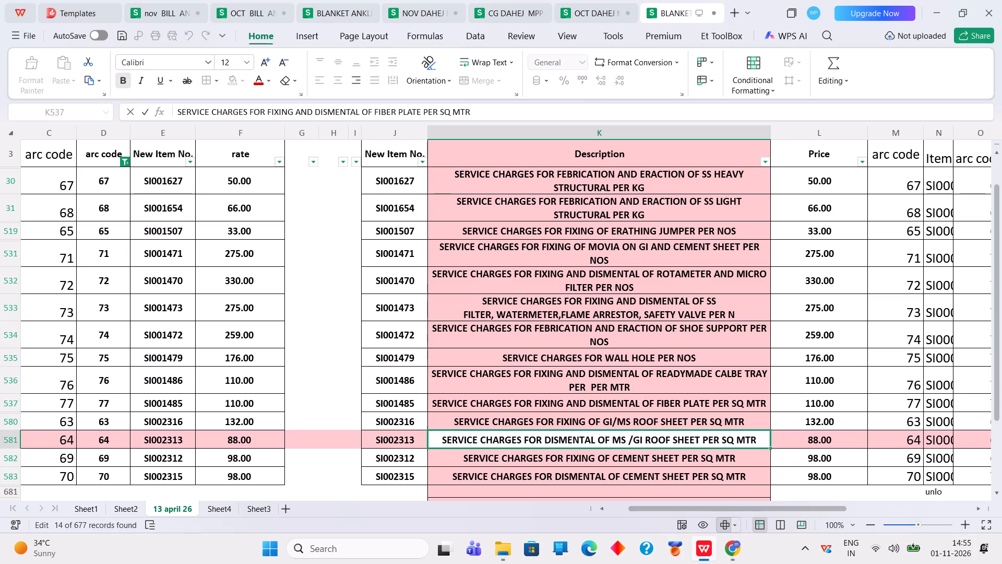
left_click(629, 473)
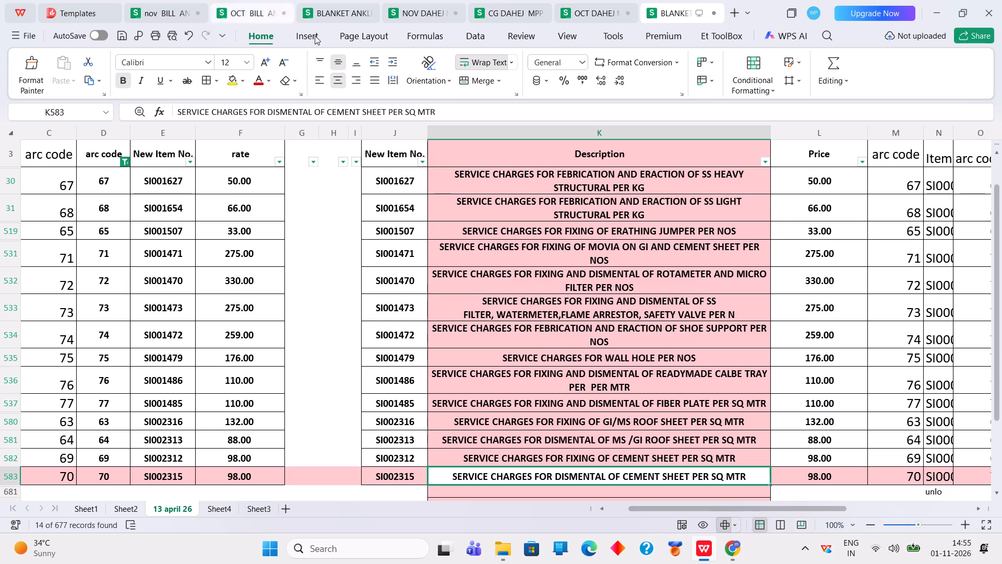
left_click(728, 402)
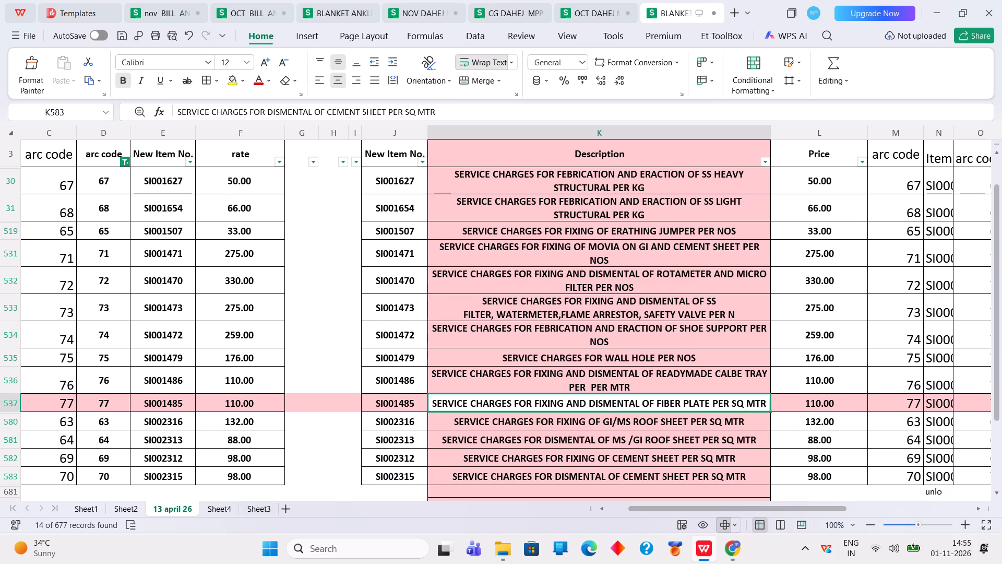
Add codes 78 and 79 to the arc code filter in the 13 april 26 sheet.
double_click(128, 164)
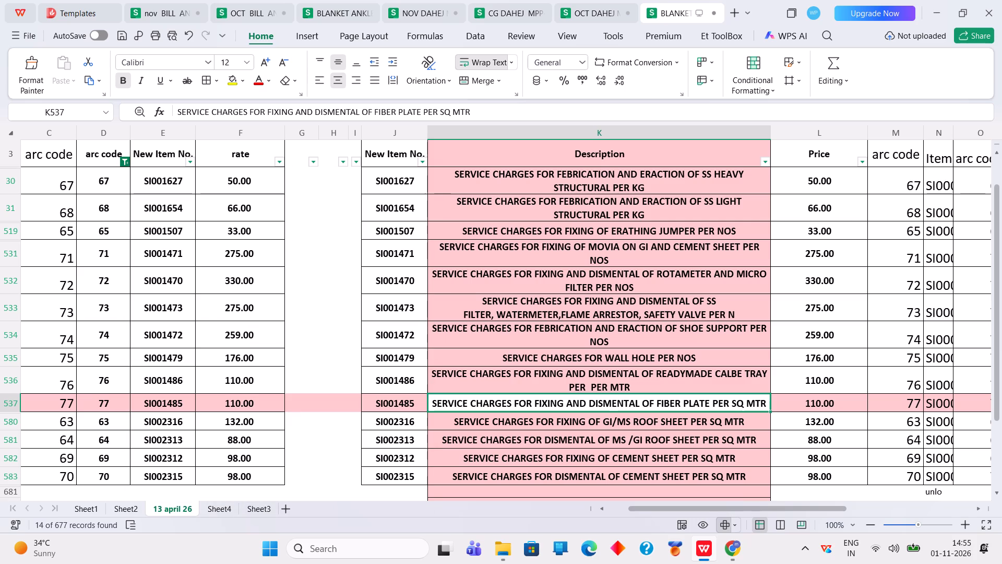
left_click(124, 162)
scroll(212, 335, "down", 2)
double_click(167, 396)
left_click(159, 398)
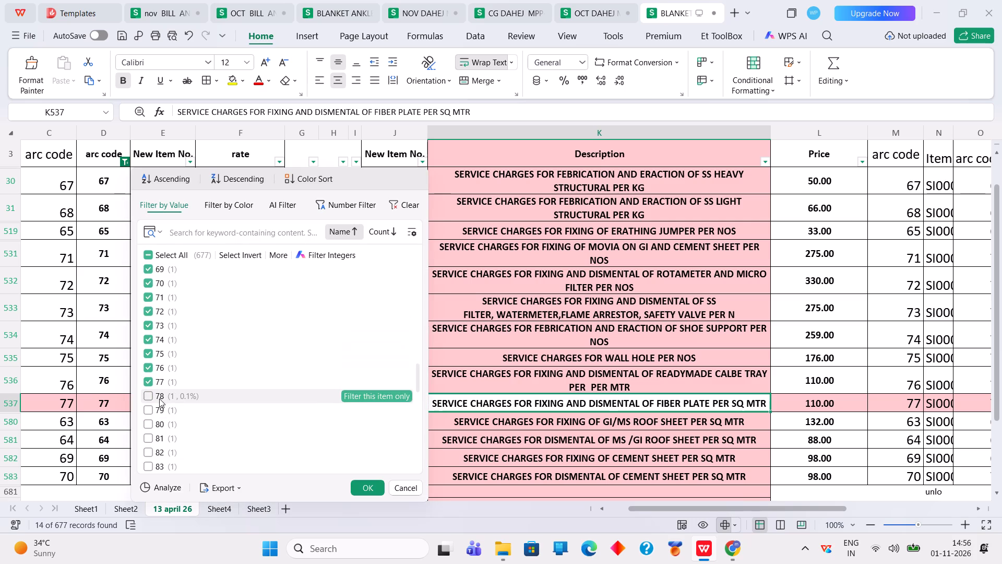
left_click(152, 414)
left_click(372, 492)
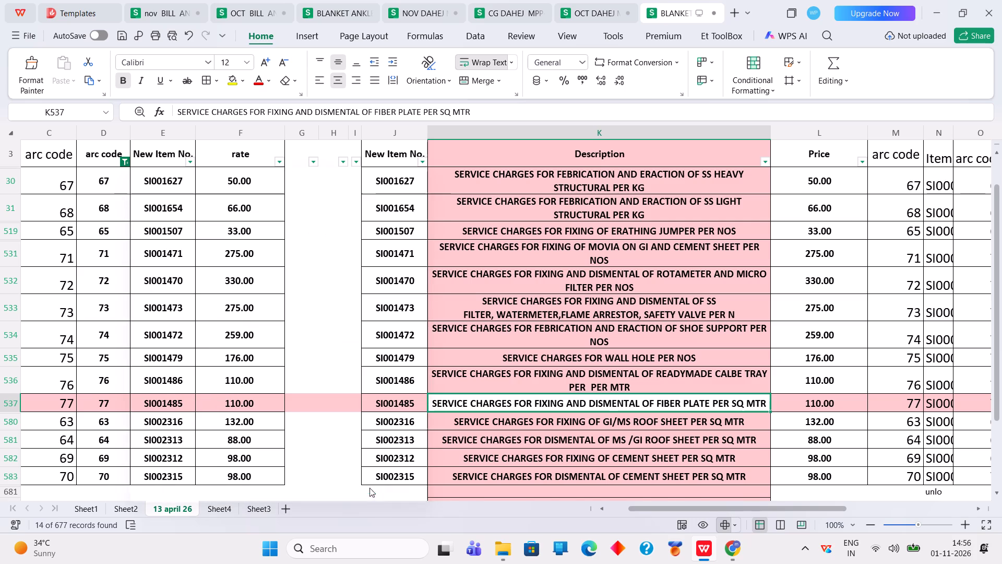
Copy the fiber plate cutting entry from arc code through Price and paste it as values from Arc Sr. No. in NOV DAHEJ's FIBRE CUTTING row 47.
scroll(337, 408, "down", 1)
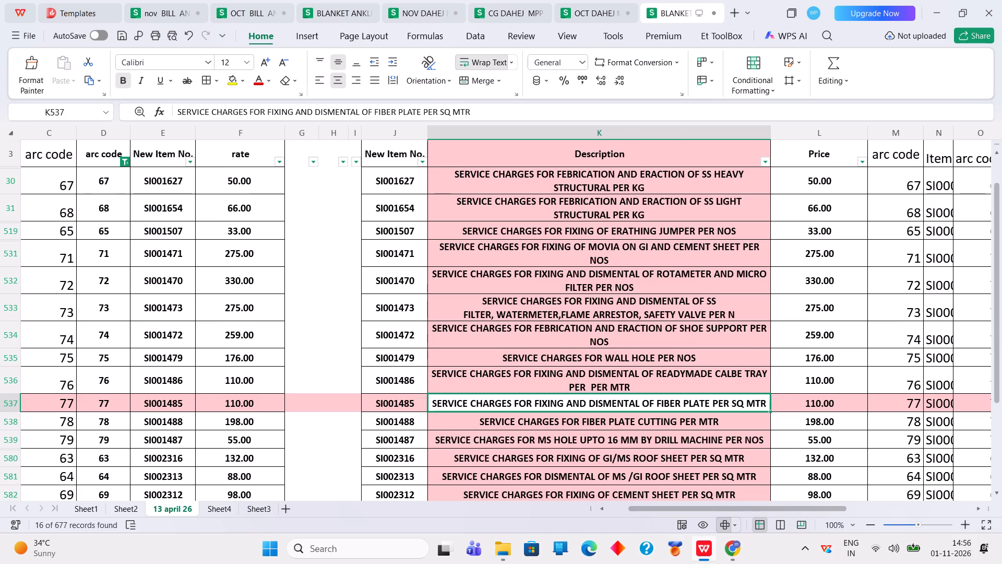
left_click_drag(112, 389, 772, 397)
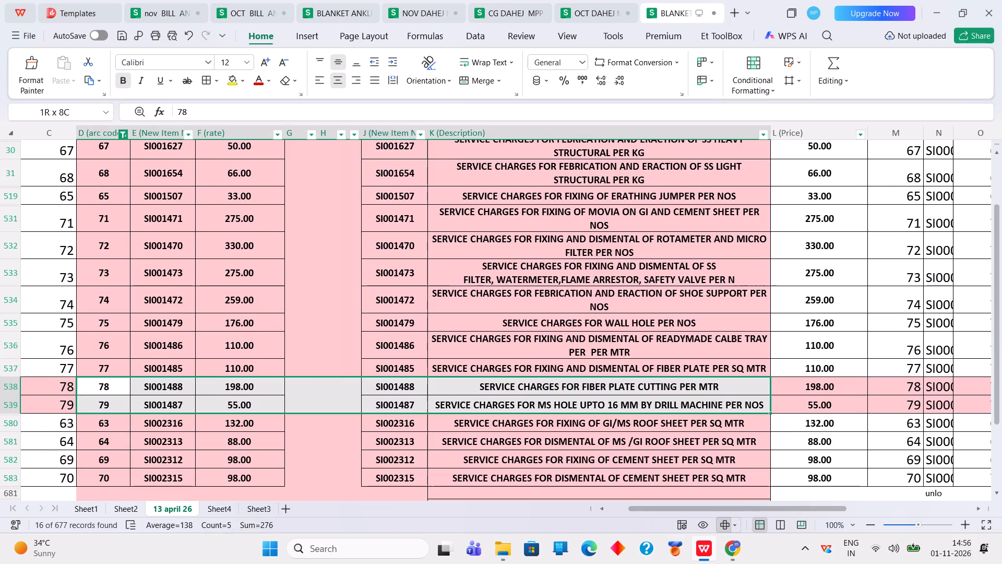
left_click_drag(772, 397, 819, 391)
right_click(819, 391)
right_click(819, 391)
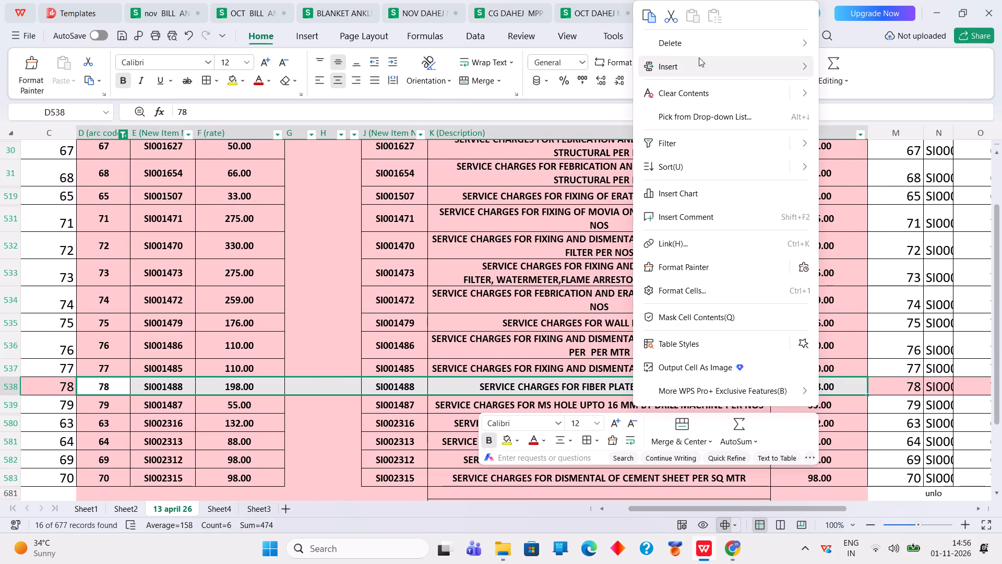
left_click(651, 16)
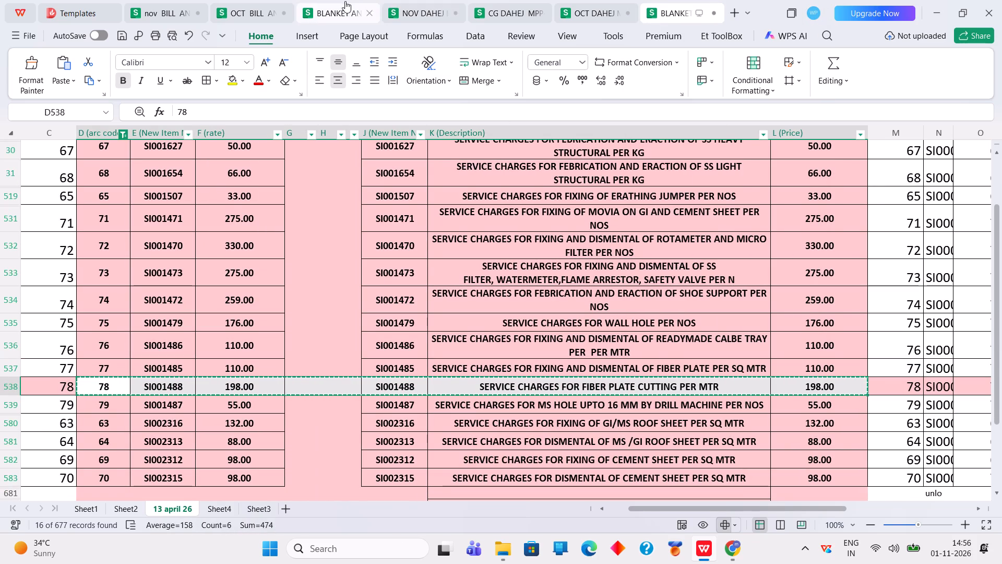
left_click(426, 14)
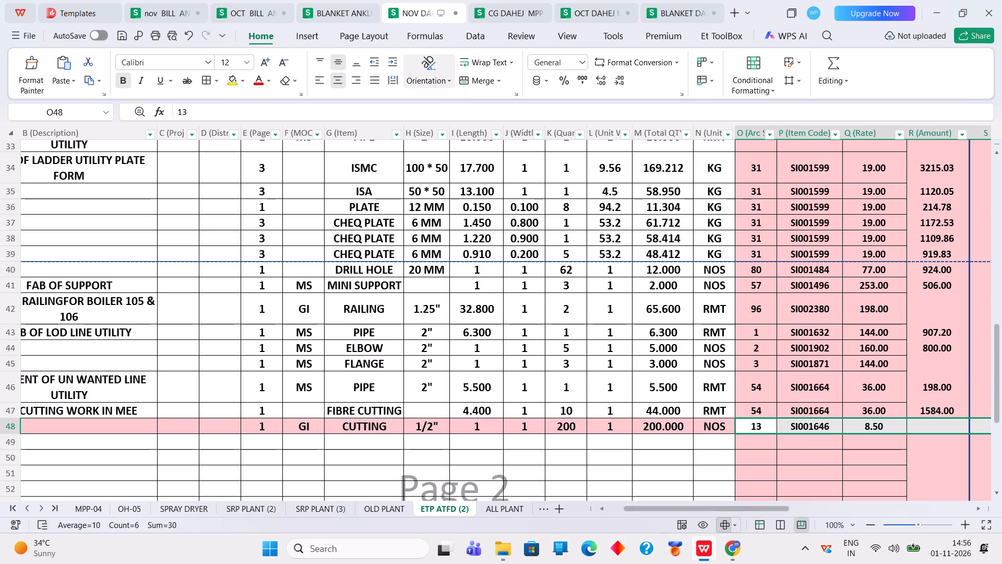
left_click(755, 409)
right_click(754, 409)
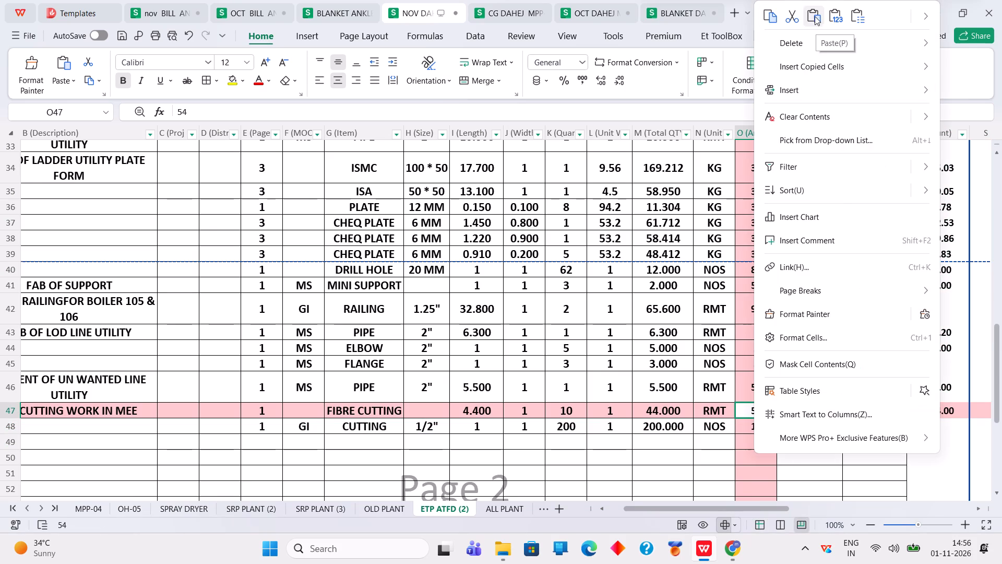
left_click(836, 11)
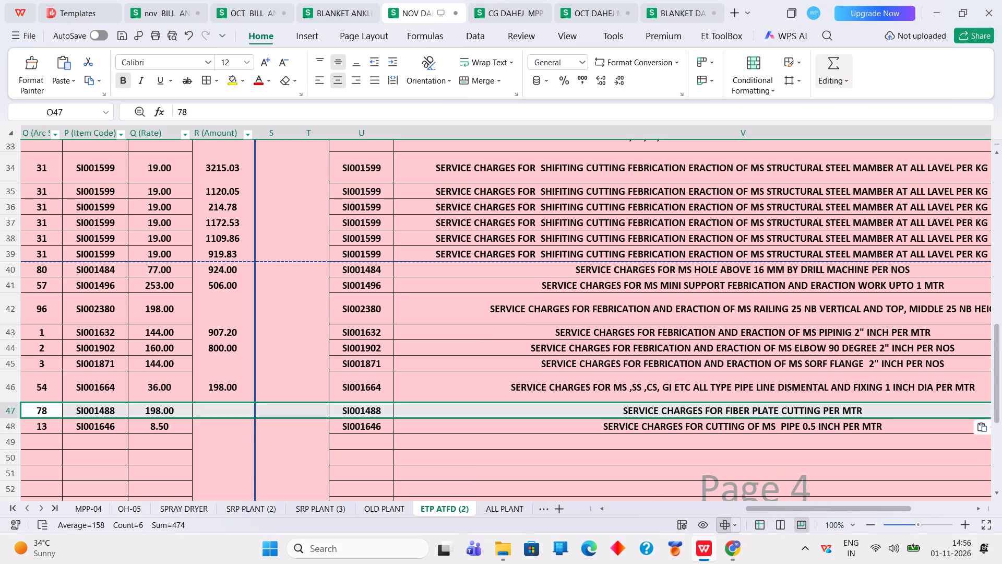
Fill the Amount formula (rate times total quantity) from row 46 down to FIBRE CUTTING row 47 and CUTTING row 48.
double_click(241, 389)
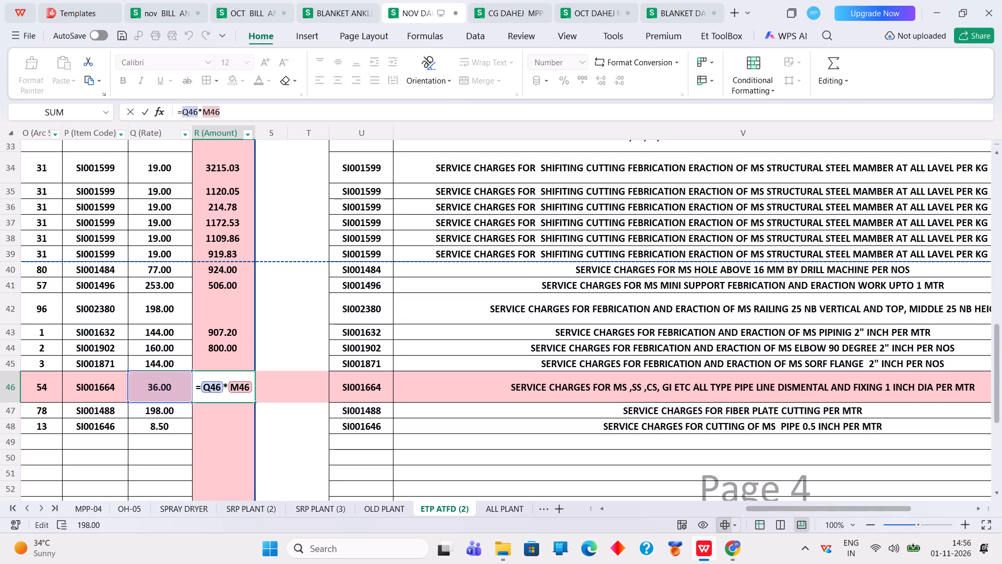
left_click_drag(257, 402, 252, 420)
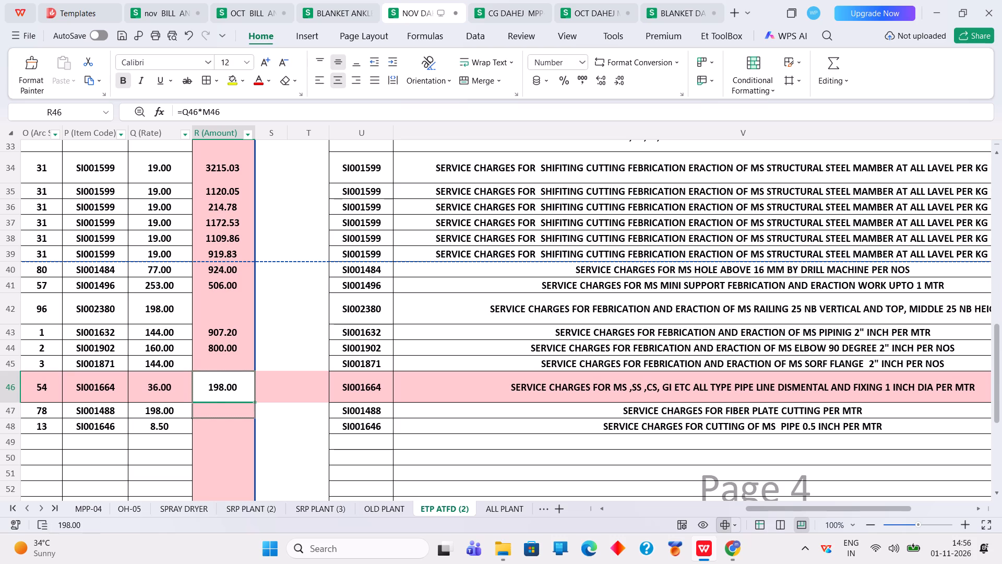
left_click_drag(252, 420, 252, 421)
left_click(238, 415)
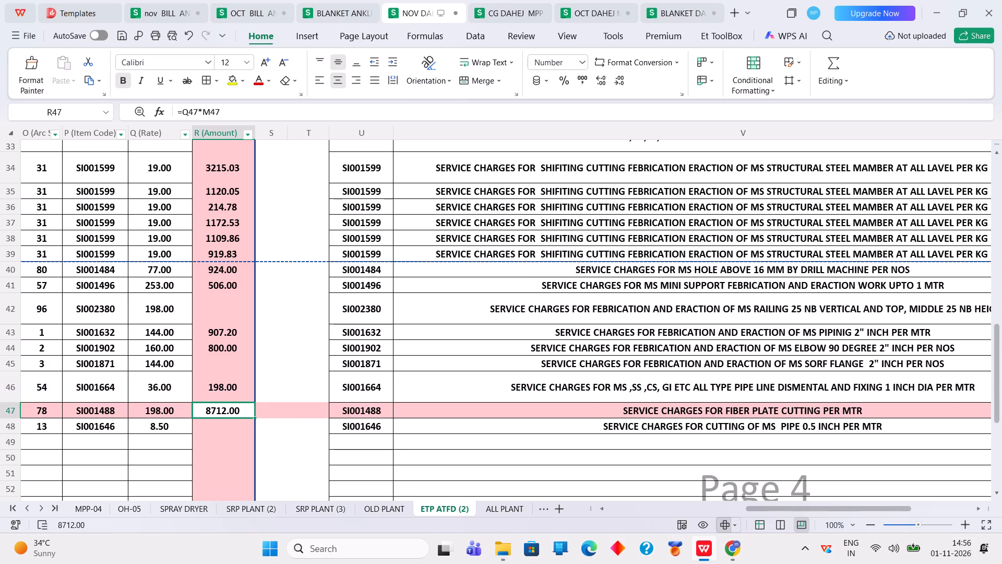
left_click_drag(256, 418, 253, 431)
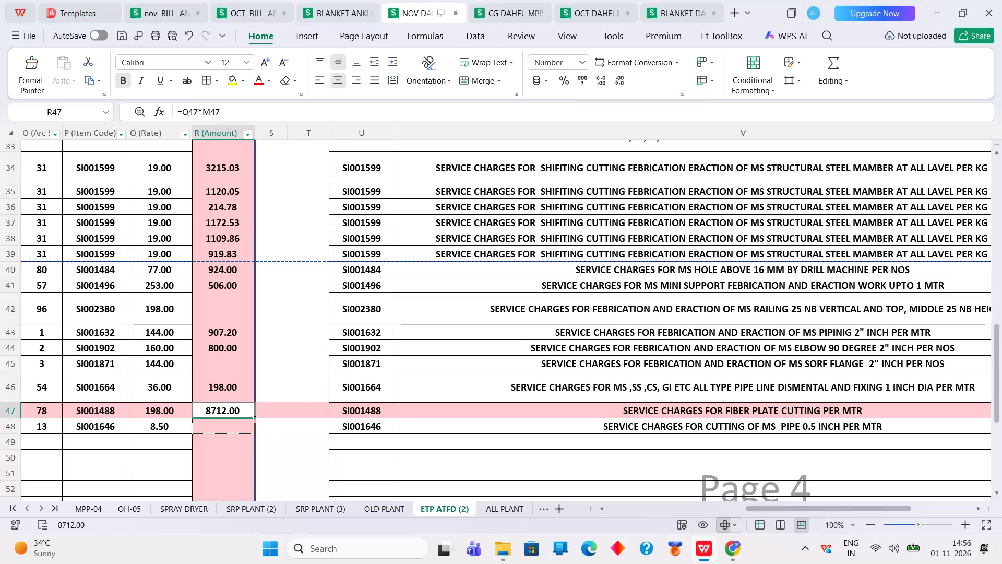
left_click(240, 427)
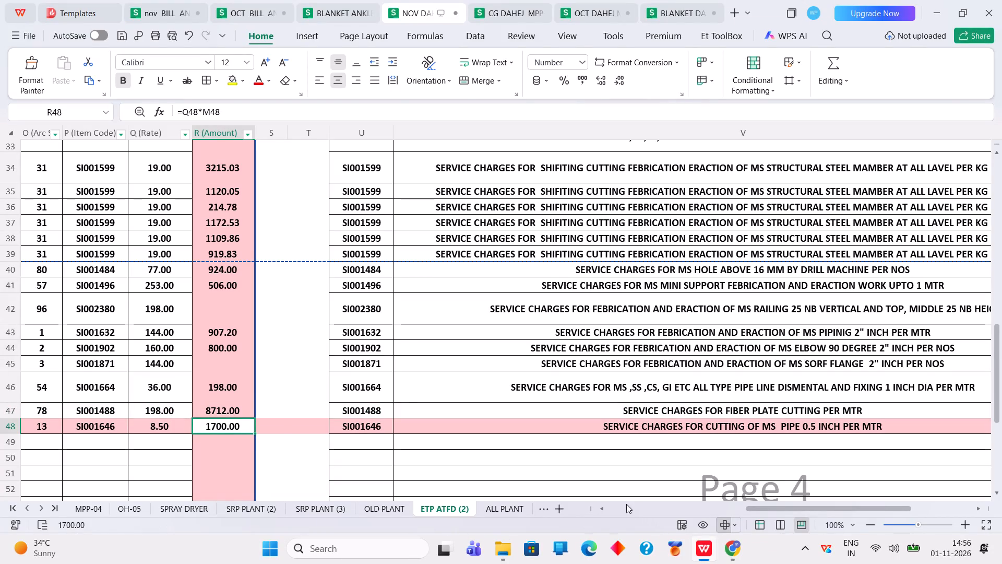
triple_click(601, 508)
triple_click(601, 508)
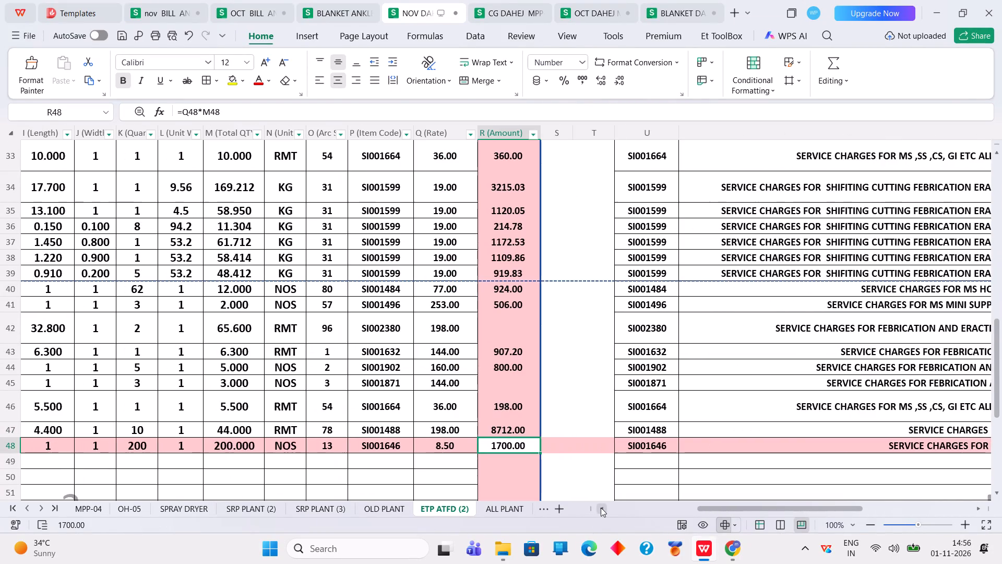
double_click(600, 508)
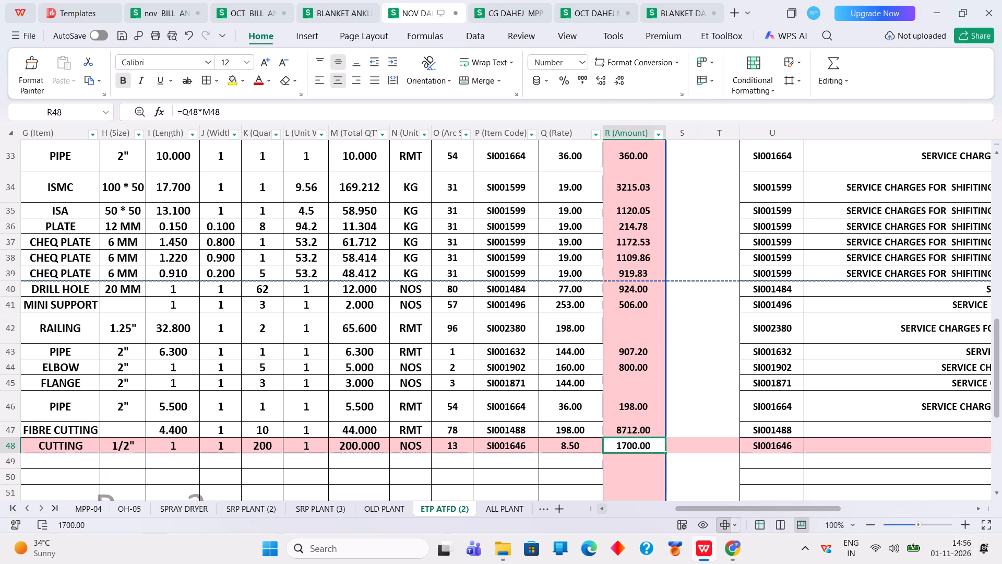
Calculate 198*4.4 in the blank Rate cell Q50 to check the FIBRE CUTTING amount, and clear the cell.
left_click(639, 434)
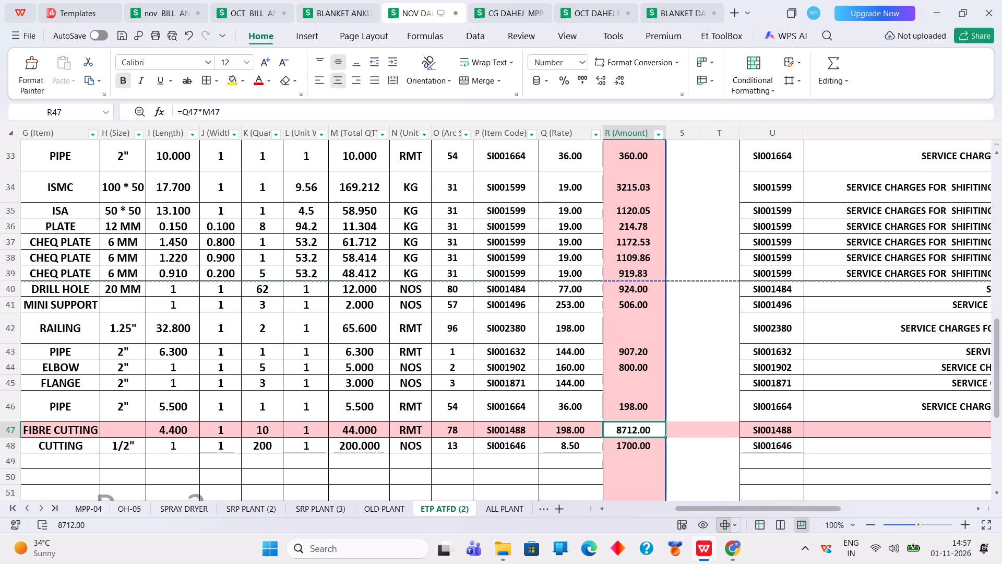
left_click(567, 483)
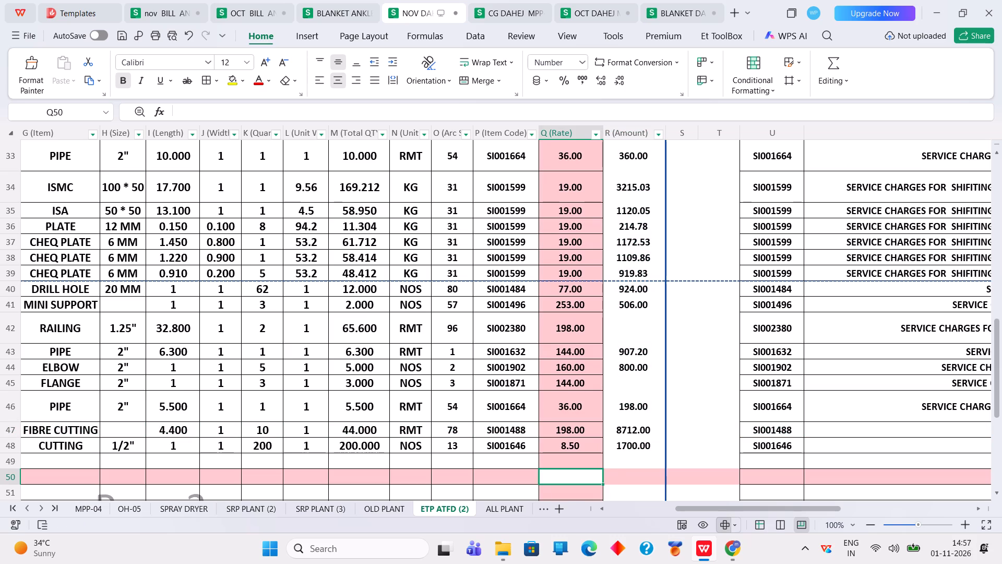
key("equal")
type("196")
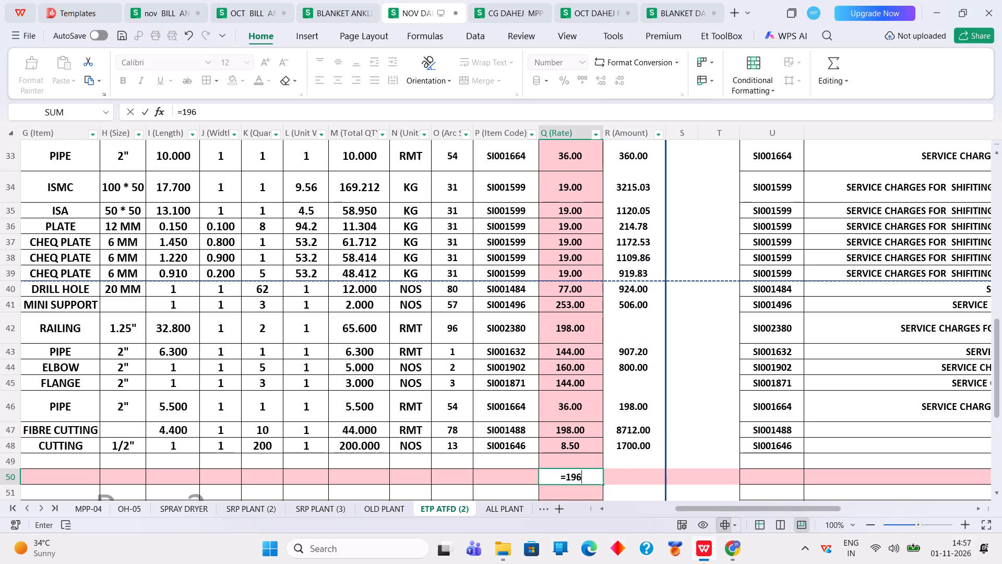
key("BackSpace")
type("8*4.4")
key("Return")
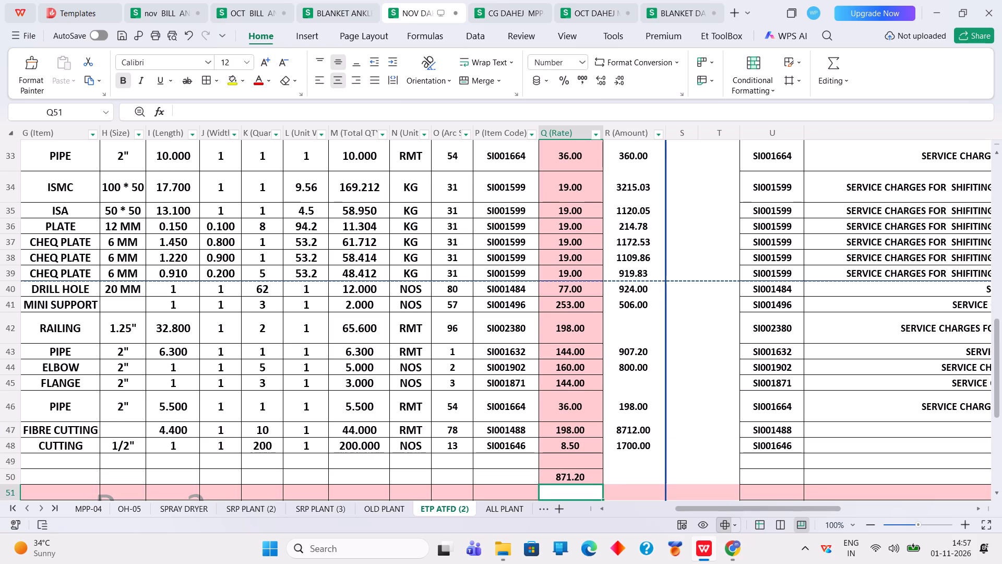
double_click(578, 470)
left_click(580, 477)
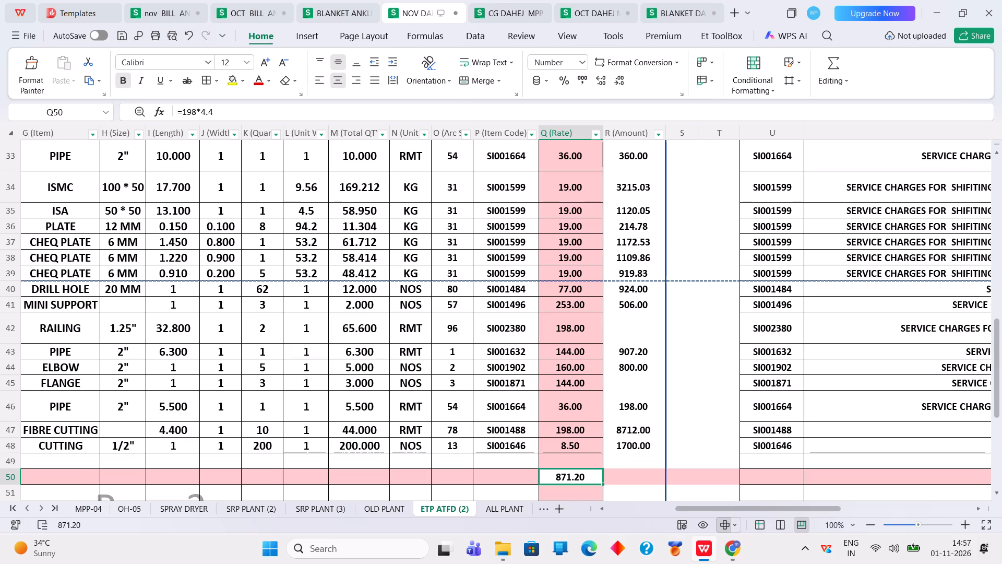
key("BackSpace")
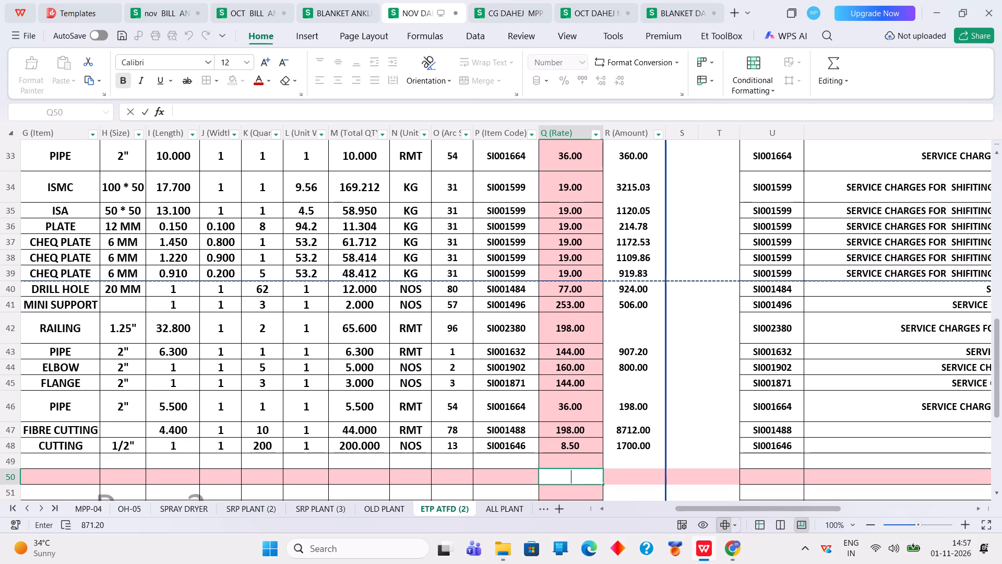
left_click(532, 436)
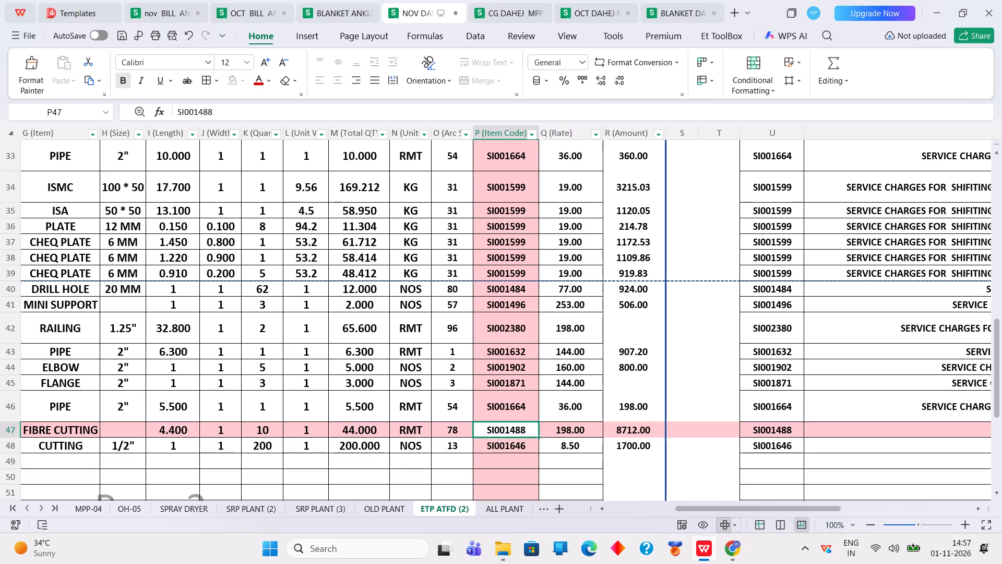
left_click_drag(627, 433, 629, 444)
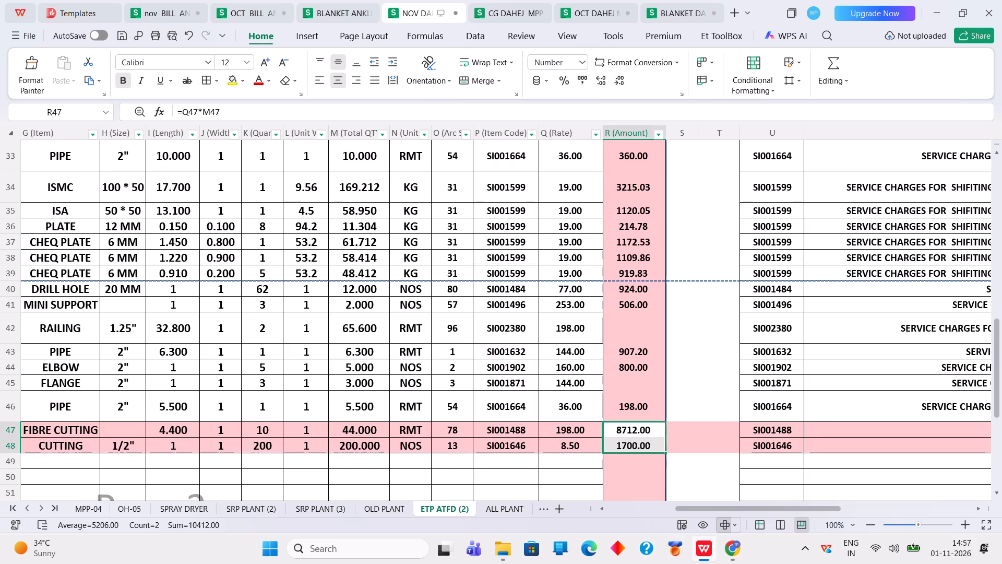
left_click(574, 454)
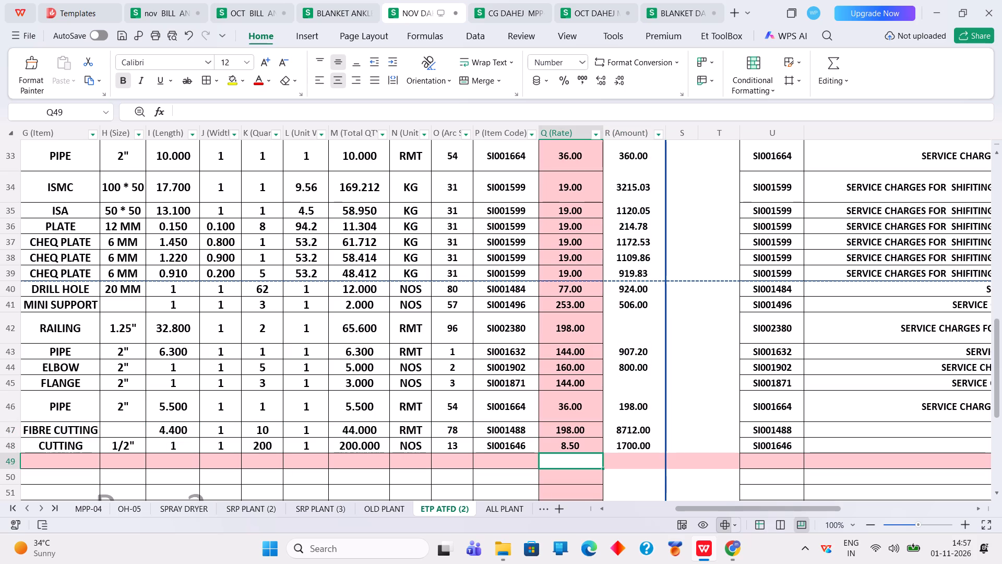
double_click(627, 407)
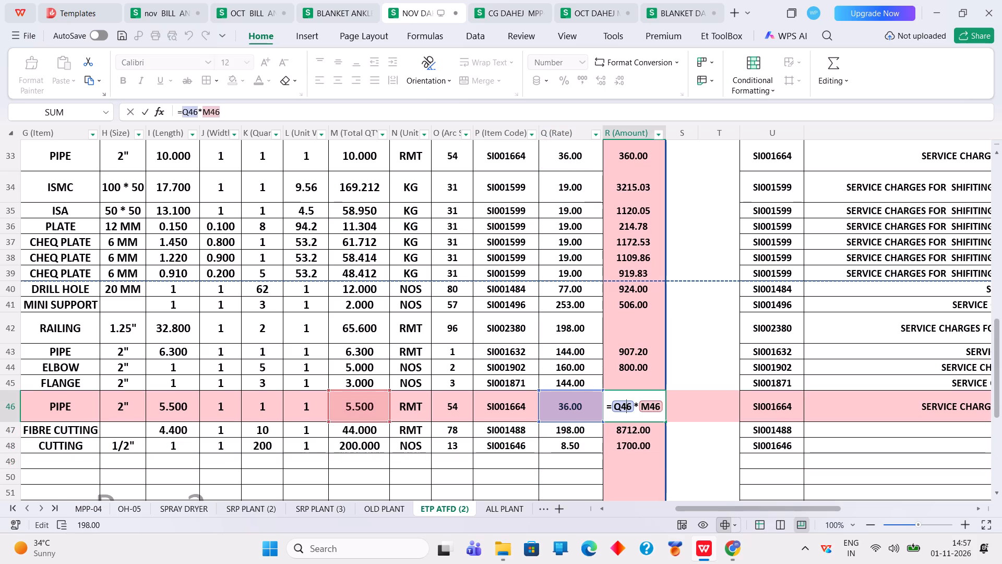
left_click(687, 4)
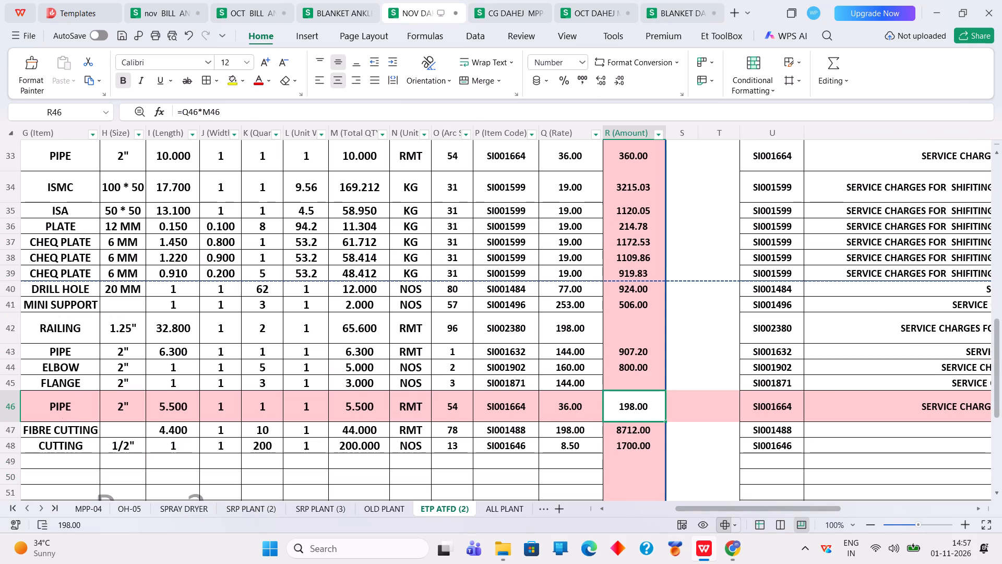
Filter the arc code column of the BLANKET workbook's 13 april 26 sheet to show only codes 54 and 55.
left_click(590, 7)
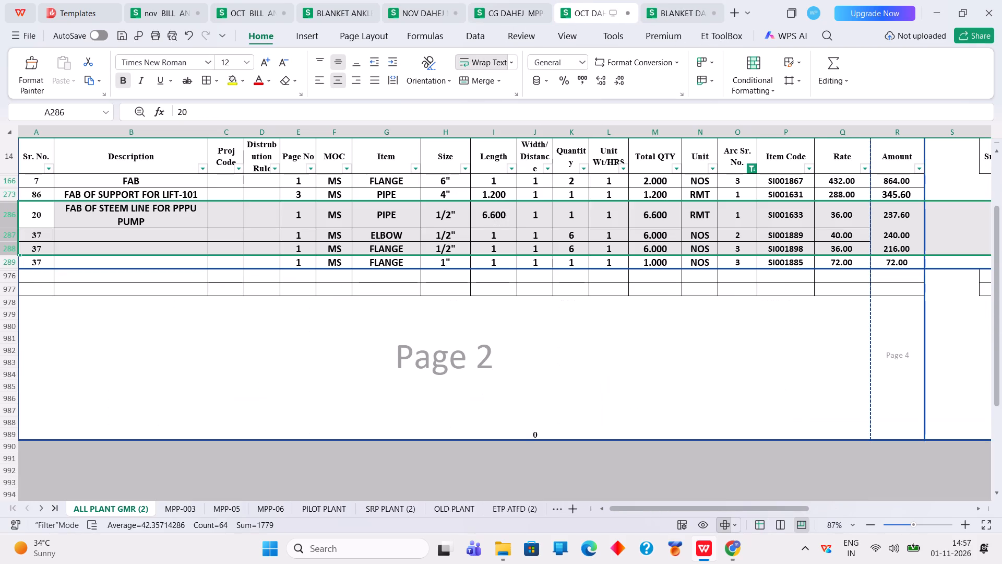
double_click(674, 3)
left_click(124, 137)
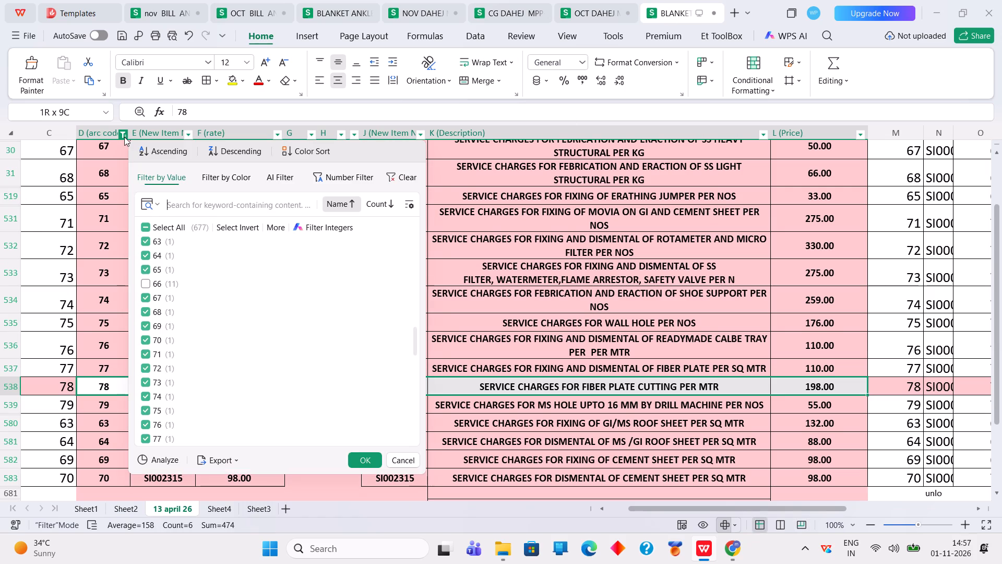
triple_click(141, 226)
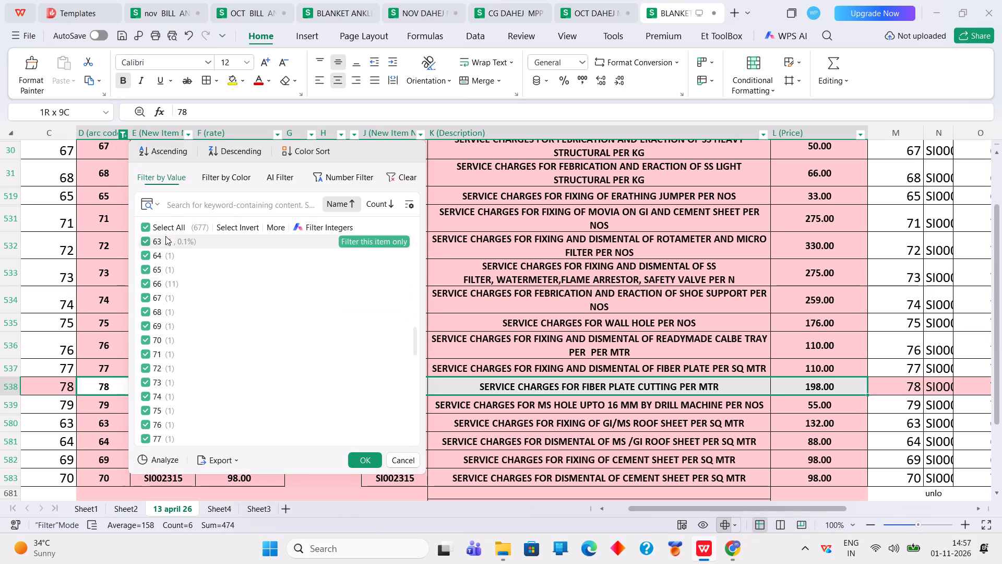
left_click(151, 228)
scroll(190, 305, "up", 4)
left_click(171, 287)
left_click(168, 297)
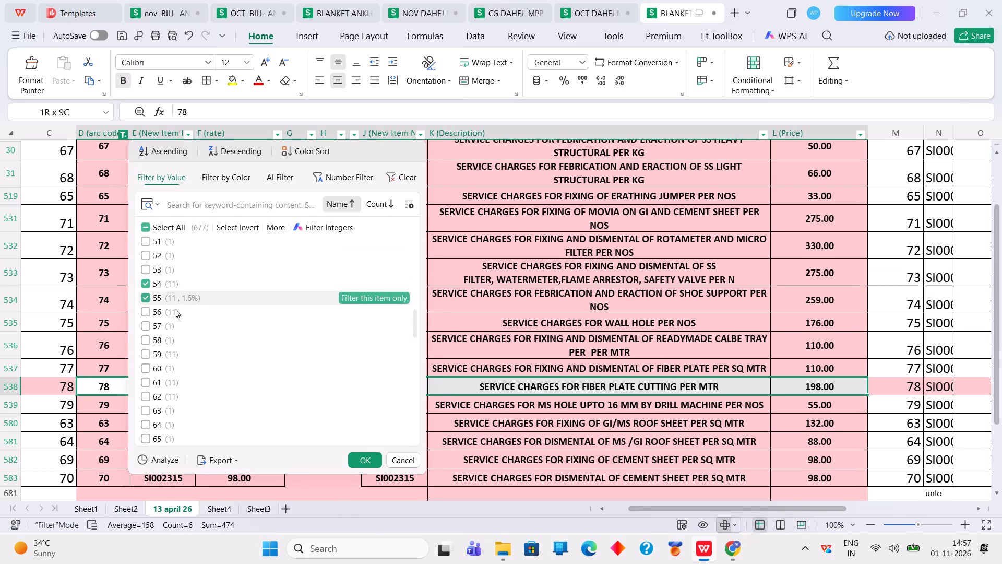
left_click(367, 462)
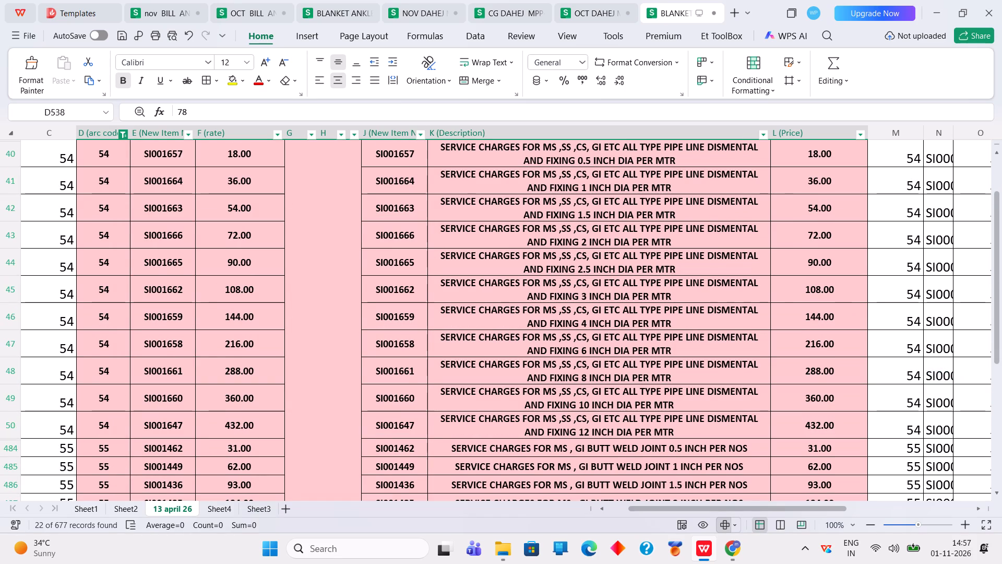
Copy the code 54 entry for 2 inch pipe dismantling and fixing and paste it as values from Arc Sr. No. in NOV DAHEJ's PIPE rows 46 and 33.
left_click(106, 187)
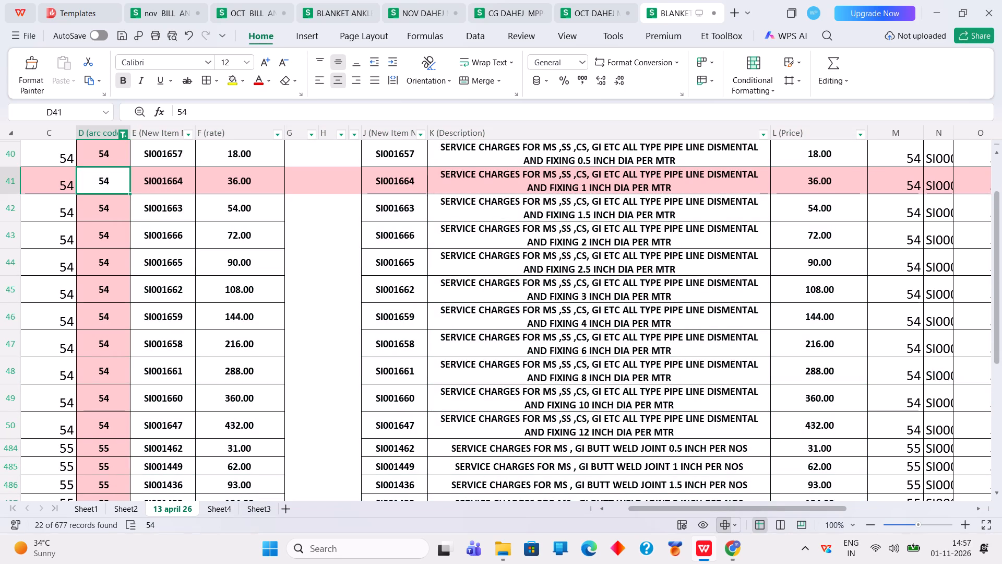
left_click_drag(106, 243, 788, 240)
right_click(786, 240)
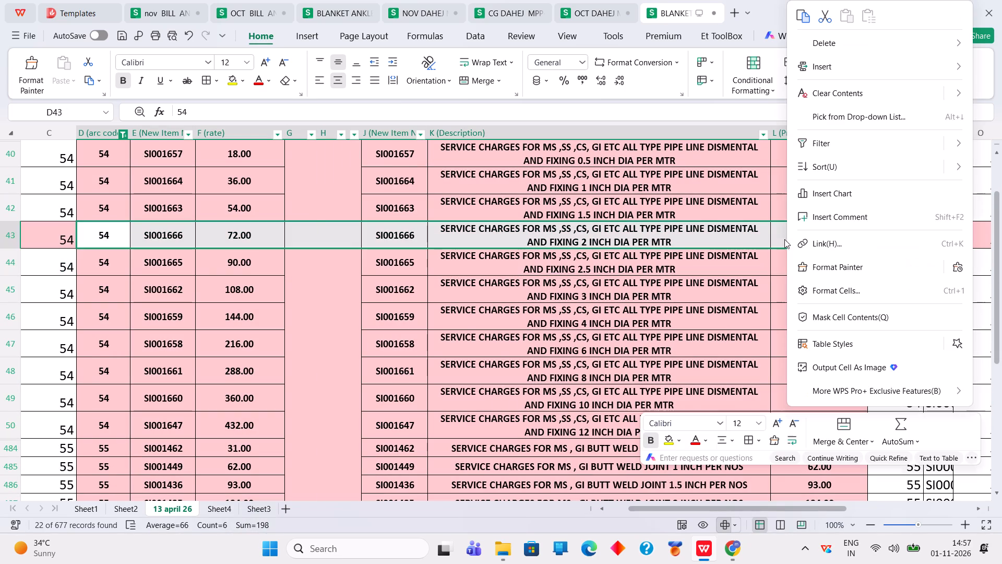
left_click(807, 20)
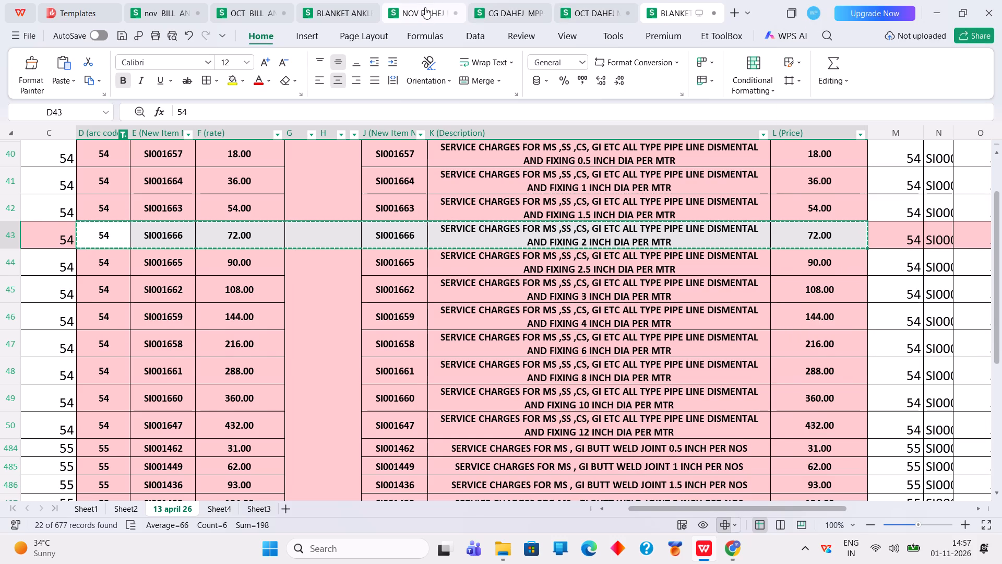
left_click(425, 7)
right_click(456, 413)
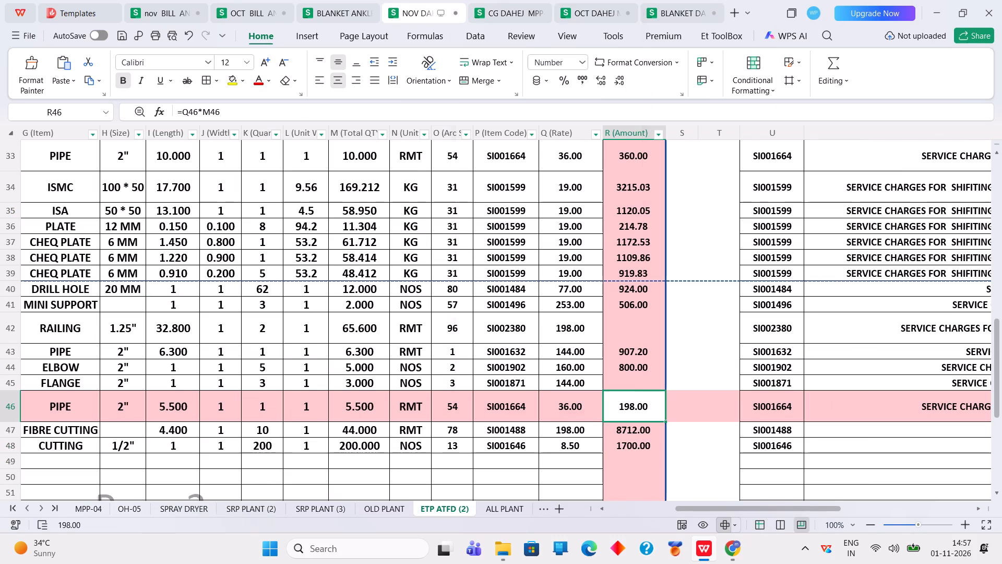
left_click(536, 19)
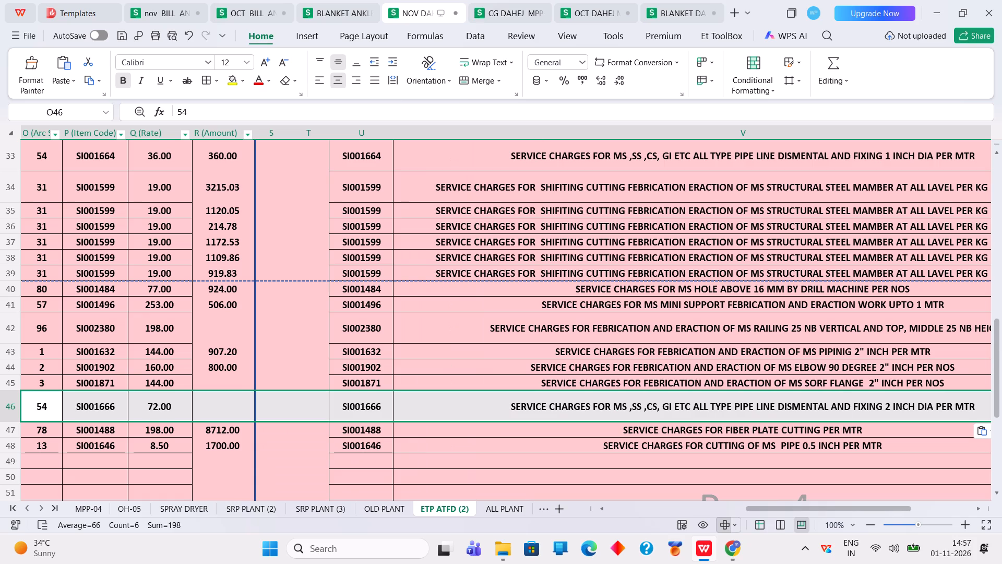
left_click_drag(781, 510, 708, 520)
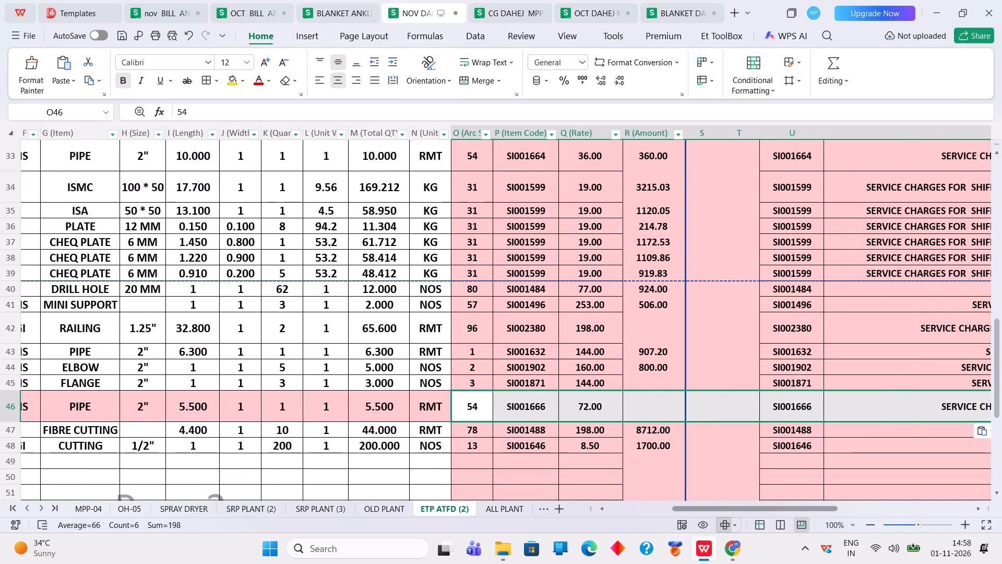
right_click(475, 152)
left_click(554, 16)
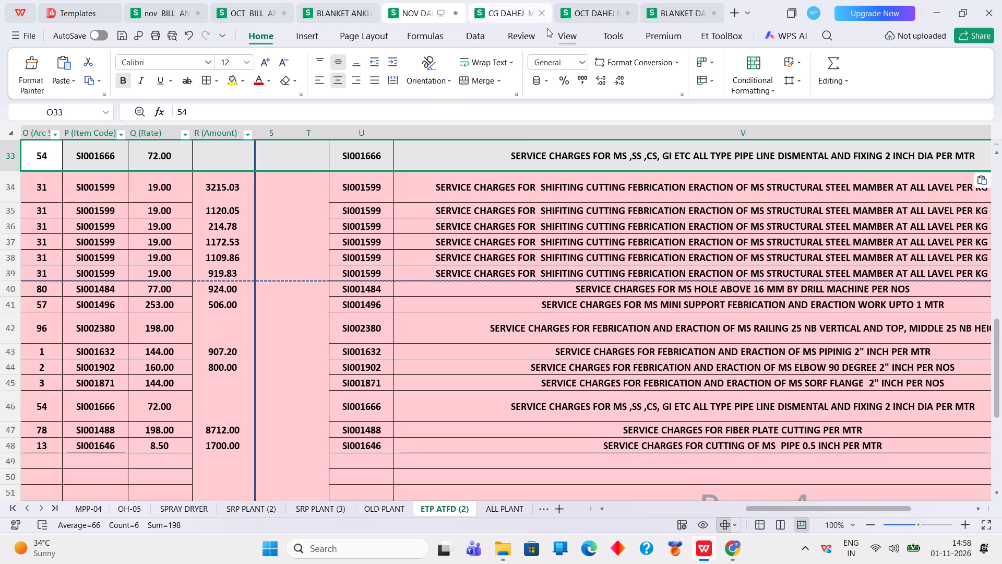
Copy the code 55 entry for the 8 inch butt weld joint and paste it as values from Arc Sr. No. in NOV DAHEJ's BUTT WELD row 31.
left_click_drag(755, 510, 741, 513)
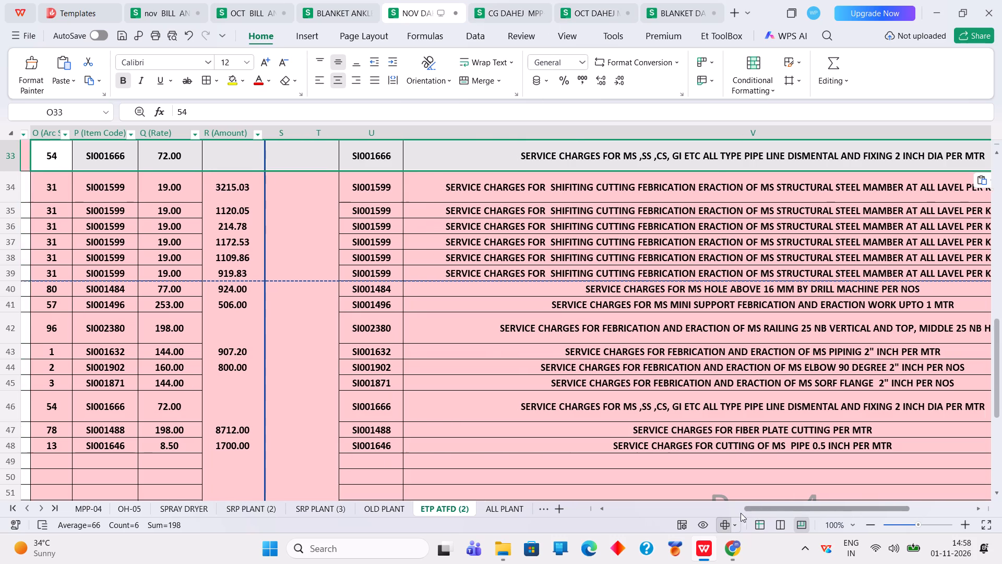
left_click_drag(741, 513, 662, 518)
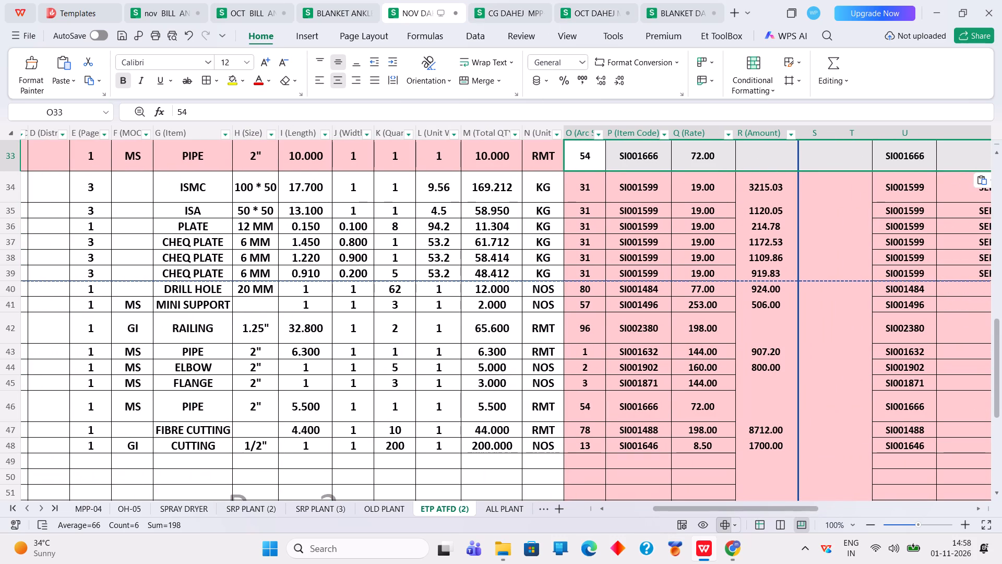
double_click(706, 305)
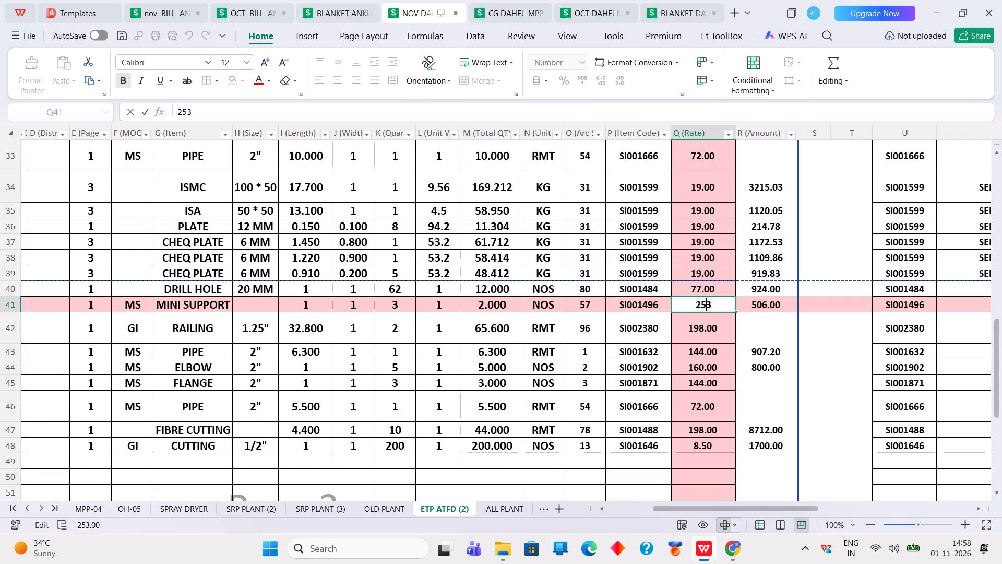
scroll(700, 307, "up", 3)
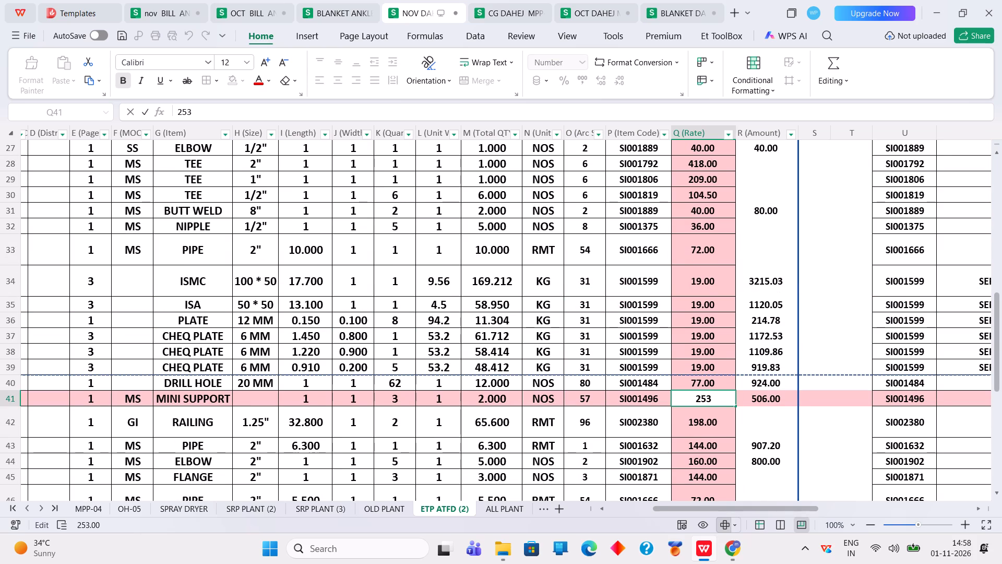
left_click(675, 14)
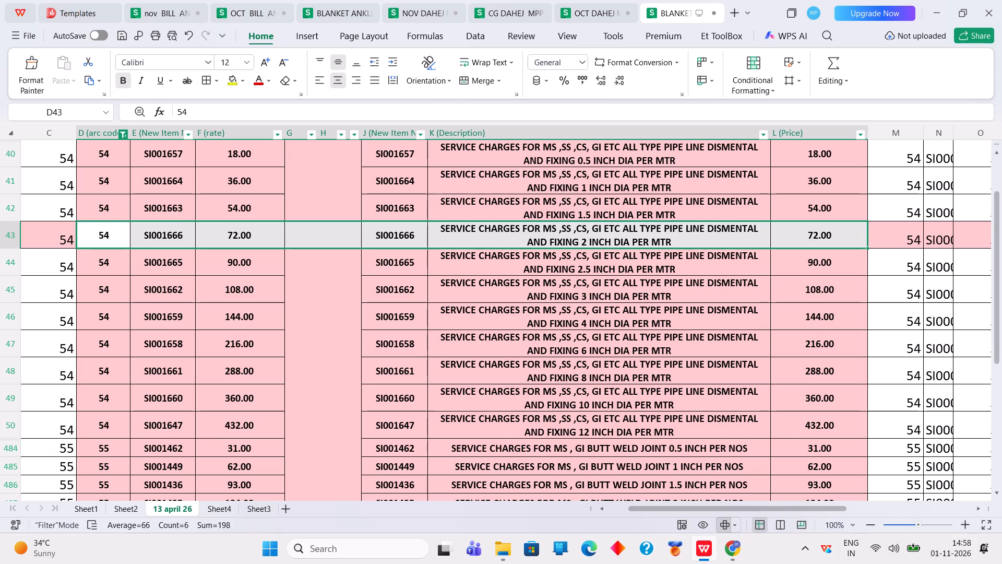
scroll(432, 345, "down", 6)
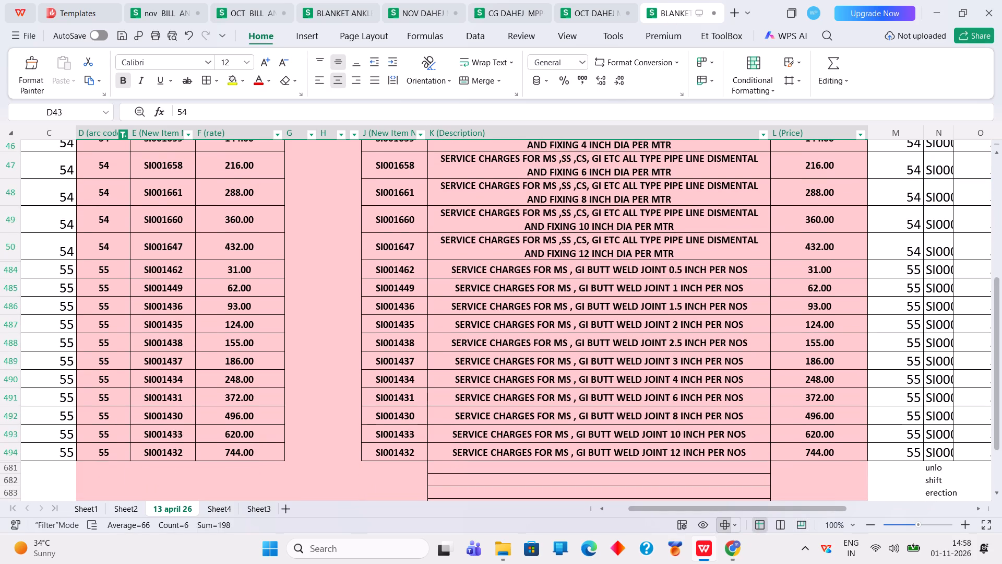
left_click_drag(104, 374, 746, 379)
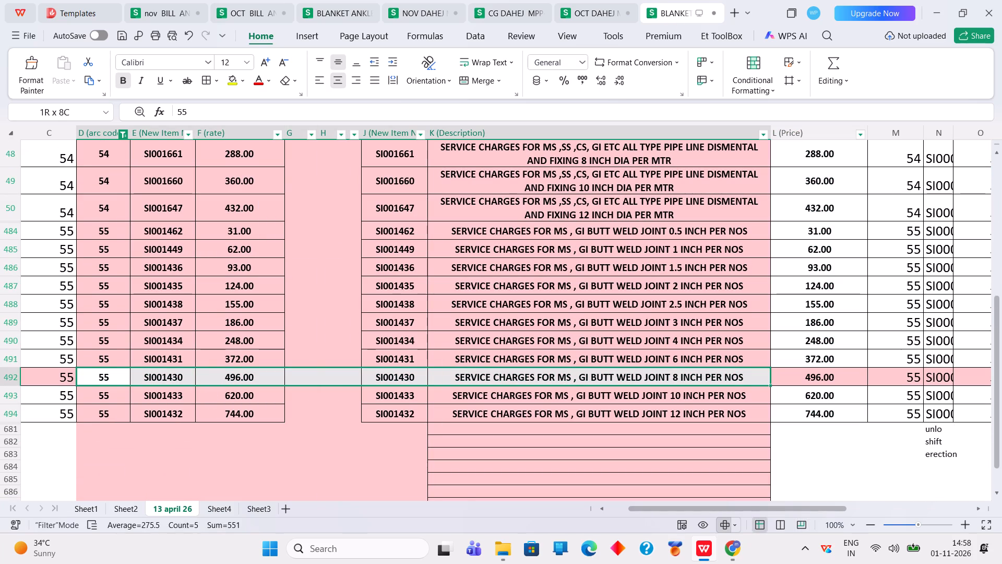
left_click_drag(746, 379, 809, 372)
right_click(808, 371)
double_click(822, 13)
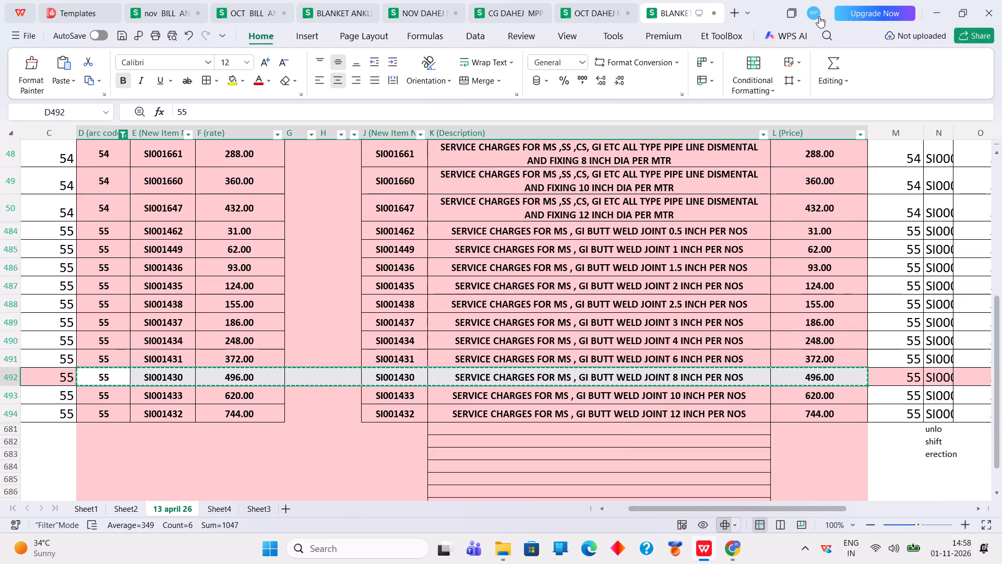
left_click(414, 11)
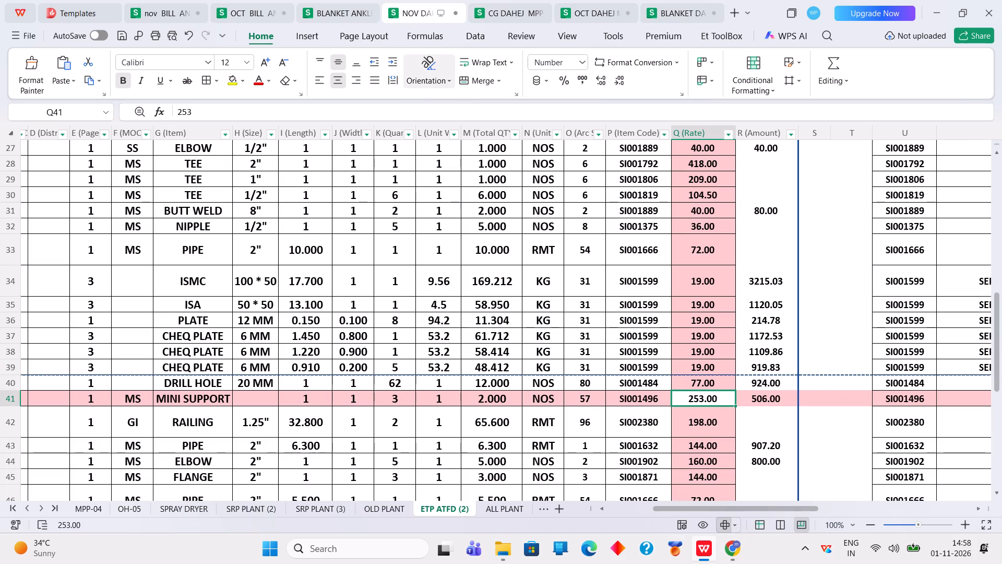
right_click(582, 211)
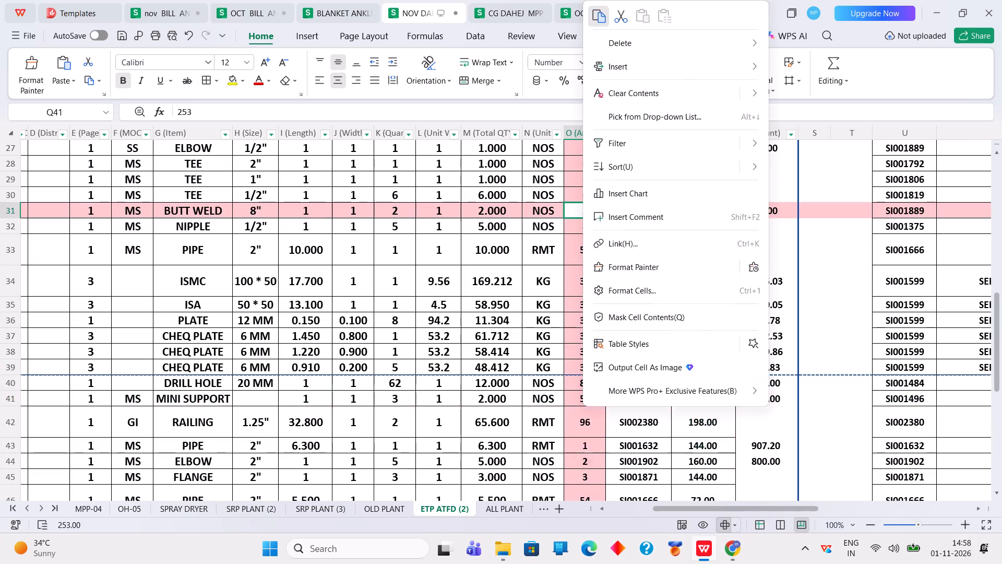
right_click(582, 211)
left_click(667, 16)
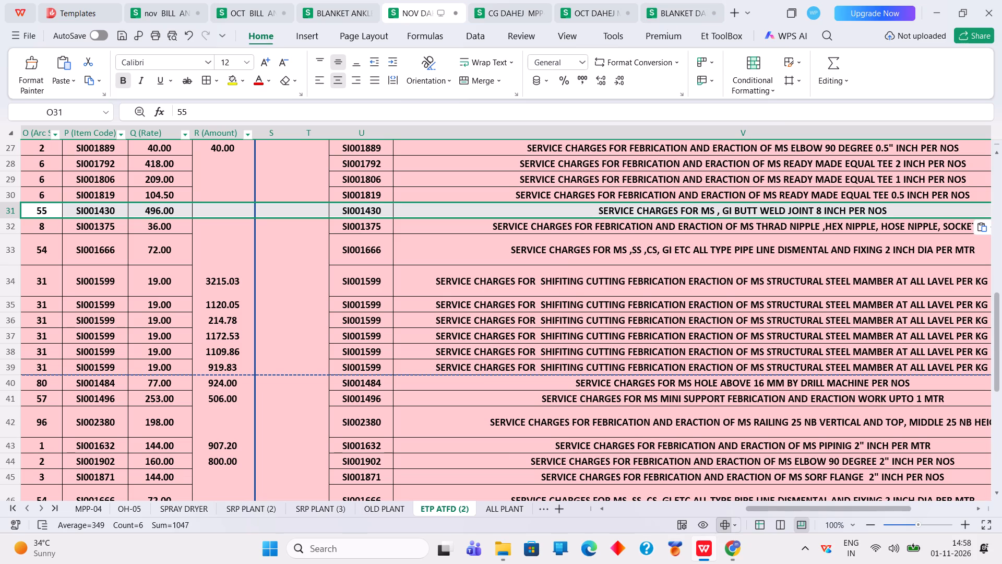
left_click_drag(754, 506, 685, 525)
scroll(554, 315, "up", 2)
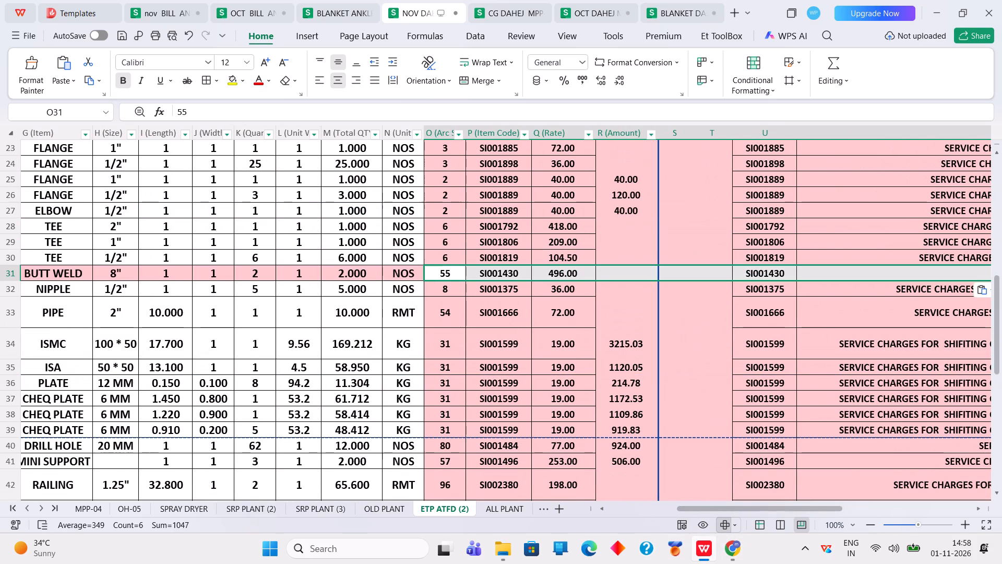
Filter the arc code column of the BLANKET workbook's 13 april 26 sheet to show only codes 17 and 18.
scroll(602, 231, "up", 2)
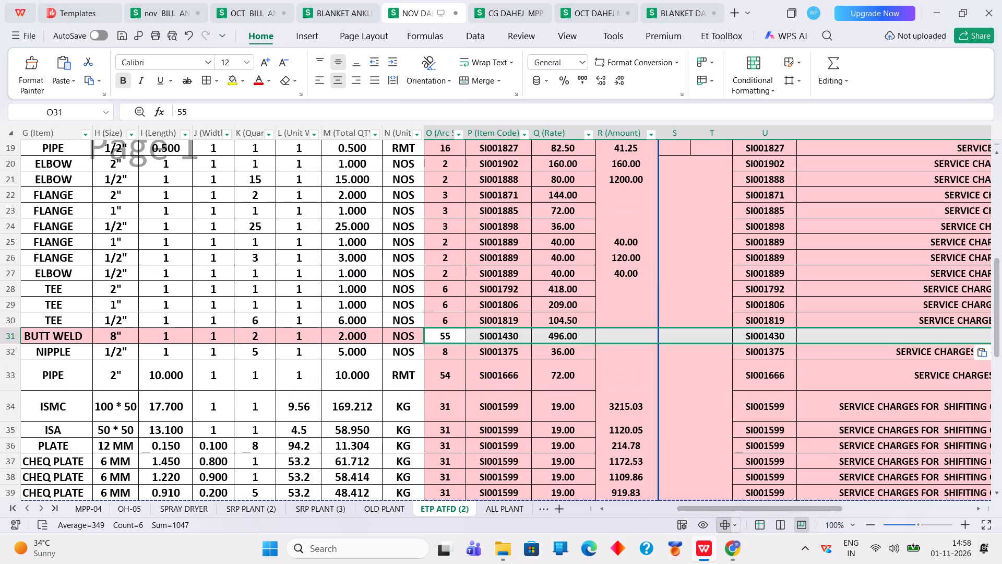
left_click(682, 11)
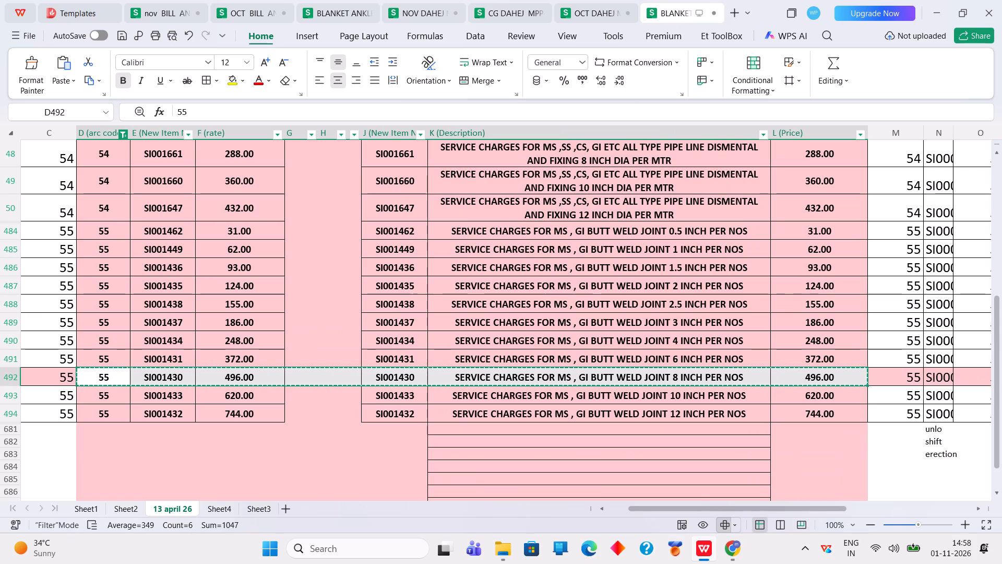
left_click(121, 134)
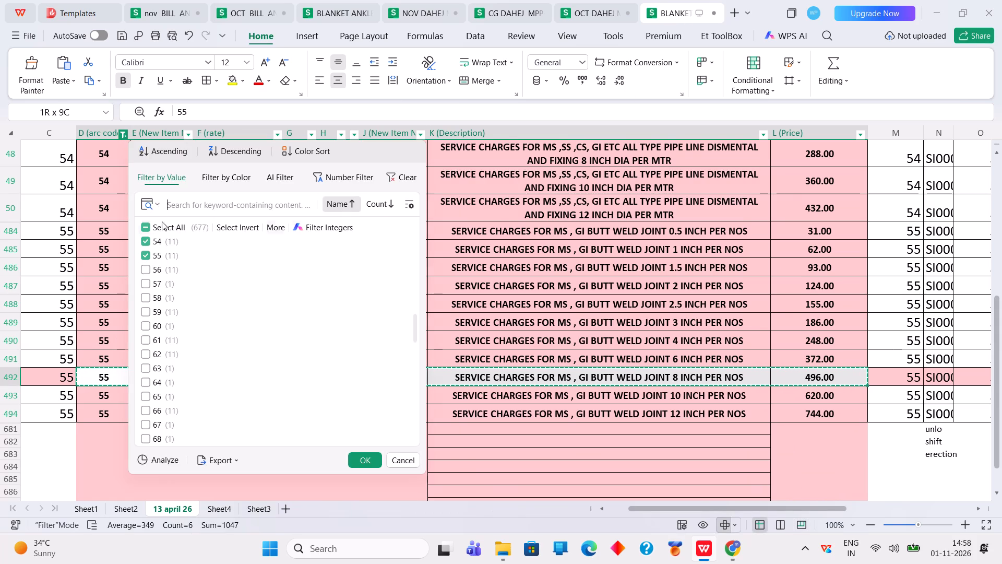
left_click(148, 254)
left_click(149, 244)
scroll(189, 292, "up", 4)
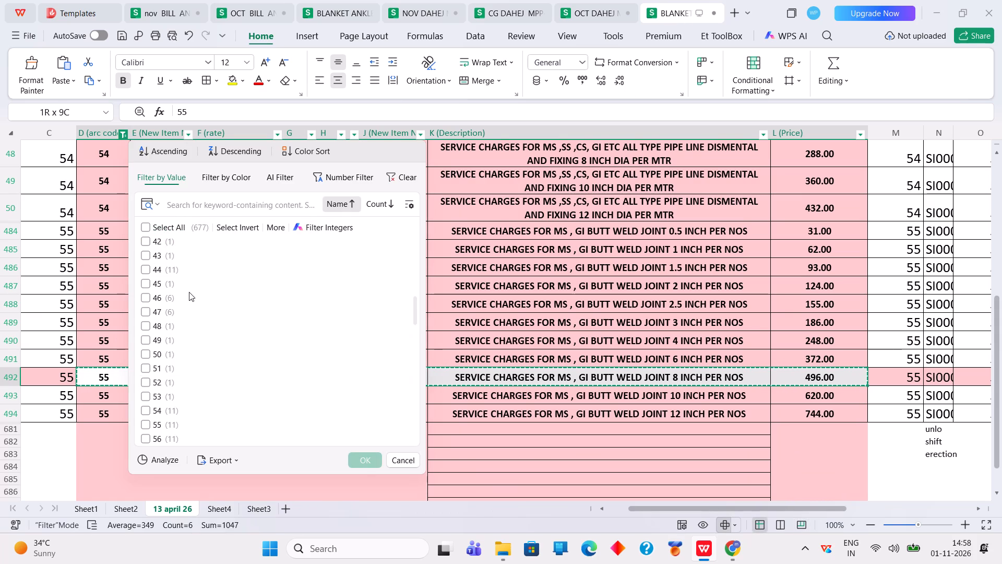
scroll(189, 292, "up", 10)
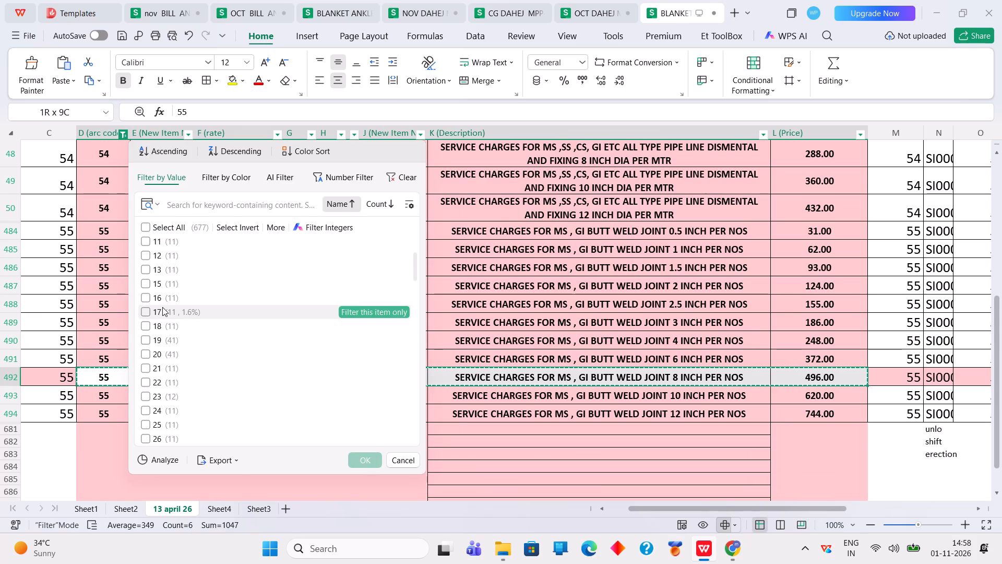
left_click(161, 310)
left_click(160, 327)
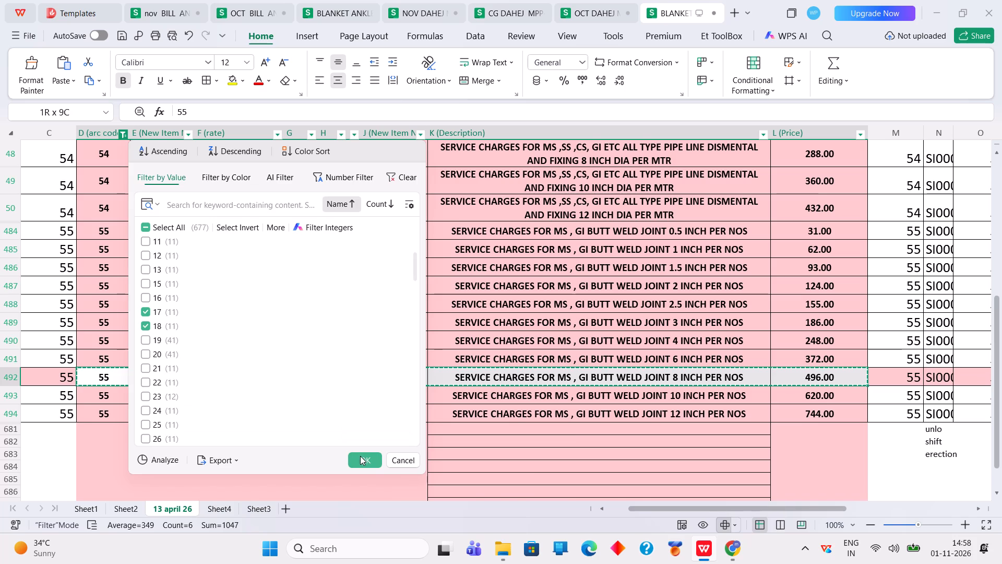
left_click(360, 456)
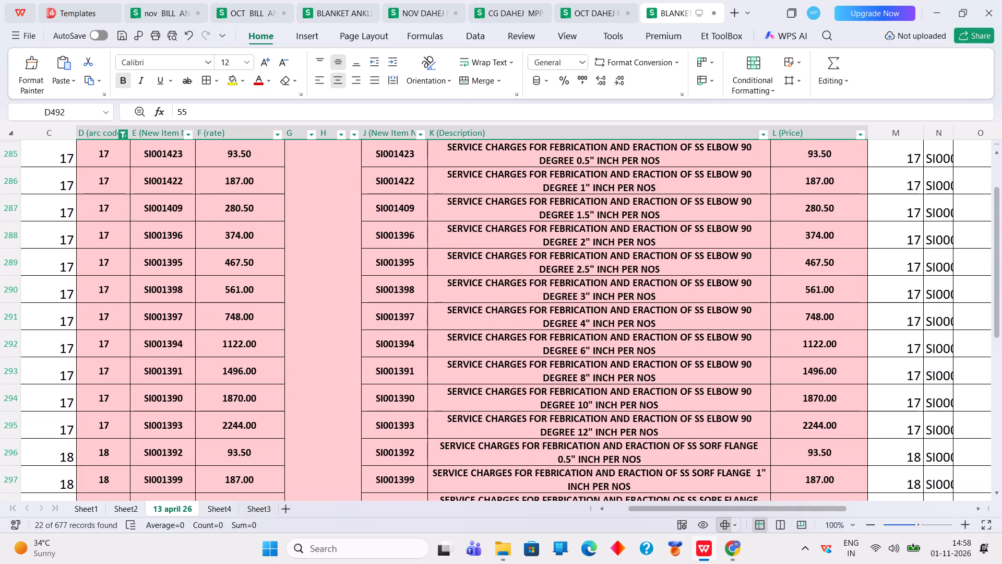
Copy the code 17 entry for the 0.5 inch SS elbow and paste it as values from Arc Sr. No. in NOV DAHEJ's ELBOW row 27.
left_click_drag(117, 158, 818, 164)
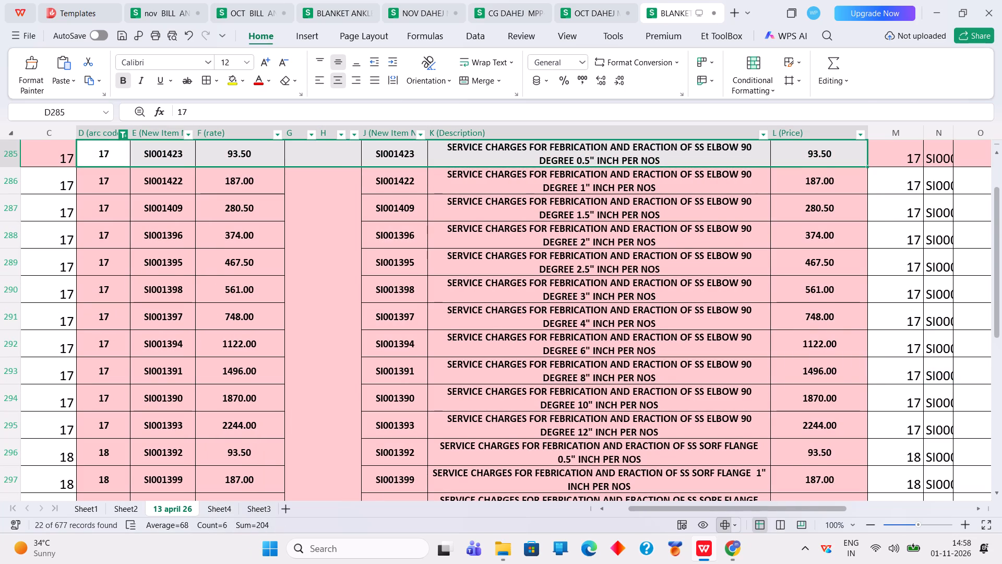
right_click(814, 165)
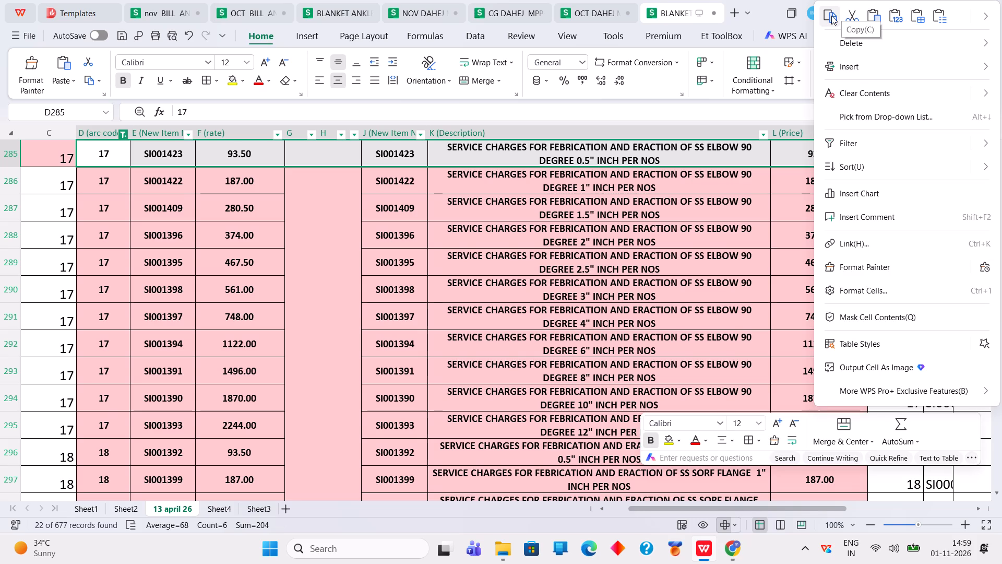
double_click(831, 16)
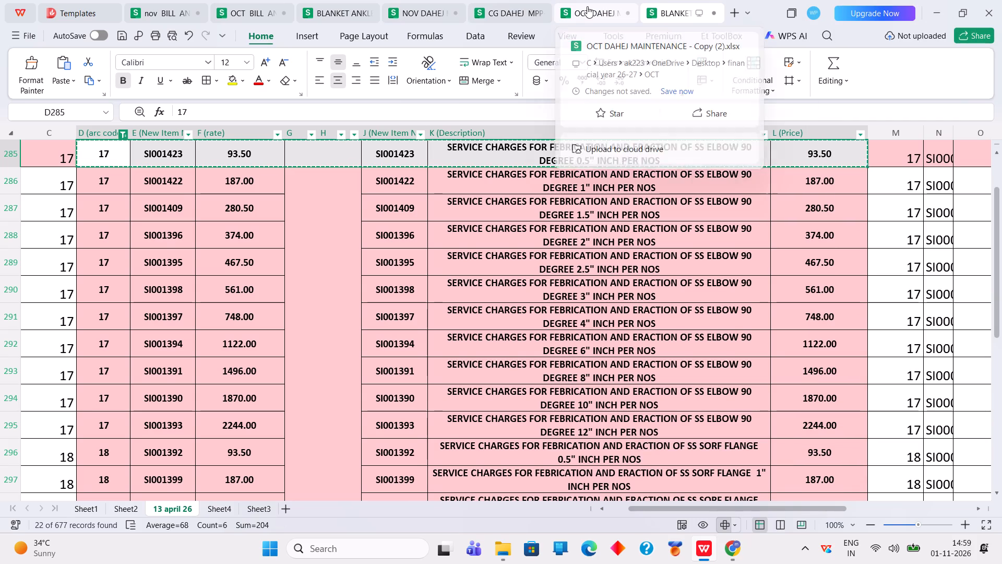
left_click(437, 6)
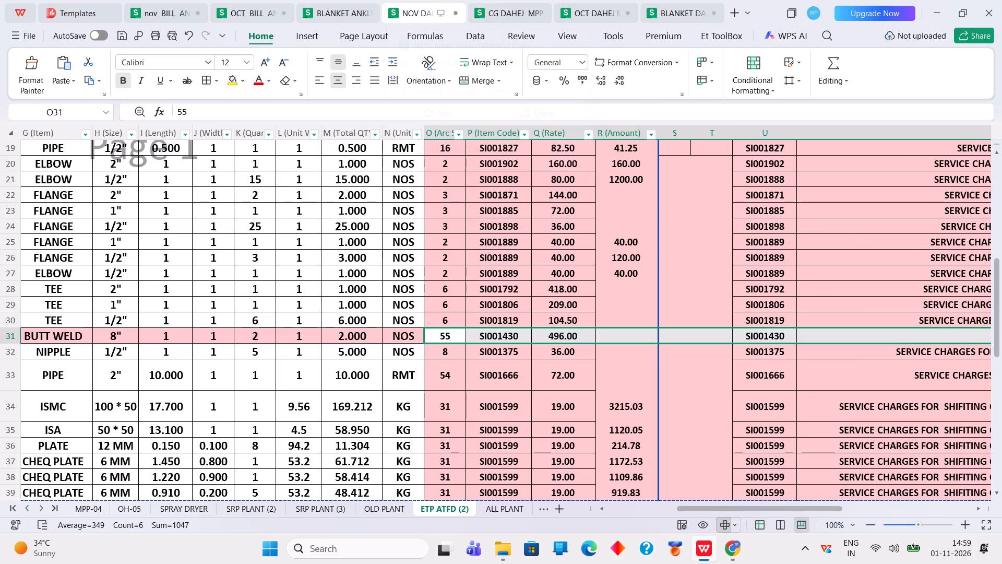
double_click(443, 276)
right_click(442, 276)
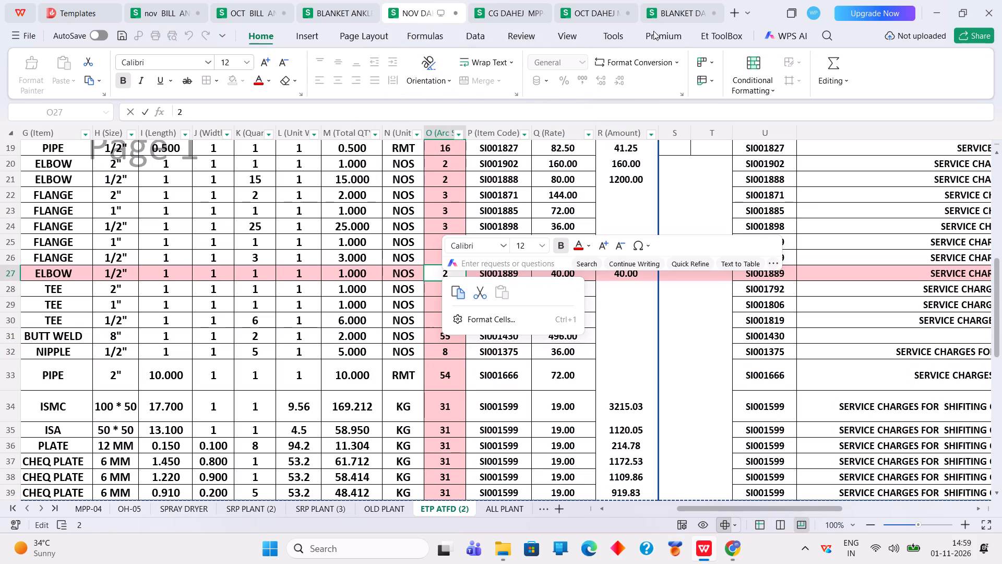
left_click(674, 13)
left_click(691, 8)
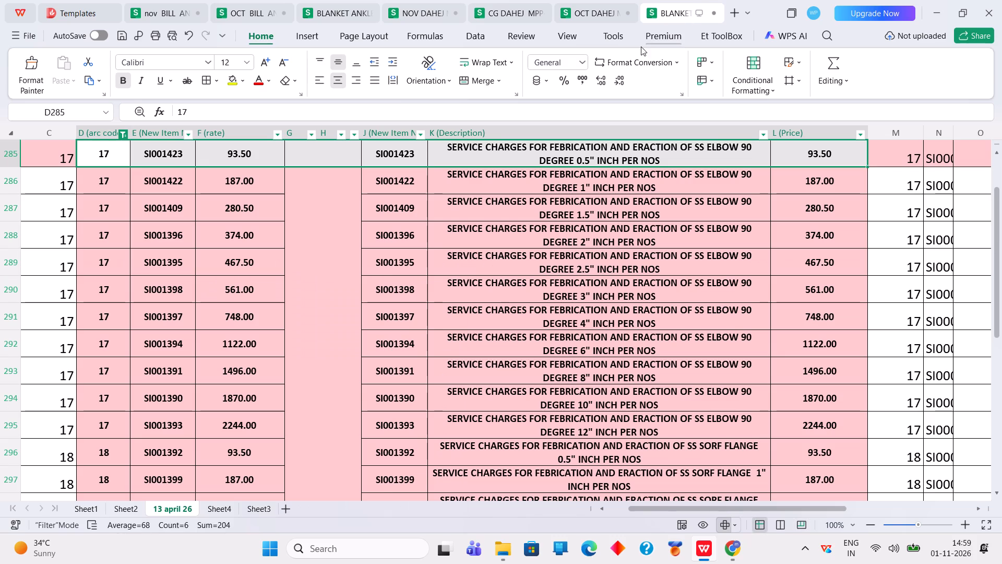
key("ctrl+c")
key("ctrl+c")
key("ctrl+c")
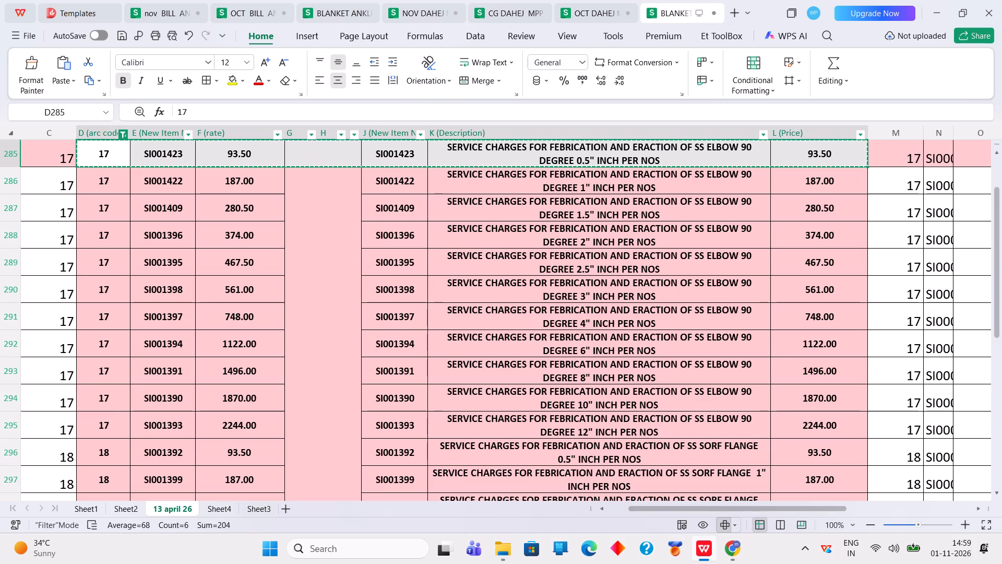
left_click(418, 15)
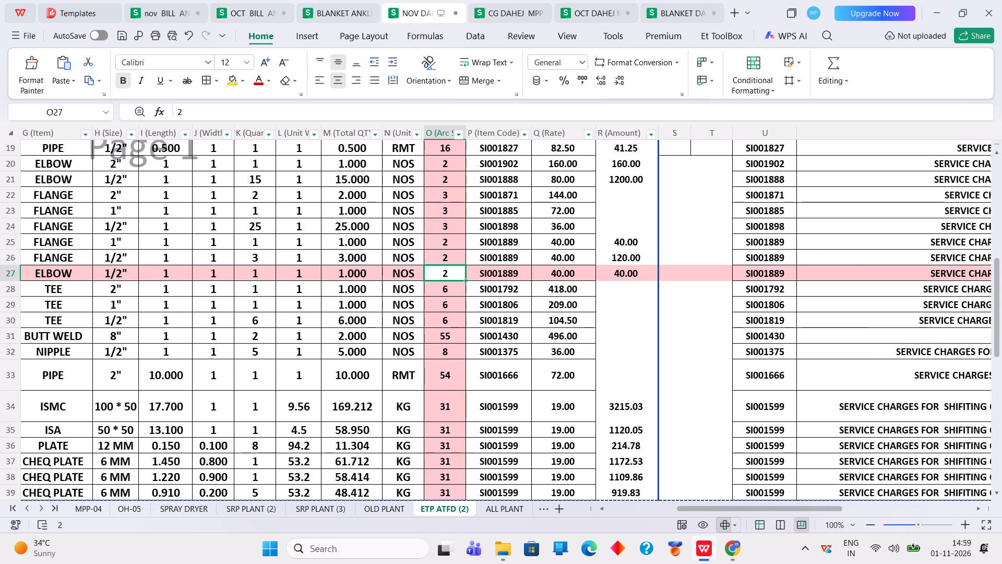
right_click(442, 271)
double_click(522, 17)
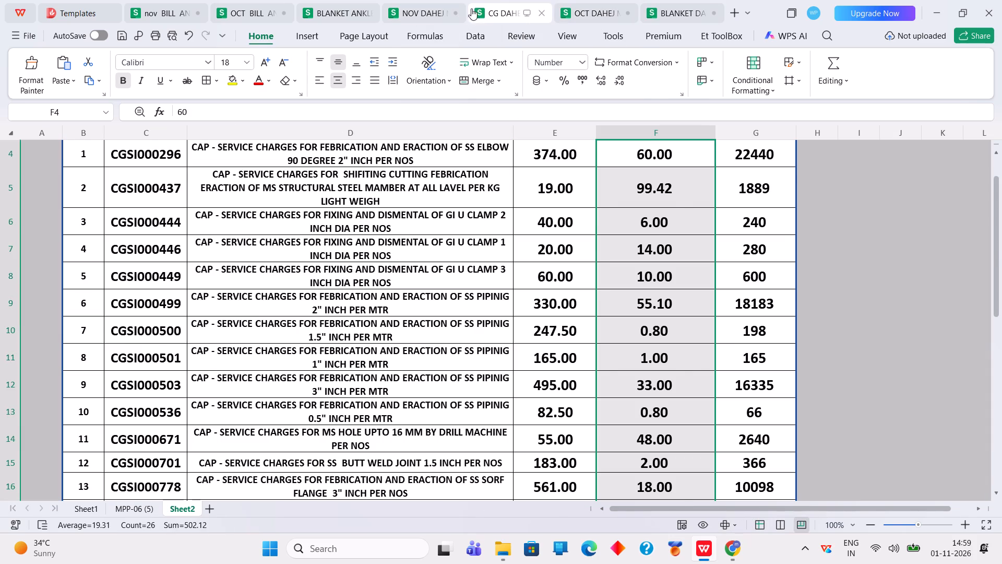
left_click(445, 10)
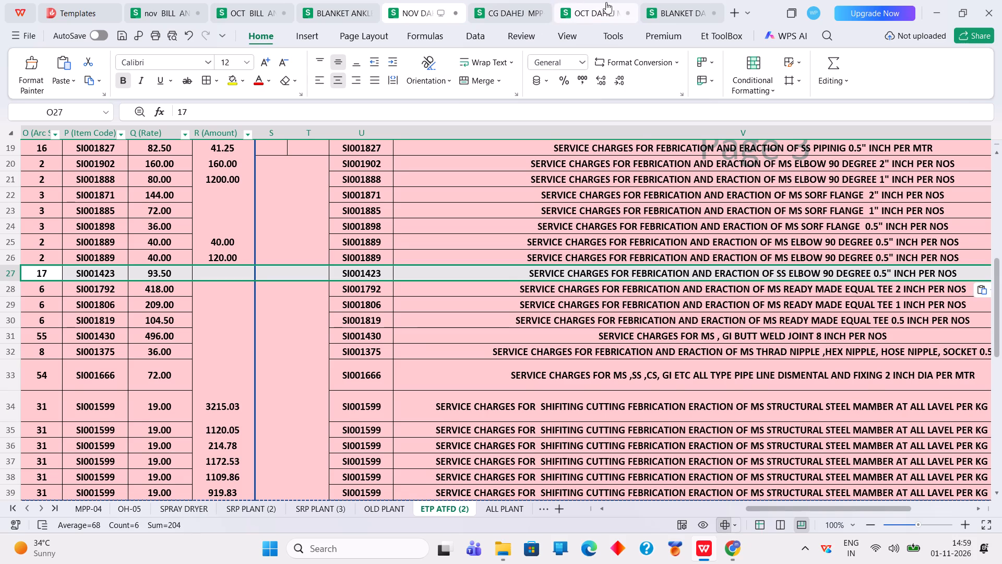
Copy BLANKET's code 18 entry for the 0.5 inch SS SORF flange and paste it as values from Arc Sr. No. in NOV DAHEJ's FLANGE row 26.
left_click(673, 9)
scroll(459, 253, "down", 3)
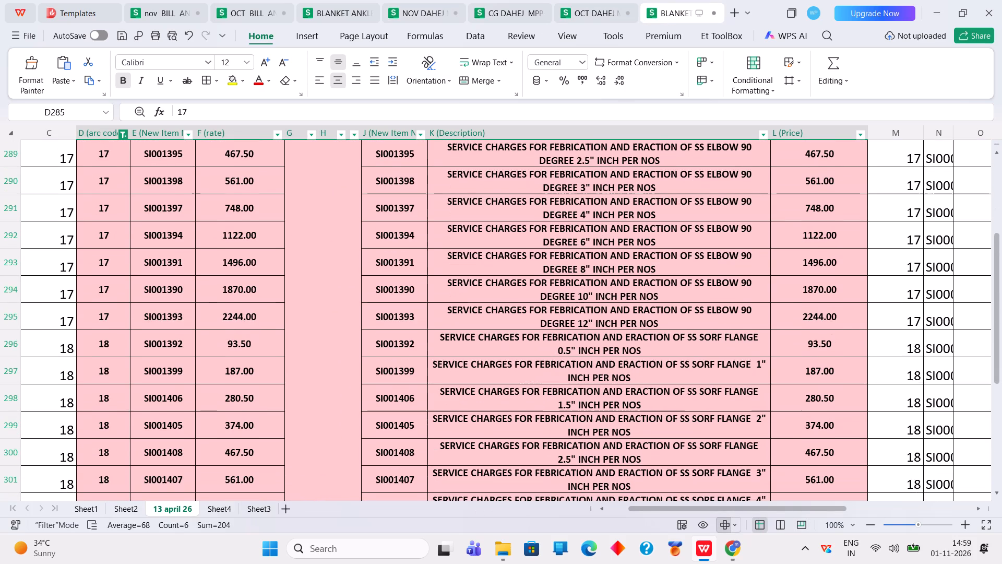
left_click_drag(116, 343, 785, 351)
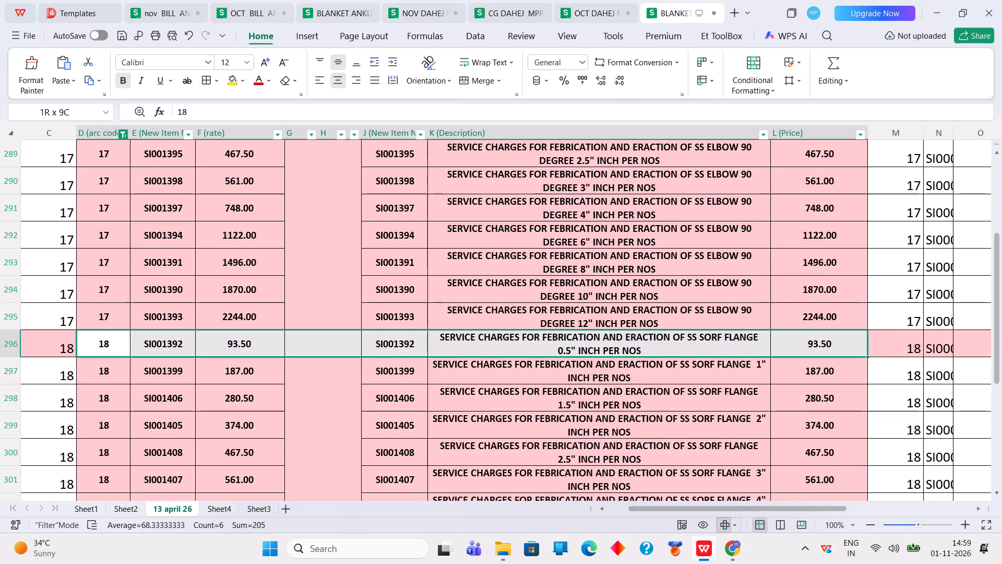
left_click_drag(785, 351, 806, 346)
right_click(806, 346)
right_click(806, 346)
left_click(824, 19)
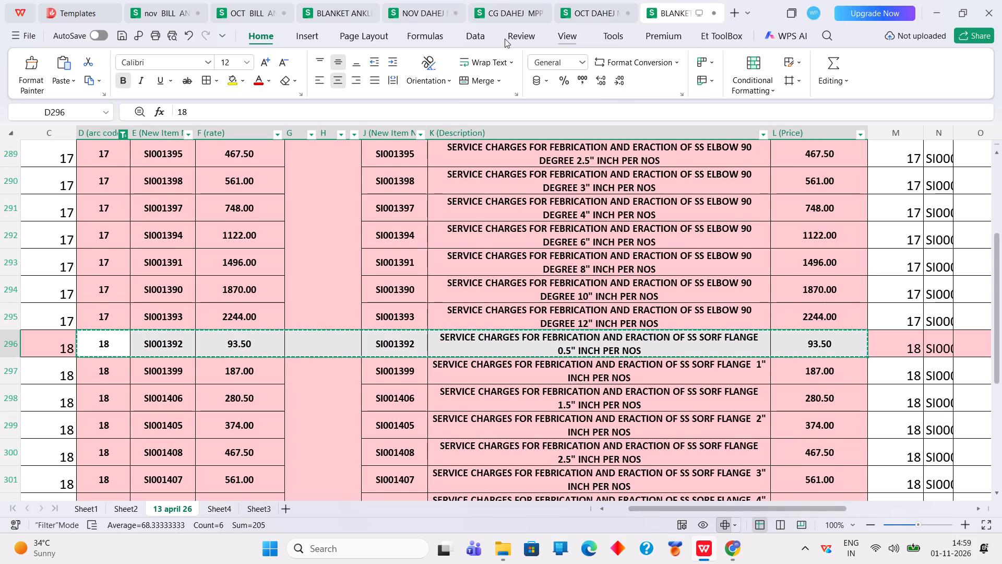
left_click(424, 17)
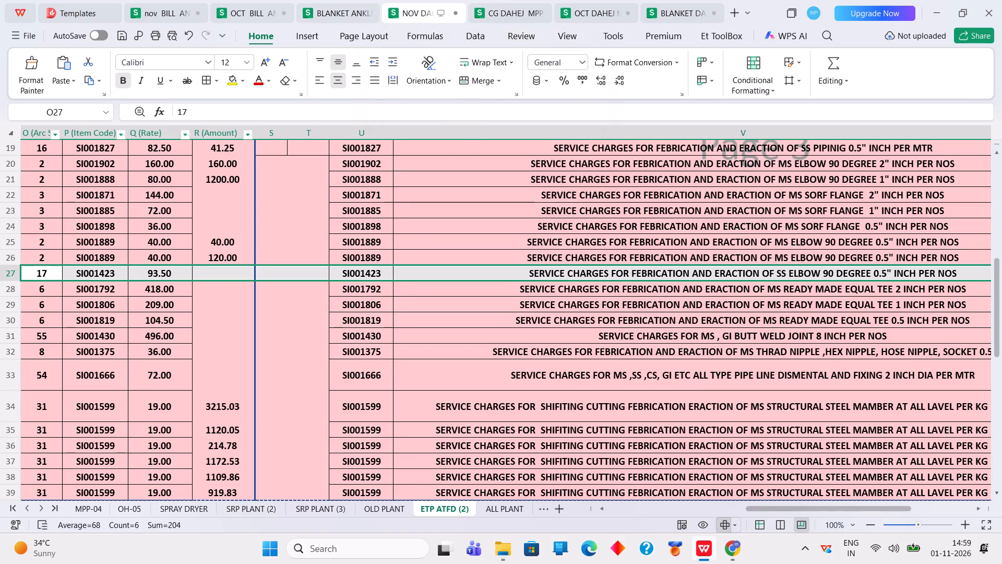
left_click(44, 260)
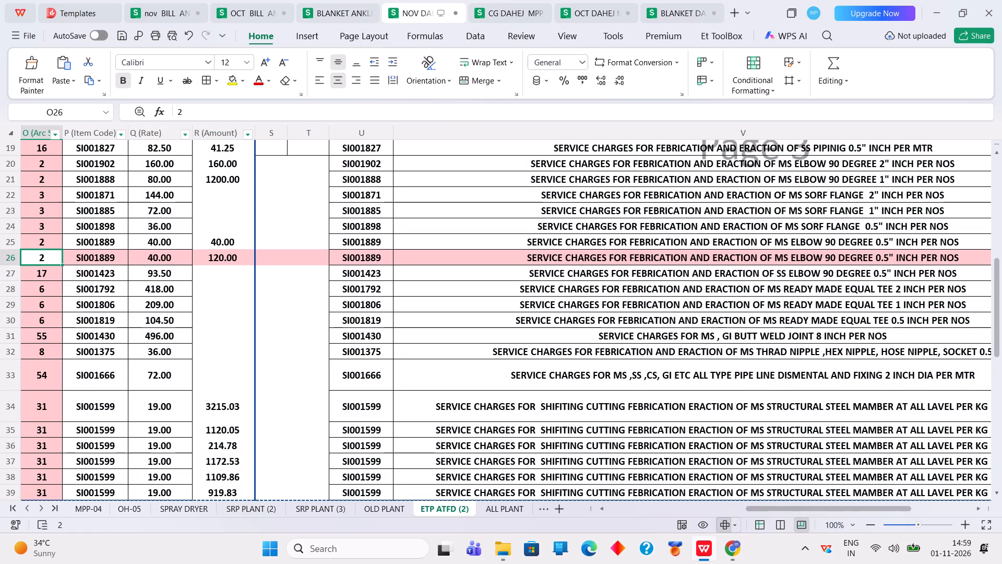
right_click(44, 260)
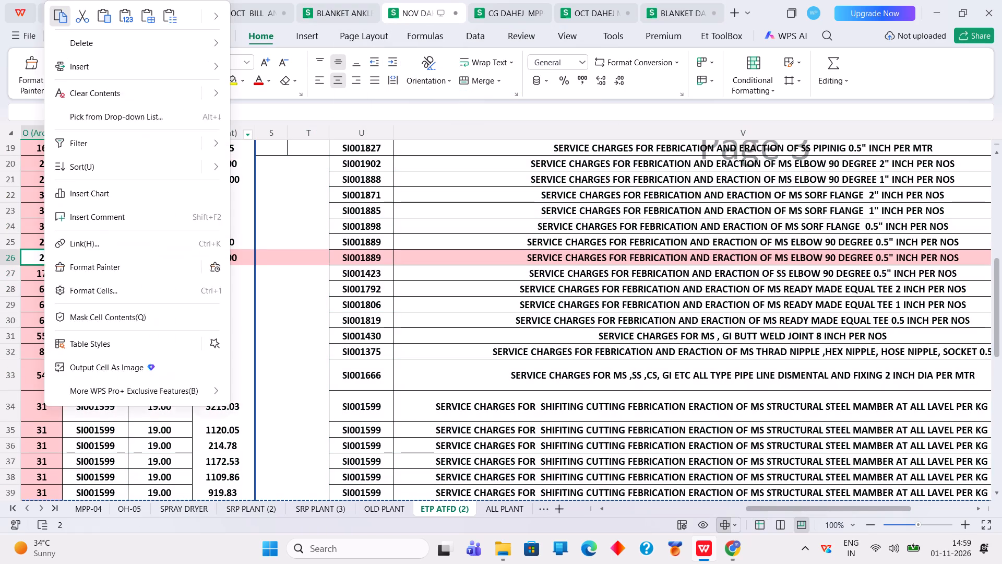
left_click(130, 19)
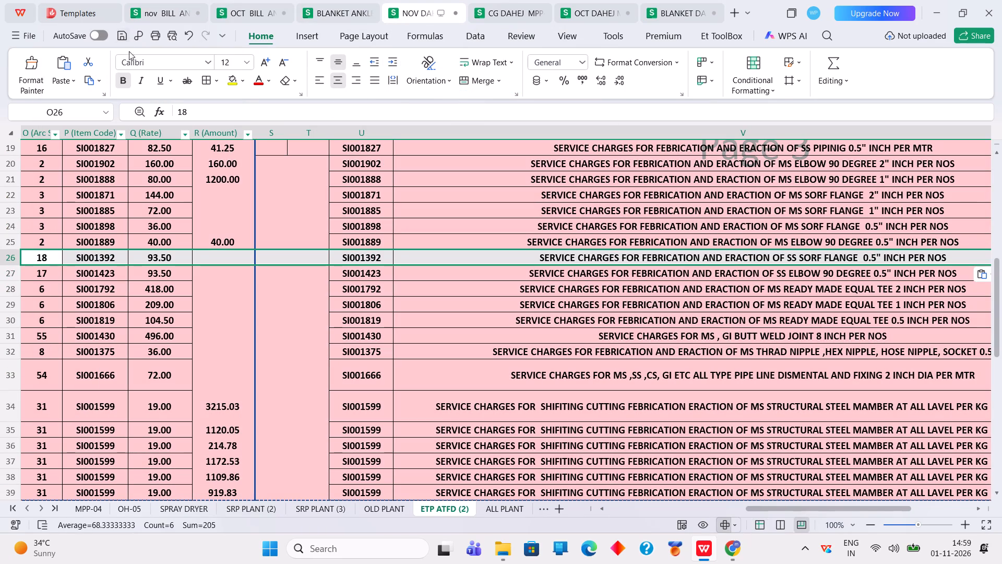
Copy BLANKET's code 18 entry for the 1 inch SS SORF flange and paste it as values from Arc Sr. No. in NOV DAHEJ's FLANGE row 25.
left_click(668, 8)
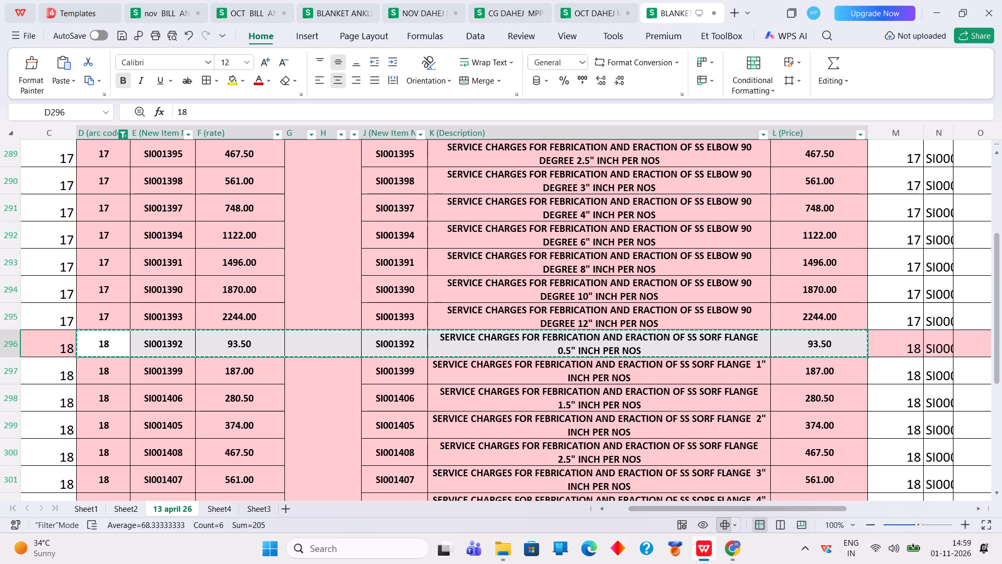
left_click_drag(104, 376, 800, 371)
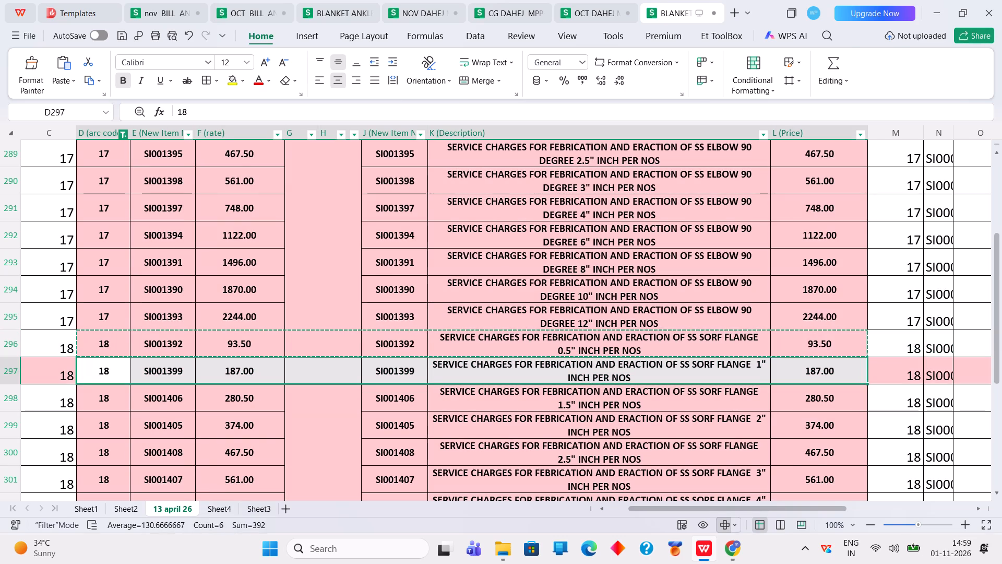
right_click(800, 371)
left_click(817, 15)
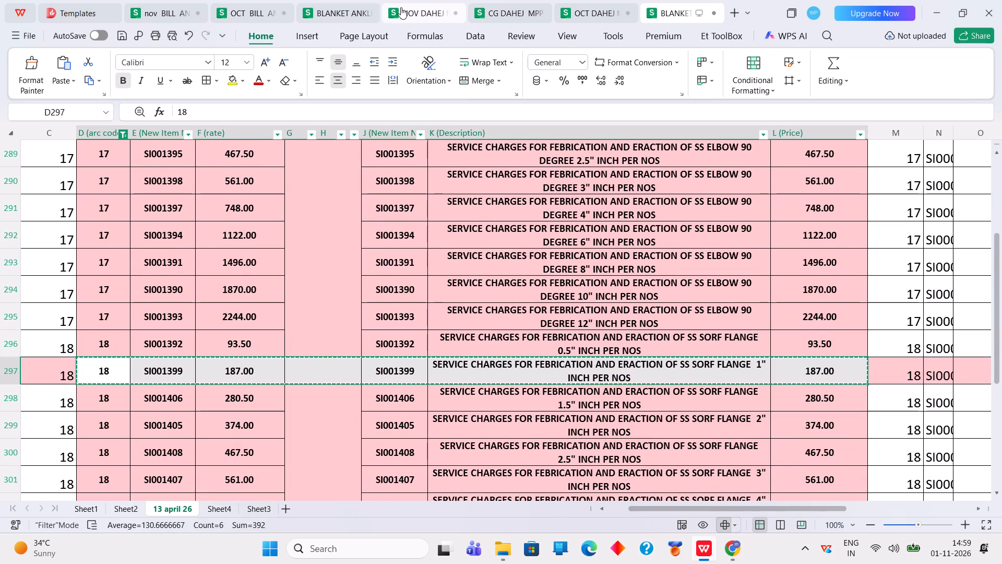
double_click(405, 10)
right_click(44, 245)
right_click(44, 245)
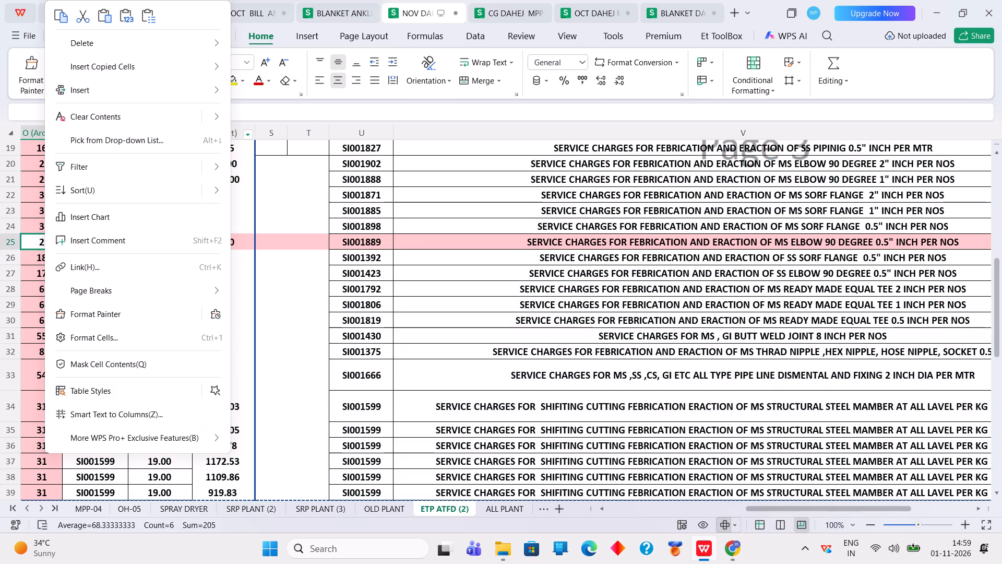
left_click(128, 18)
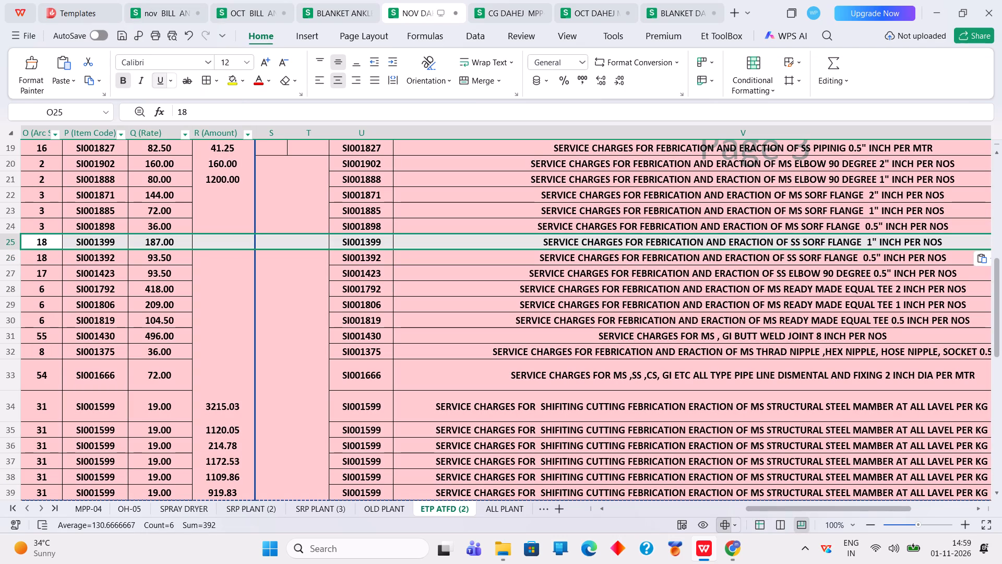
Fill the Amount formula =Q15*M15 from R15 down through R48 on the ETP ATFD (2) sheet.
scroll(243, 206, "up", 3)
left_click(241, 178)
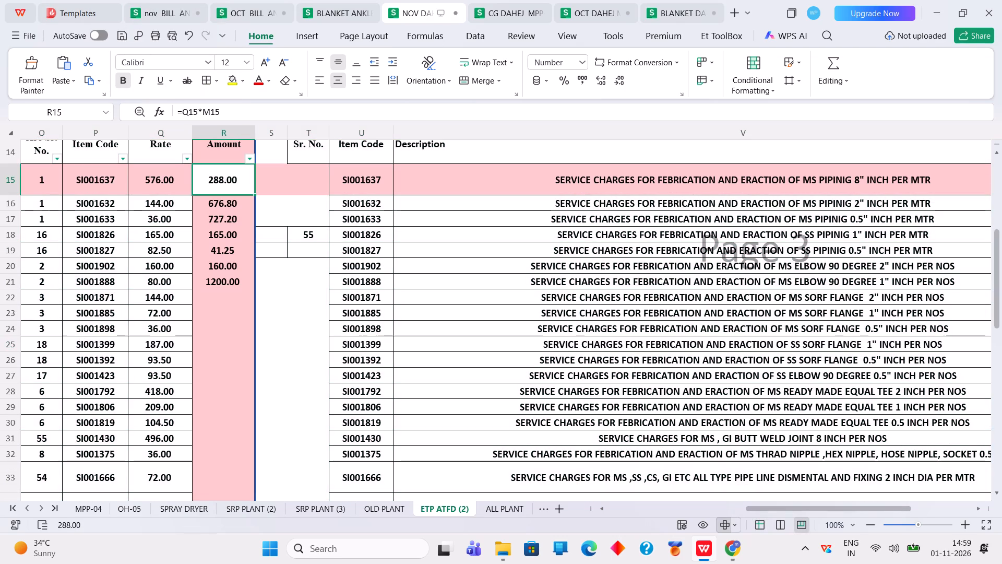
left_click_drag(255, 194, 248, 347)
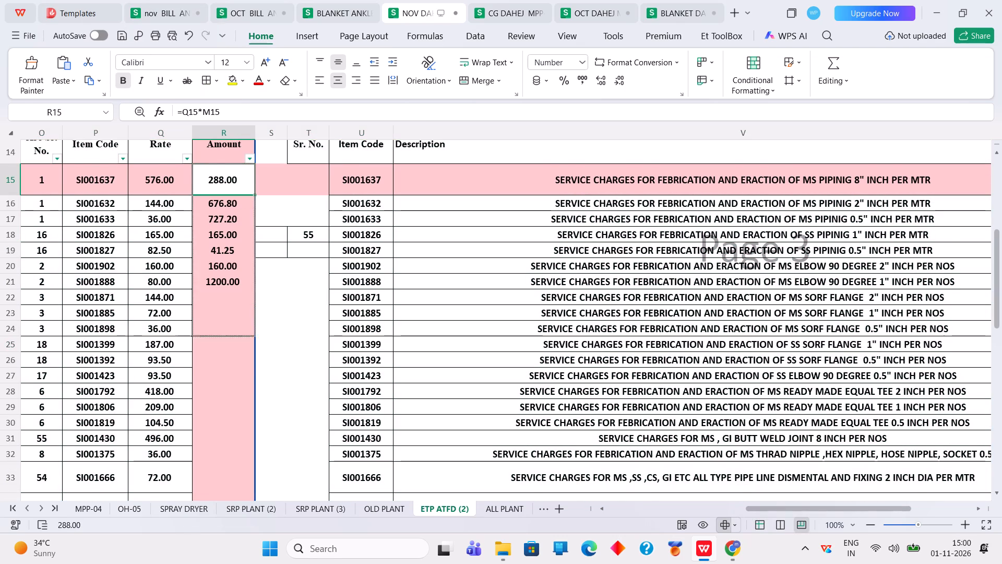
left_click_drag(248, 347, 239, 494)
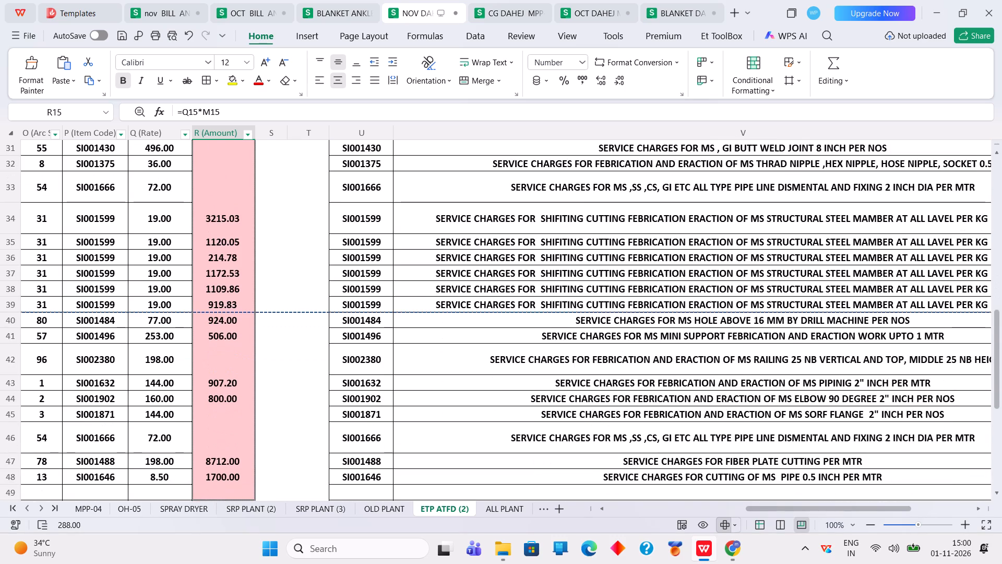
left_click_drag(239, 494, 239, 483)
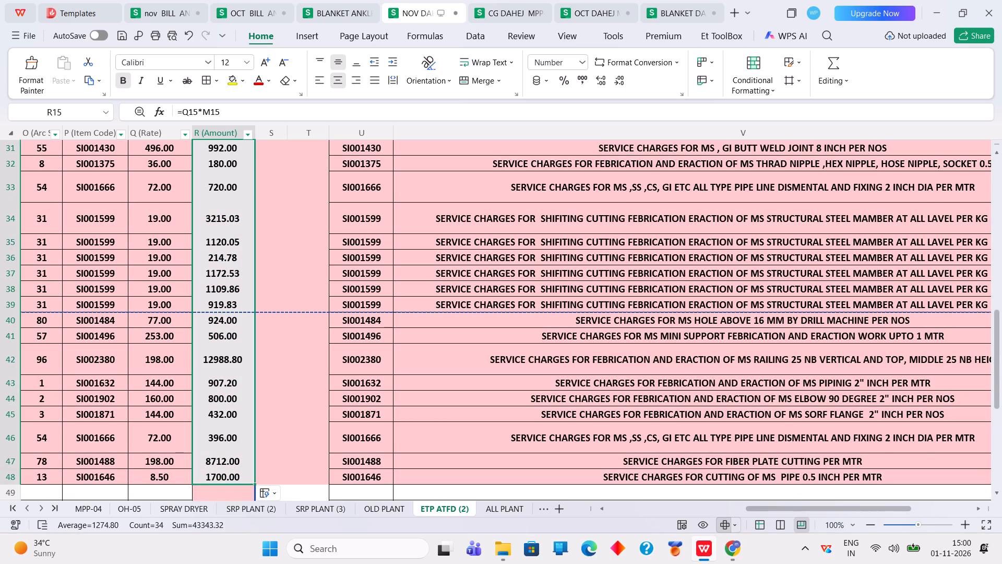
Set the quantity of the 1.25 inch RAILING in row 42 of the ETP ATFD (2) sheet to 1.
left_click(231, 366)
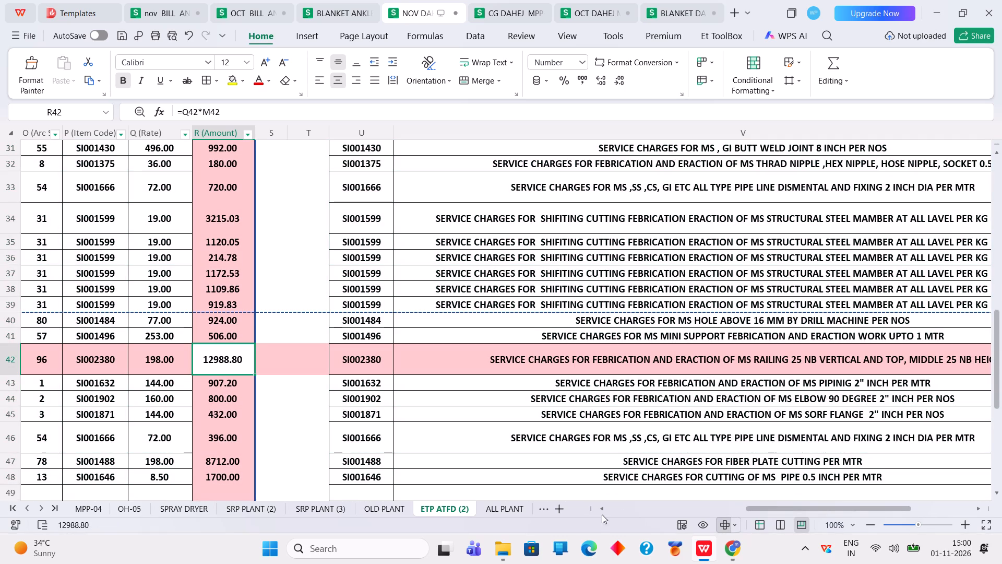
triple_click(600, 511)
left_click(600, 511)
triple_click(600, 511)
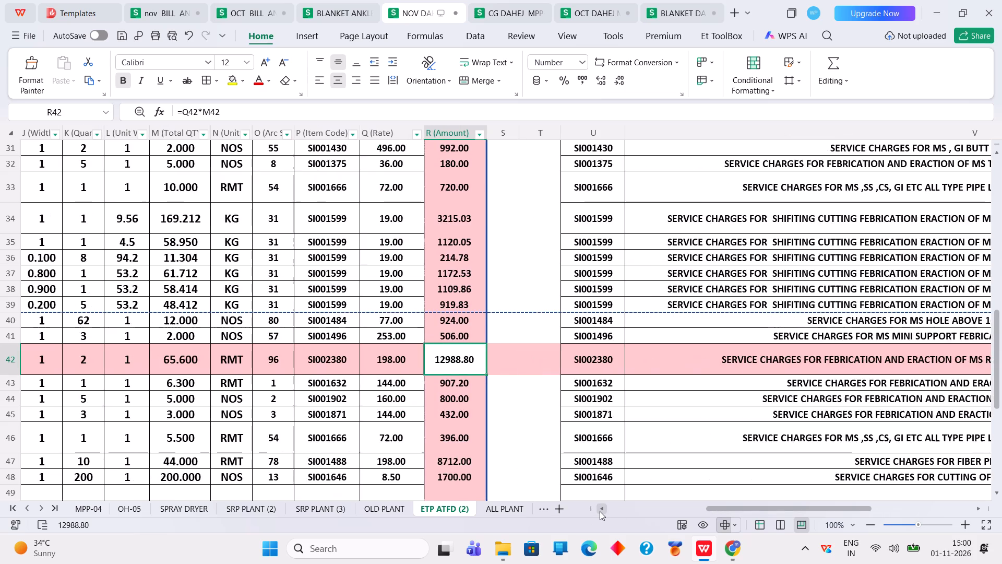
left_click(600, 511)
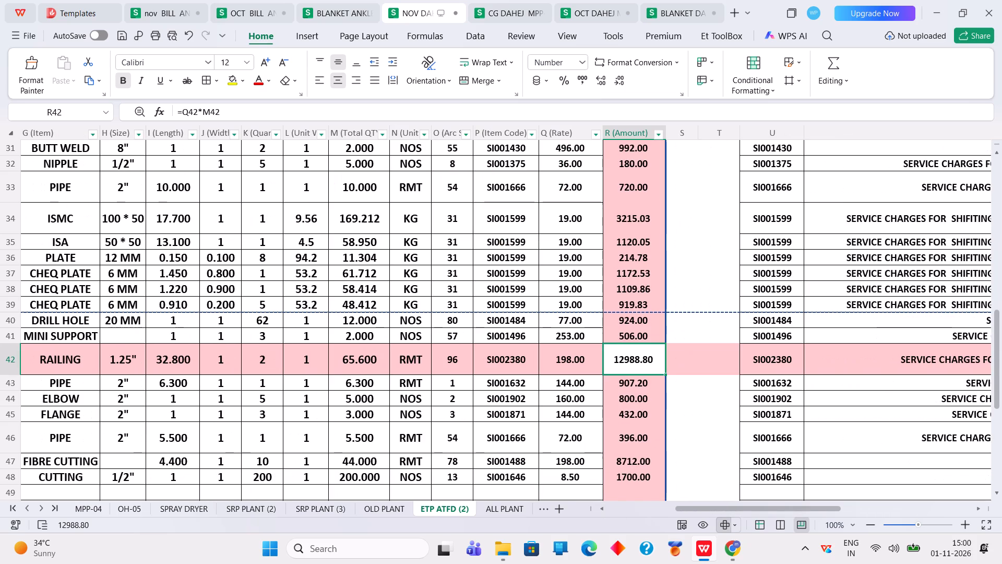
left_click(364, 368)
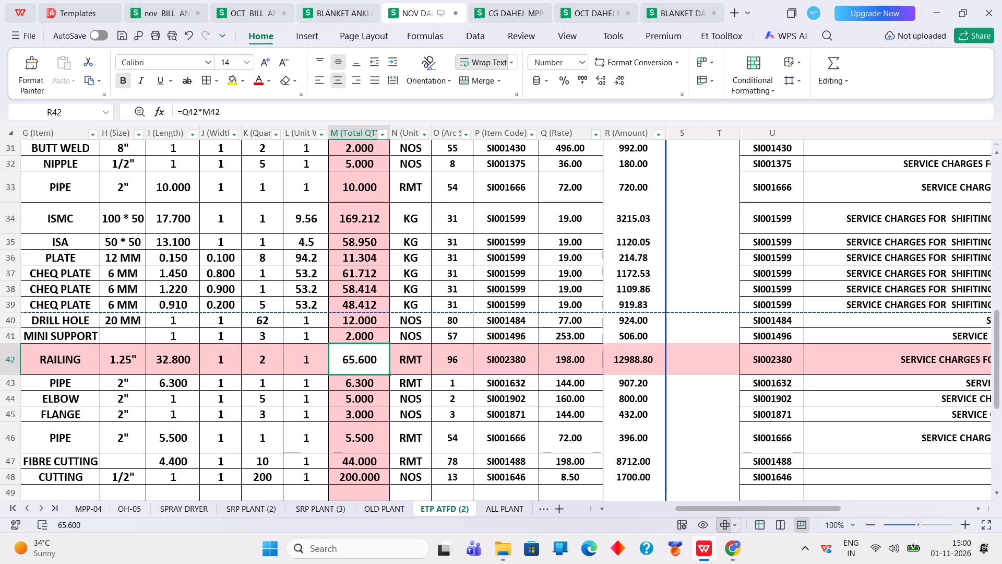
left_click(264, 362)
key("1")
key("Return")
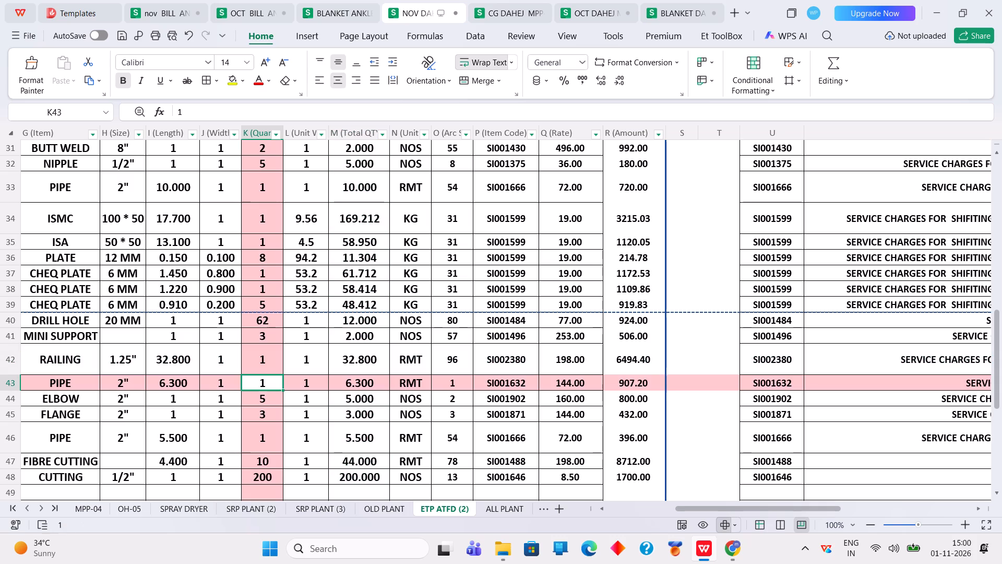
Delete the entire rows 49 to 65 between the last CUTTING entry and the total row.
double_click(495, 370)
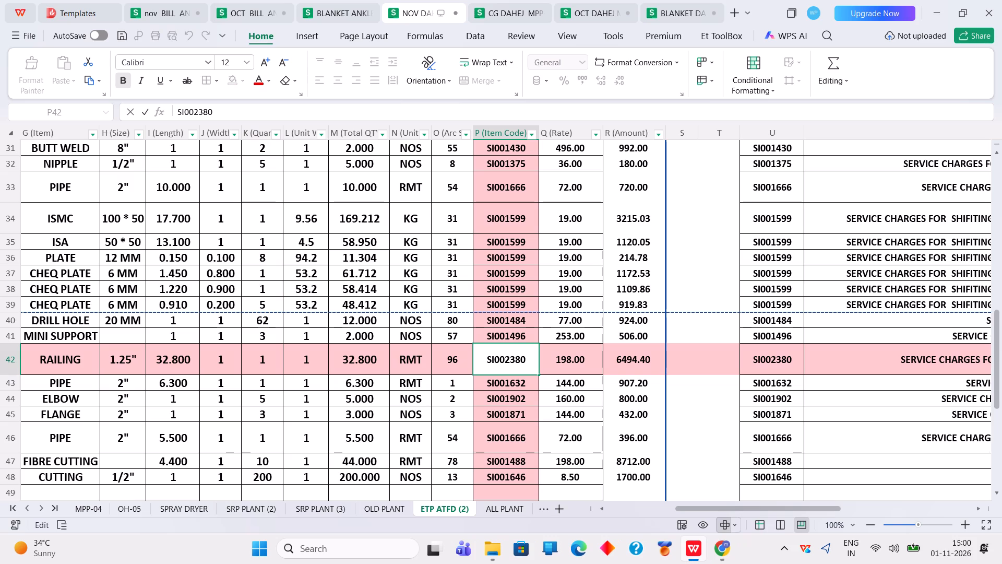
scroll(639, 488, "down", 7)
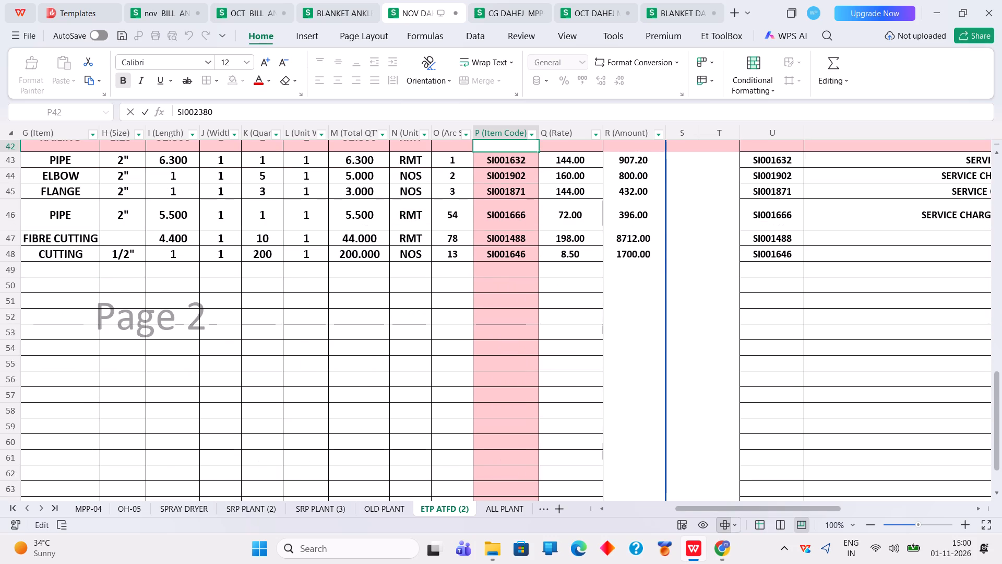
left_click_drag(589, 272, 544, 538)
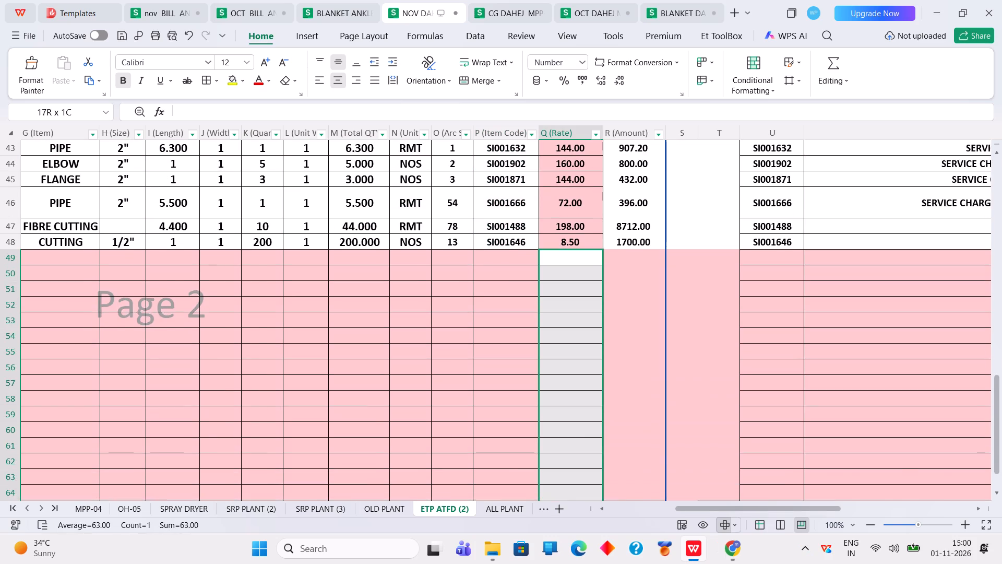
left_click_drag(544, 538, 563, 469)
right_click(563, 469)
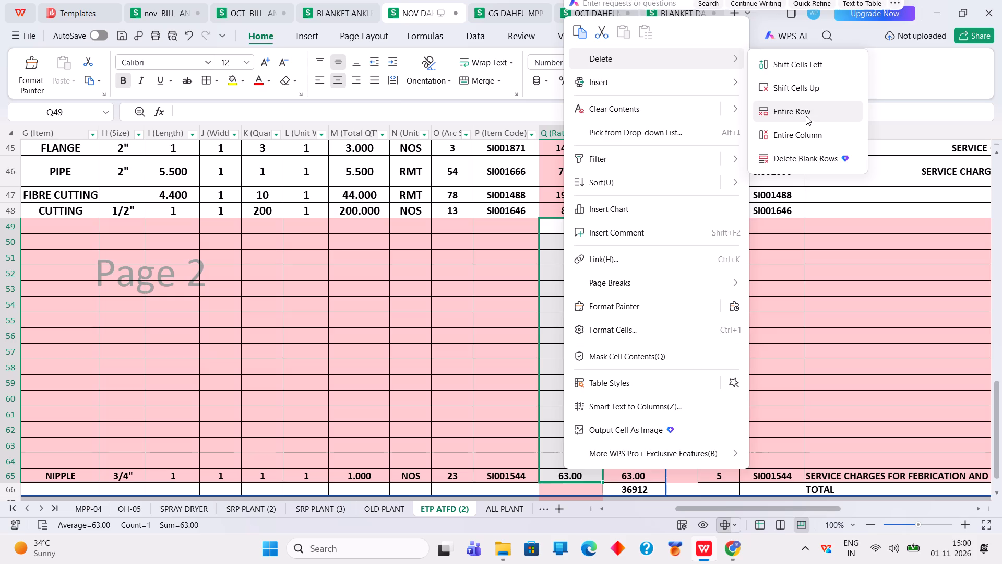
left_click(806, 116)
left_click(642, 227)
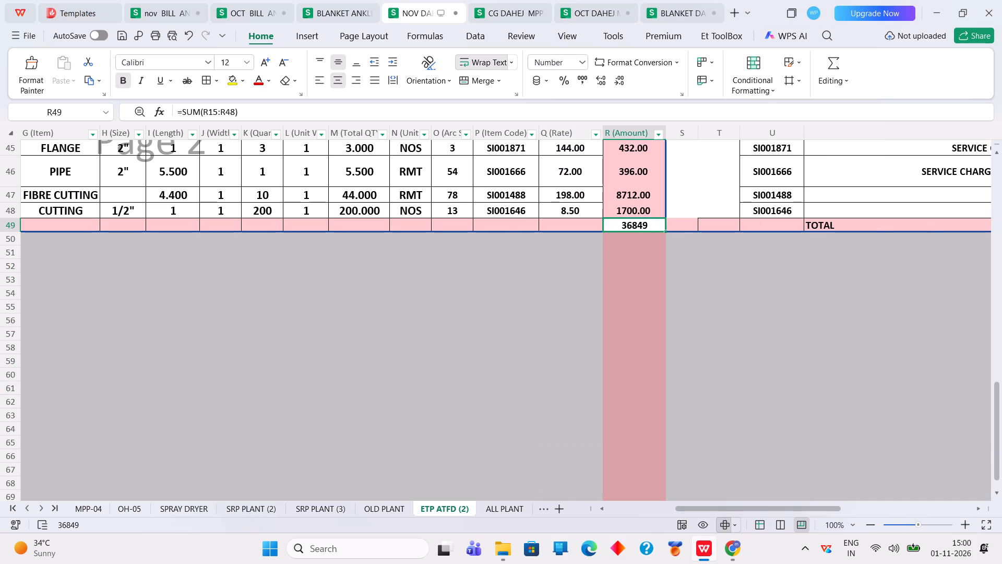
Remove all borders from cells S18 to T48 between the bill table and the summary.
scroll(744, 290, "up", 8)
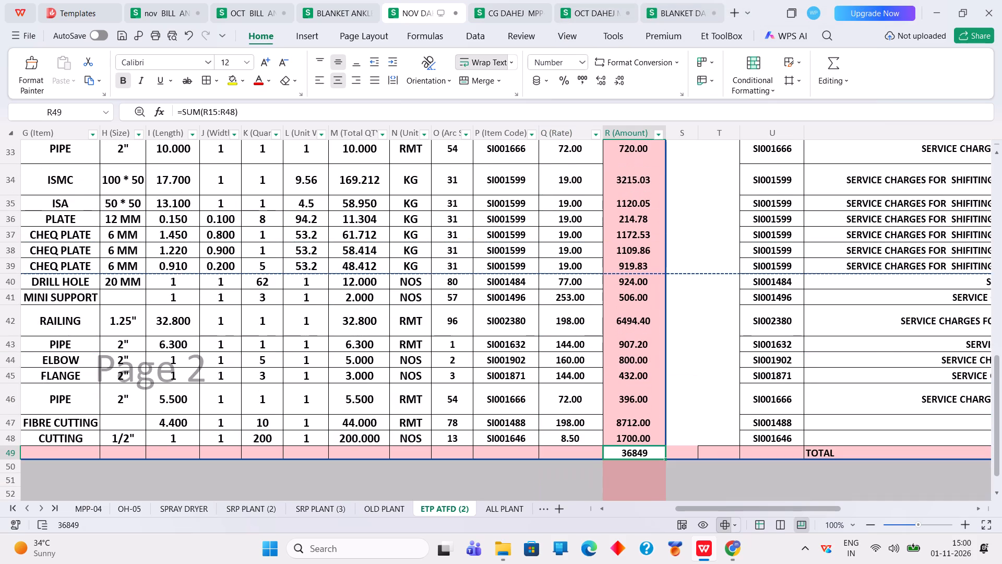
scroll(743, 290, "up", 12)
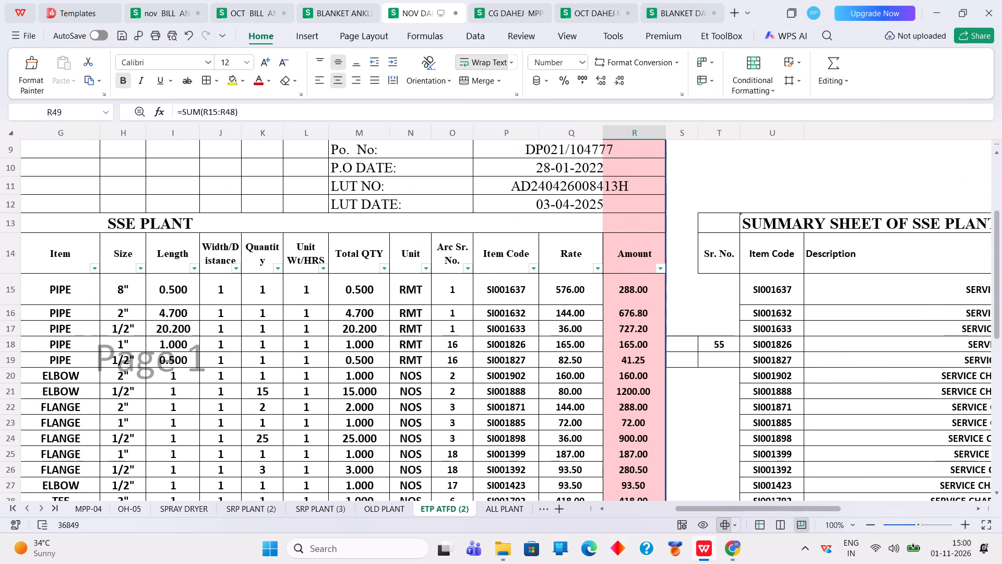
left_click_drag(679, 341, 681, 345)
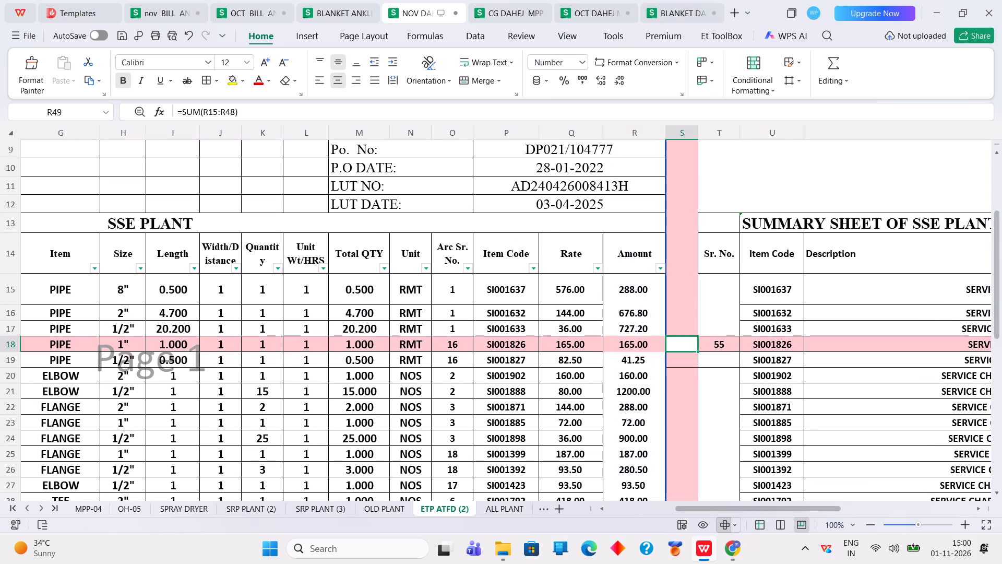
left_click_drag(681, 345, 705, 538)
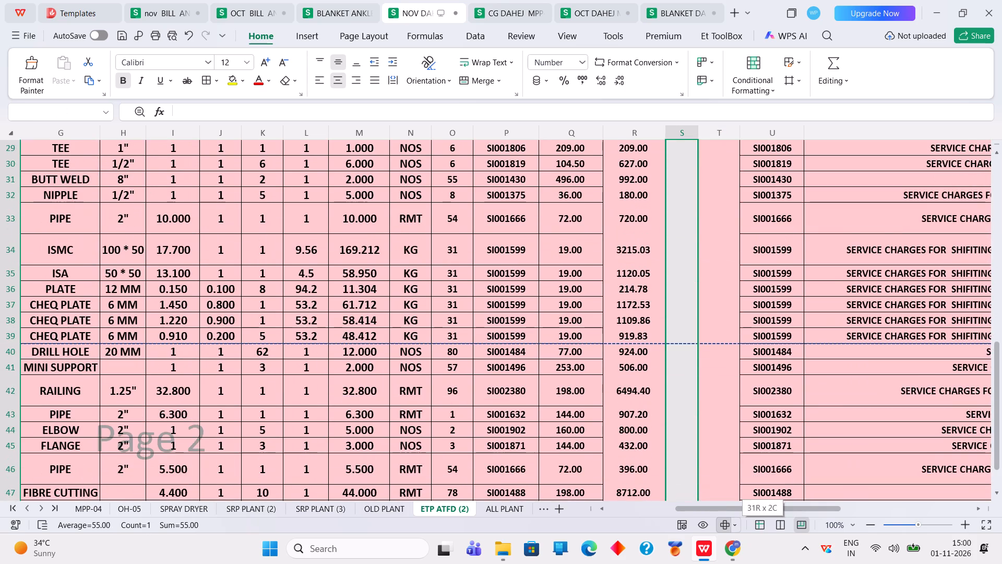
left_click_drag(705, 538, 732, 479)
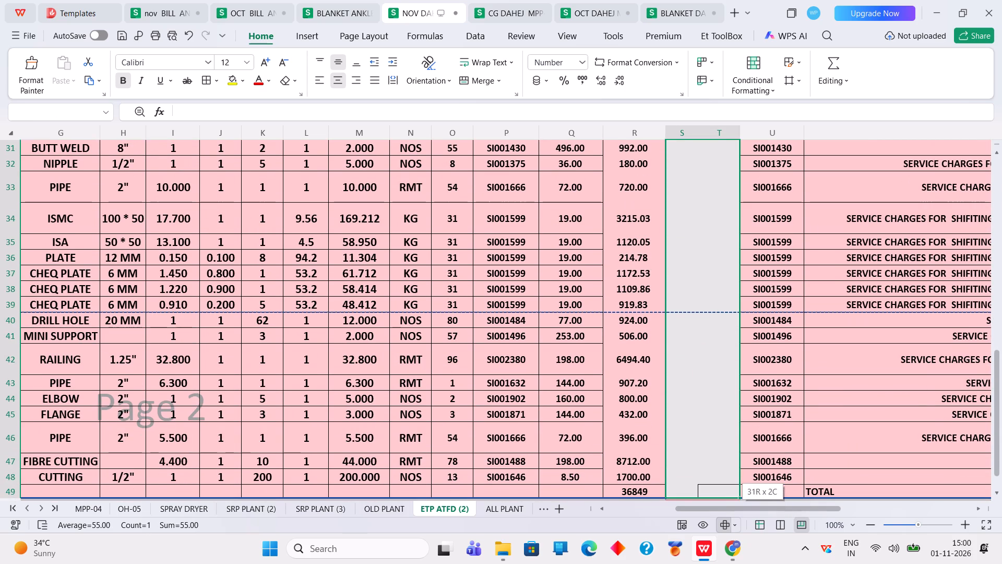
left_click_drag(732, 479, 731, 479)
left_click(217, 81)
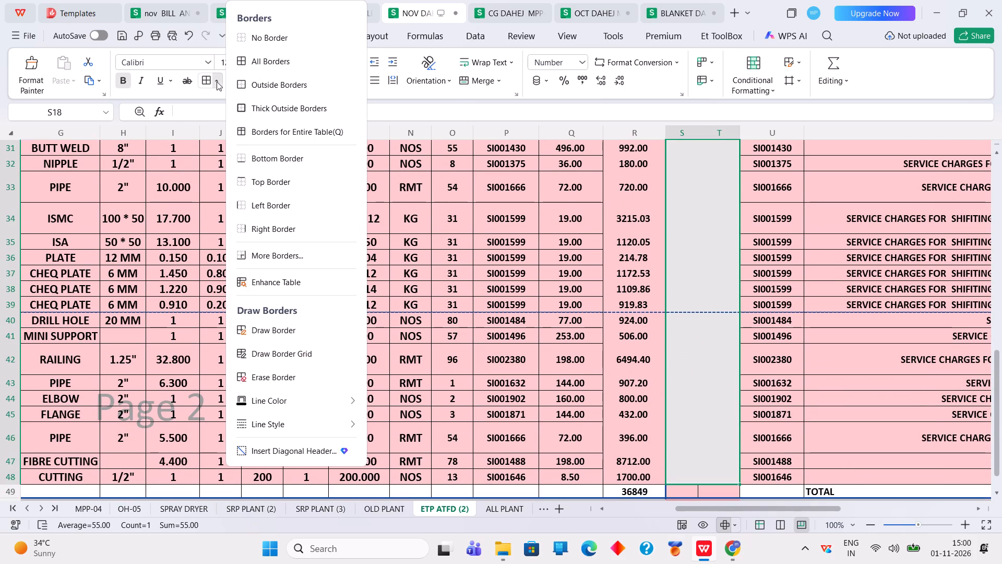
left_click(279, 44)
left_click(579, 296)
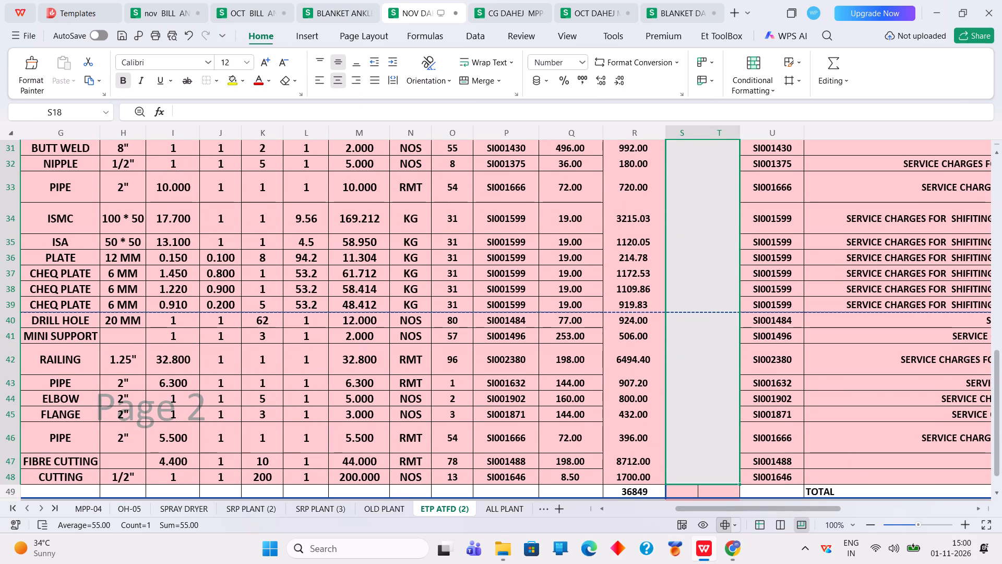
Apply all borders to the whole bill block from A1 through R49.
scroll(584, 287, "up", 13)
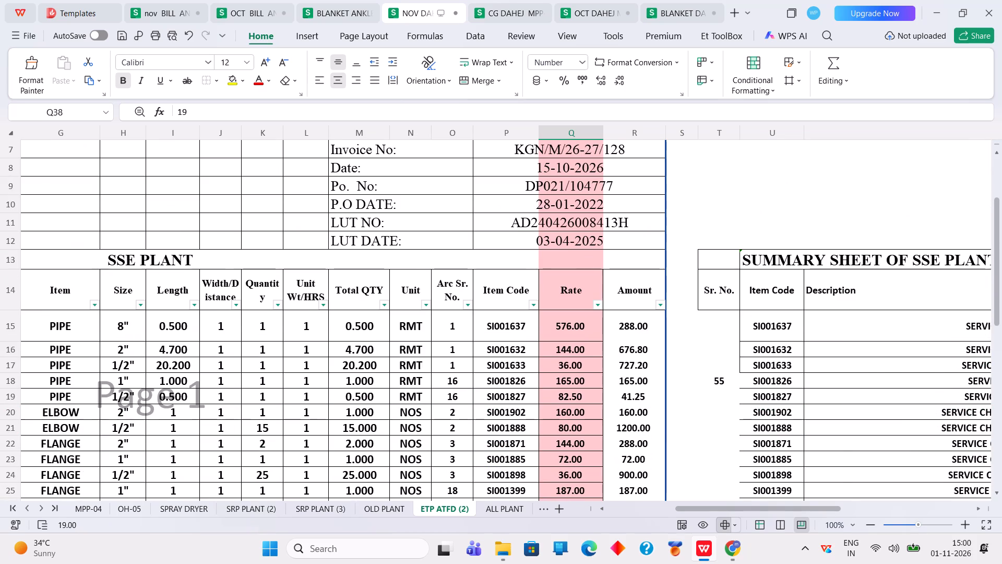
scroll(591, 192, "up", 3)
left_click_drag(575, 152, 597, 332)
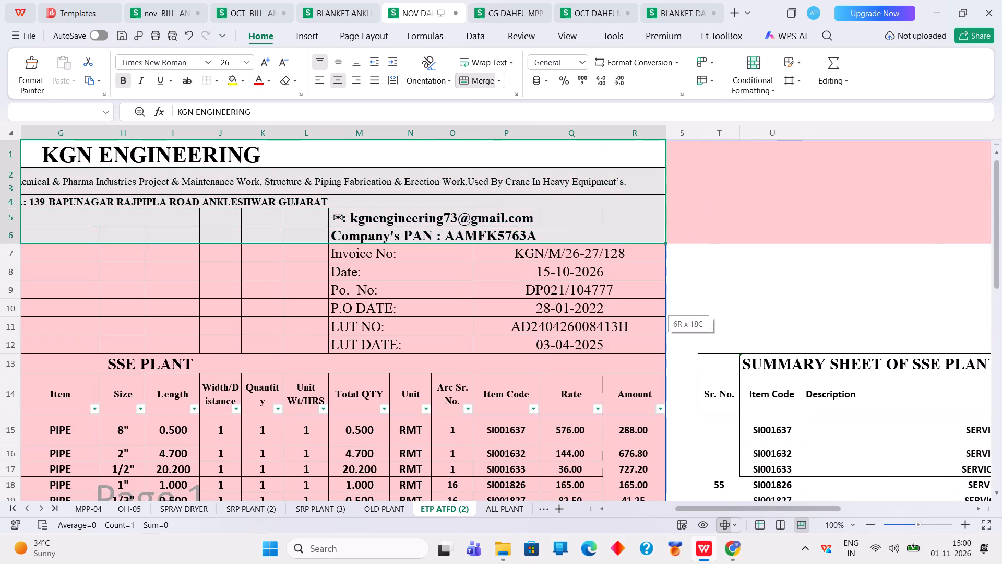
left_click_drag(597, 332, 576, 488)
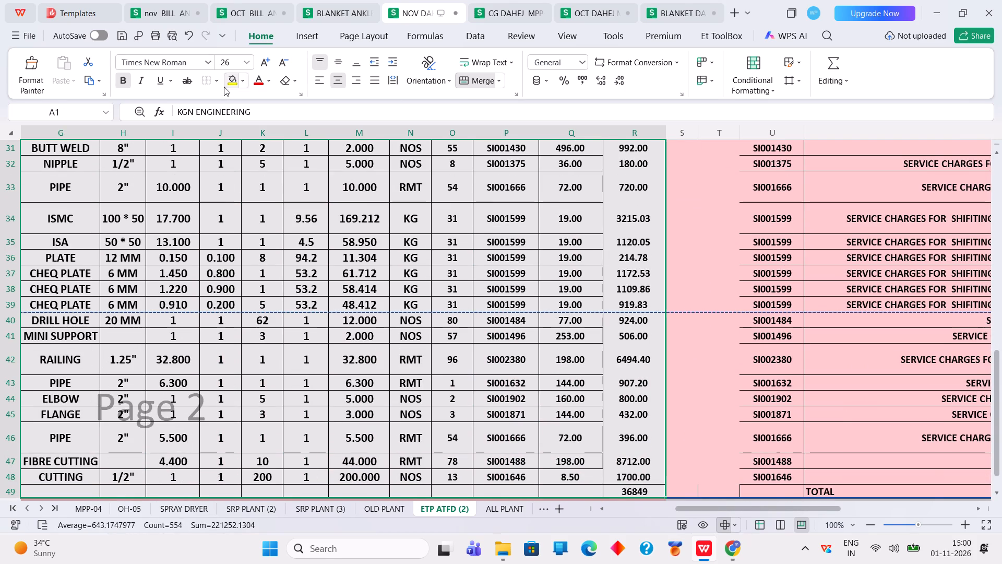
left_click(220, 85)
left_click_drag(245, 57, 243, 63)
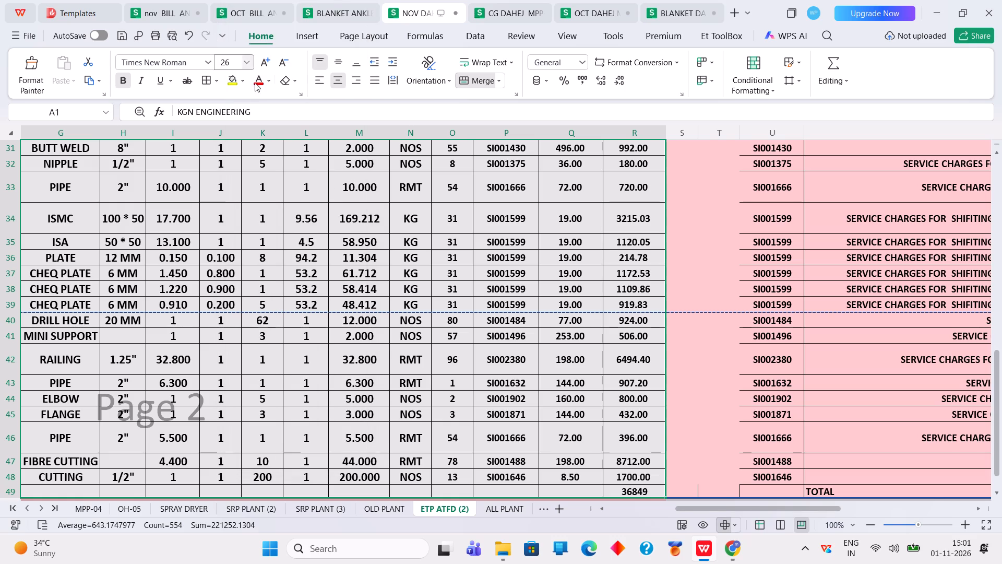
Apply all borders to the summary sheet's Sr. No., Item Code and Description columns, from T13 through V49.
left_click_drag(711, 489, 902, 182)
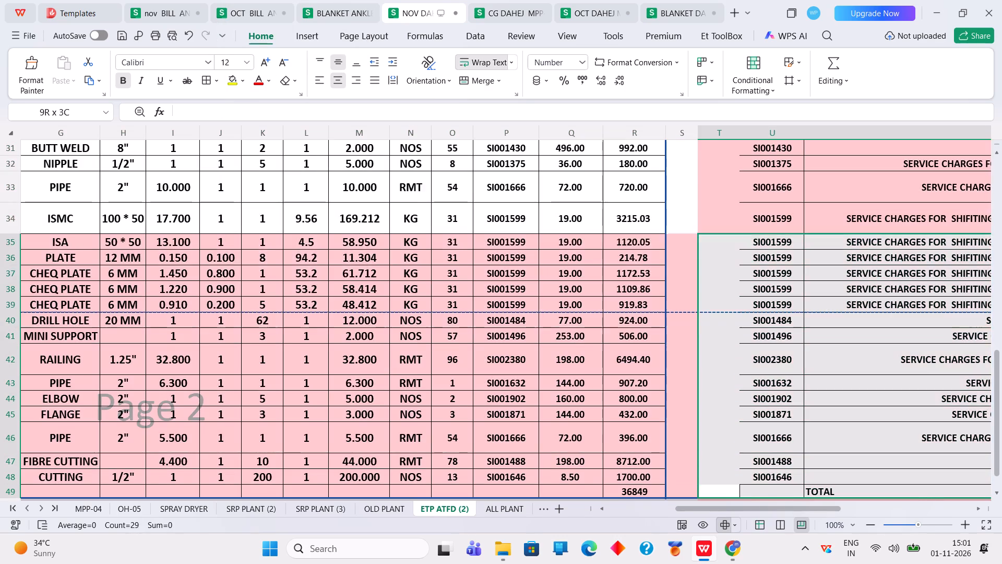
left_click_drag(902, 182, 948, 220)
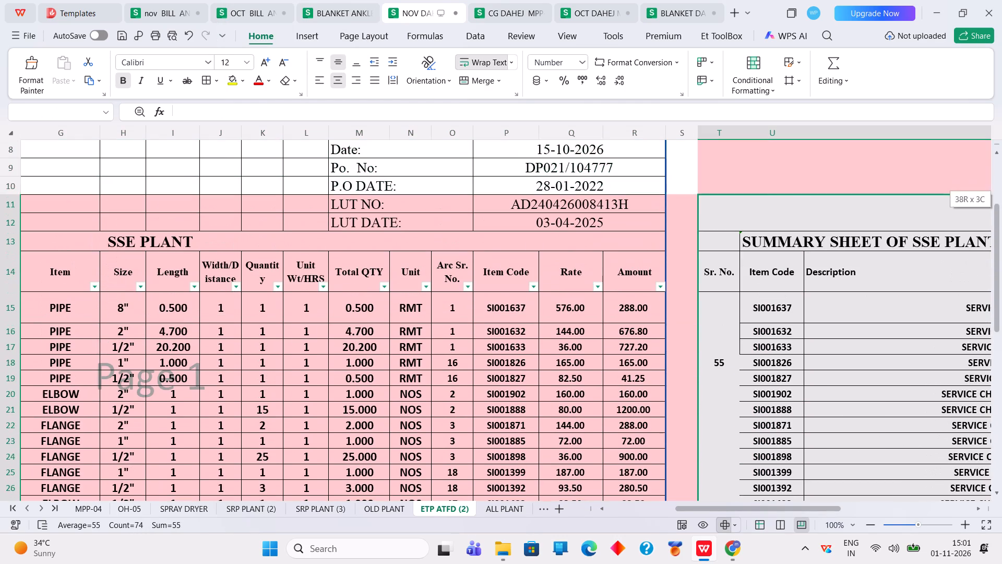
left_click_drag(948, 220, 949, 245)
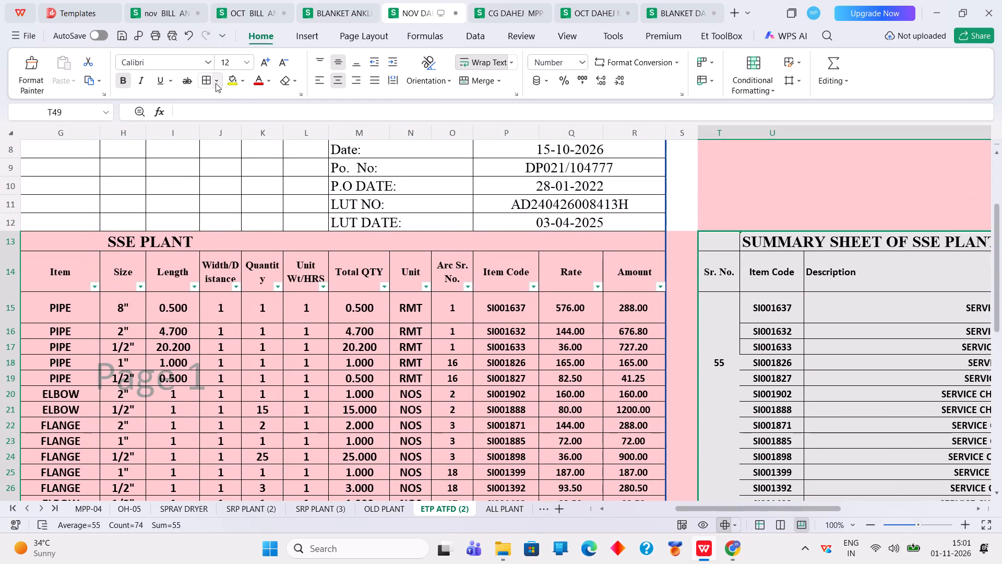
left_click(208, 81)
left_click(505, 337)
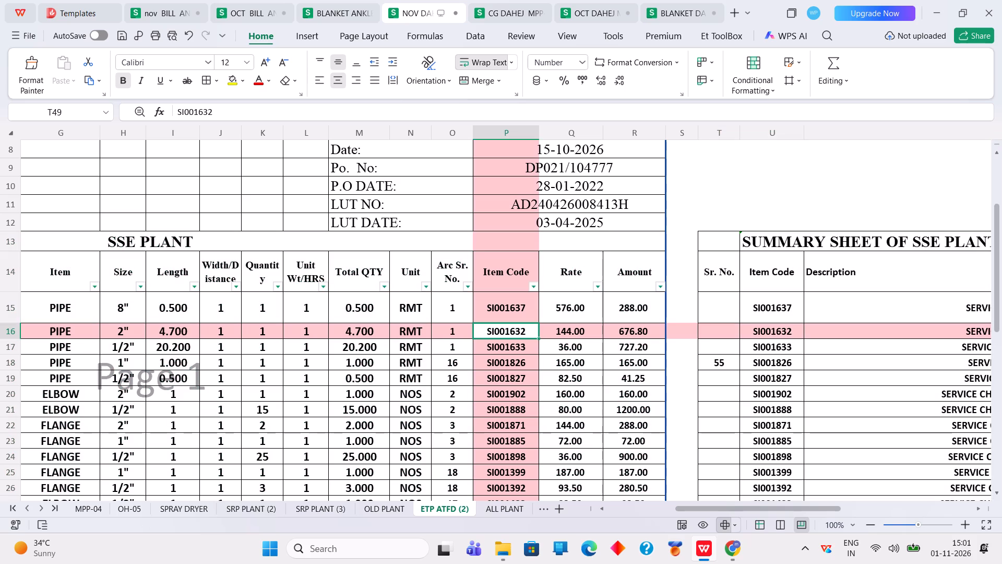
Number the summary's Sr. No. column from 1 in T15 as a series to 34 in T48.
left_click(725, 315)
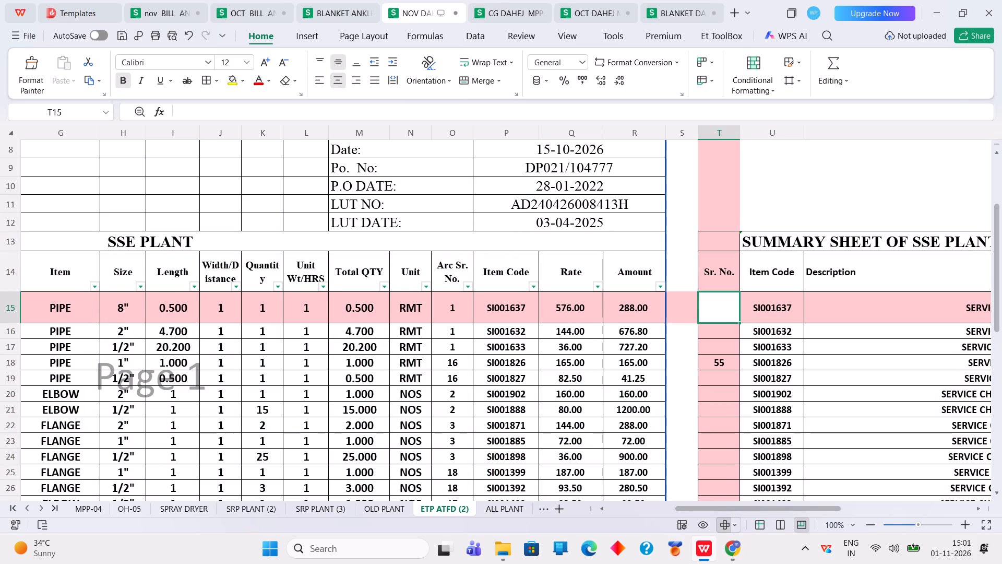
key("1")
key("Return")
left_click(761, 273)
left_click(708, 314)
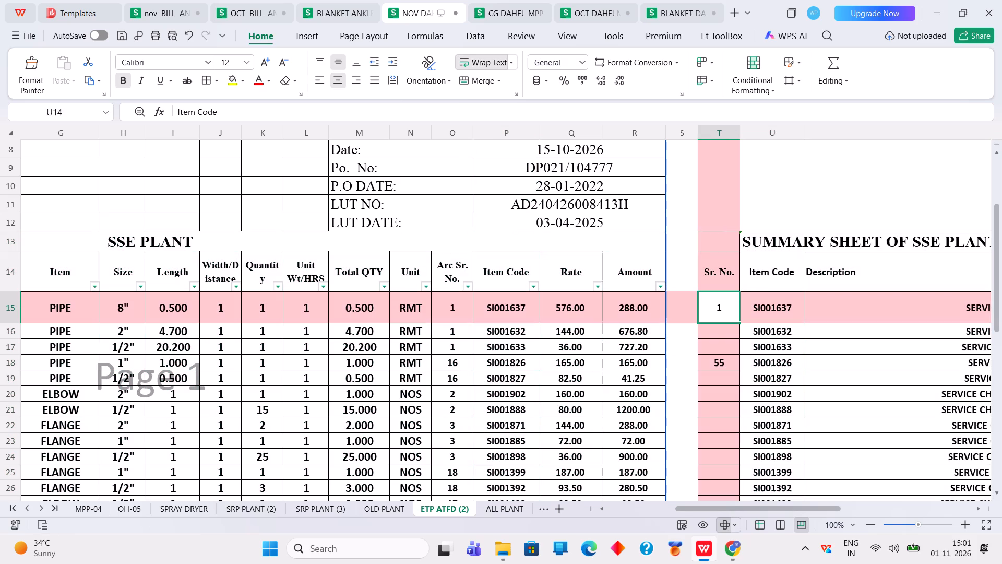
left_click_drag(741, 322, 753, 518)
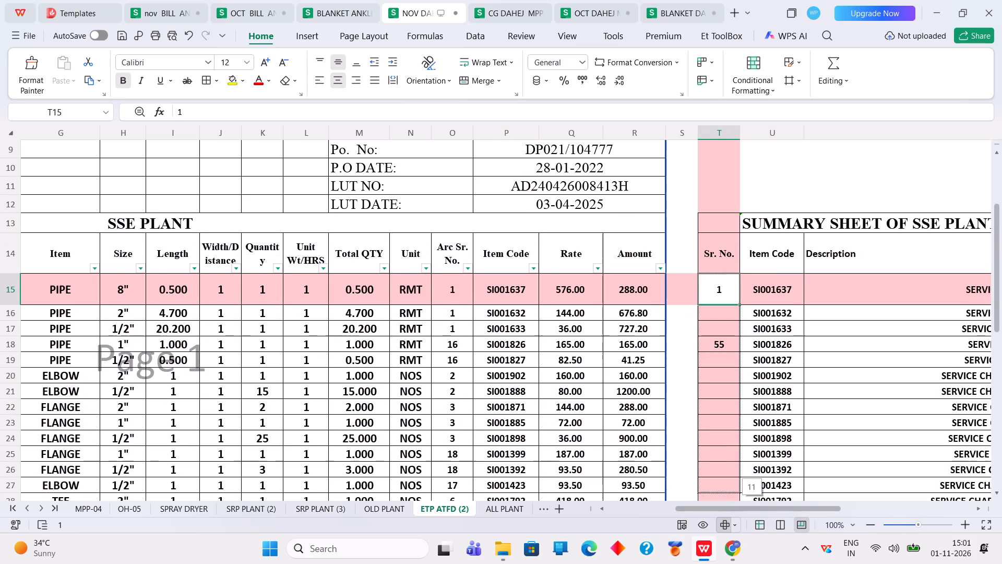
left_click_drag(753, 518, 736, 533)
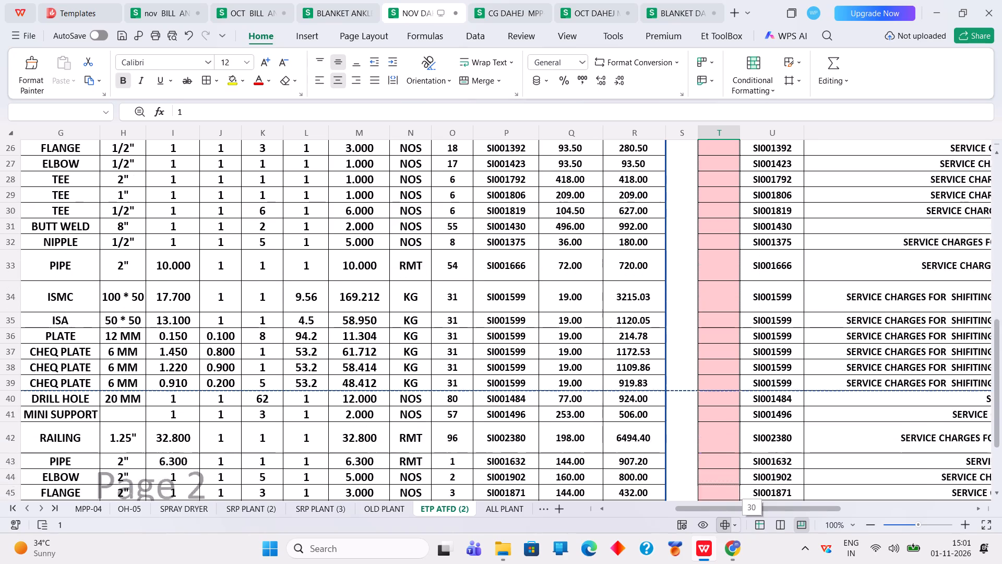
left_click_drag(736, 533, 735, 389)
left_click(817, 390)
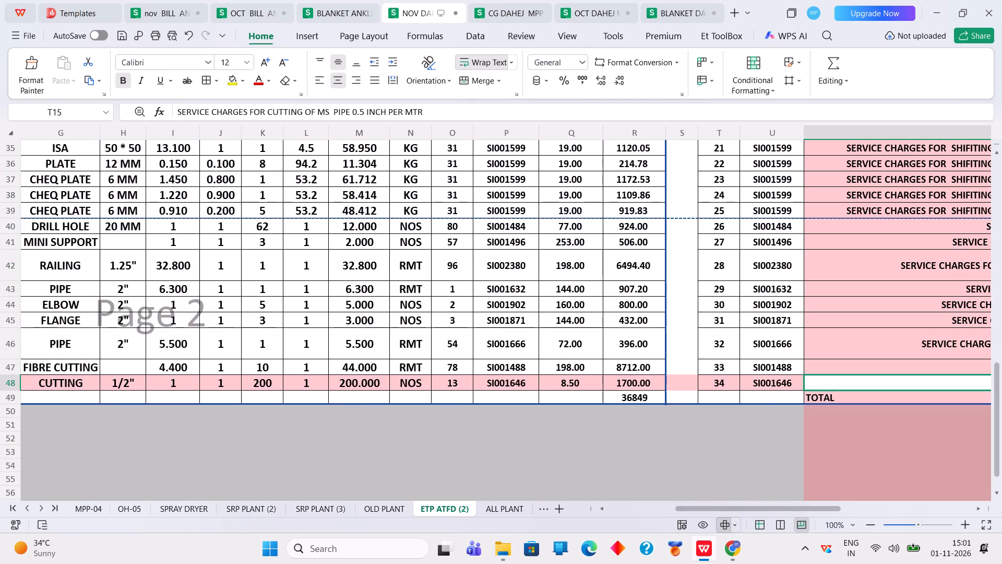
Left-align the summary's entire Description column V.
left_click(918, 132)
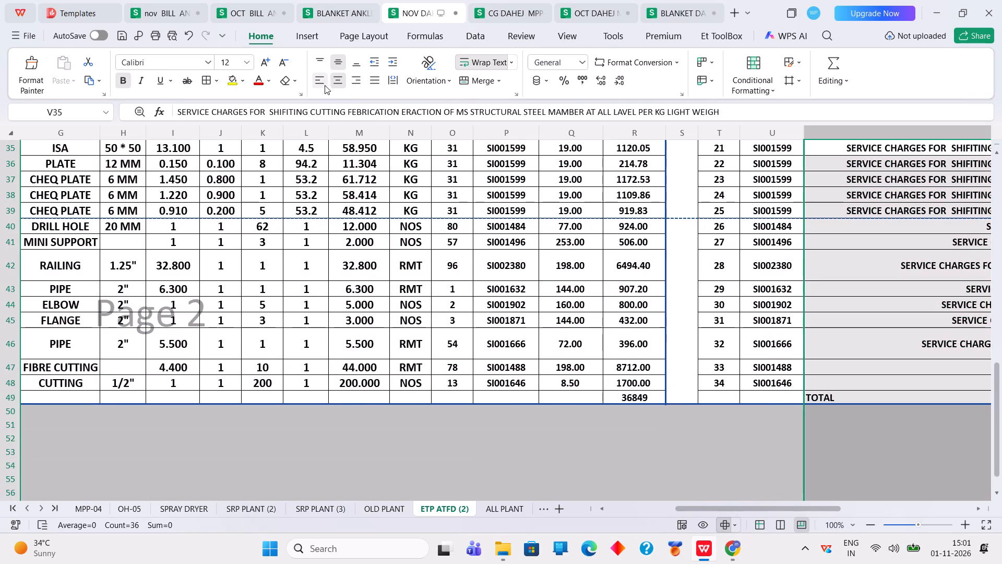
left_click(323, 85)
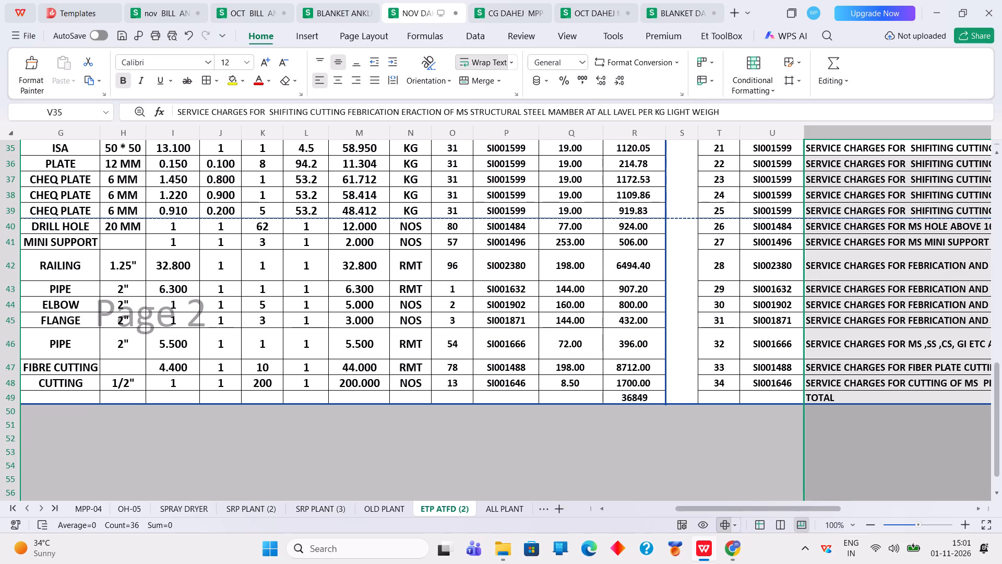
Check the bill-to-summary differences and total at the summary's lower end, down to the pipe cutting row's check in Z48.
left_click_drag(746, 508, 851, 507)
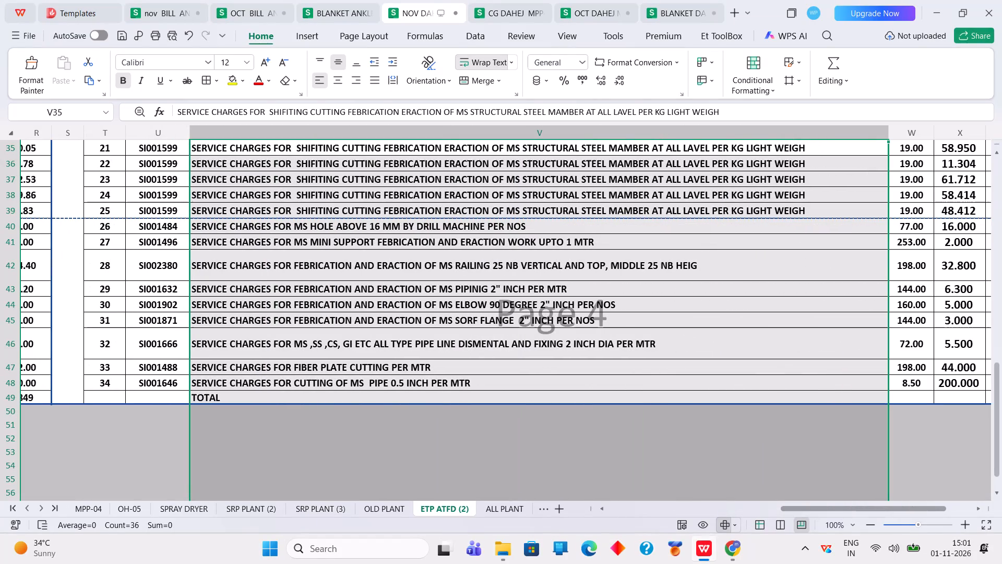
scroll(929, 357, "down", 1)
left_click_drag(853, 508, 925, 506)
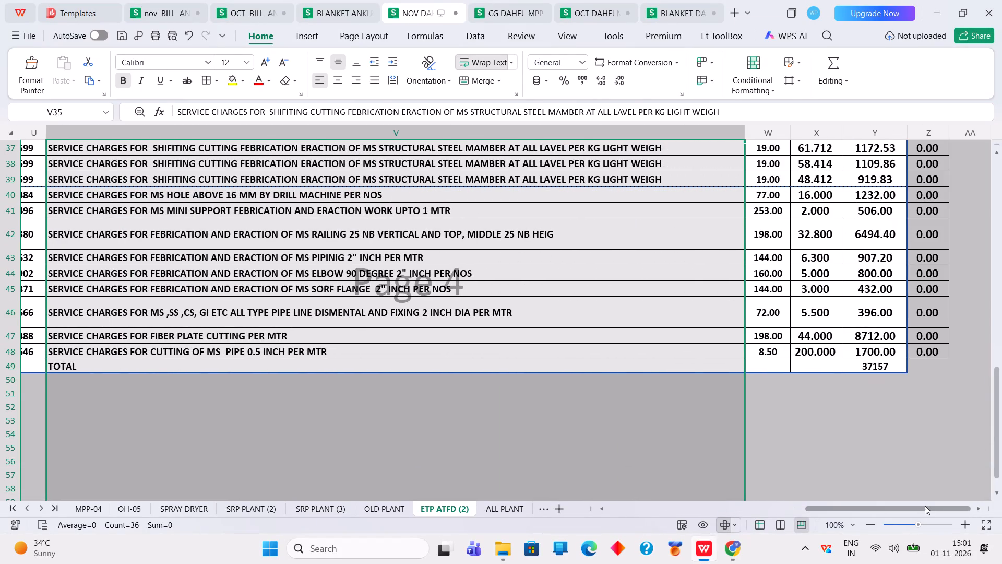
left_click_drag(925, 506, 925, 505)
left_click(934, 348)
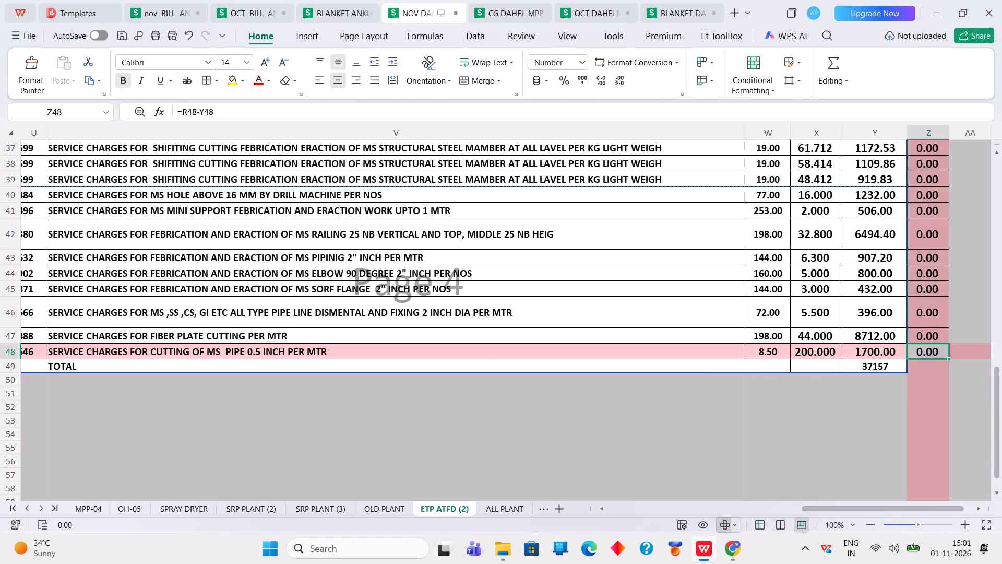
Review the summary's Price column row by row with its quantities and amounts, from W15 down to W33.
scroll(936, 348, "up", 15)
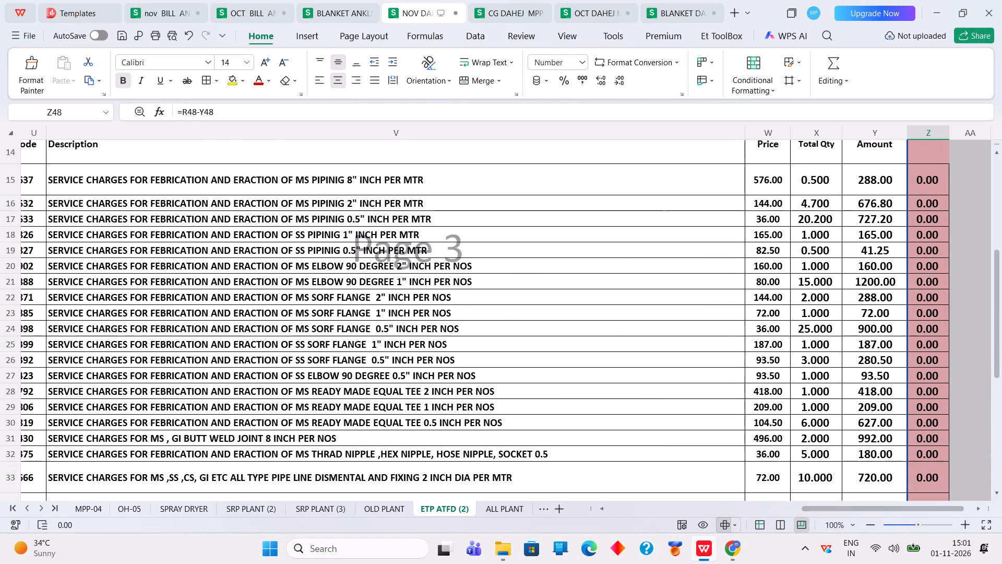
scroll(936, 347, "up", 5)
left_click(772, 369)
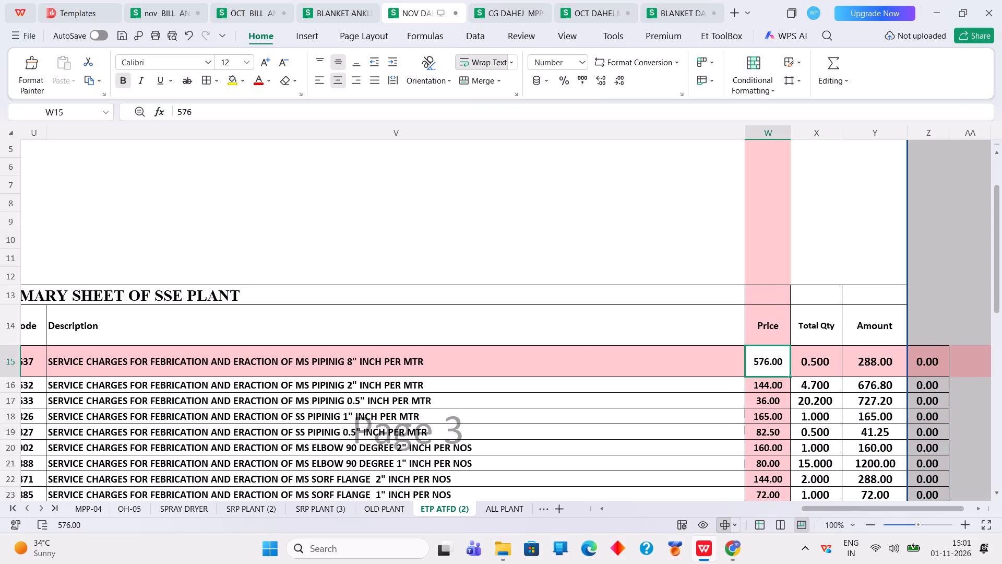
key("Return")
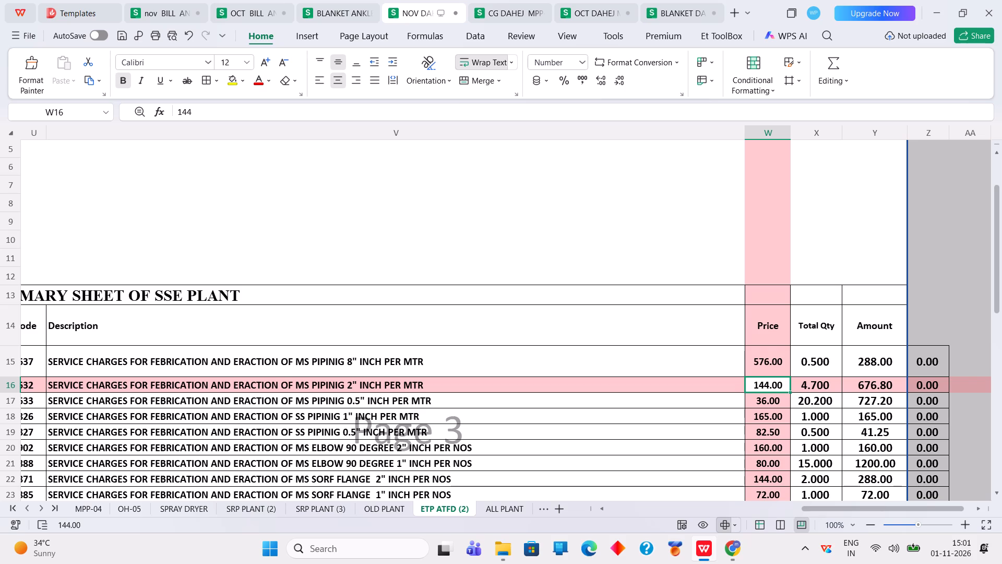
key("Return")
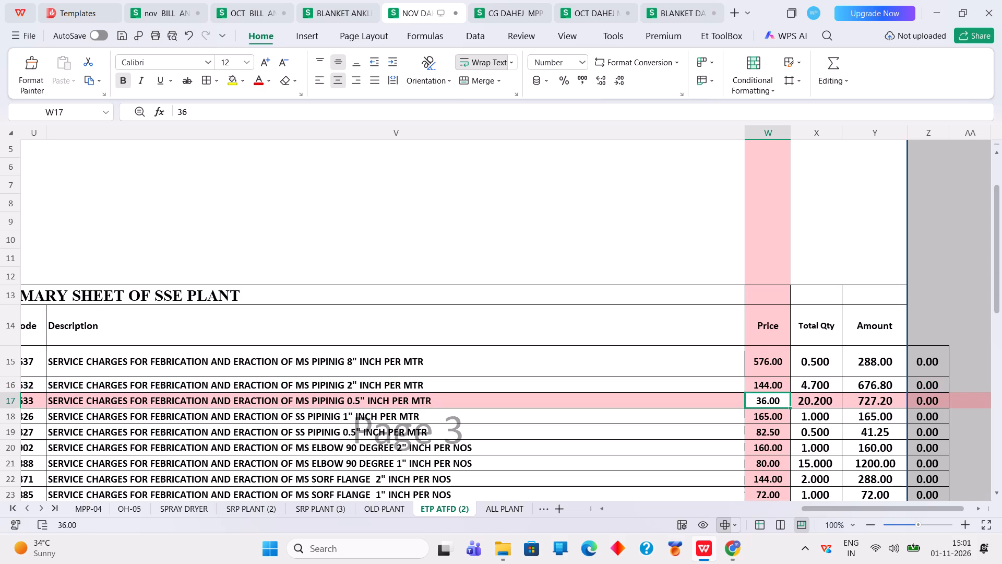
key("Return")
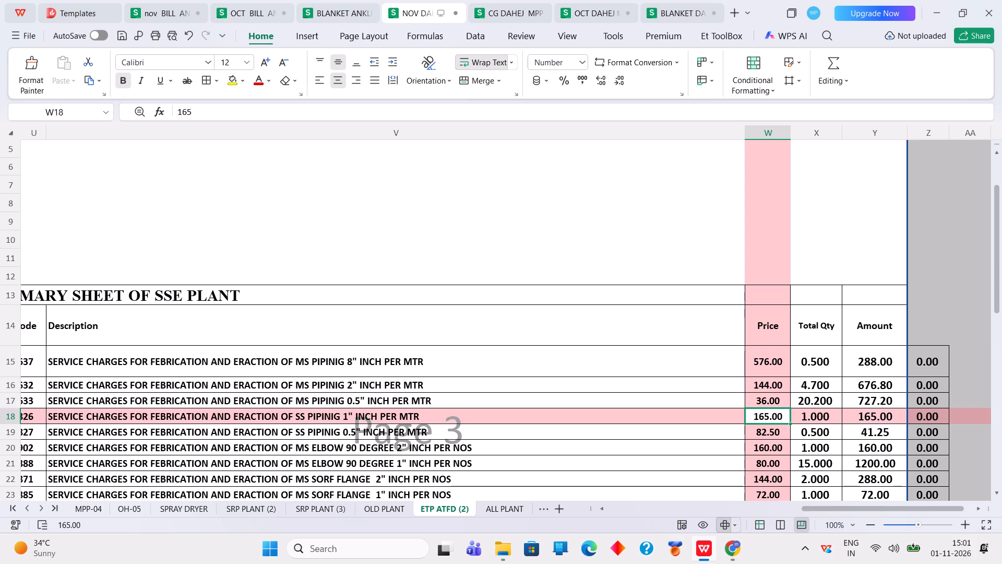
key("Return")
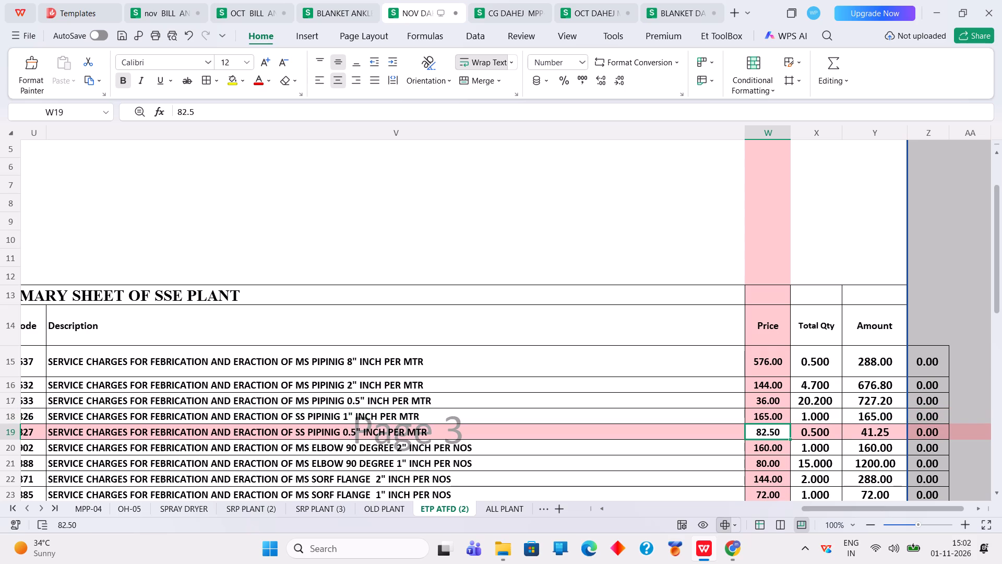
key("Return")
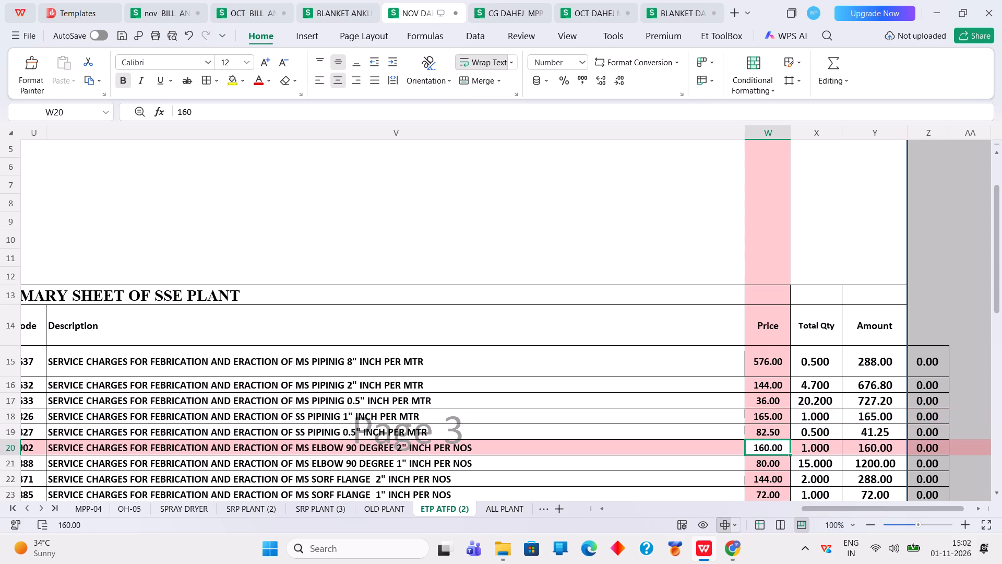
key("Return")
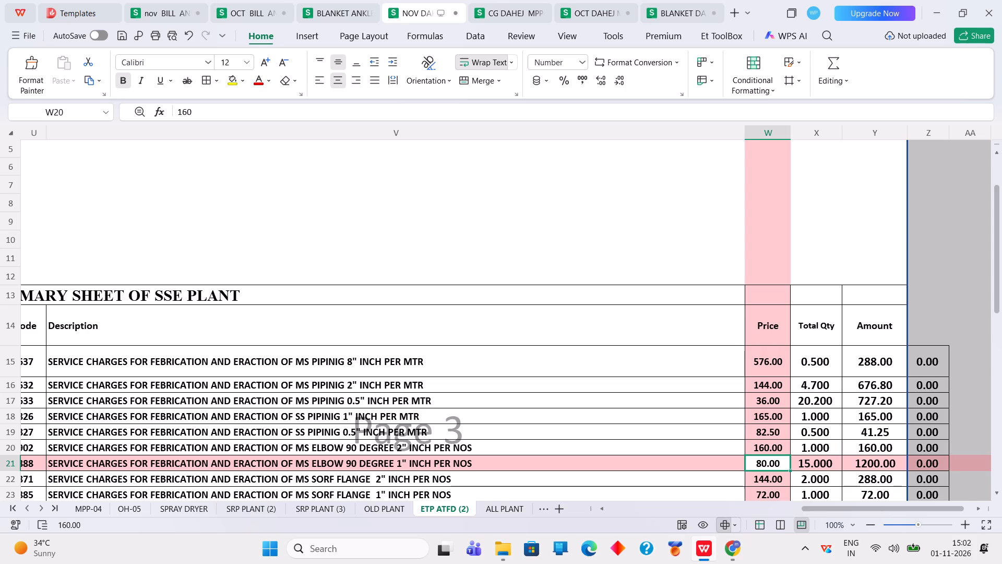
key("Return")
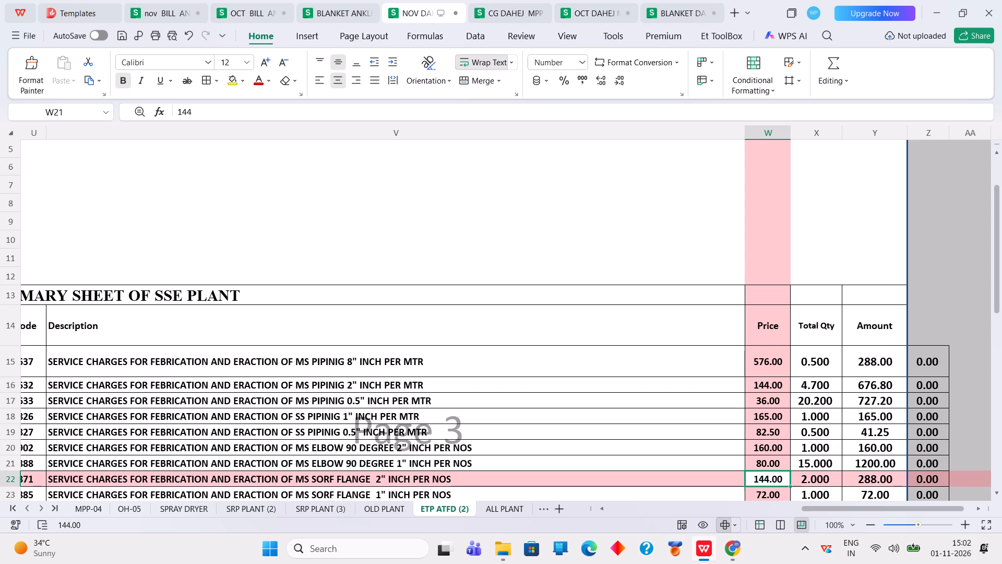
key("Return")
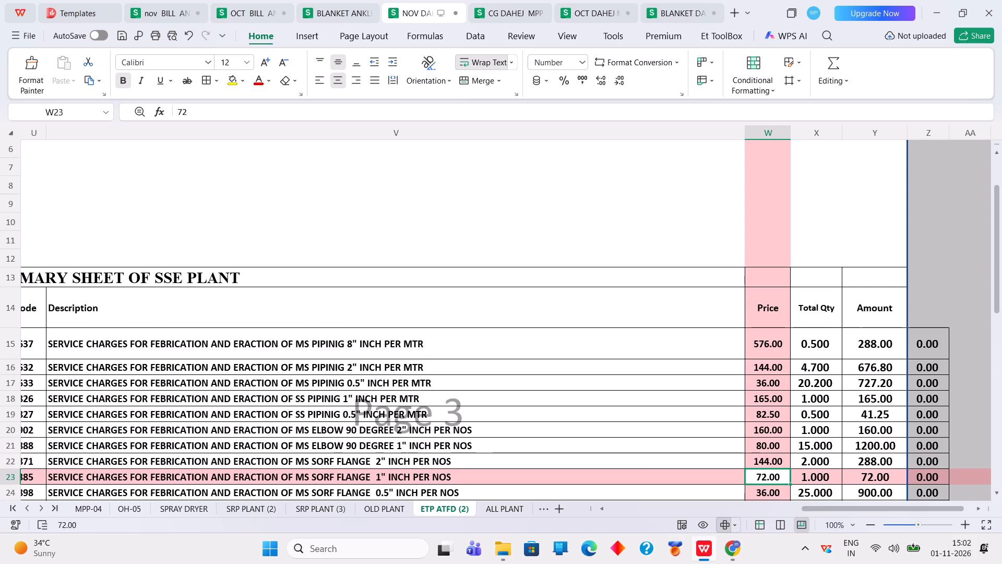
key("Return")
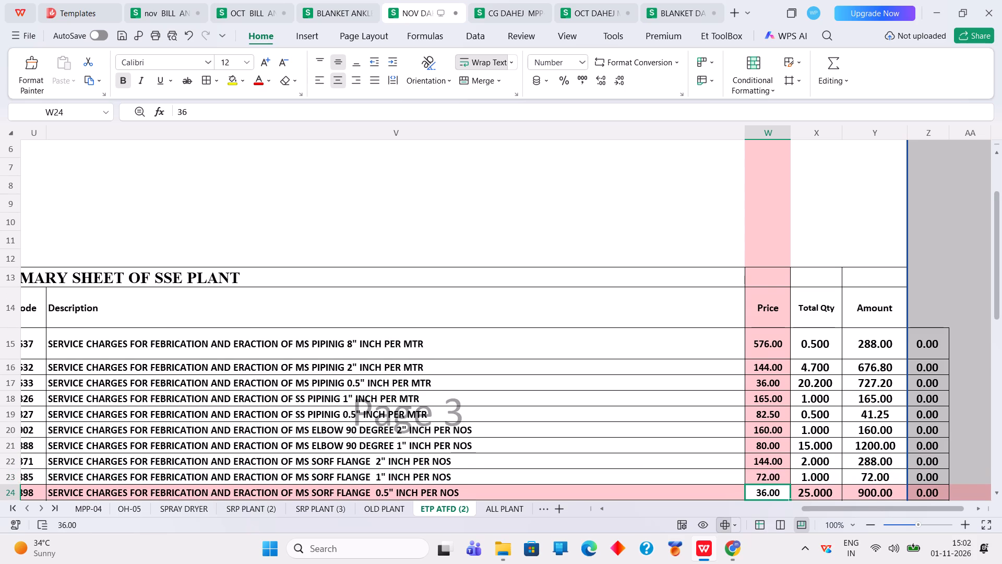
key("Return")
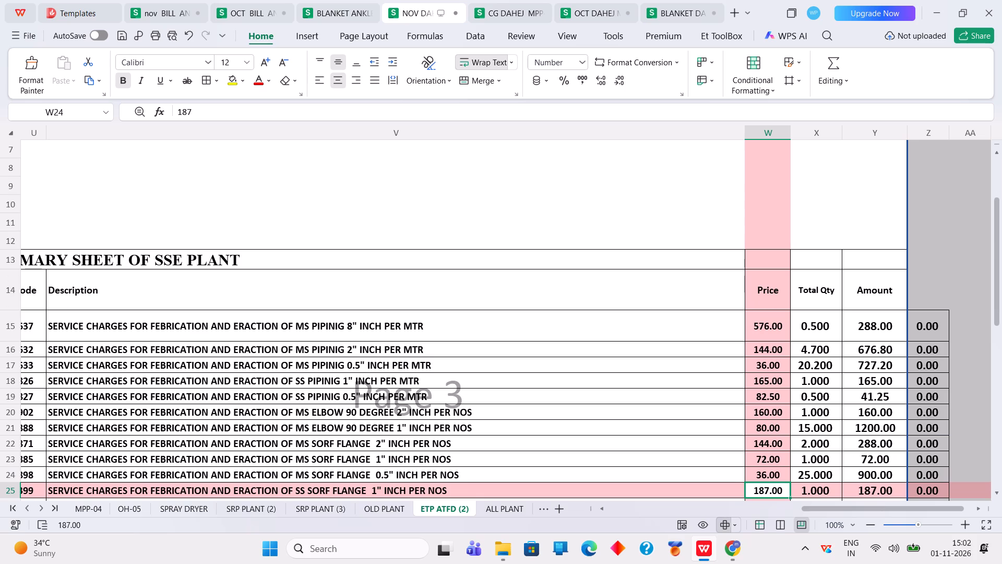
key("Return")
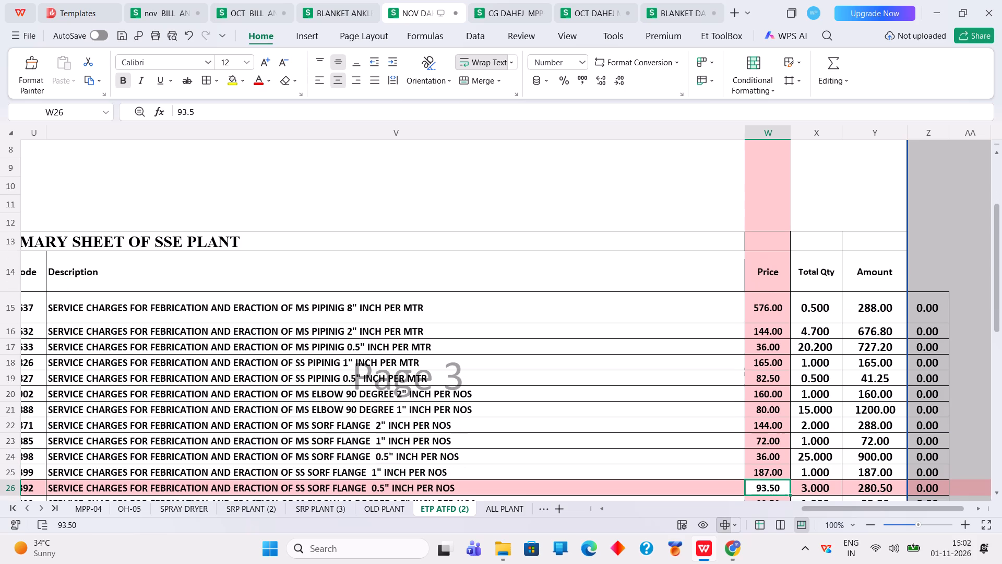
key("Return")
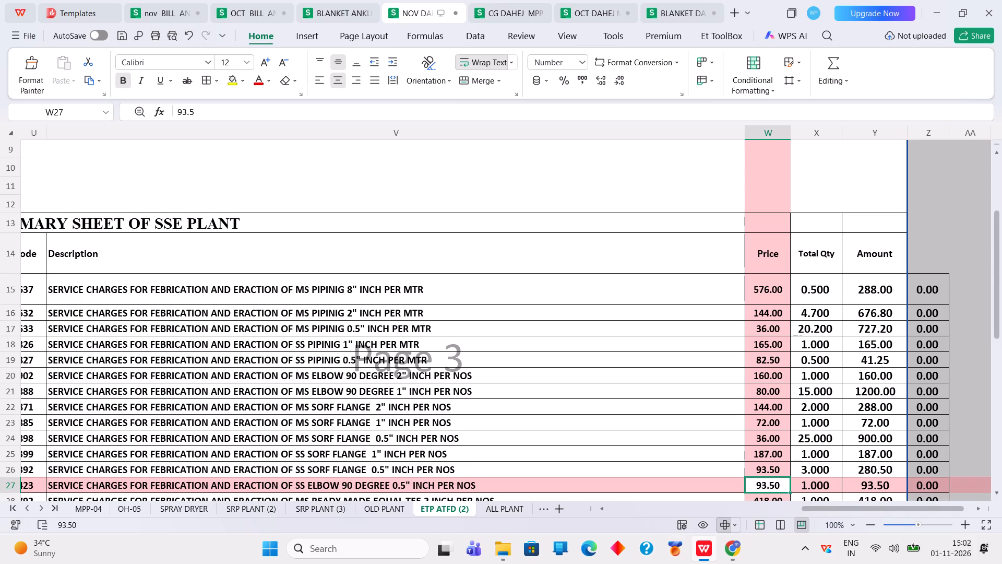
key("Return")
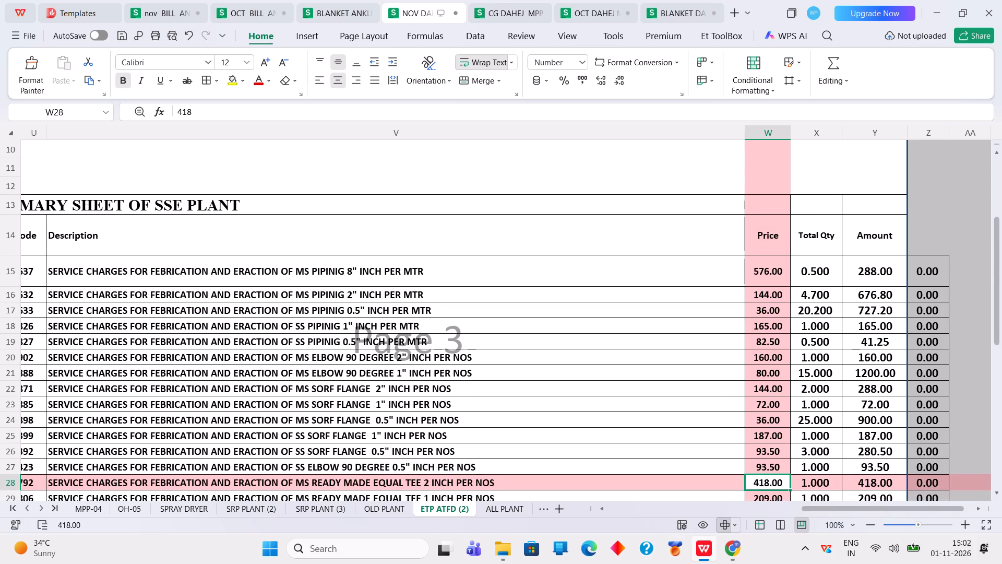
key("Return")
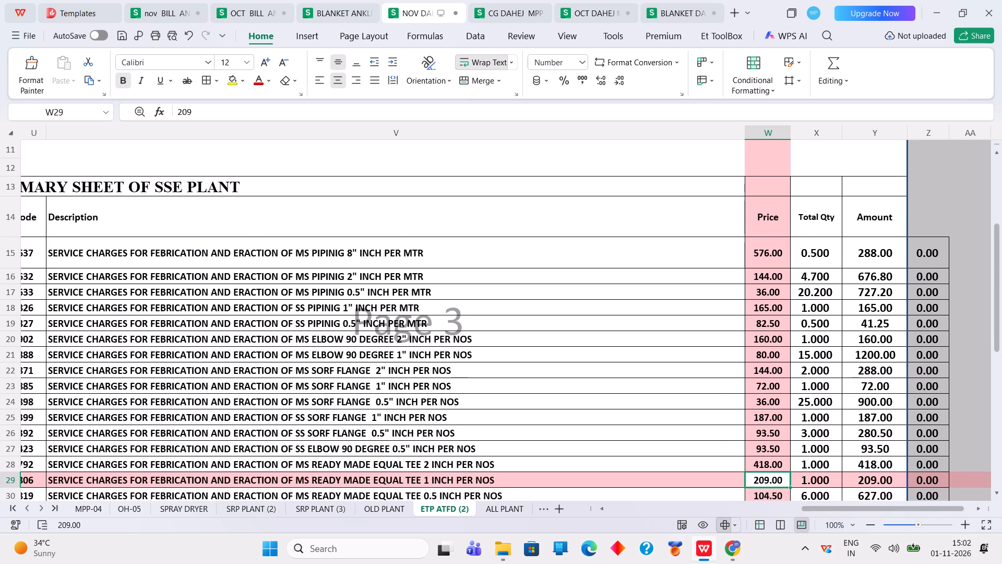
key("Return")
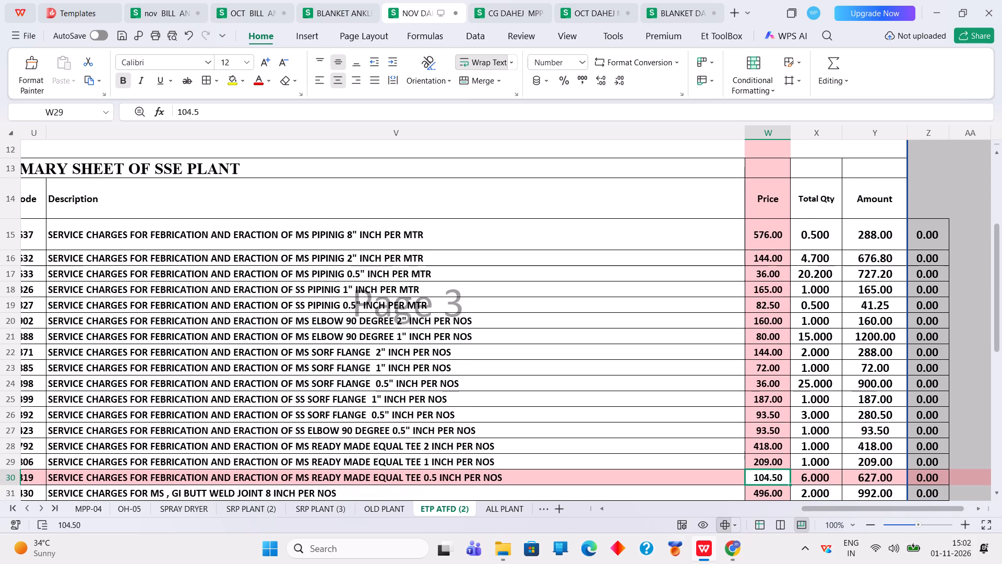
key("Return")
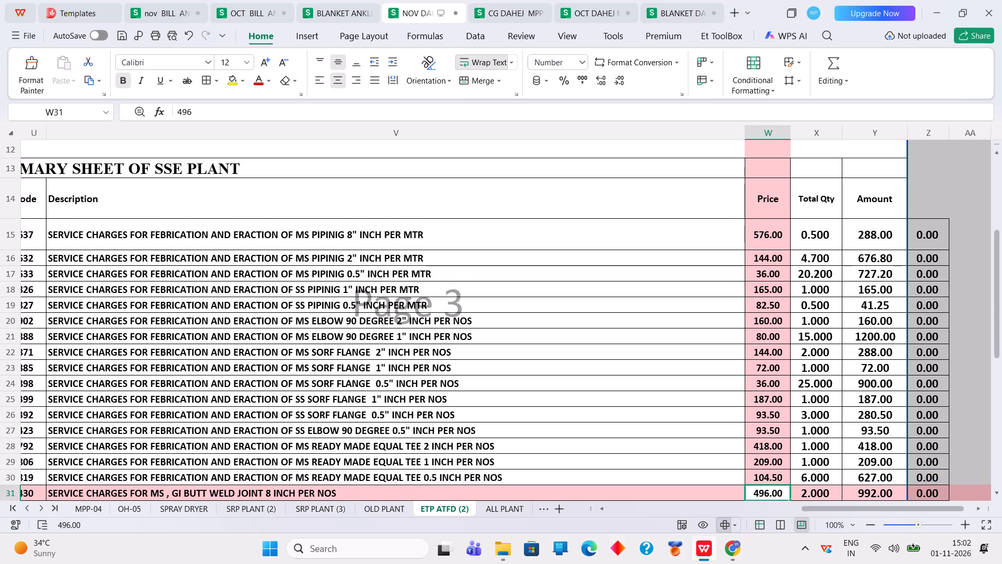
key("Return")
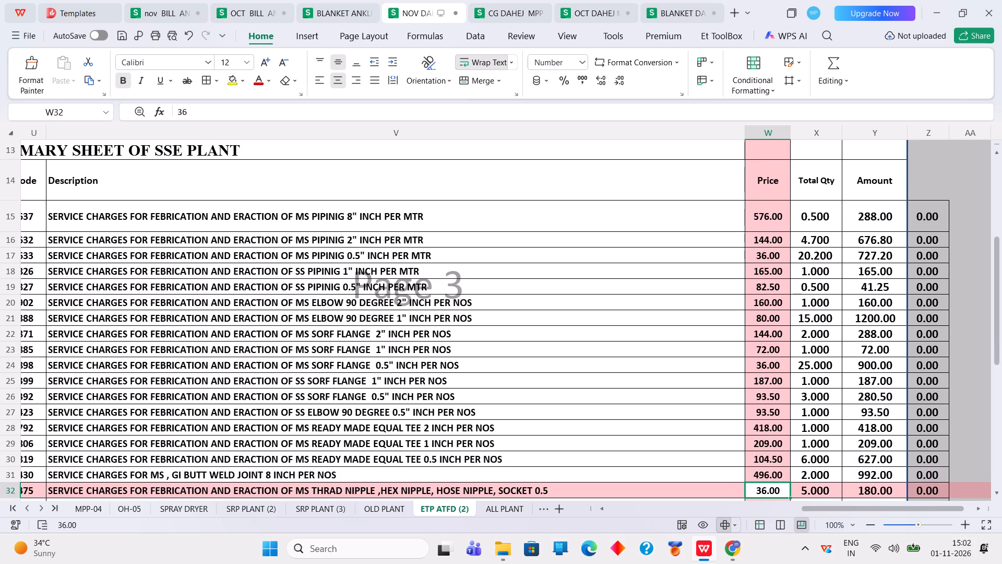
key("Return")
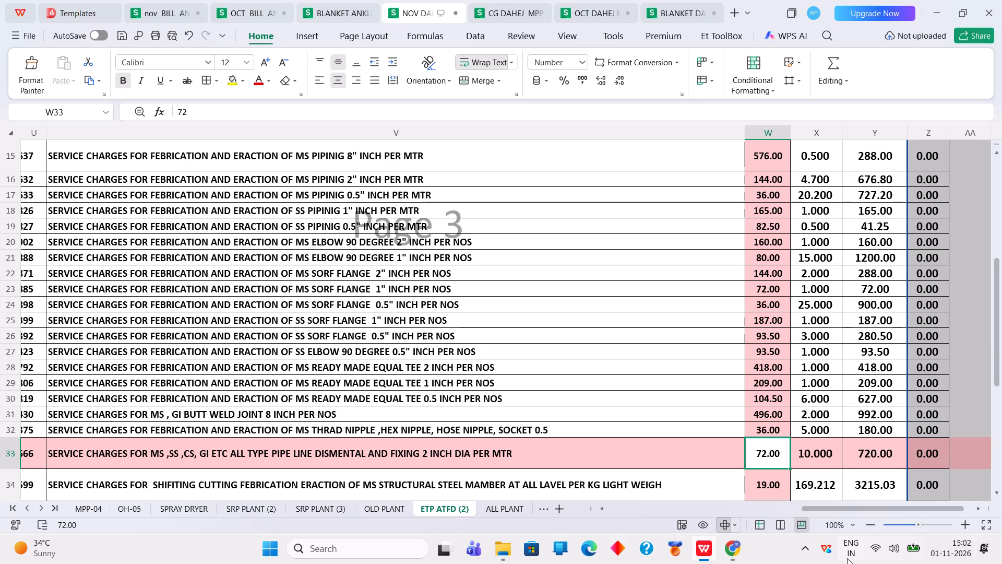
Set the length of the 2" dismantled pipe in bill row 33 (I33) to 10.1.
left_click_drag(890, 511, 719, 527)
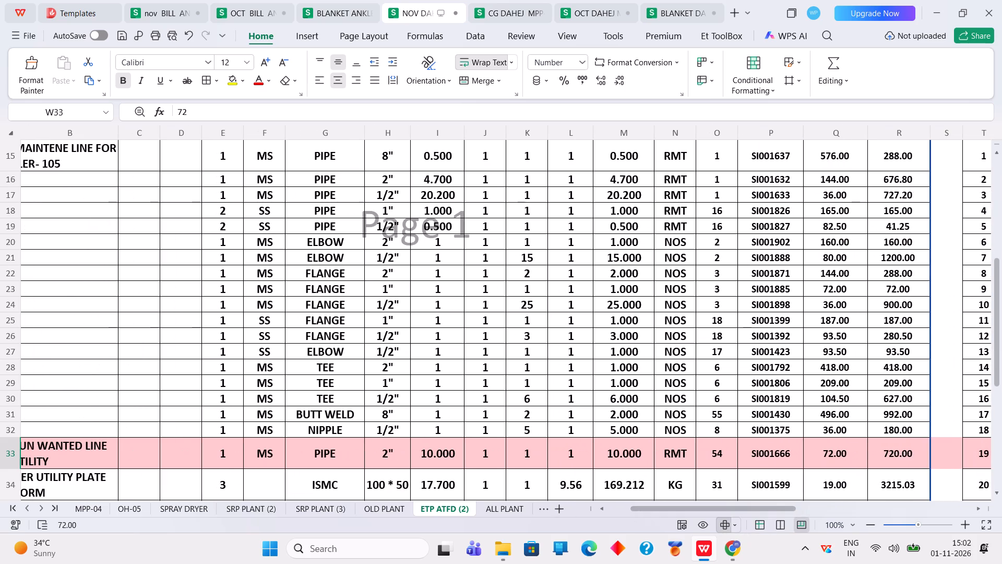
left_click(461, 457)
type("10")
key("period")
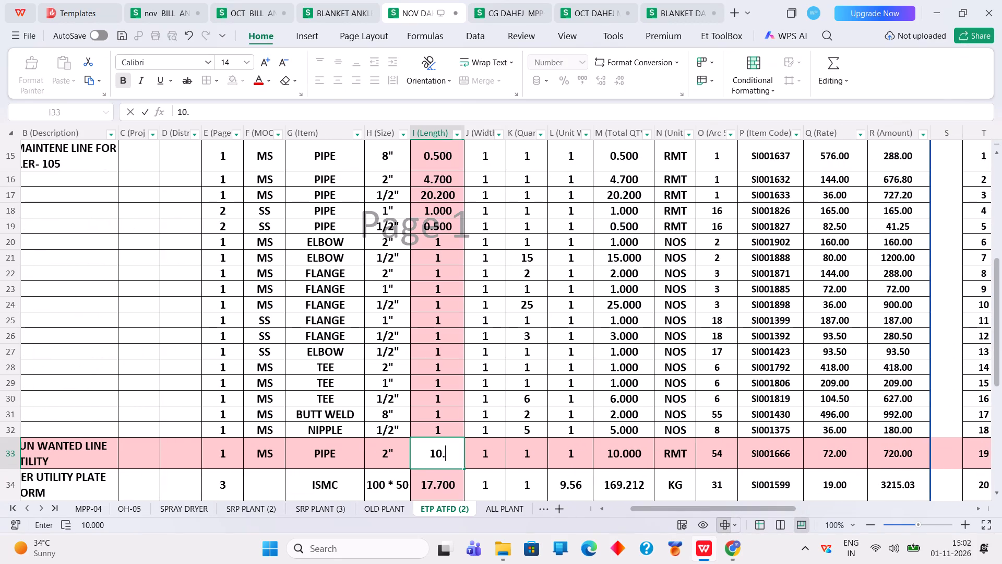
key("1")
key("Return")
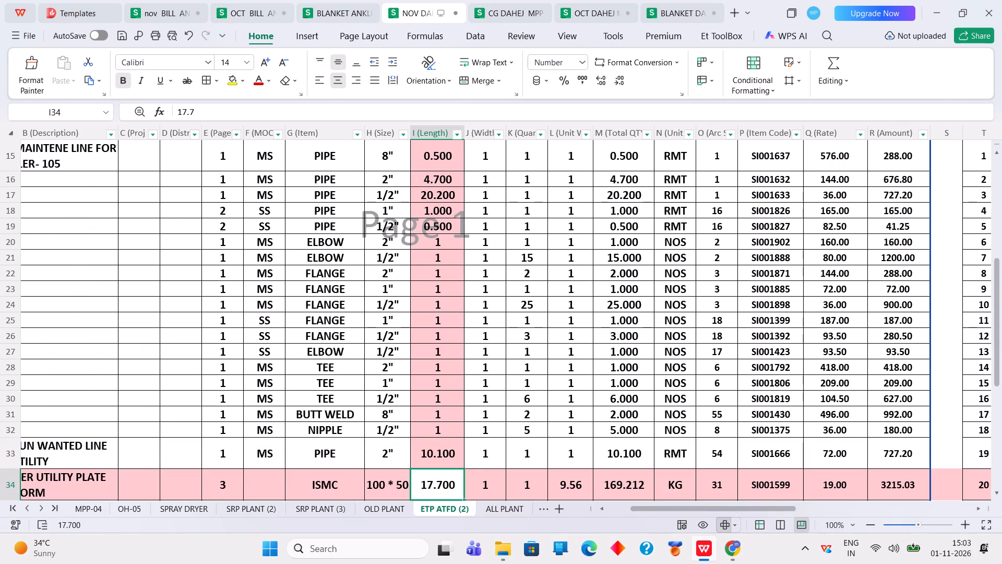
Review the structural steel rows, opening the ISMC unit weight in L34 and checking the summary amounts from Y35 down to Y41.
double_click(550, 489)
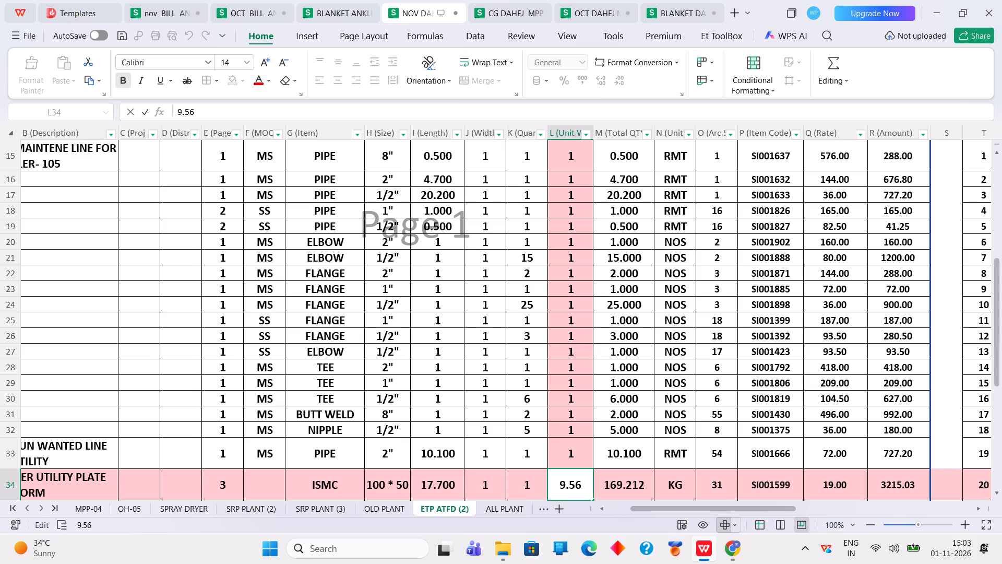
scroll(491, 469, "down", 2)
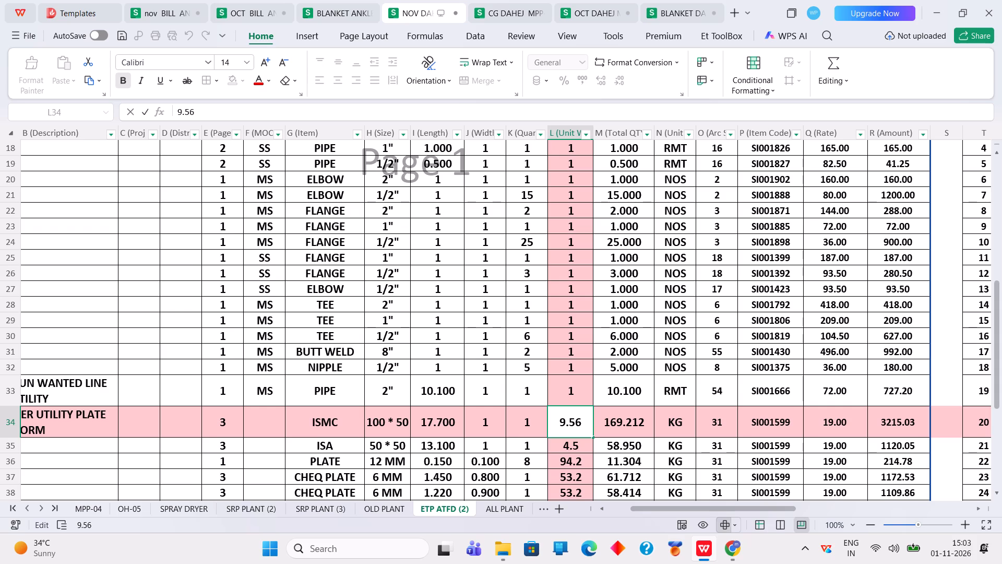
scroll(553, 489, "down", 2)
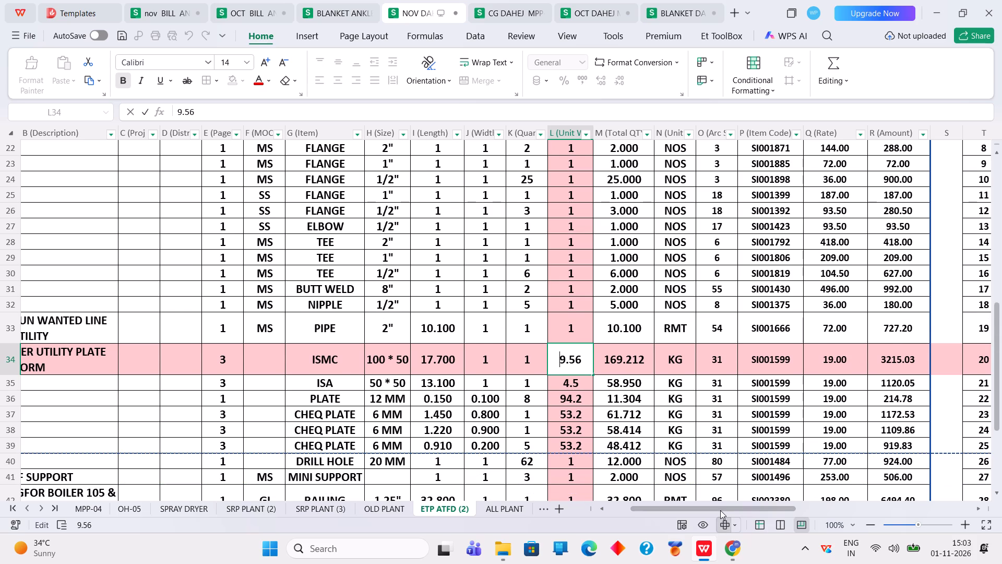
left_click_drag(720, 510, 909, 500)
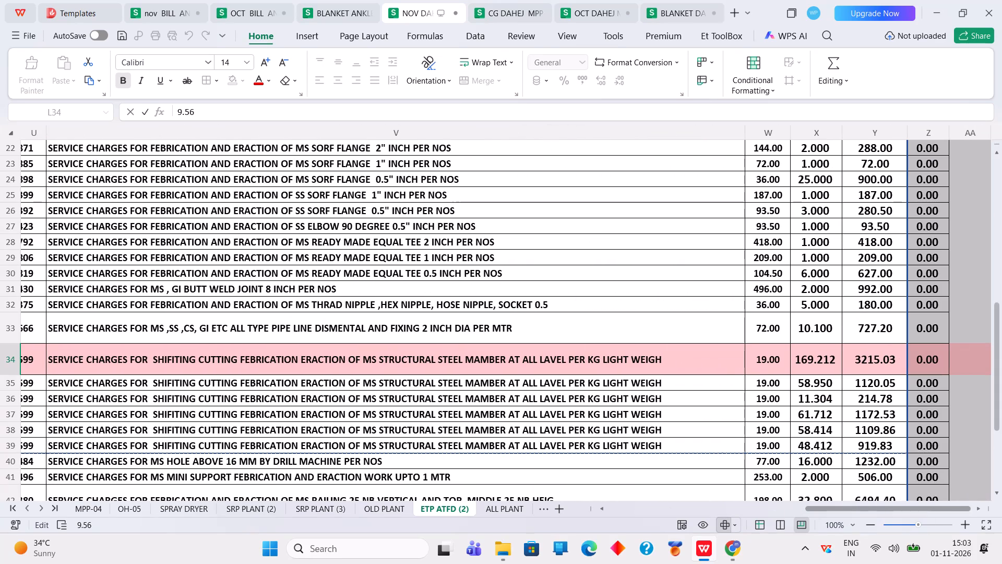
left_click(885, 383)
key("Return")
key("Return")
key("Return")
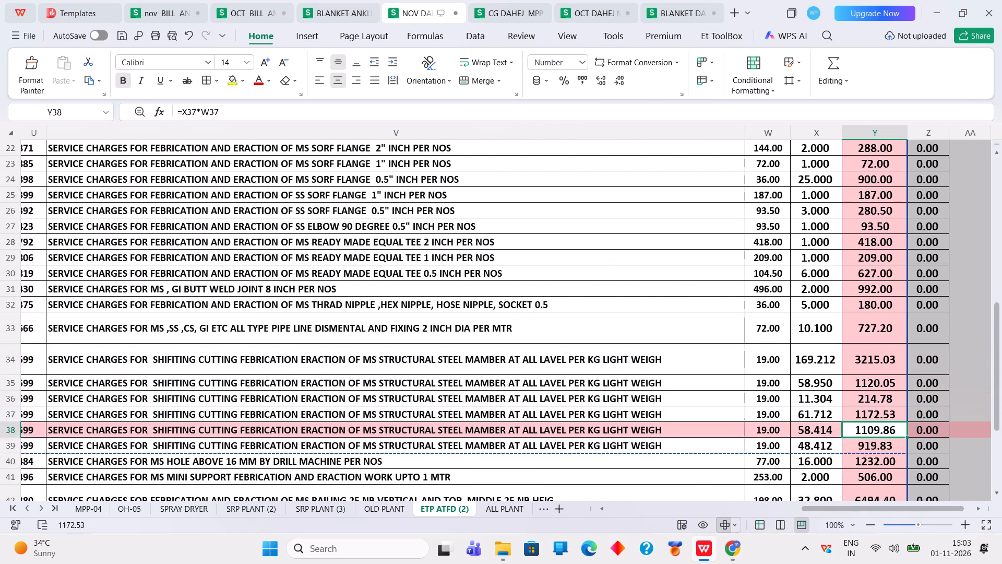
key("Return")
key("Return")
key("Return")
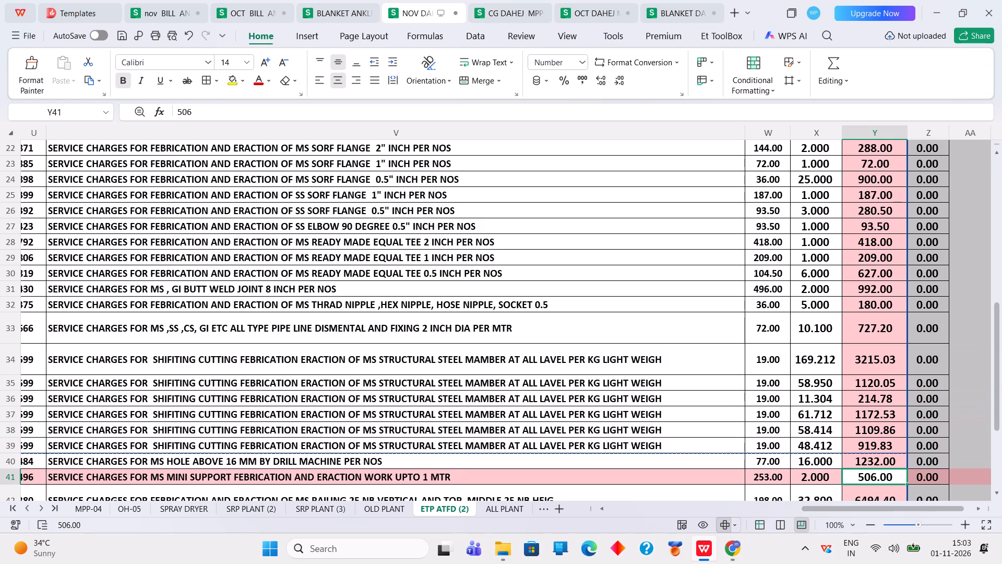
Fill the bill's Total QTY formula from M39 down to M41, covering the drill hole and mini support rows.
left_click(833, 456)
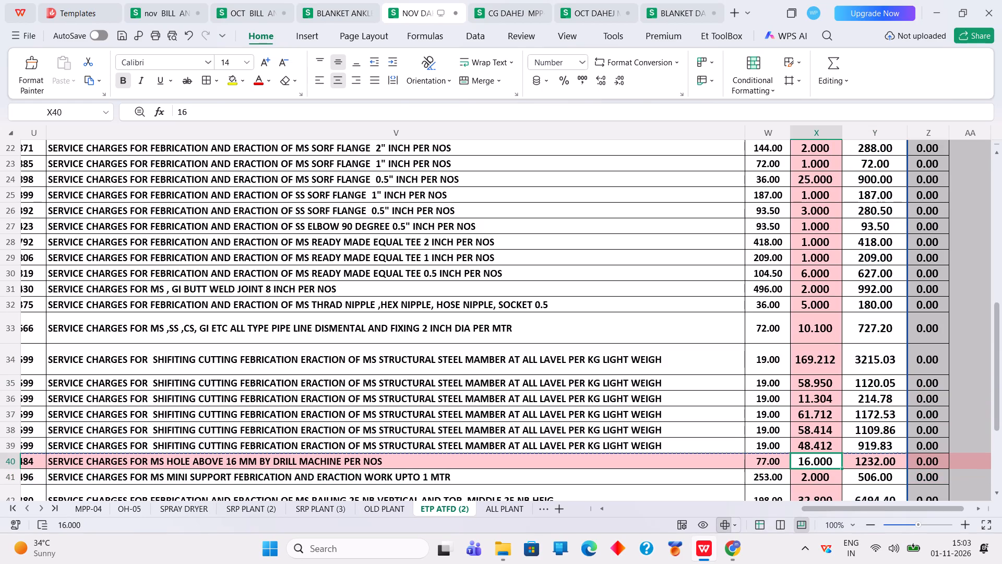
left_click_drag(850, 512, 743, 529)
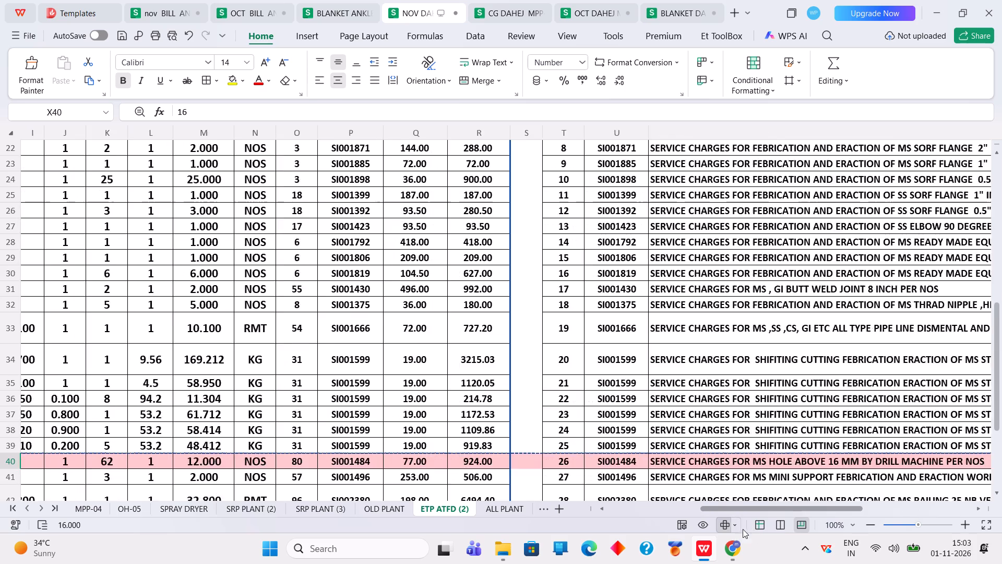
left_click_drag(743, 529, 709, 535)
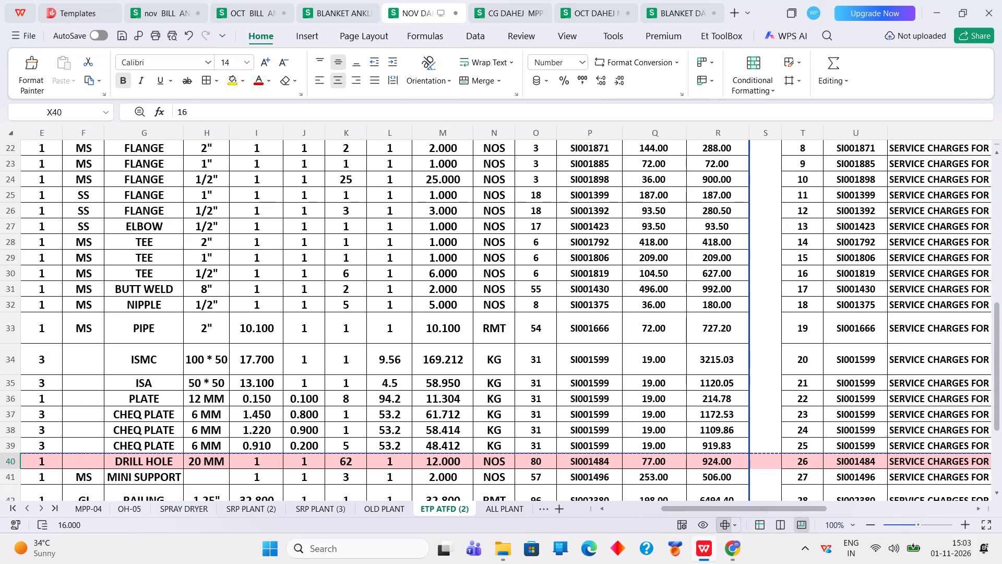
left_click(700, 460)
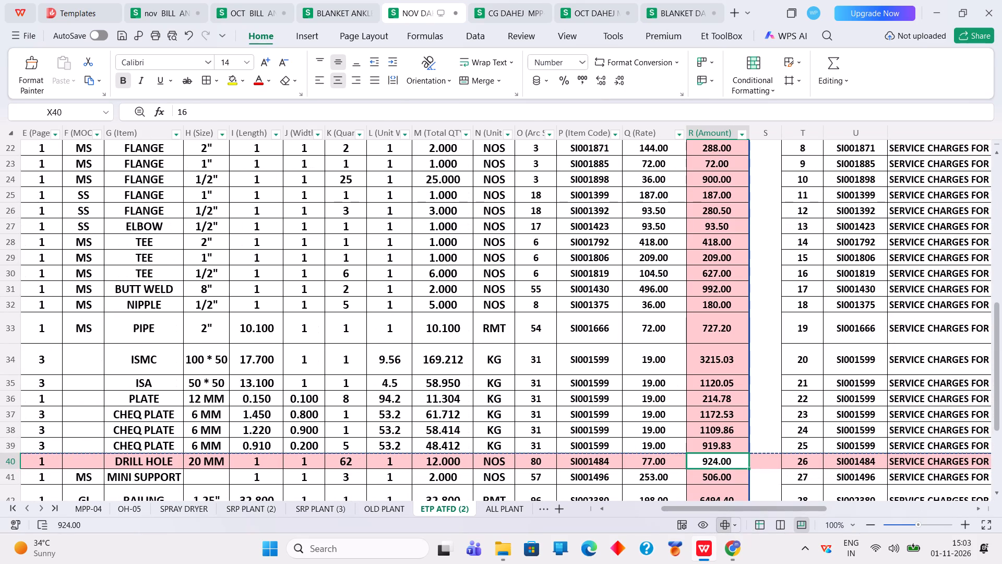
double_click(456, 452)
left_click(459, 446)
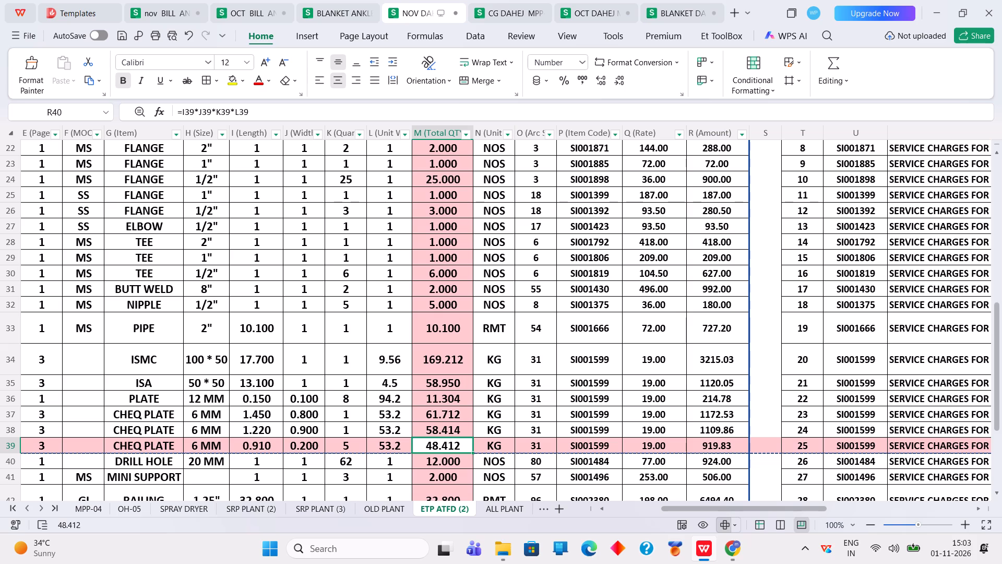
left_click_drag(473, 453, 470, 483)
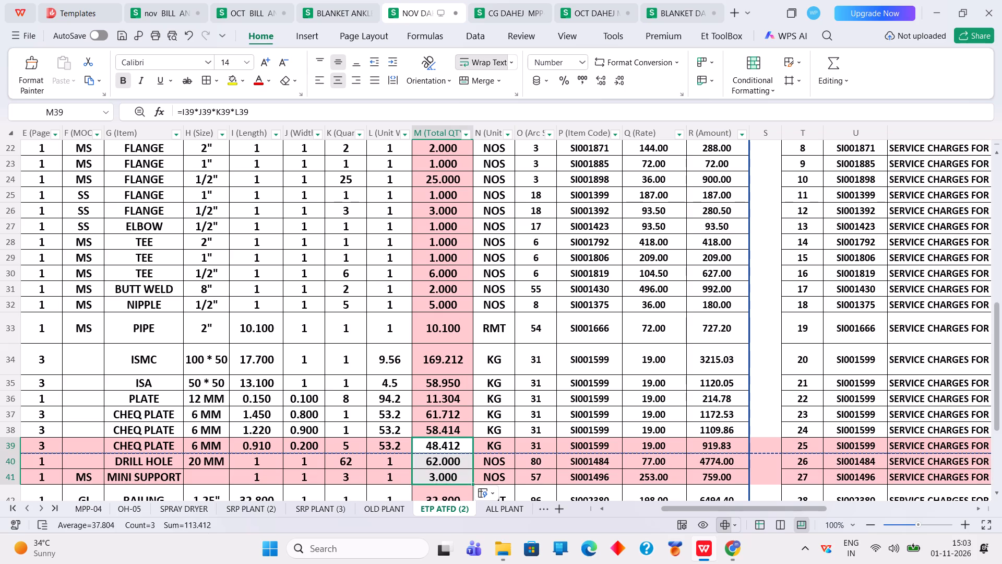
Fill the summary's Total Qty link formula from X39 down to X41.
left_click_drag(665, 510, 912, 518)
left_click(826, 446)
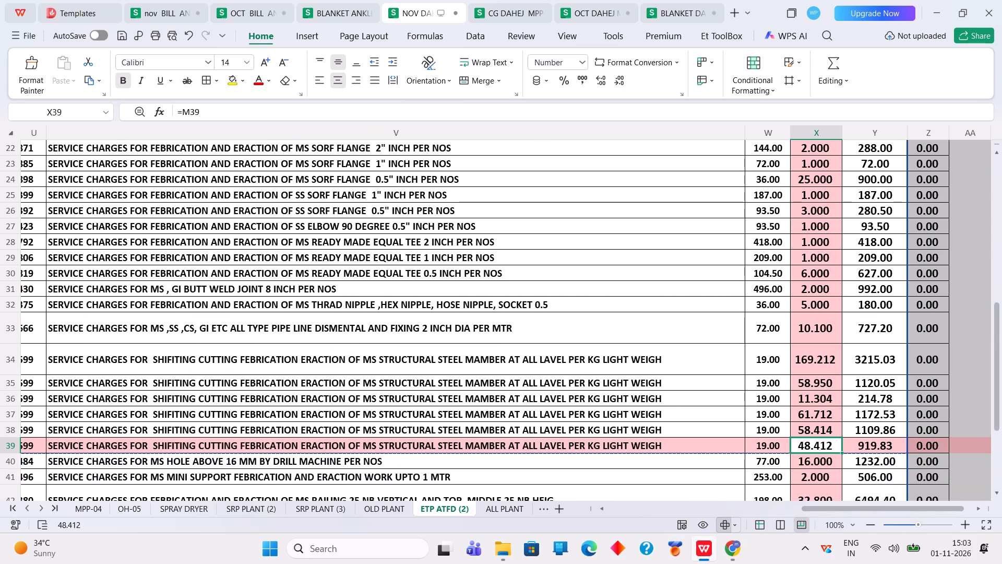
left_click_drag(842, 454, 834, 485)
Fill the summary's Amount formula from Y38 down through the drill hole and mini support rows to Y41.
left_click(869, 452)
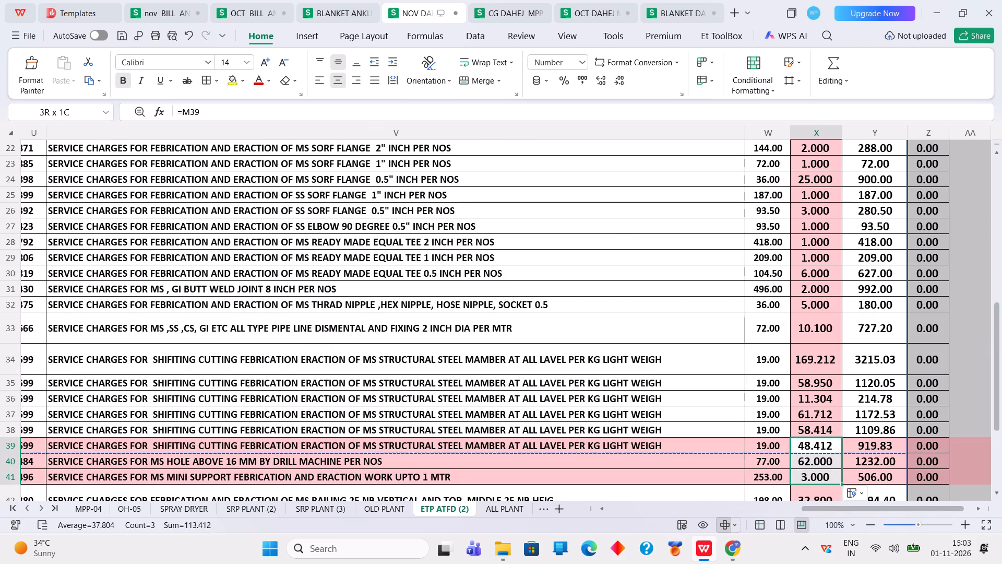
left_click(898, 450)
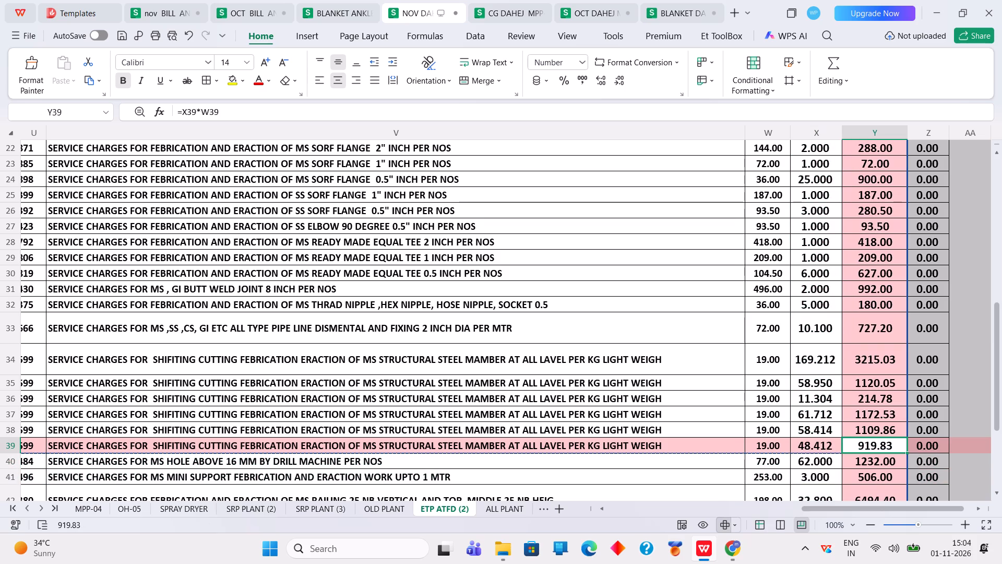
key("Return")
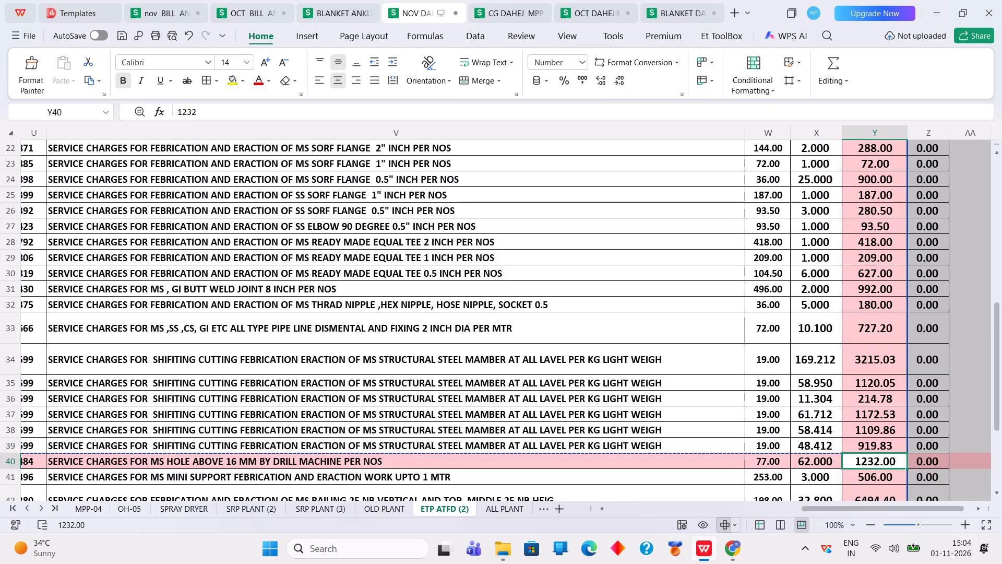
left_click(890, 436)
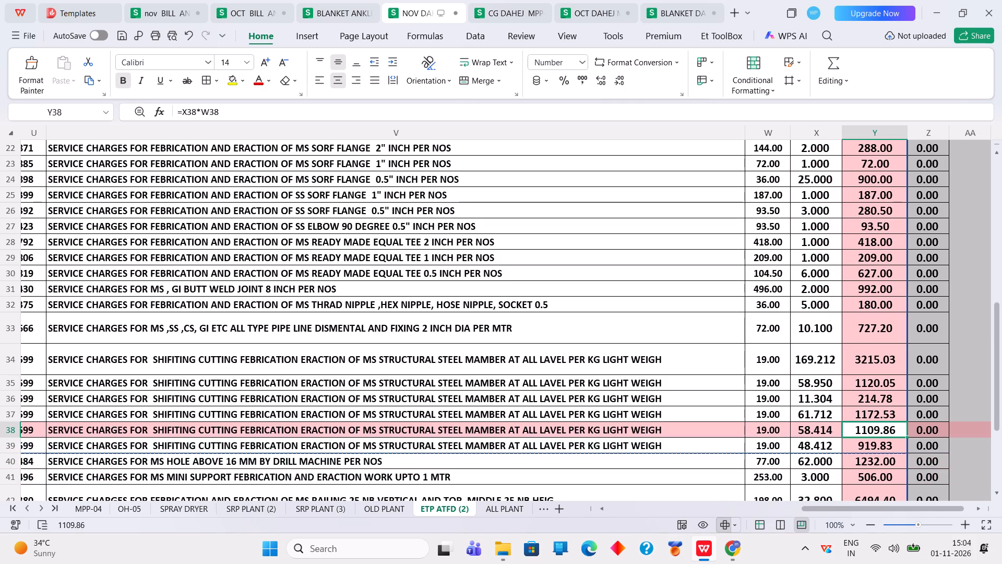
left_click_drag(906, 437, 900, 513)
left_click(882, 437)
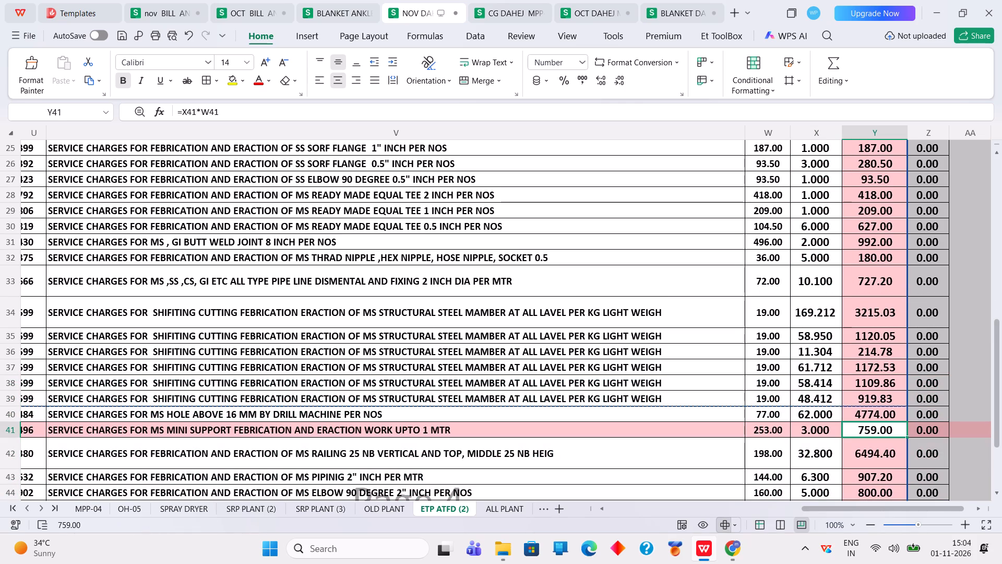
Check the summary's Total Qty links to the bill row by row, from X38 down to X46.
left_click(802, 387)
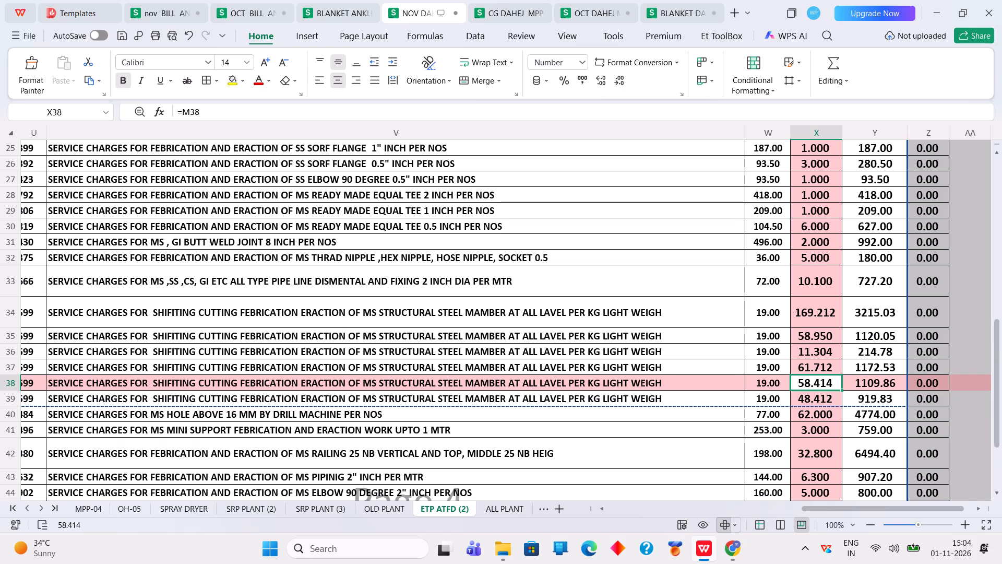
left_click(823, 414)
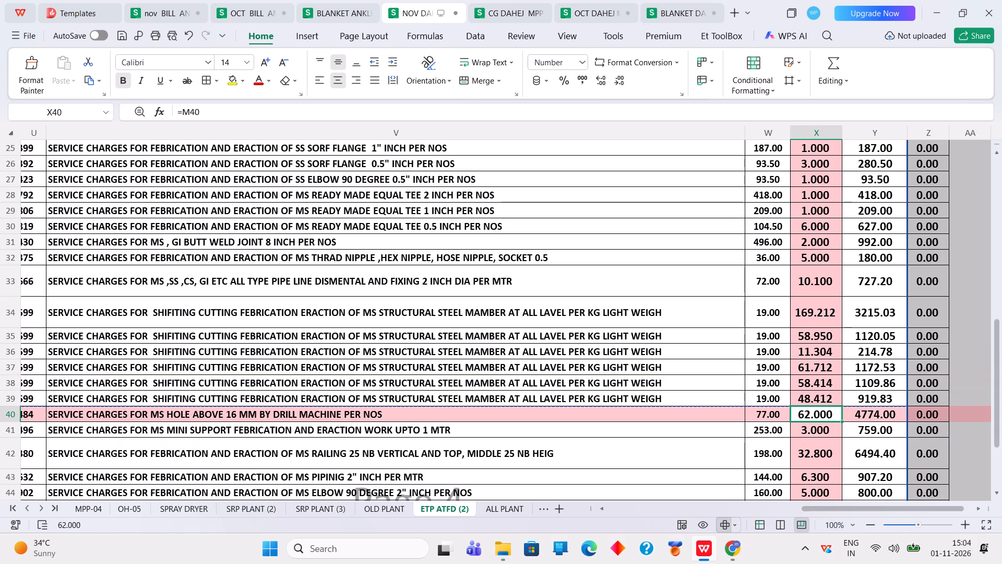
left_click(829, 431)
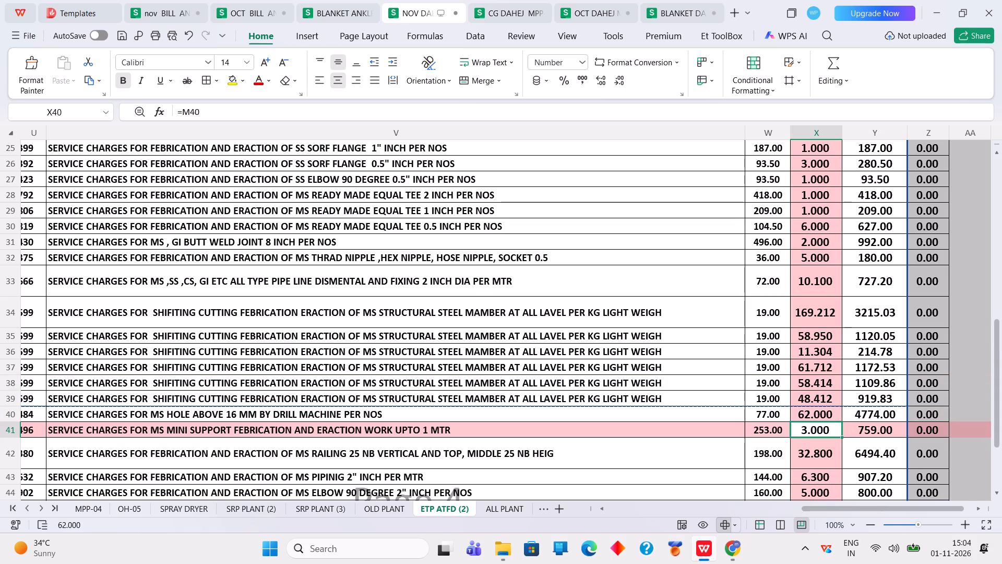
key("Return")
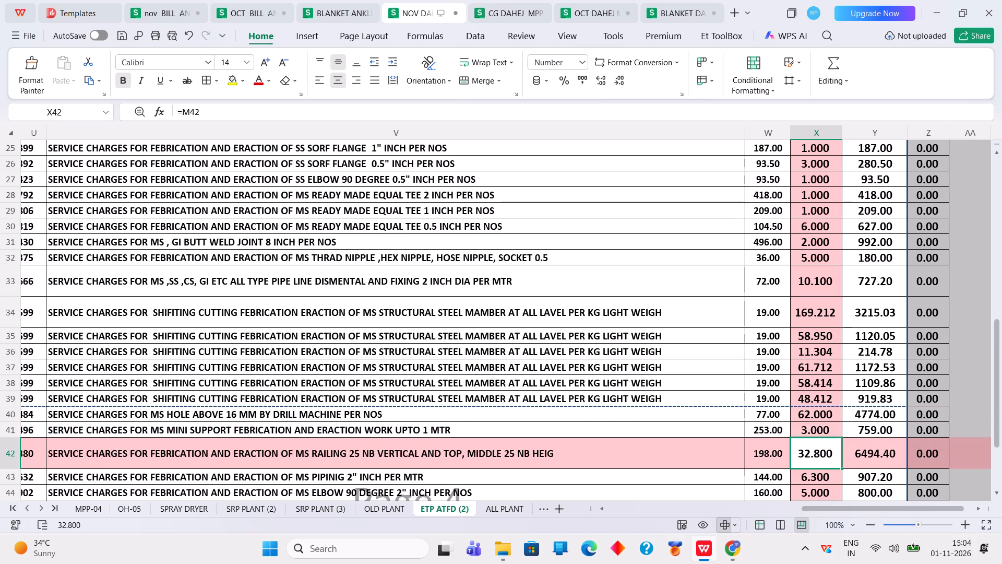
key("Return")
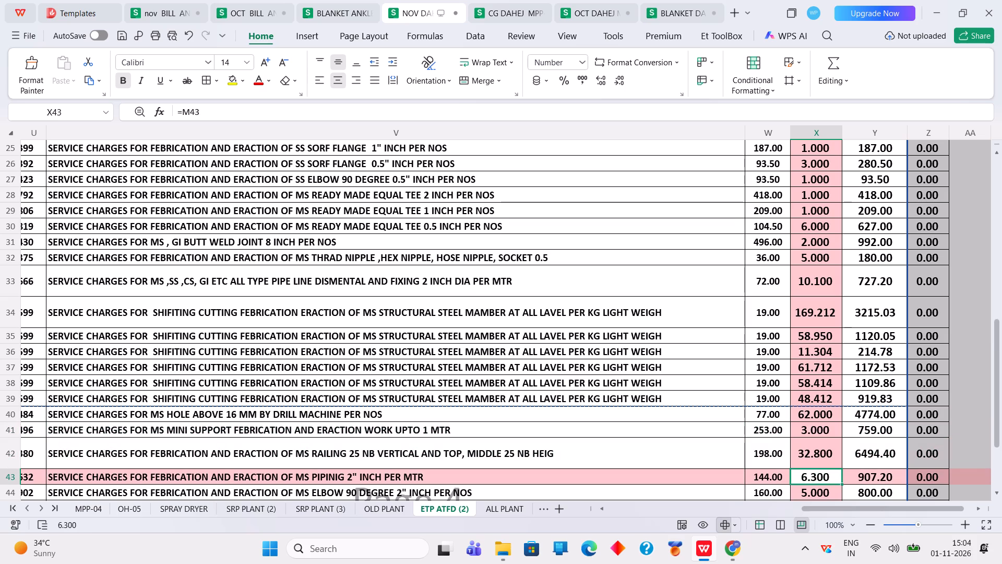
key("Return")
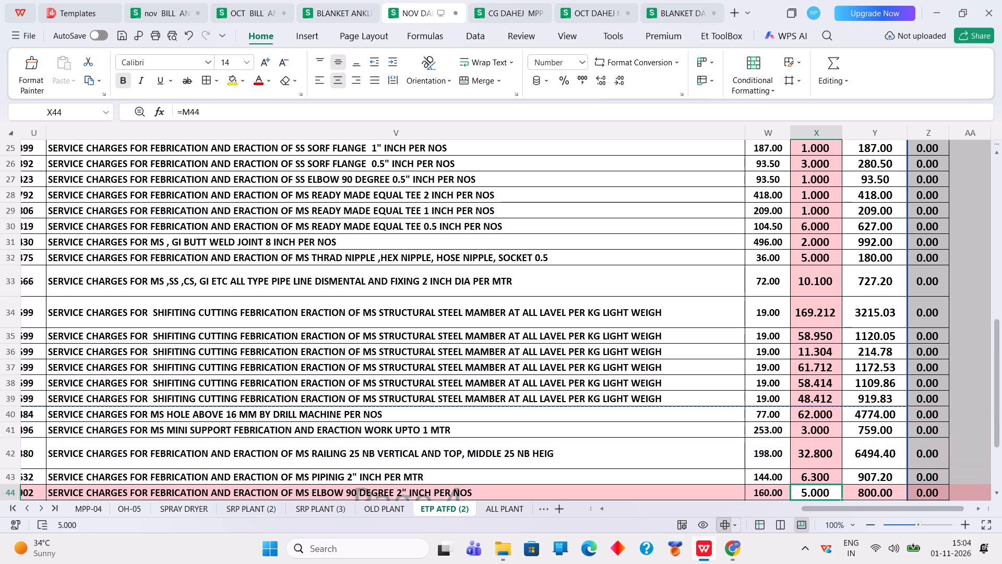
key("Return")
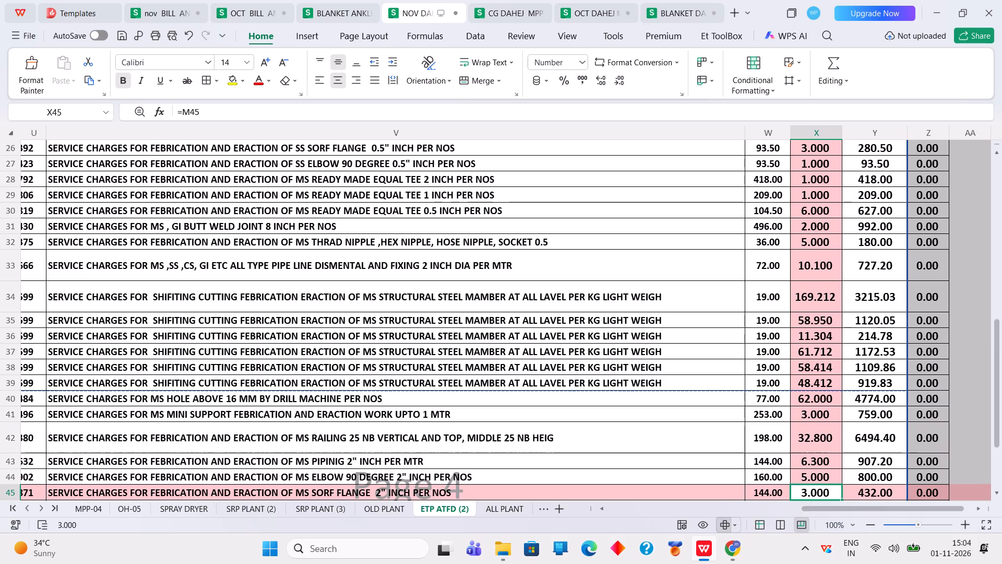
key("Return")
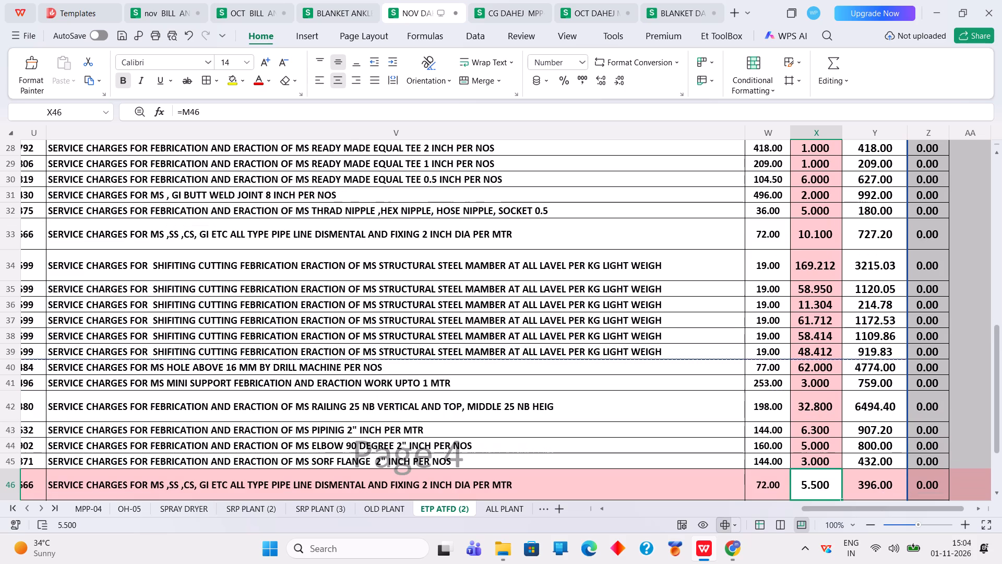
Copy the bill-to-summary difference formula from Z46 into Z15:Z45.
left_click(936, 492)
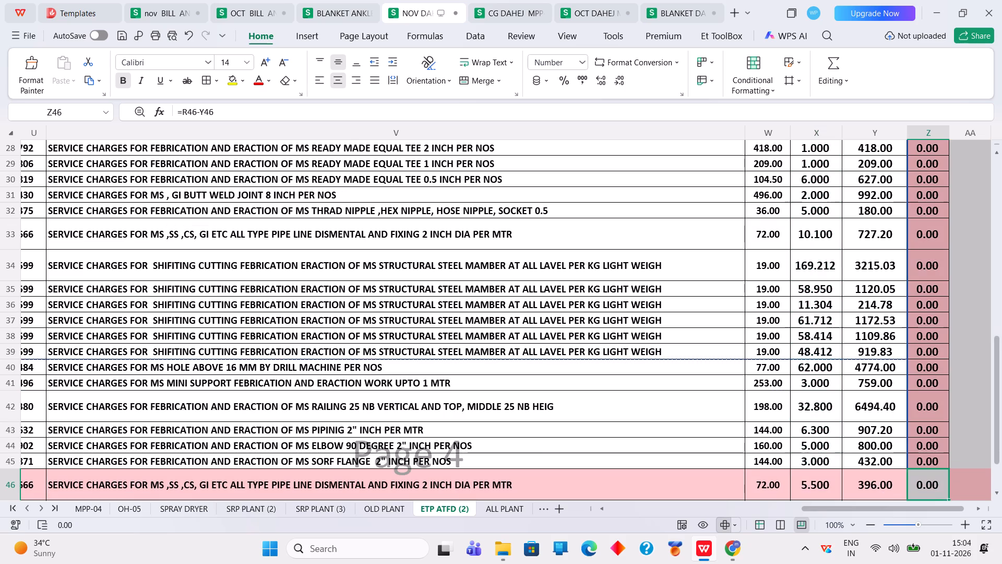
right_click(934, 489)
left_click(759, 81)
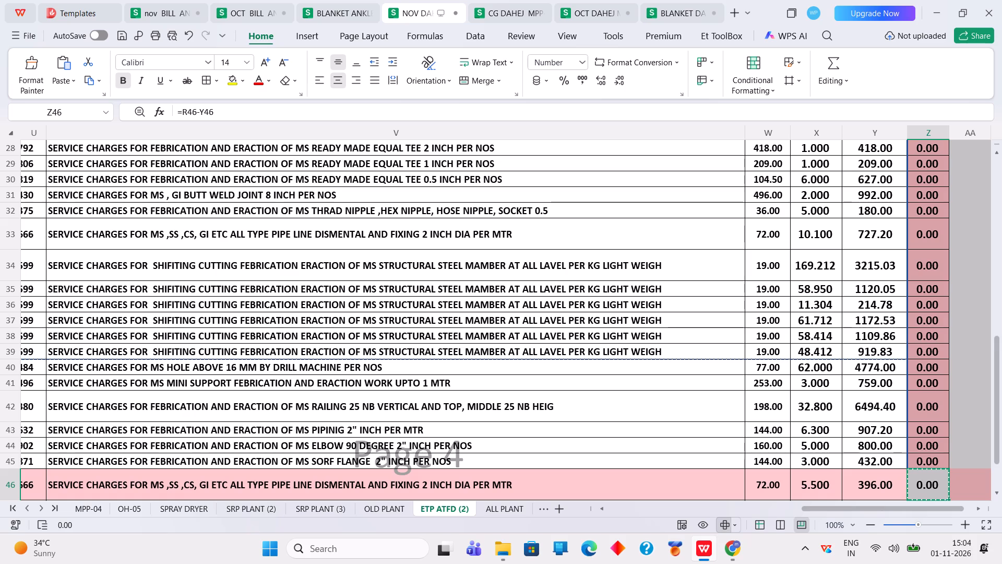
left_click_drag(924, 457, 946, 82)
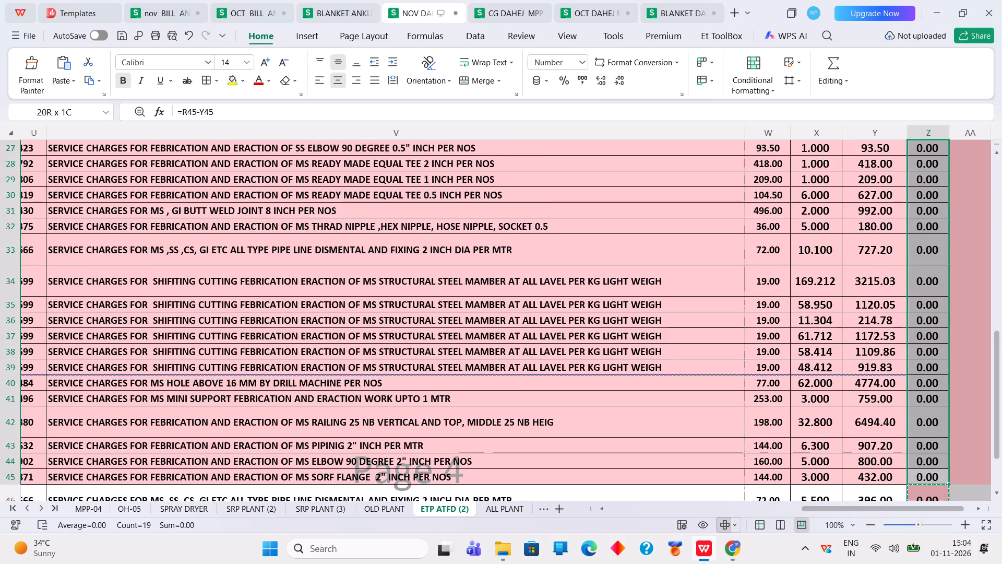
left_click_drag(946, 82, 939, 256)
right_click(939, 256)
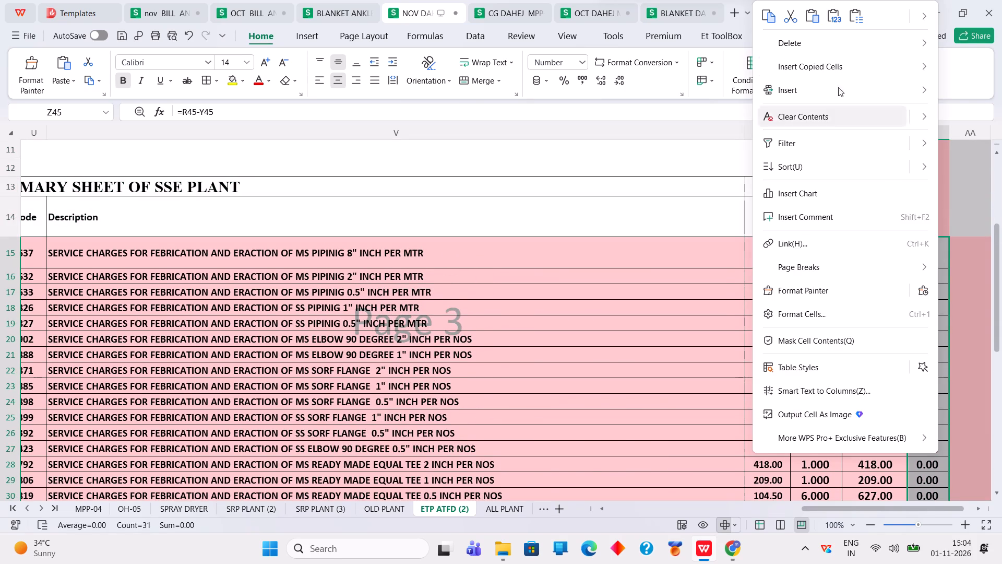
left_click(813, 21)
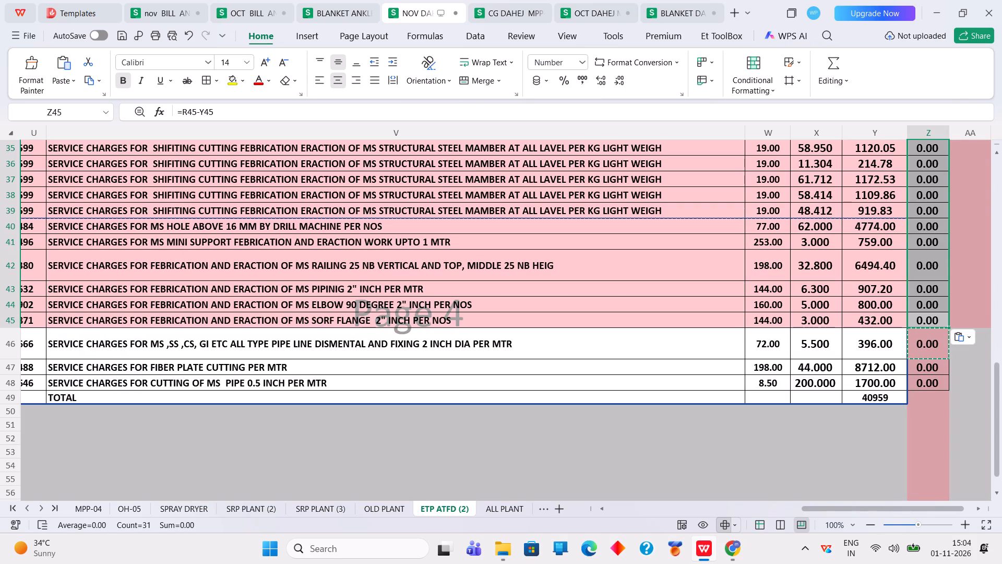
Fill the summary's Amount formula (quantity times price) from Y15 down the item rows to the end of the list.
left_click(884, 383)
scroll(887, 370, "up", 14)
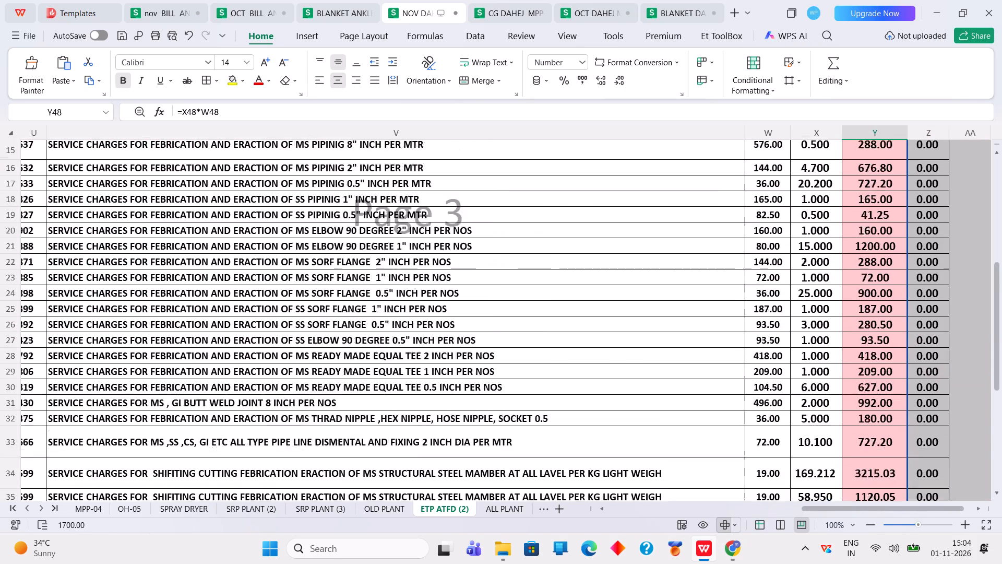
scroll(887, 369, "up", 1)
left_click(888, 210)
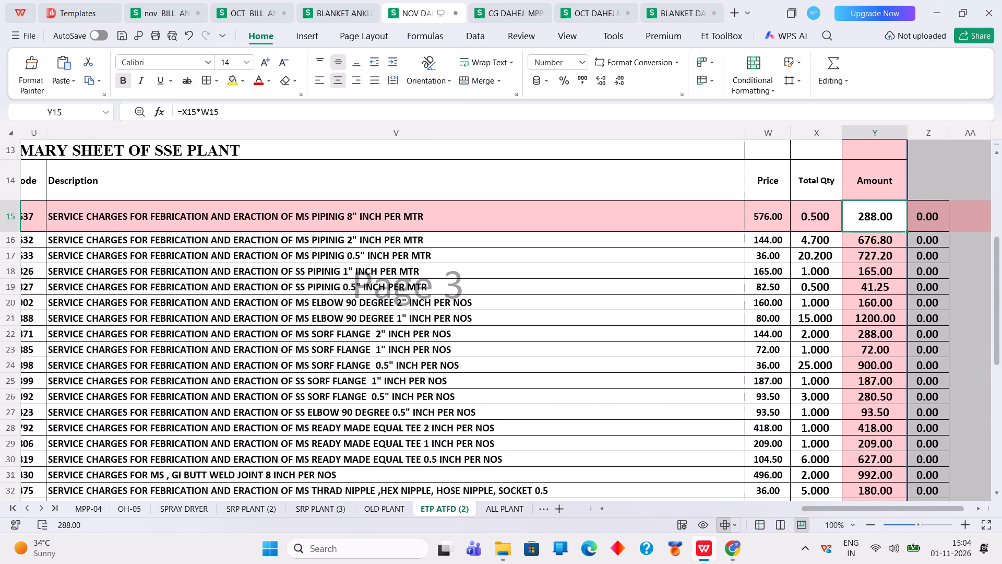
left_click_drag(907, 233, 927, 538)
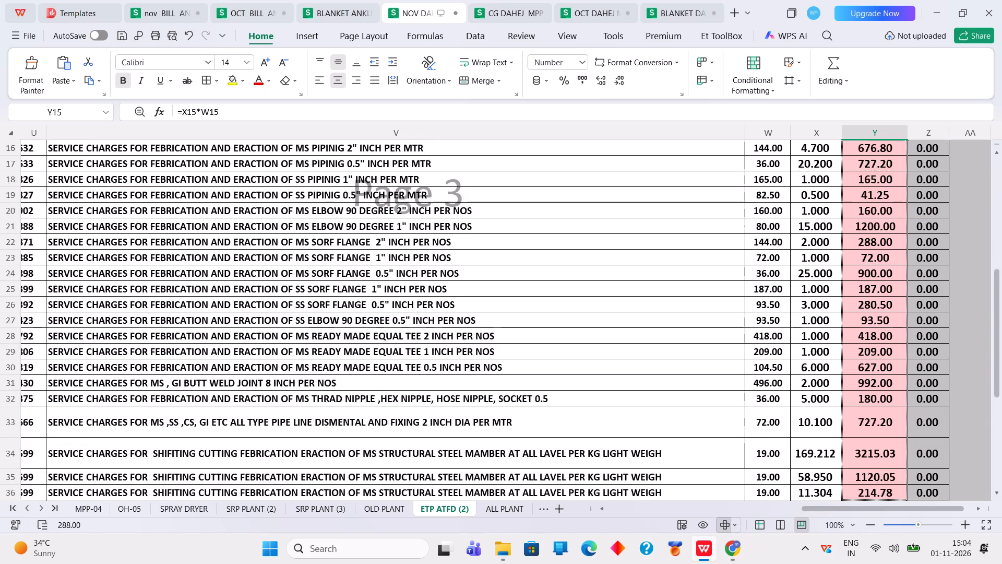
left_click_drag(927, 538, 900, 359)
left_click(886, 367)
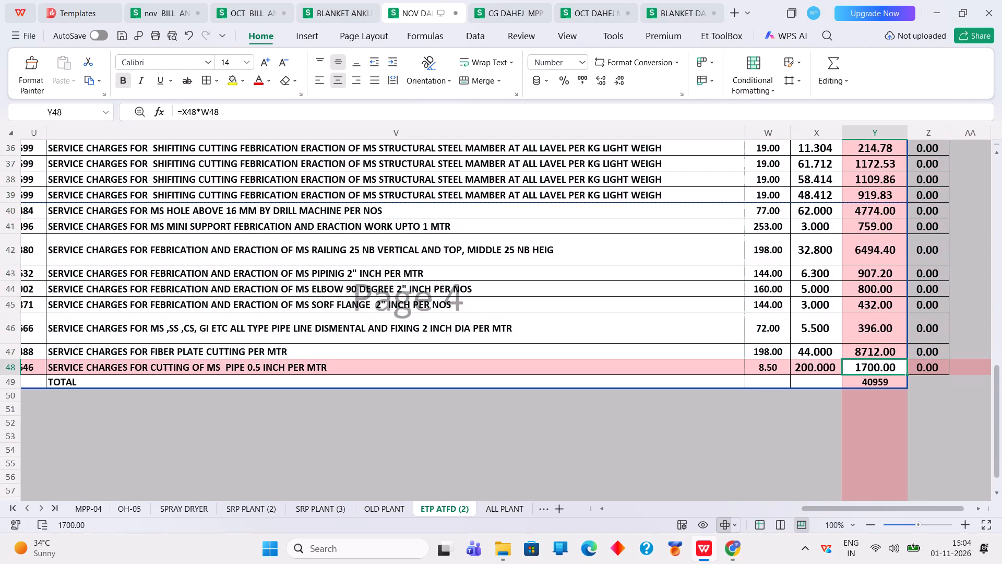
Create a copy of the ETP ATFD (2) sheet within the workbook.
left_click_drag(850, 507, 741, 511)
scroll(667, 425, "up", 14)
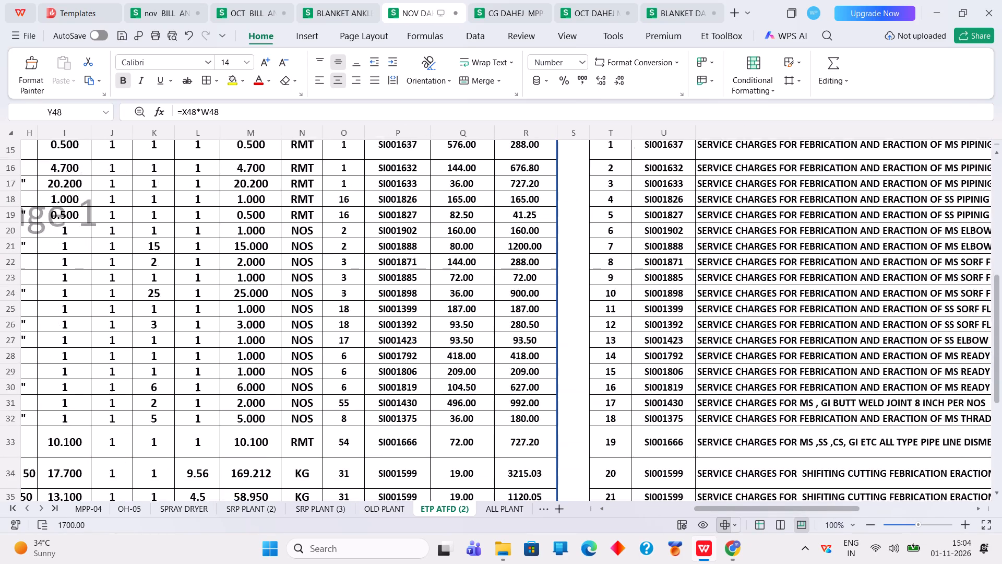
scroll(667, 424, "up", 1)
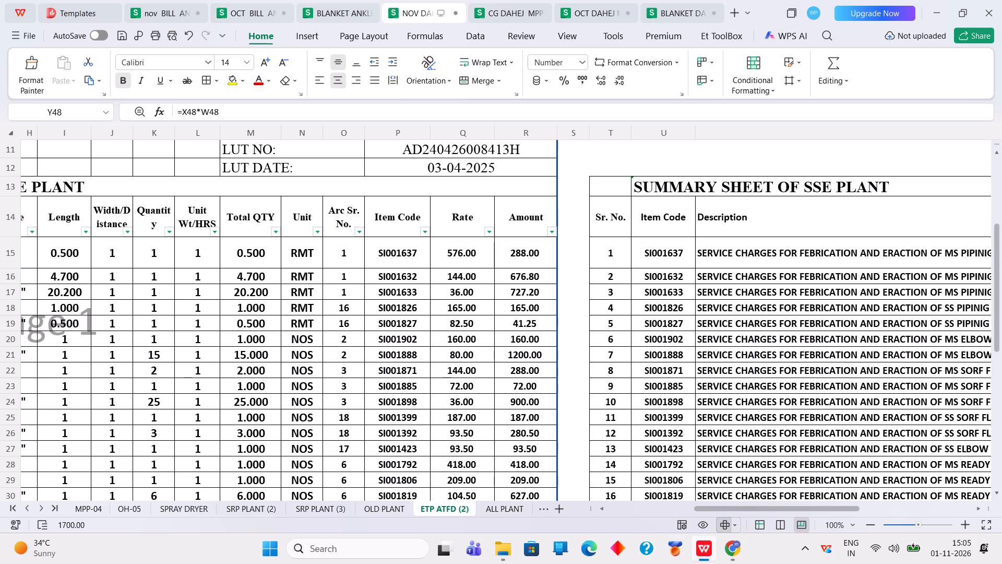
right_click(461, 505)
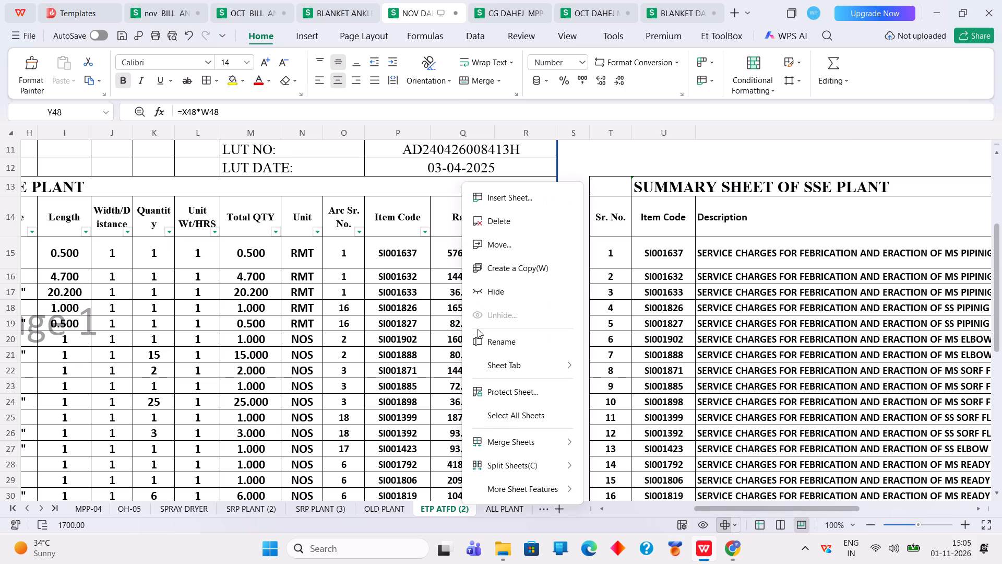
left_click(511, 275)
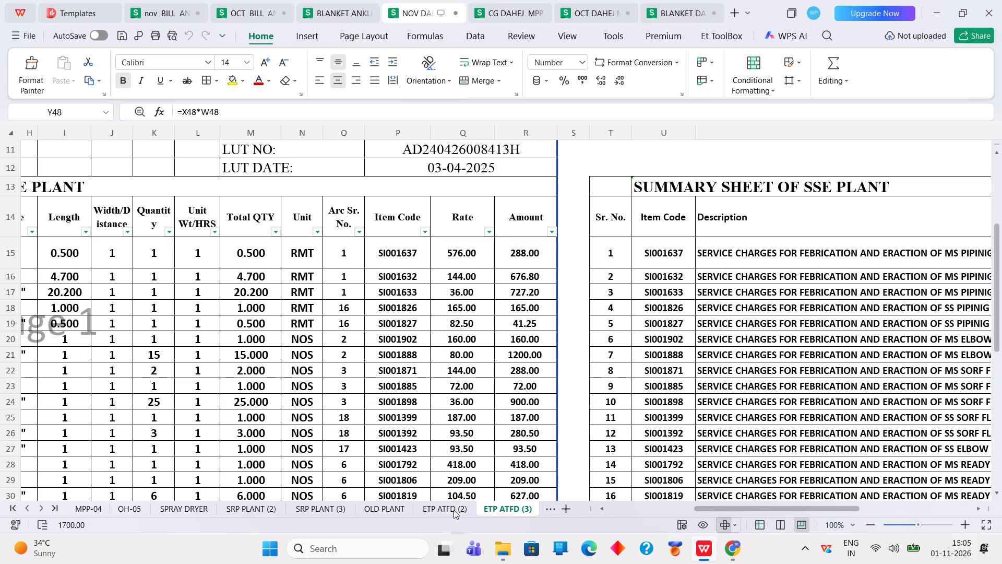
scroll(453, 460, "up", 3)
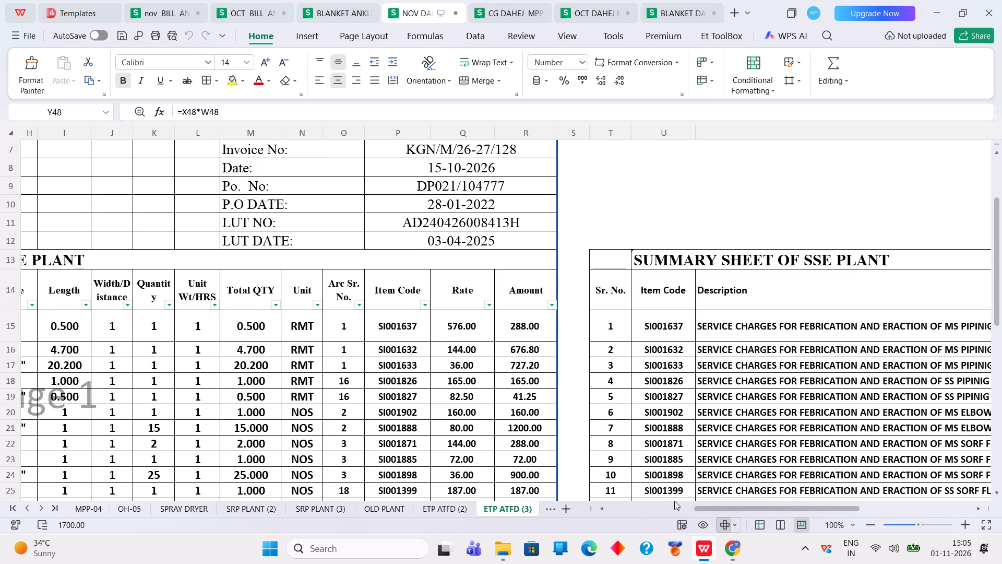
left_click_drag(715, 509, 642, 514)
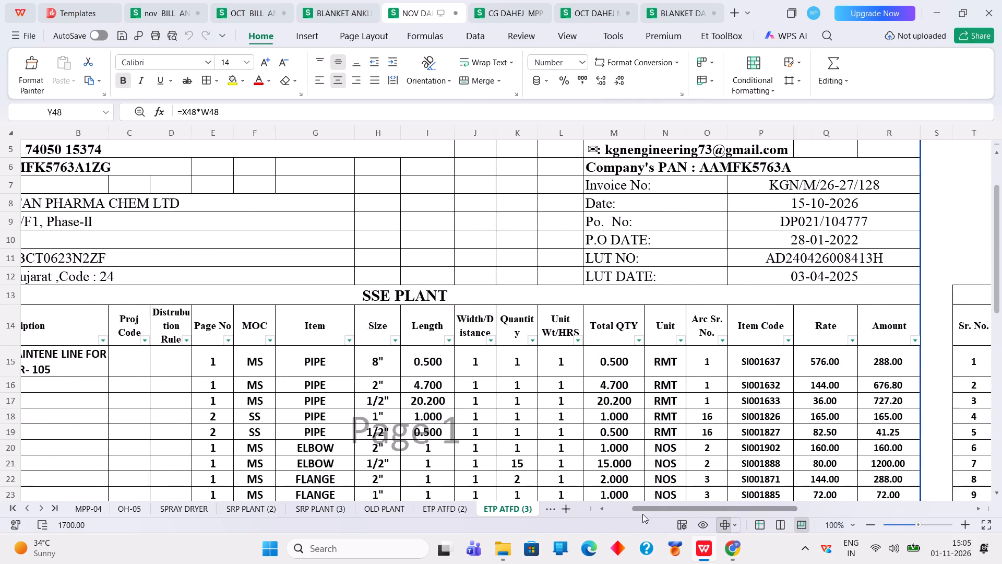
Delete the first two item rows, 15 and 16, from the ETP ATFD (3) bill.
left_click_drag(642, 514, 621, 515)
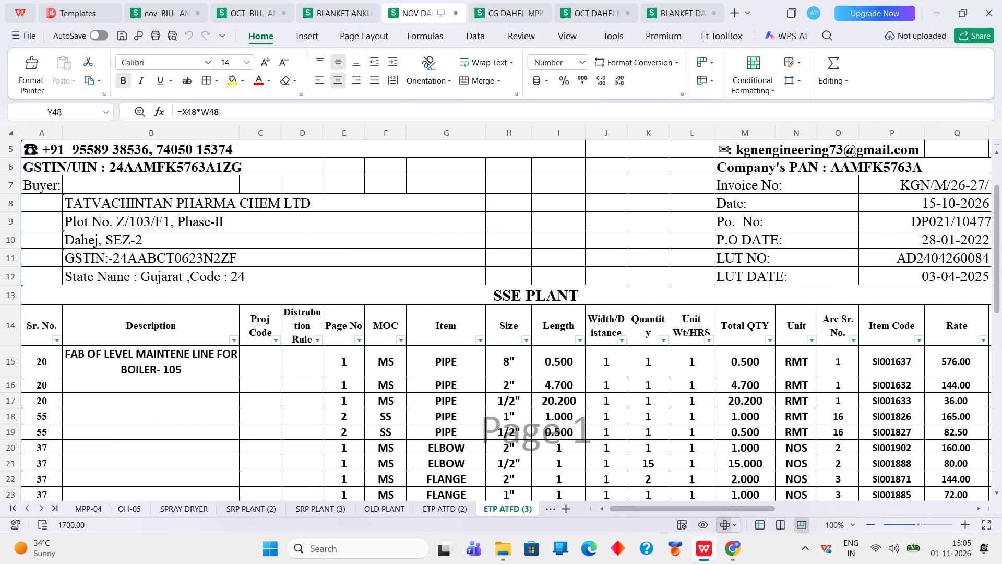
double_click(508, 361)
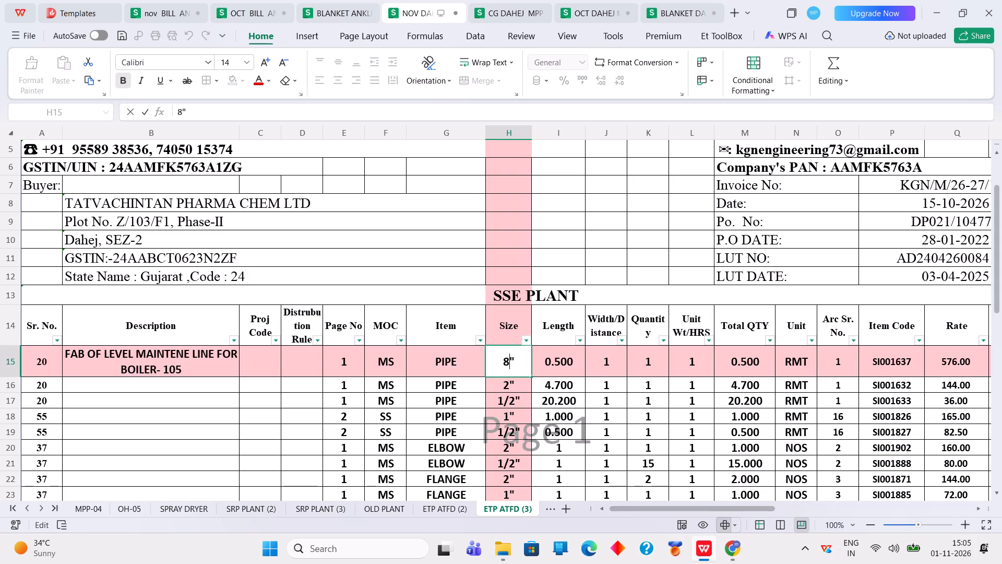
left_click_drag(18, 363, 20, 384)
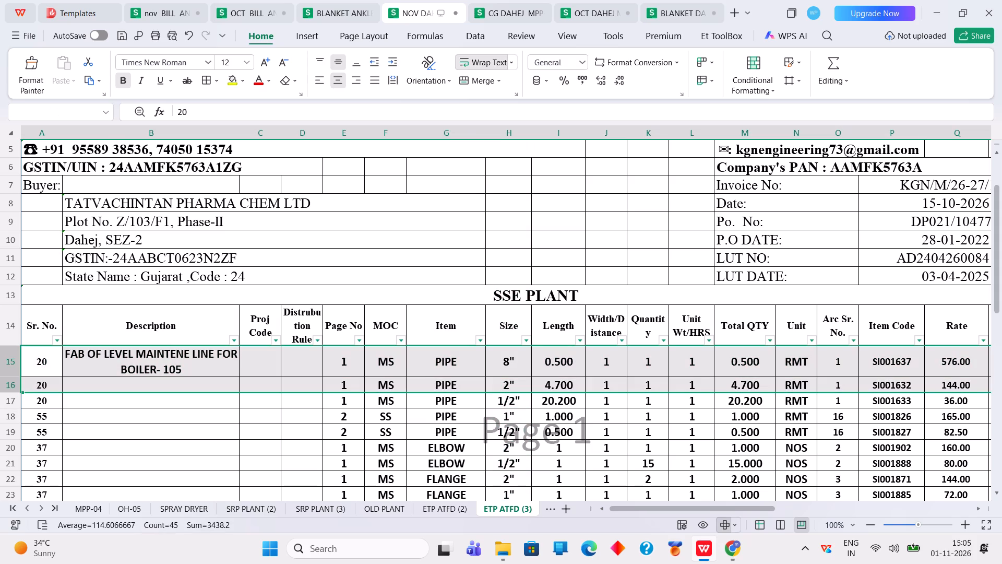
right_click(25, 377)
left_click(63, 70)
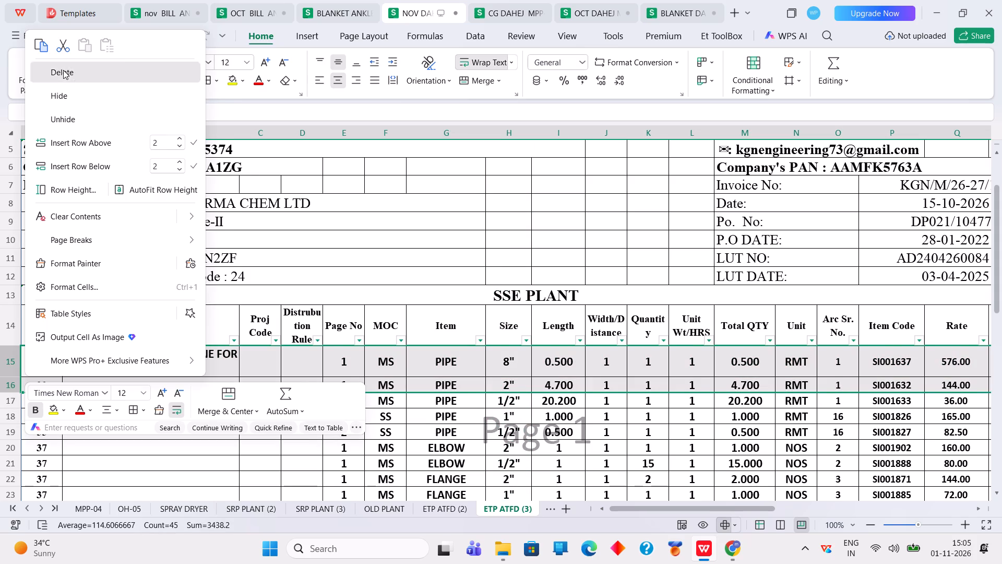
Set the size of the MS pipe in row 15 to 2".
double_click(506, 355)
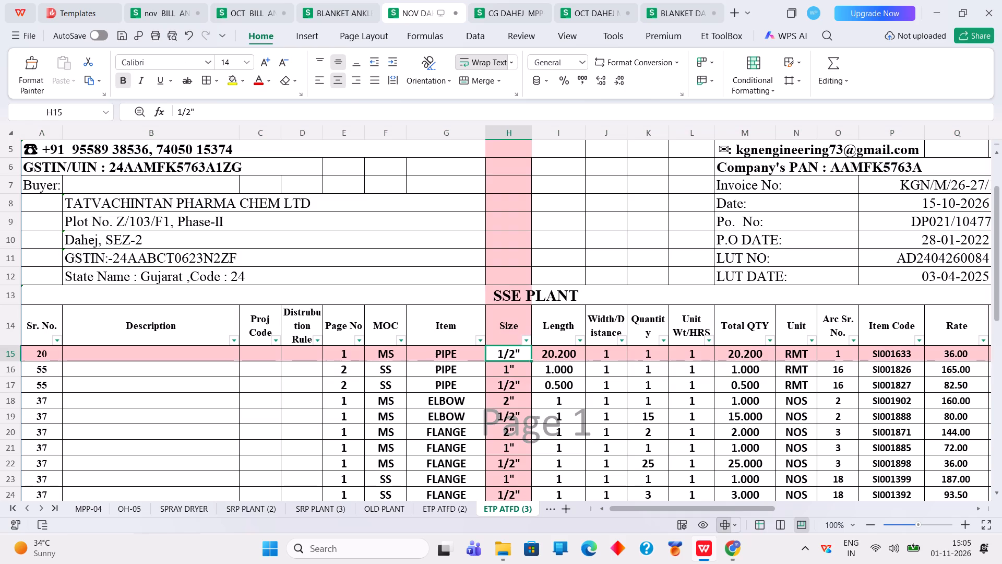
left_click_drag(516, 354, 514, 355)
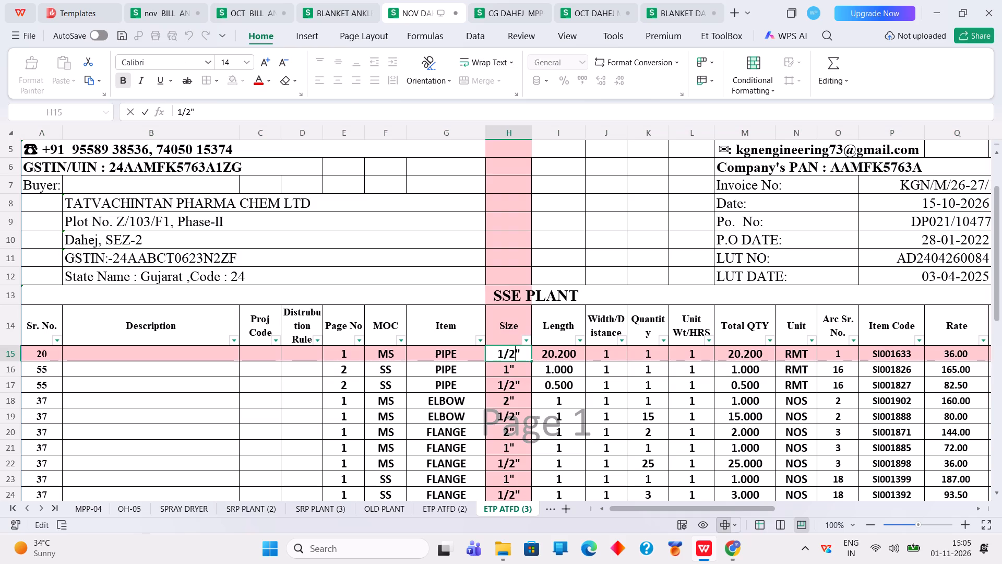
left_click_drag(514, 355, 490, 354)
key("2")
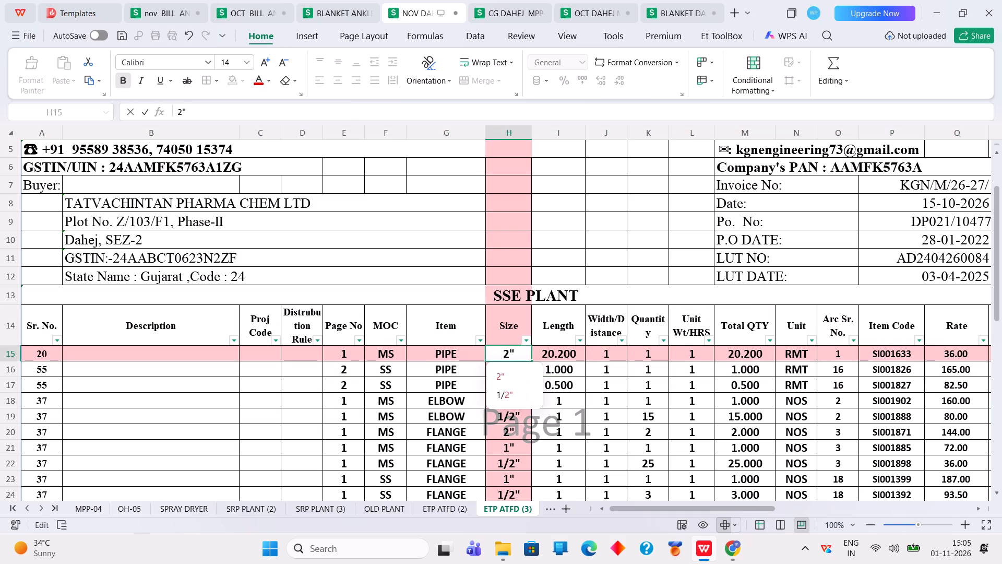
left_click(809, 408)
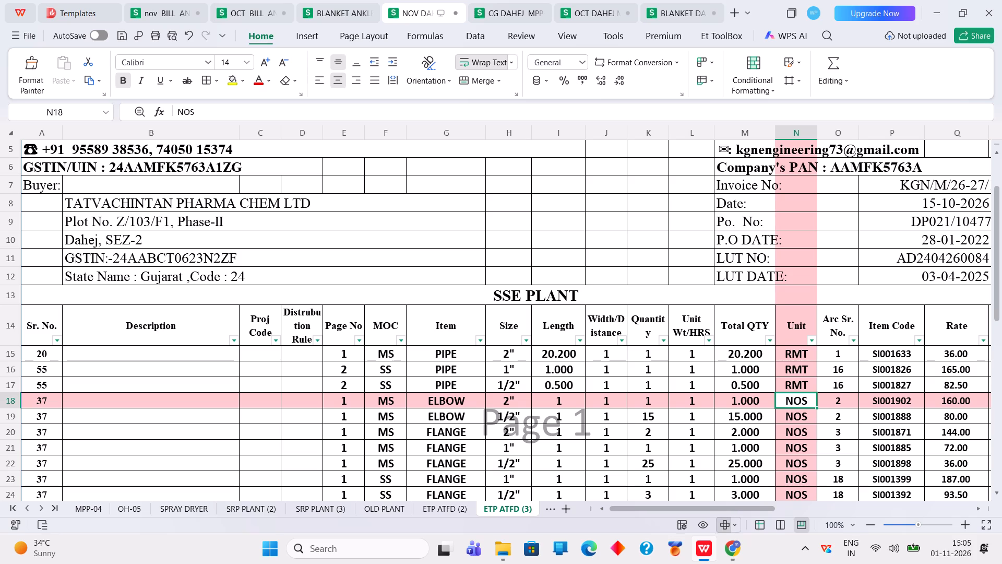
Delete the entire row 17 containing the 1/2" SS pipe.
left_click(445, 385)
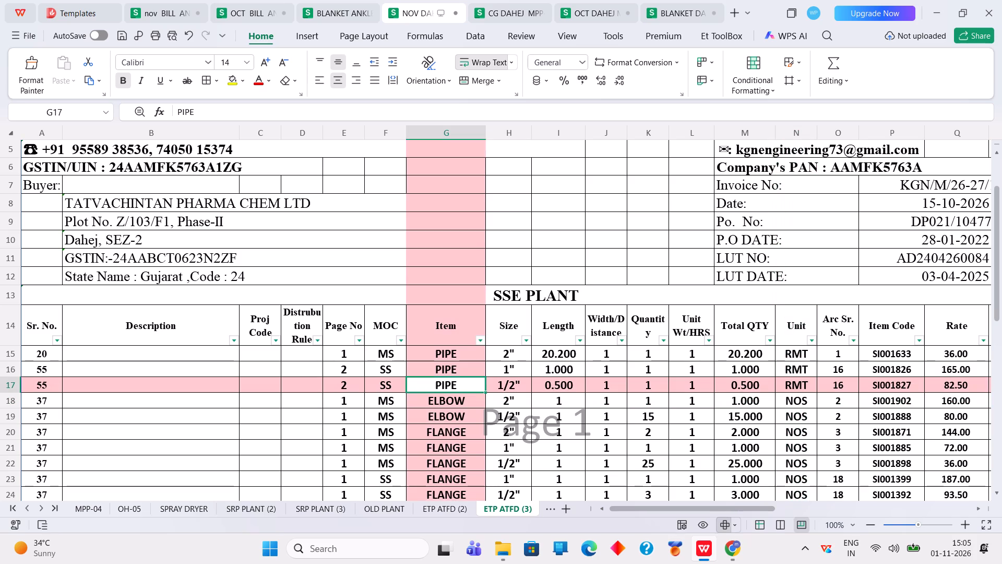
right_click(445, 385)
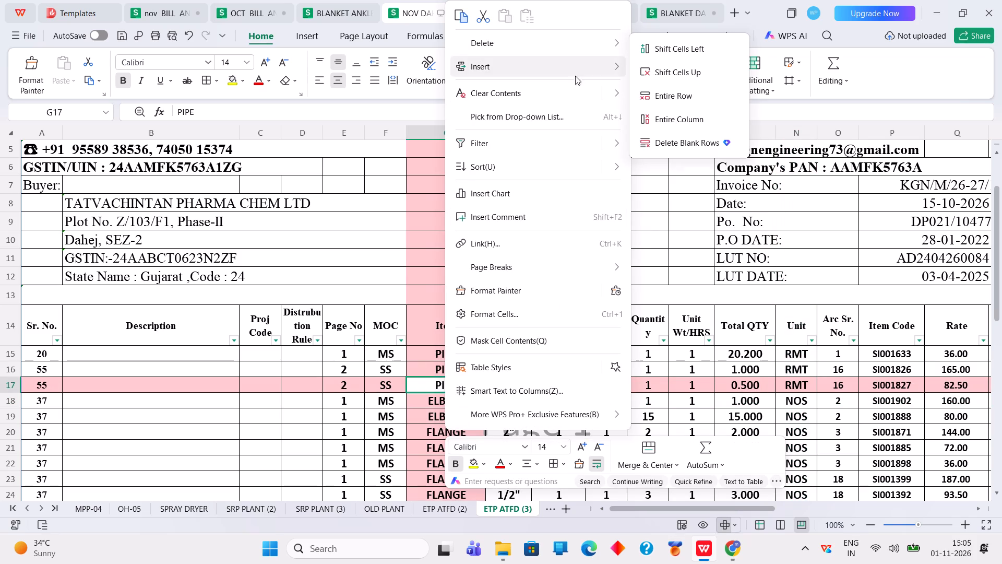
left_click(661, 95)
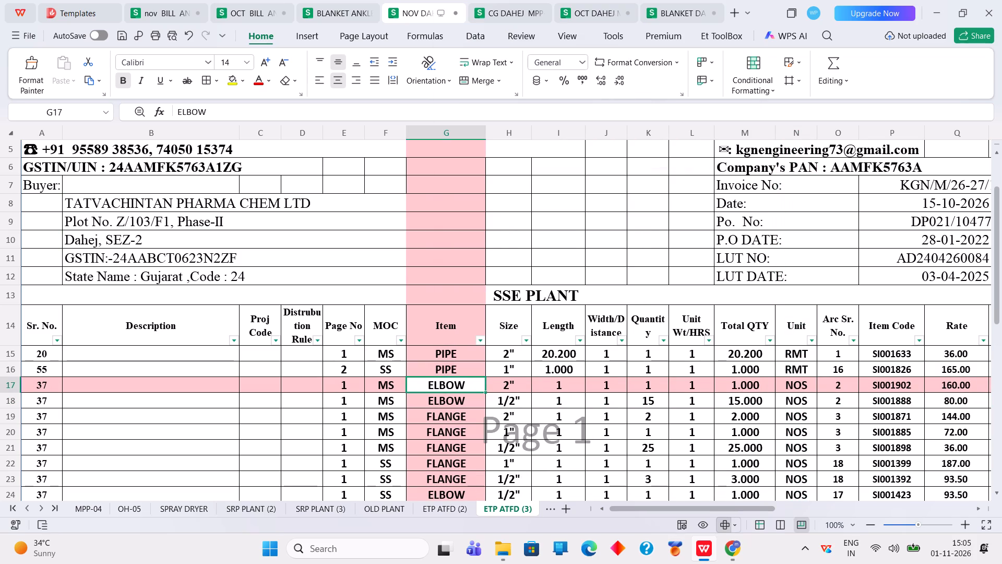
Change the item in G18 to FLANGE.
left_click(445, 403)
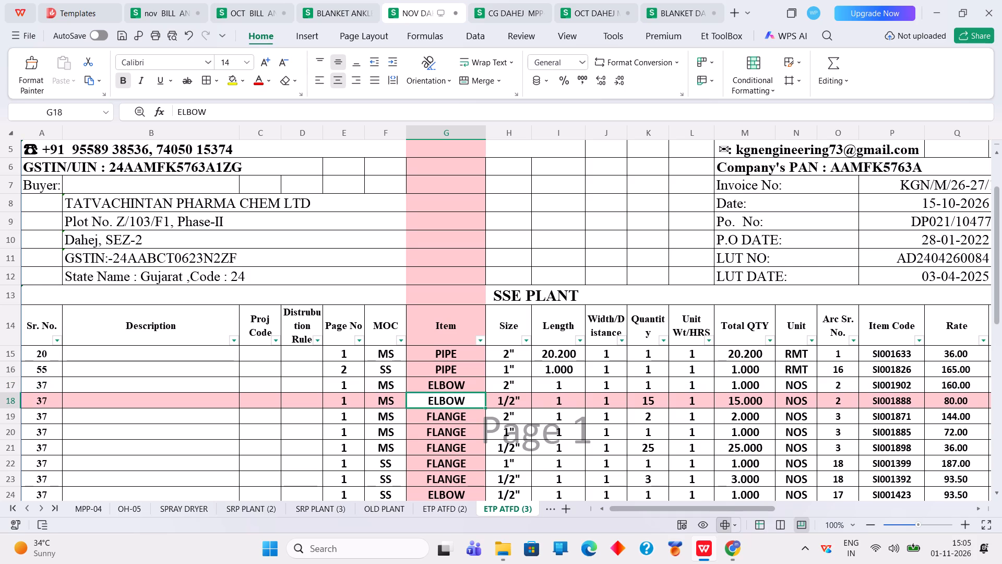
key("f")
key("l")
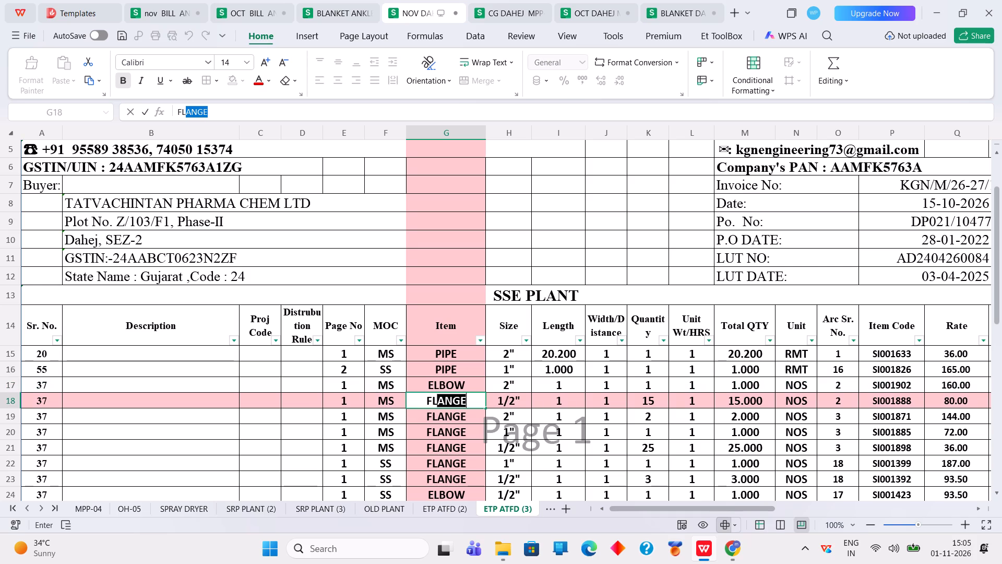
key("Return")
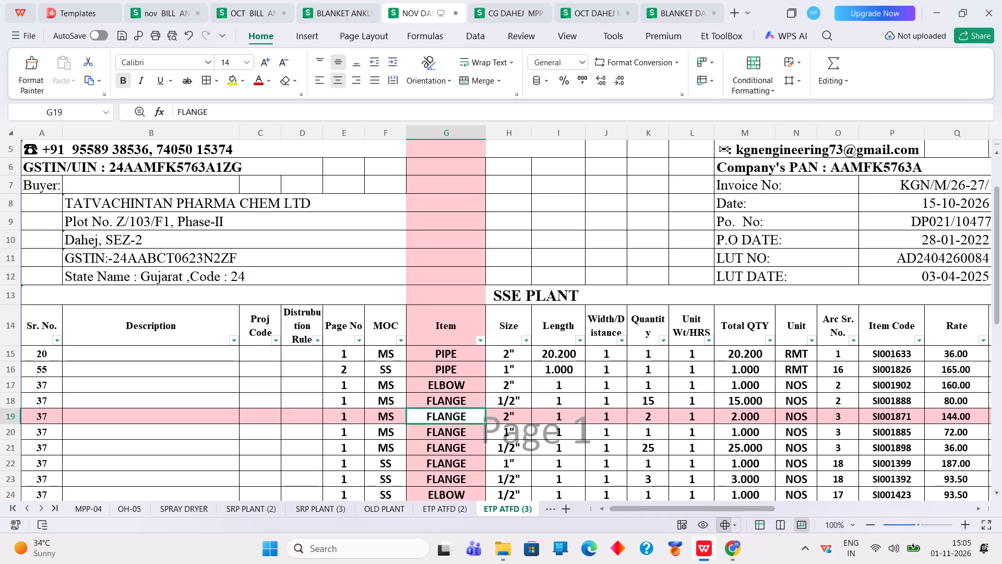
Enter the flange sizes 3", 2", 1.5" and 1" down H18:H21.
left_click(512, 354)
key("Return")
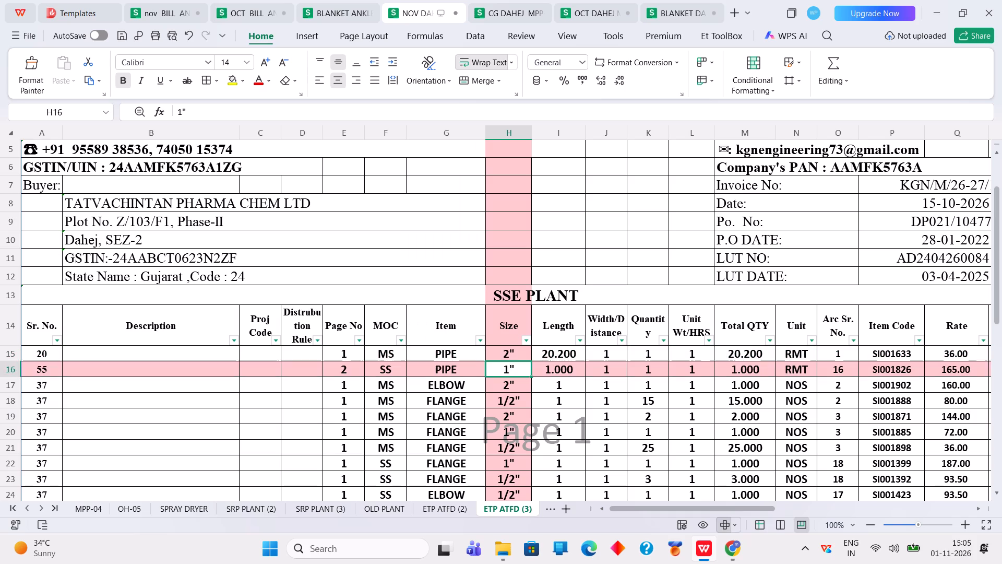
key("Return")
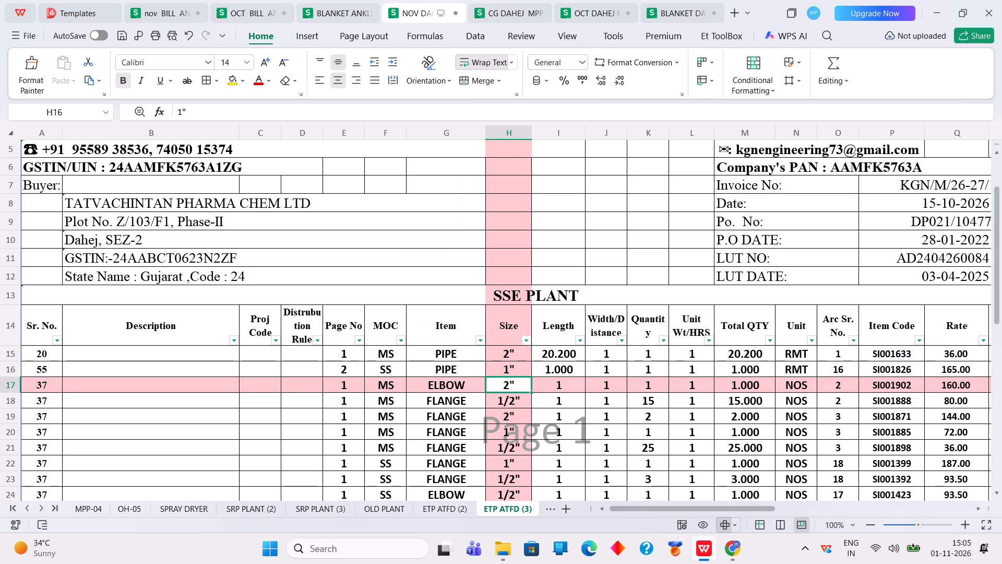
key("Return")
type("3.")
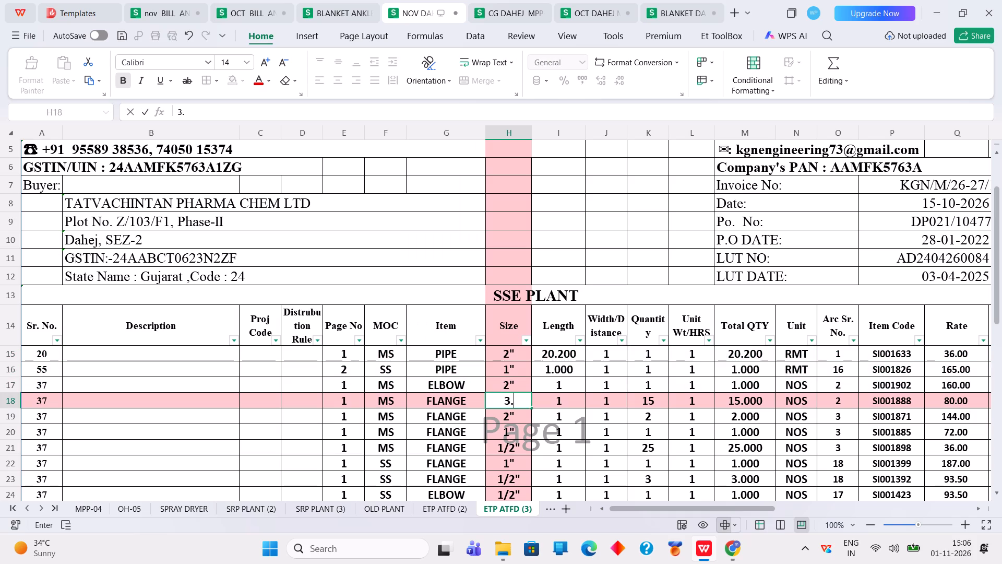
key("BackSpace")
key("shift+quotedbl")
key("Return")
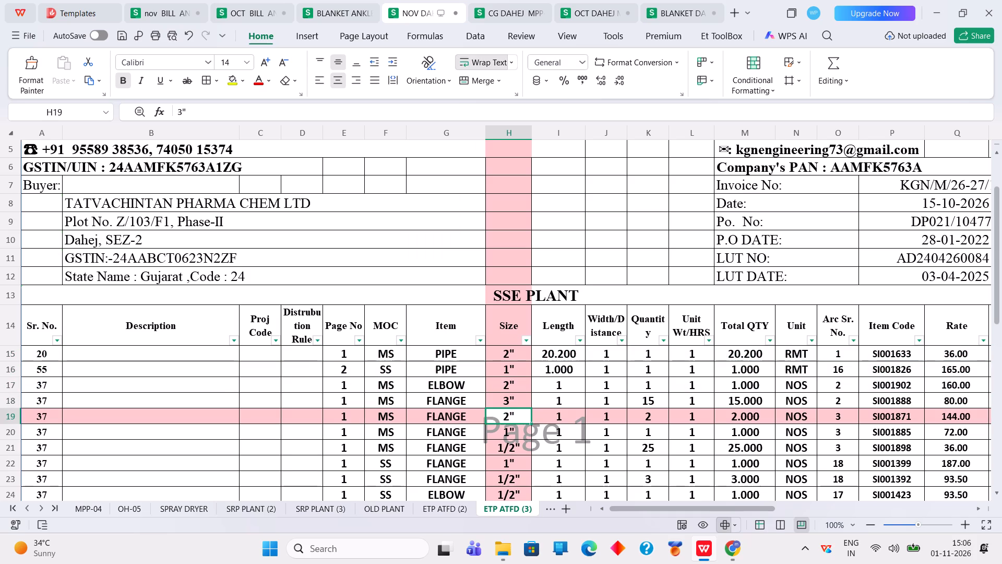
key("2")
key("shift+quotedbl")
key("Return")
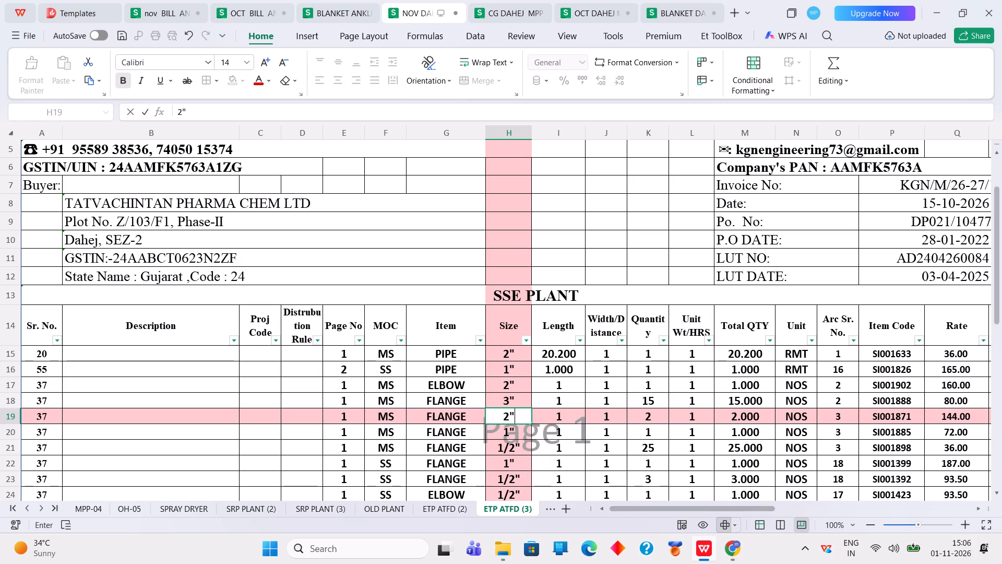
type("1.5")
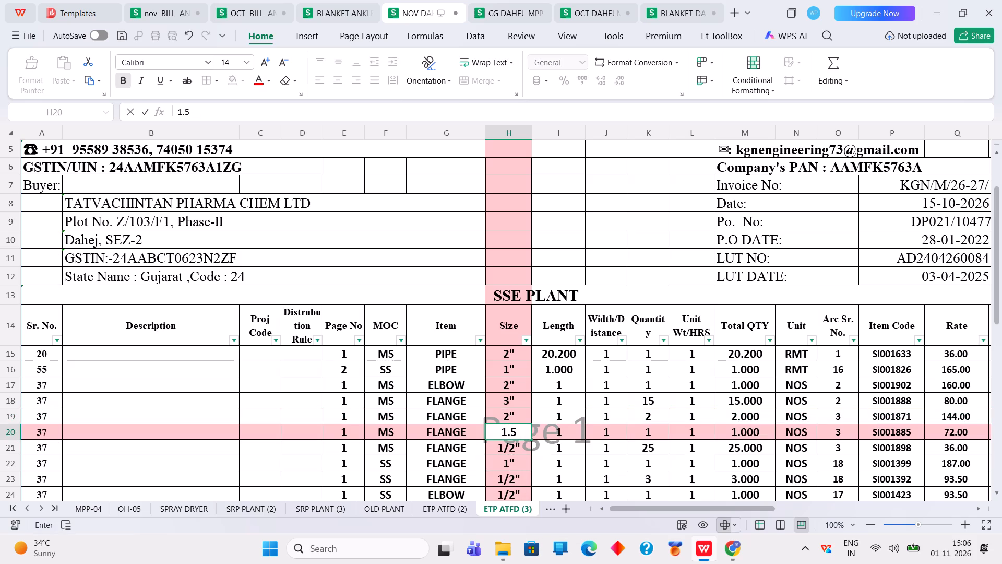
key("shift+quotedbl")
key("Return")
key("1")
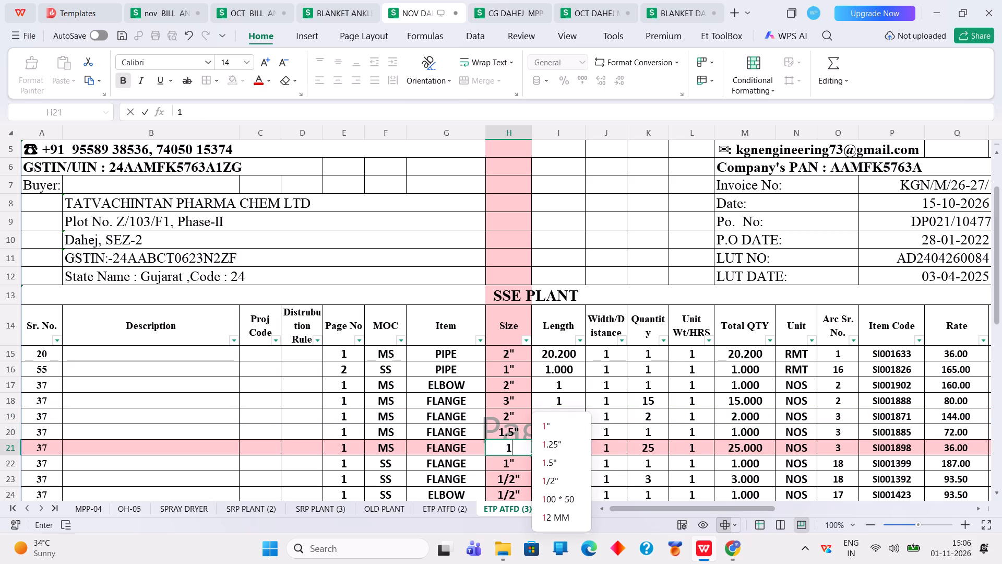
key("shift+quotedbl")
key("Return")
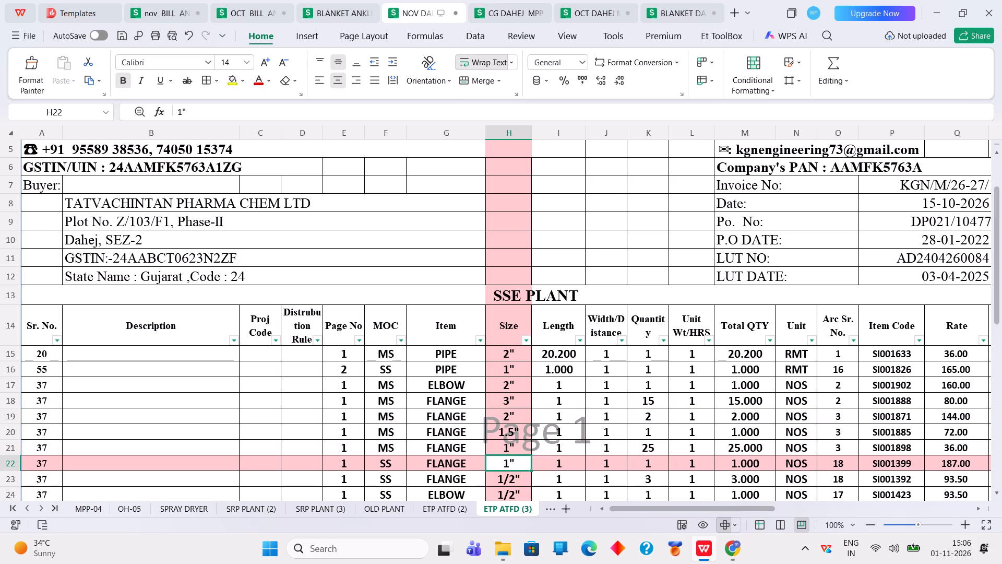
Change the items in G22 and G23 to F REDUCER.
left_click(460, 471)
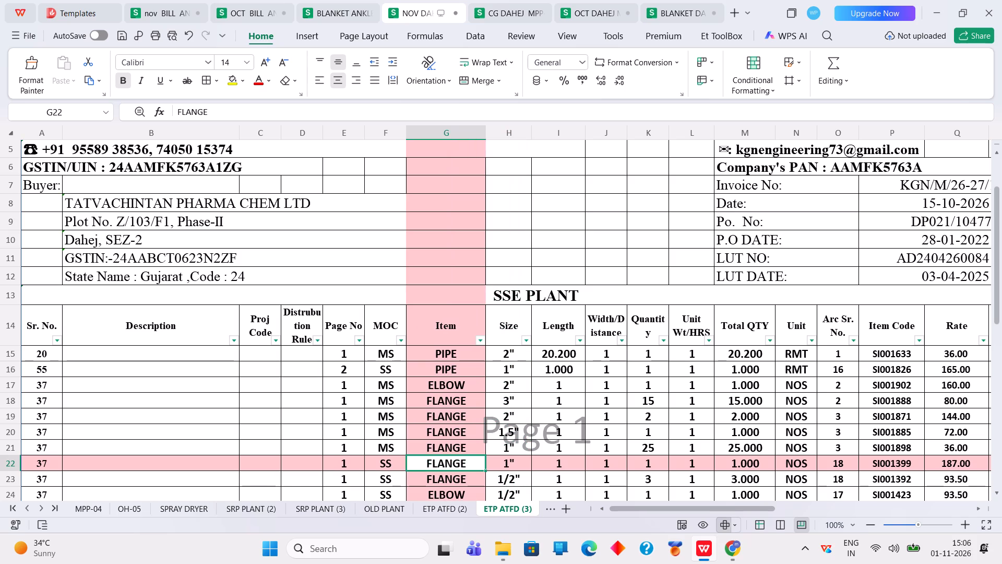
type("F")
key("space")
type("RE")
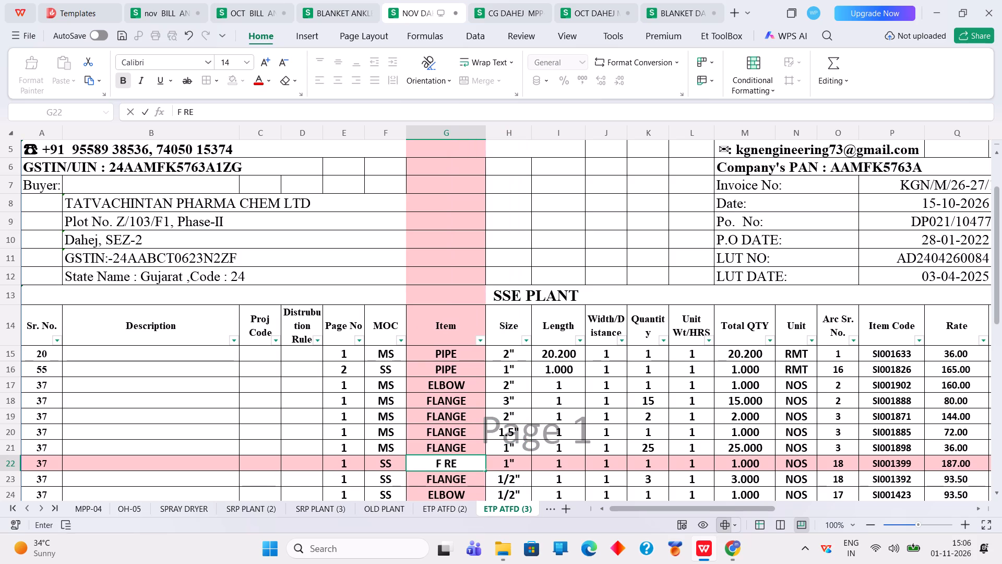
type("DUCER")
key("Return")
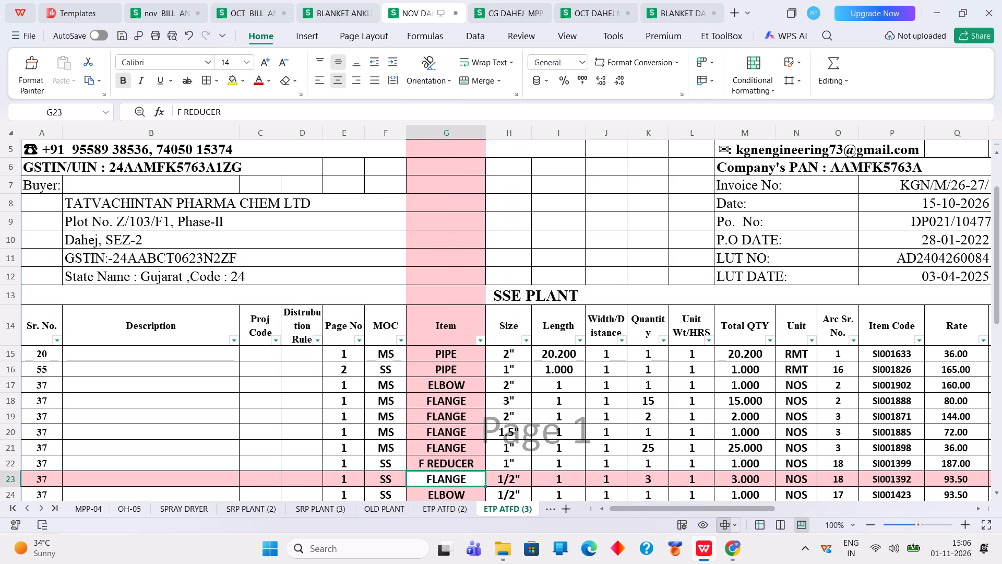
type("F")
key("space")
key("Return")
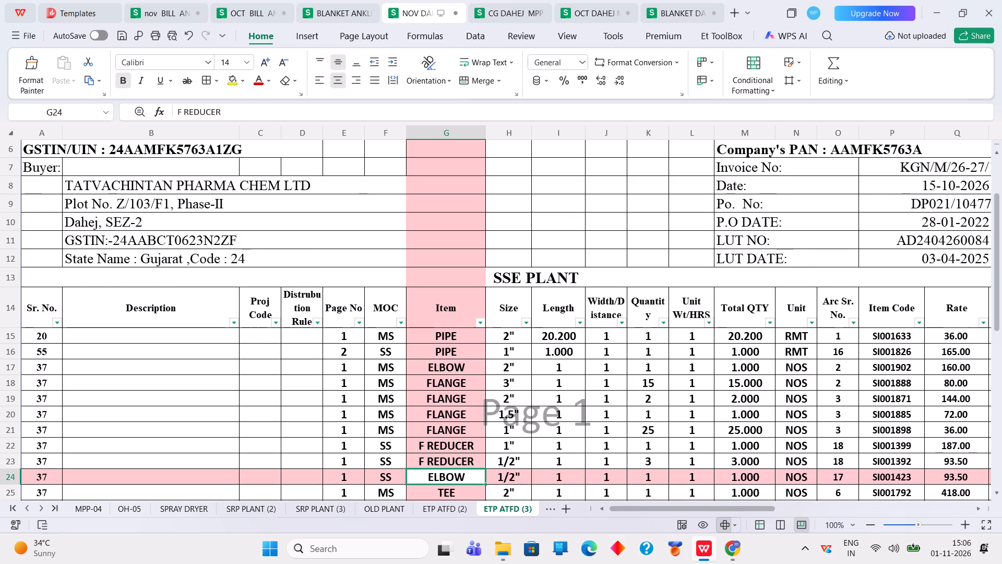
Change the items in G24:G26 to VALVE, NRV and FLOW METER.
type("VA")
type("LVE")
key("Return")
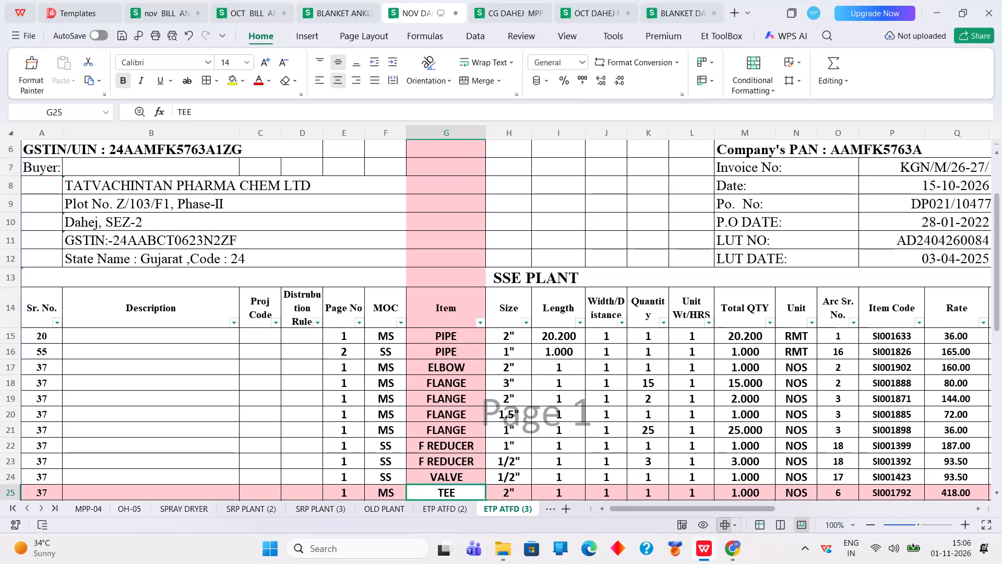
type("NRV")
key("Return")
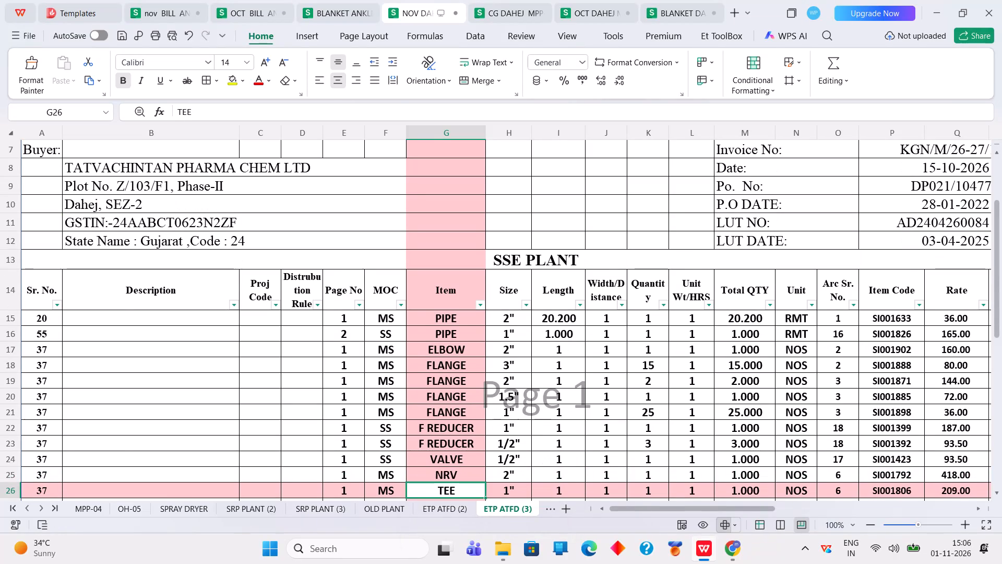
type("FLOW")
key("space")
type("METER")
key("Return")
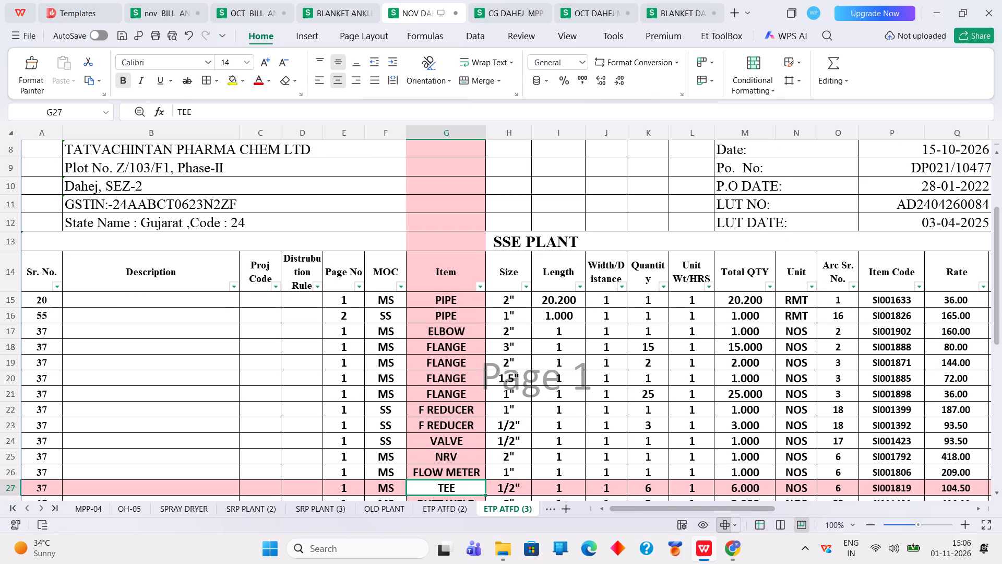
Change the items in G27 and G28 to FLANGE.
key("f")
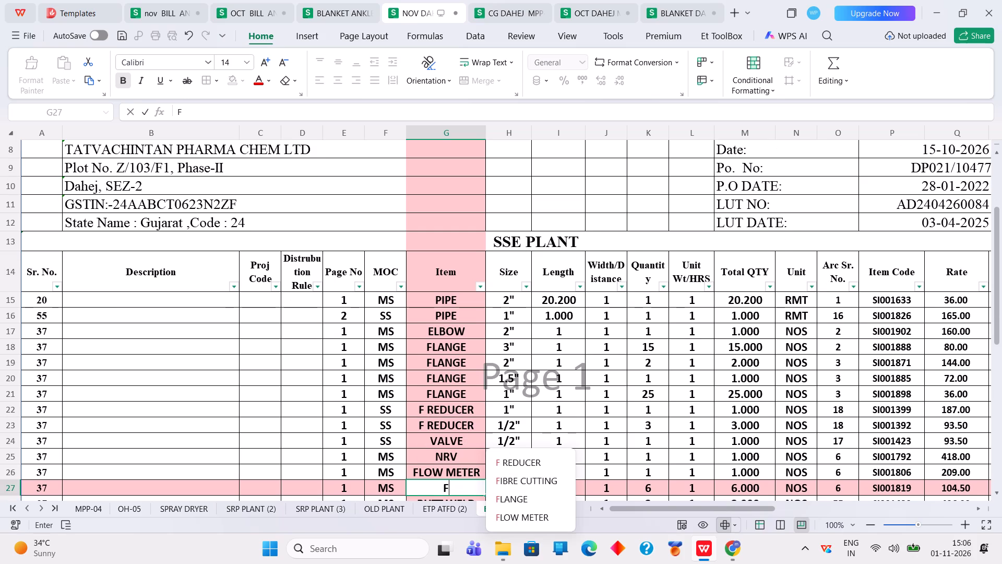
key("l")
key("a")
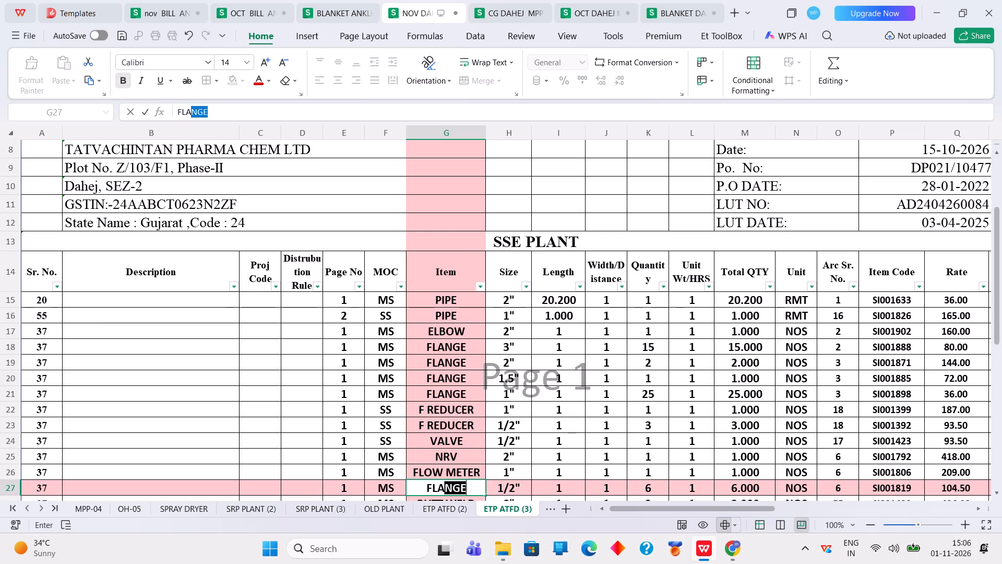
key("Return")
type("FL")
key("a")
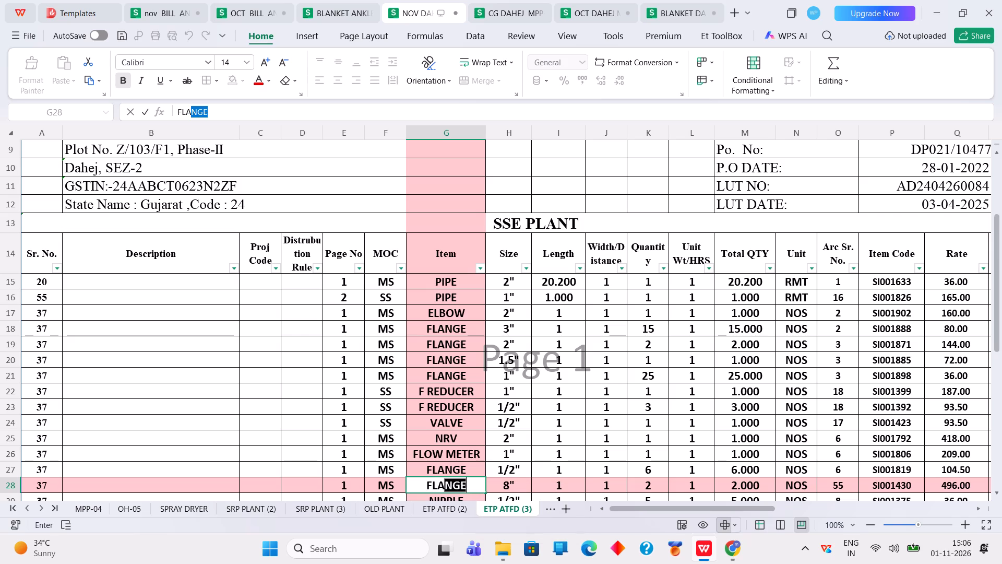
left_click(521, 468)
Enter the sizes 2", 1" and 2" for the two pipes and the elbow in H15:H17.
left_click(505, 279)
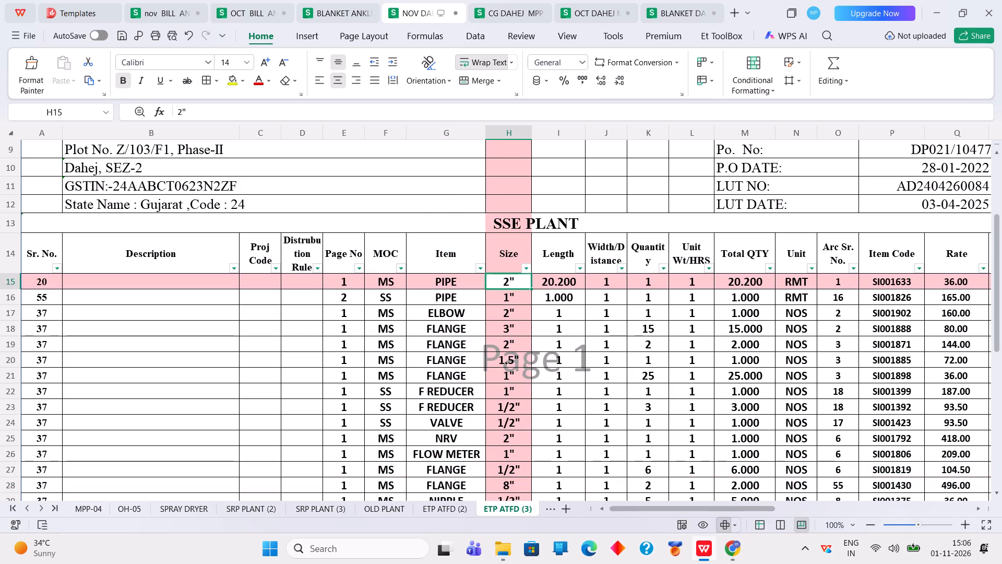
type("2\"")
key("Return")
type("1\"")
key("Return")
type("23")
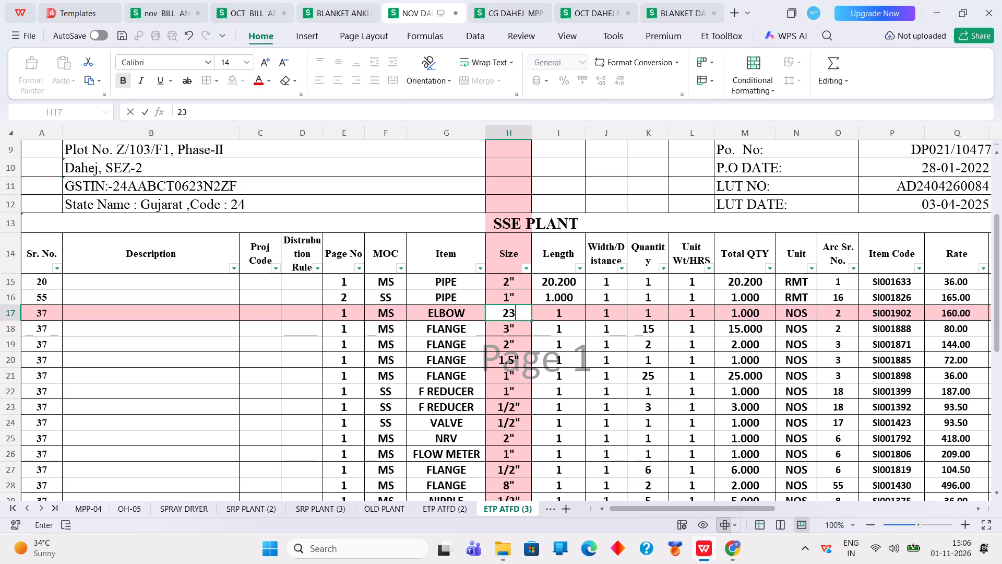
key("BackSpace")
key("shift+quotedbl")
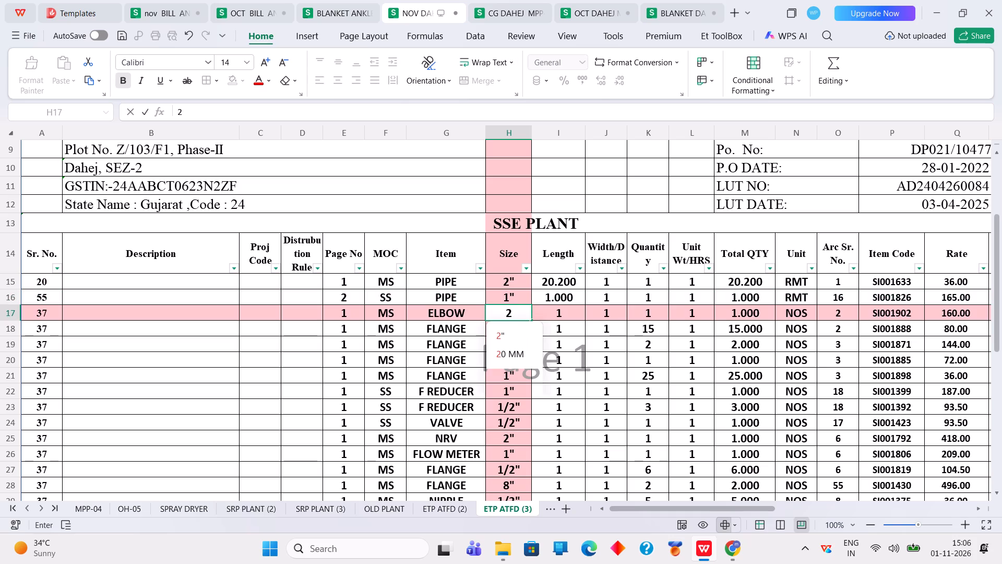
key("Return")
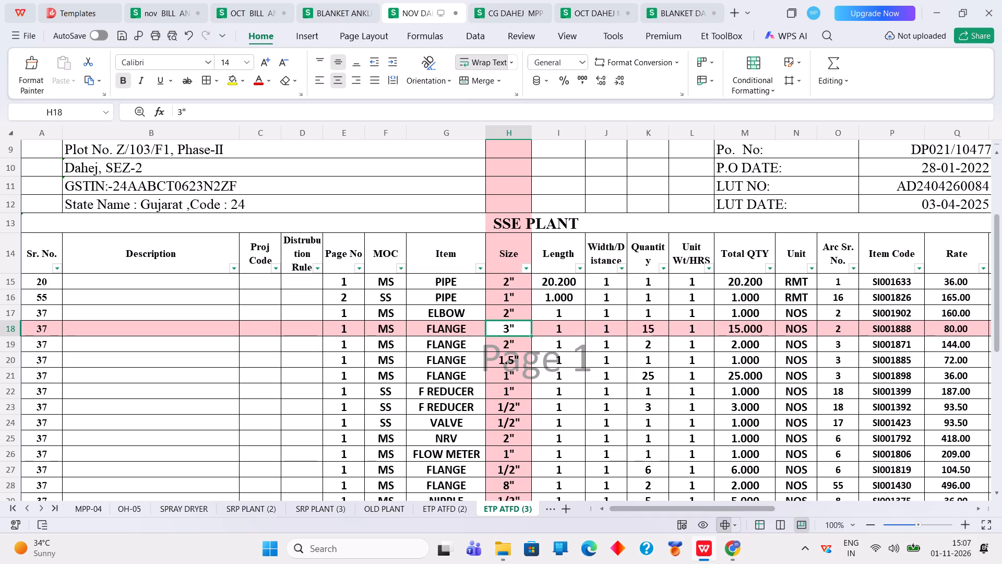
Set the F REDUCER sizes to 2" * 3" in H22 and 2" * 1.5" in H23.
key("Return")
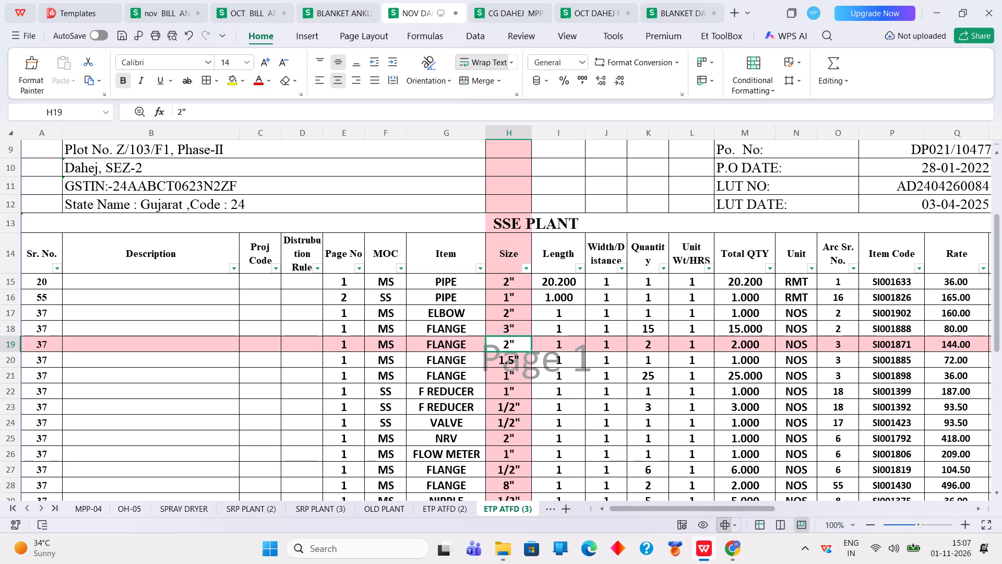
key("Return")
key("Return")
key("Return")
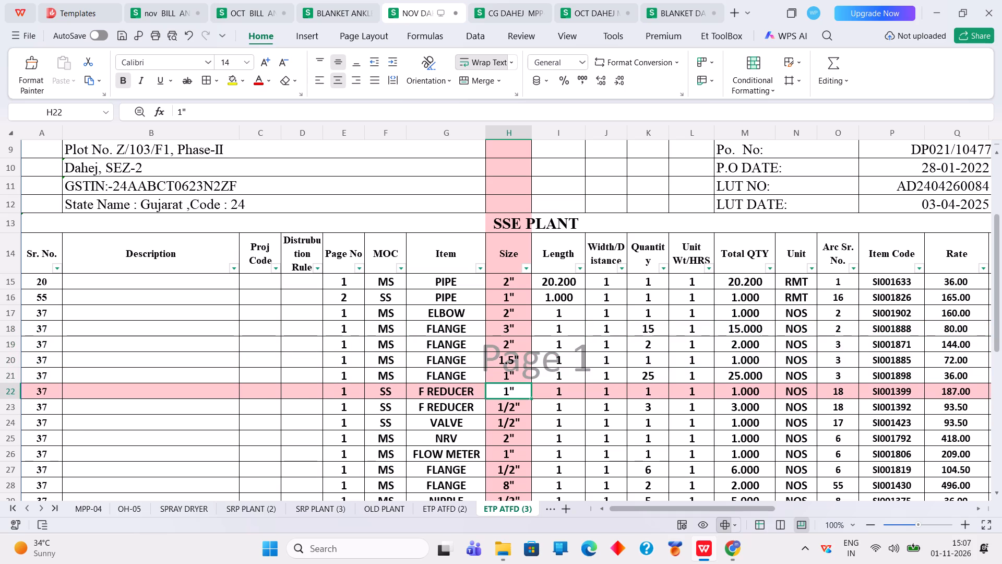
key("2")
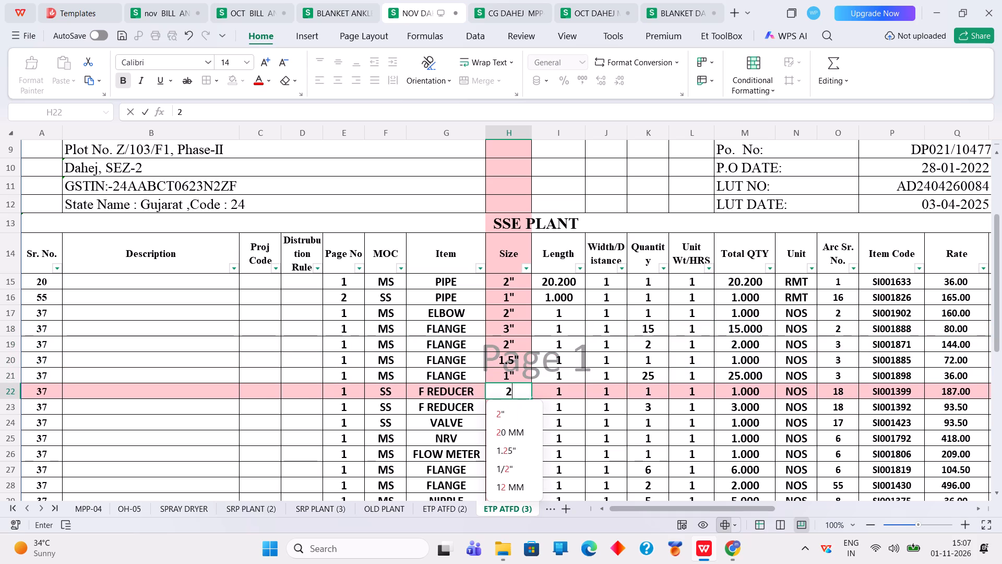
type("\"")
key("space")
type("* 3\"")
key("Return")
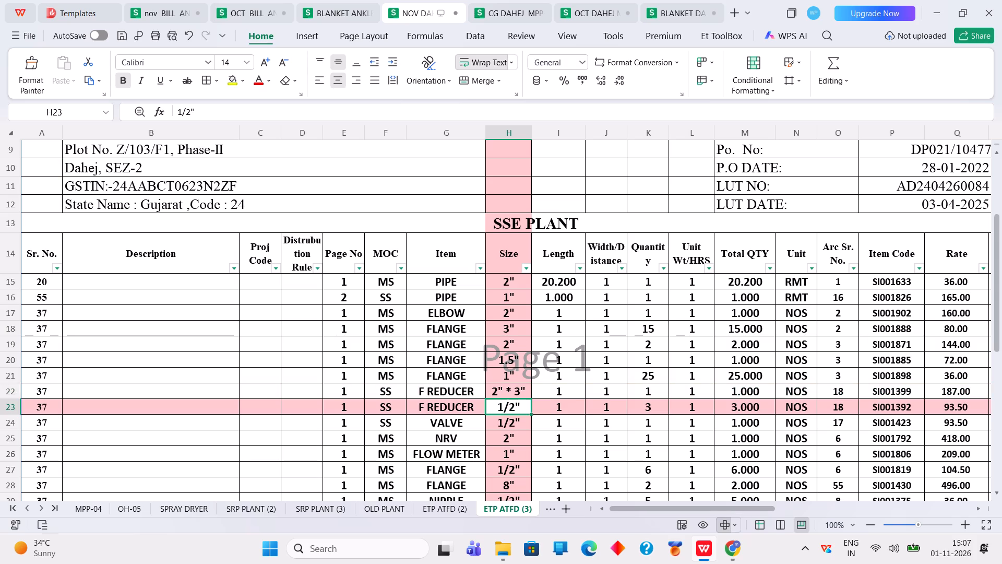
type("2\"")
key("space")
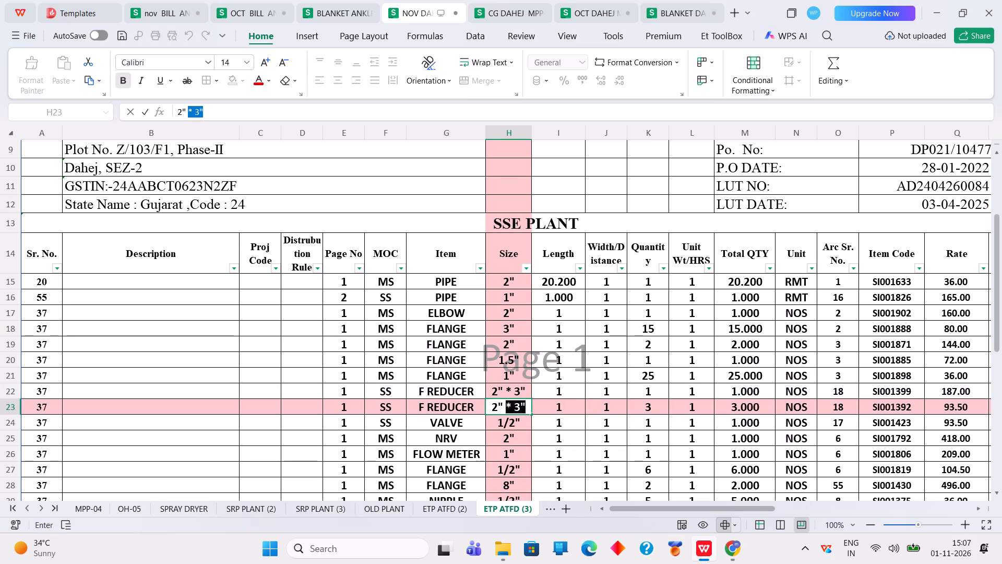
type("*")
key("space")
type("1.5")
key("shift+quotedbl")
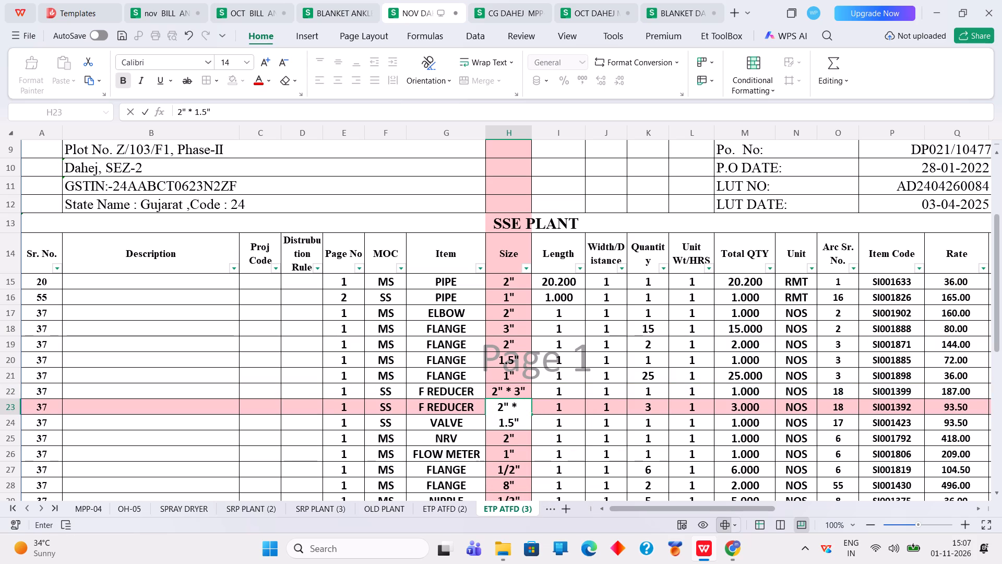
key("Return")
Set the VALVE and NRV sizes in H24 and H25 to 2" and clear the FLOW METER size in H26.
key("2")
key("shift+quotedbl")
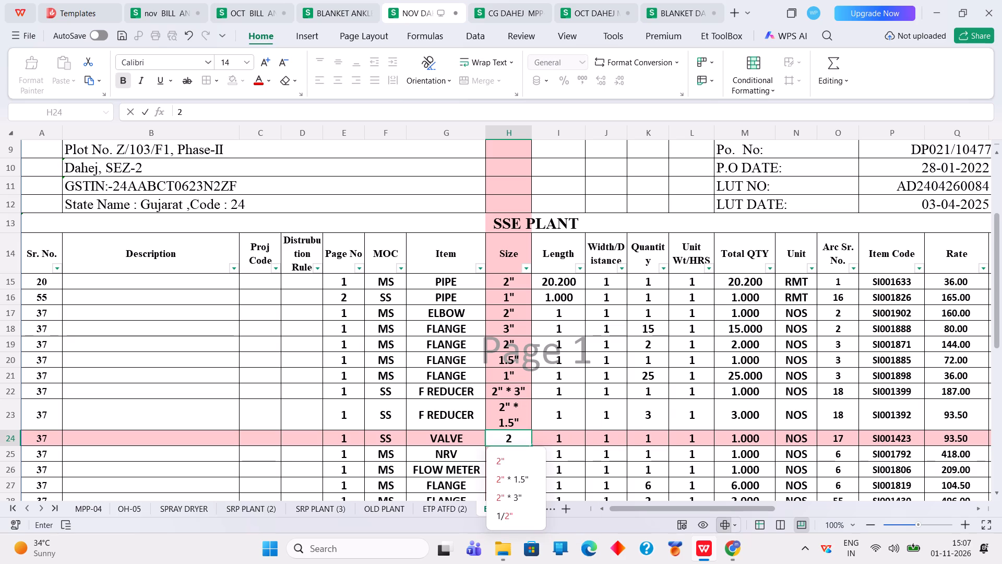
key("Return")
key("2")
key("shift+quotedbl")
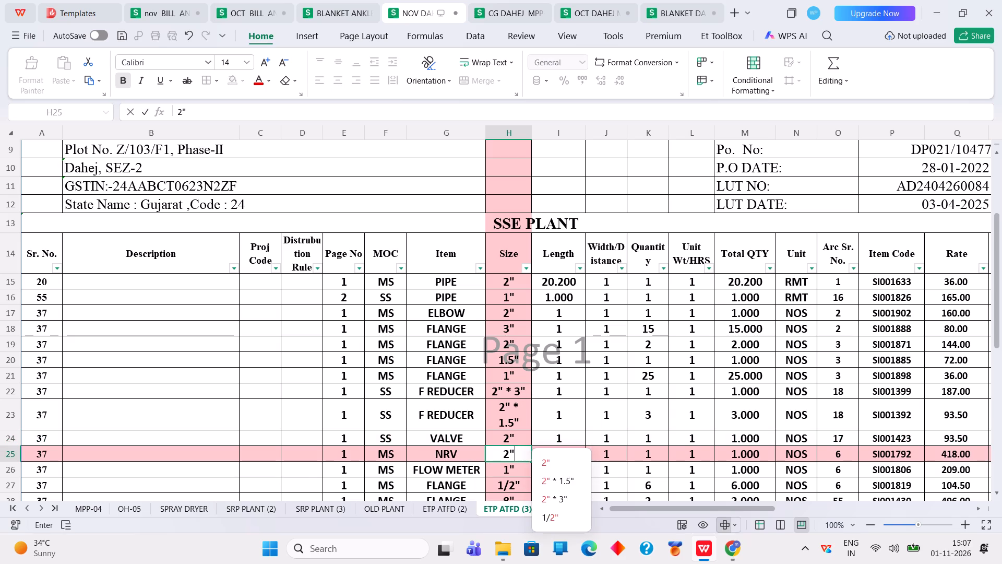
key("Return")
key("BackSpace")
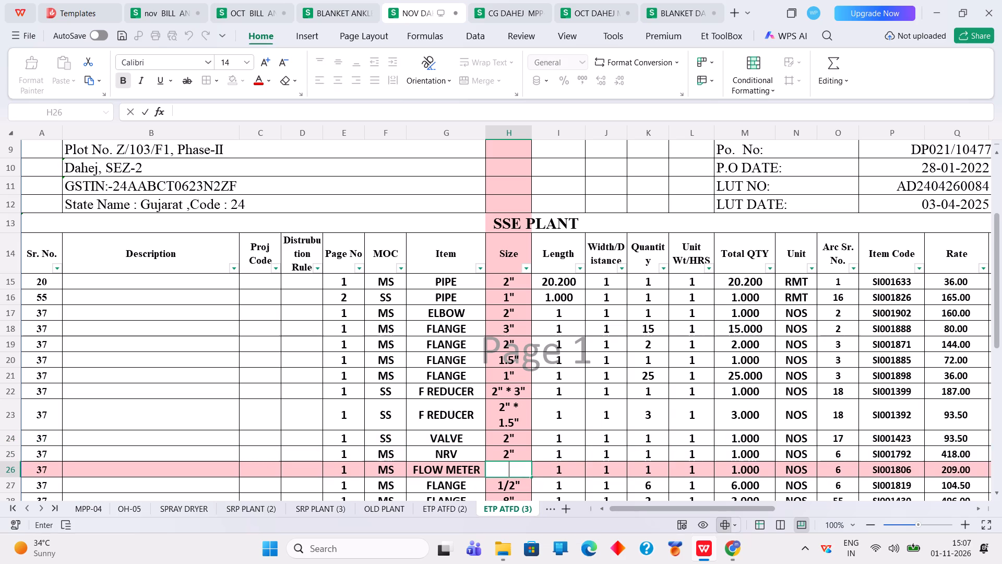
key("Return")
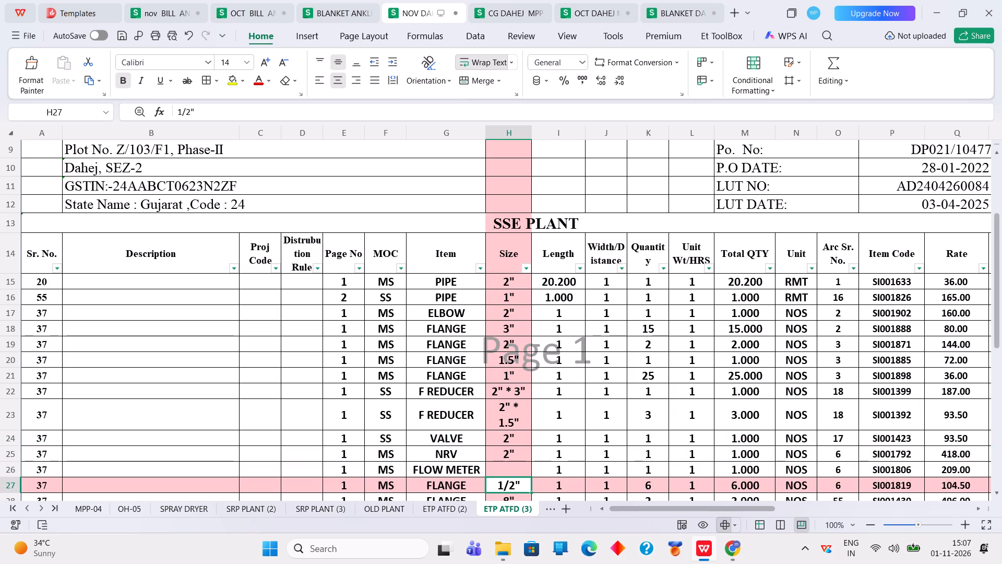
Set the sizes of the last two flanges, H27 and H28, to 1.5".
type("1.5")
key("shift+quotedbl")
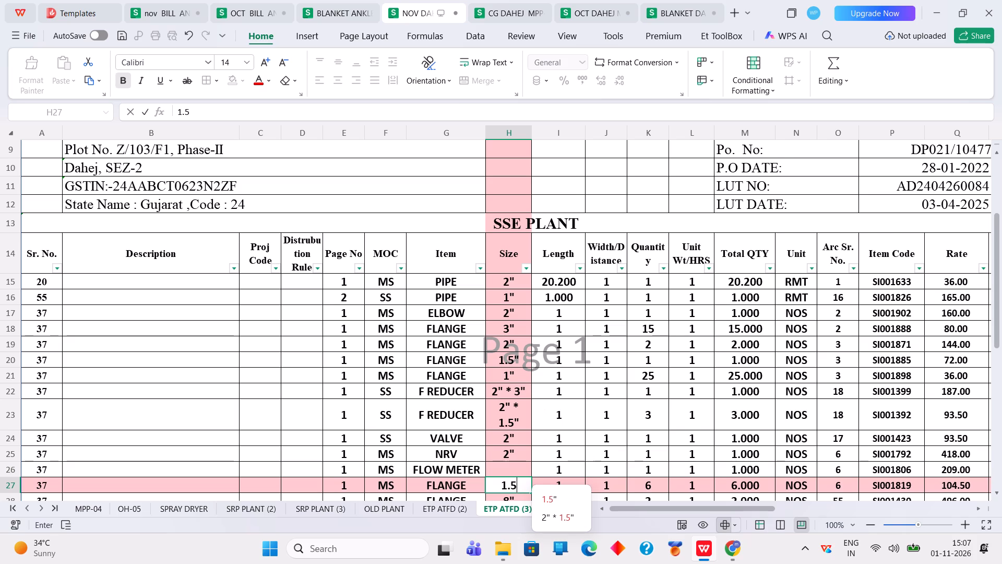
key("Return")
type("1.5\"")
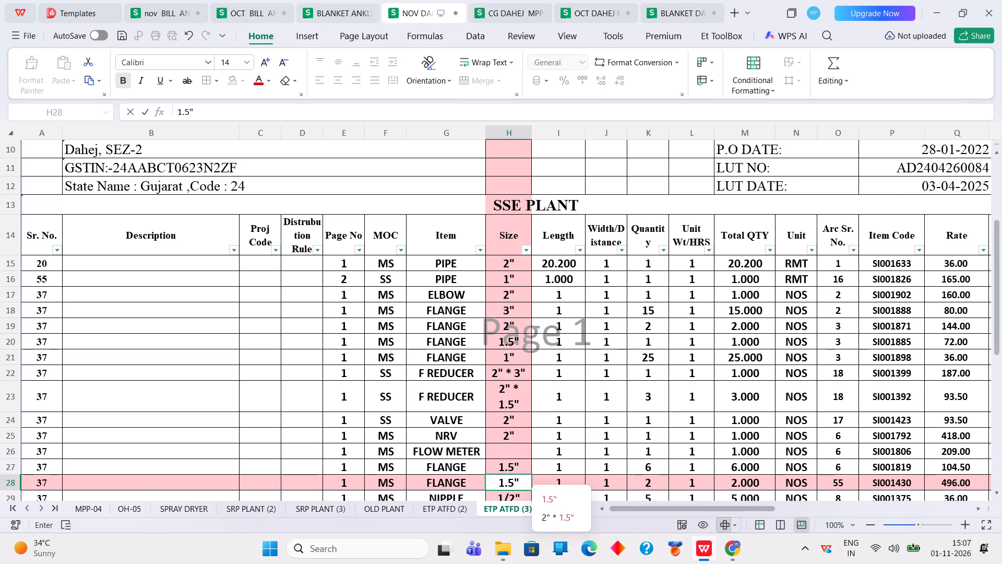
key("Return")
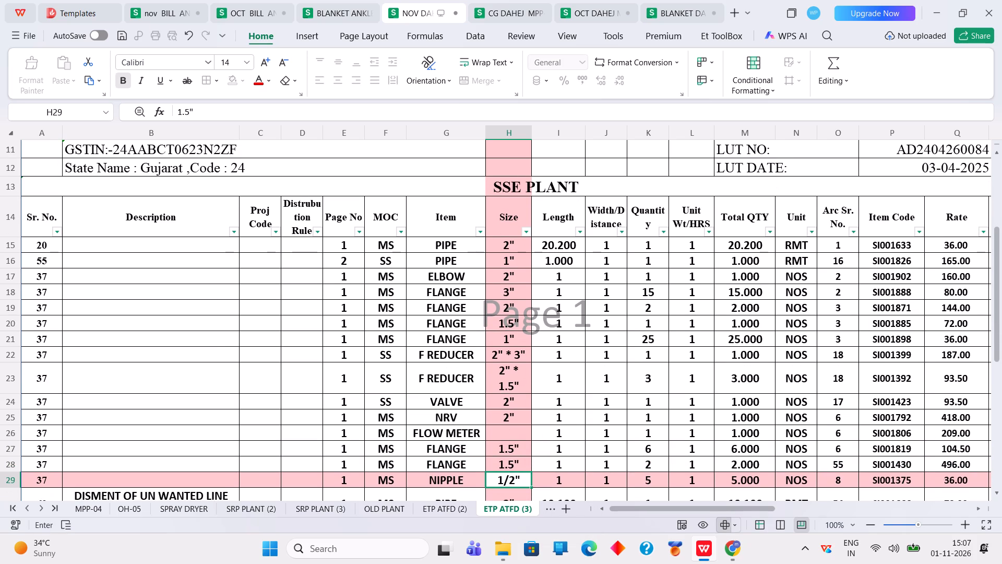
Delete rows 29 to 45, from the NIPPLE row down to the last item above TOTAL.
left_click_drag(9, 481, 24, 538)
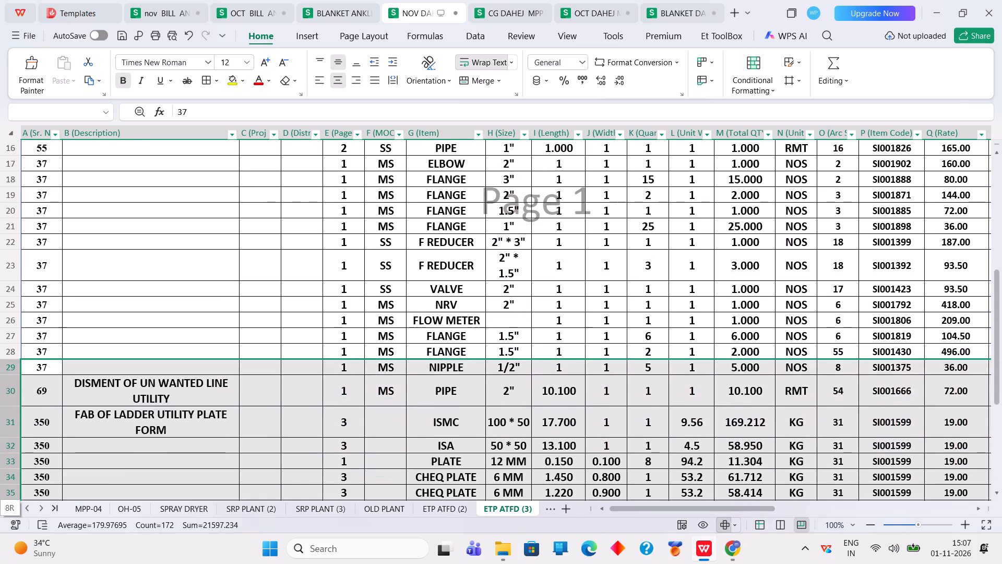
left_click_drag(24, 538, 36, 558)
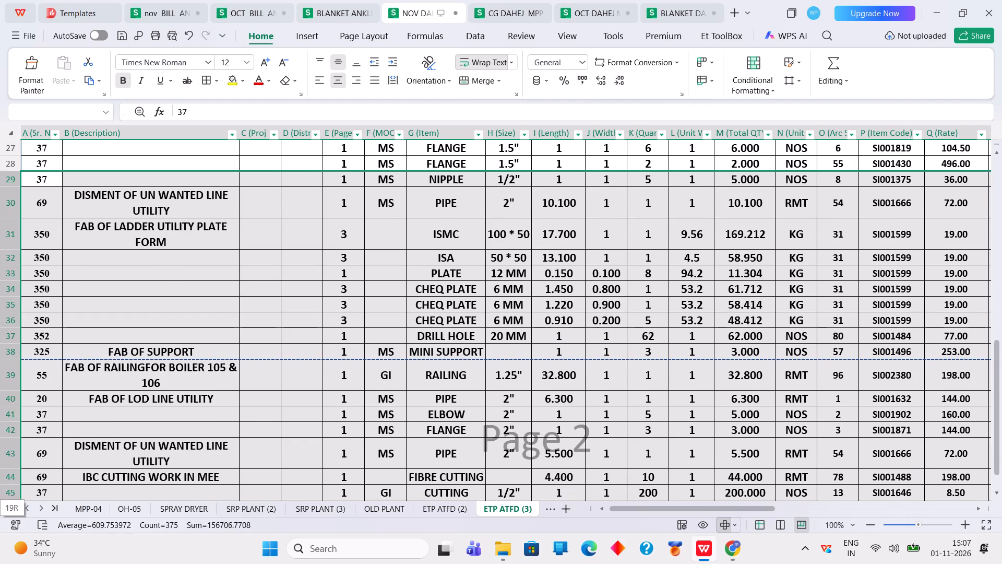
left_click_drag(36, 558, 51, 455)
right_click(10, 439)
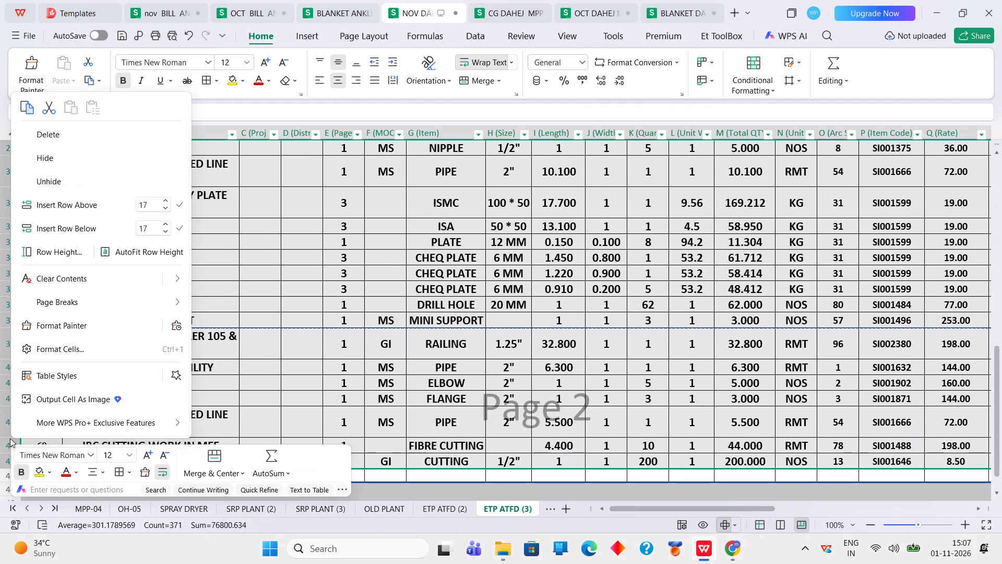
left_click(63, 134)
Copy the SS material from F16 and paste it over the whole MOC range F15:F28.
scroll(444, 298, "up", 5)
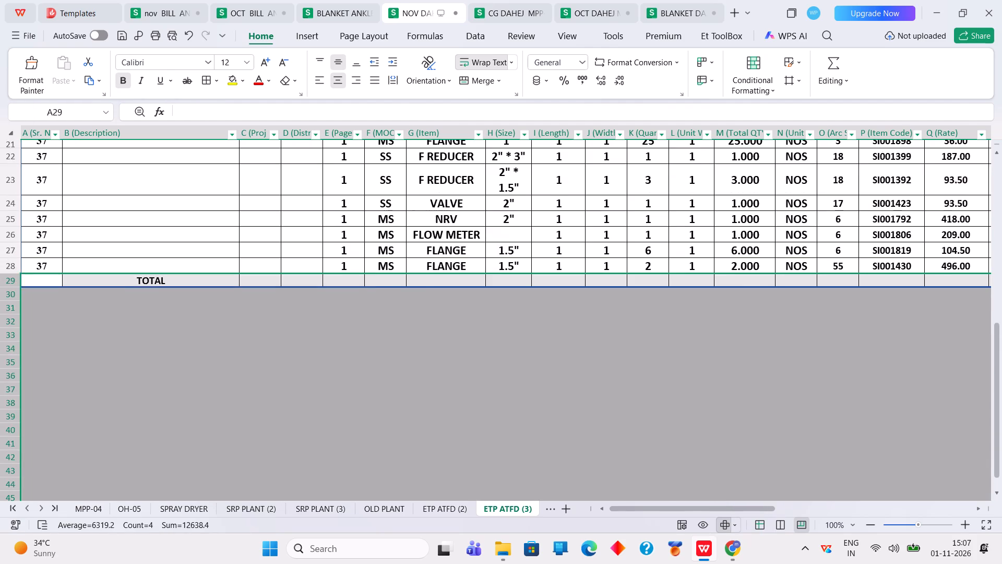
scroll(447, 301, "up", 5)
left_click(390, 277)
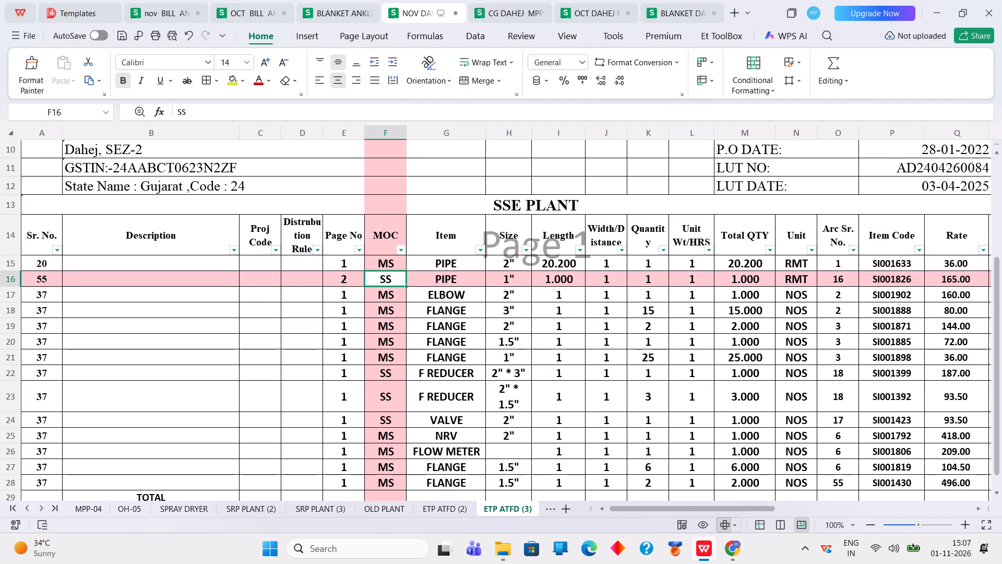
right_click_drag(389, 278, 388, 284)
left_click(410, 18)
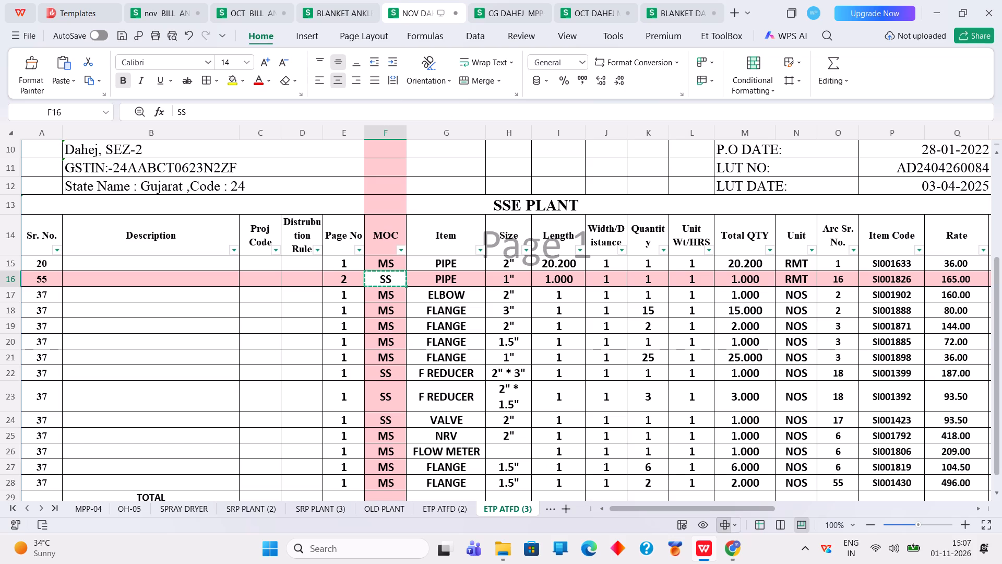
left_click_drag(388, 260, 389, 481)
right_click(388, 481)
right_click(388, 481)
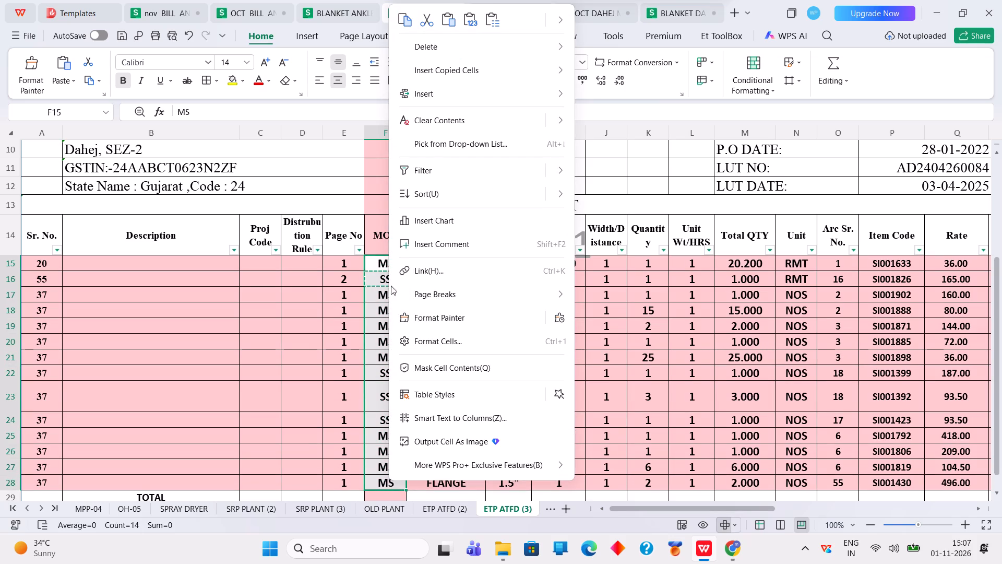
left_click(452, 19)
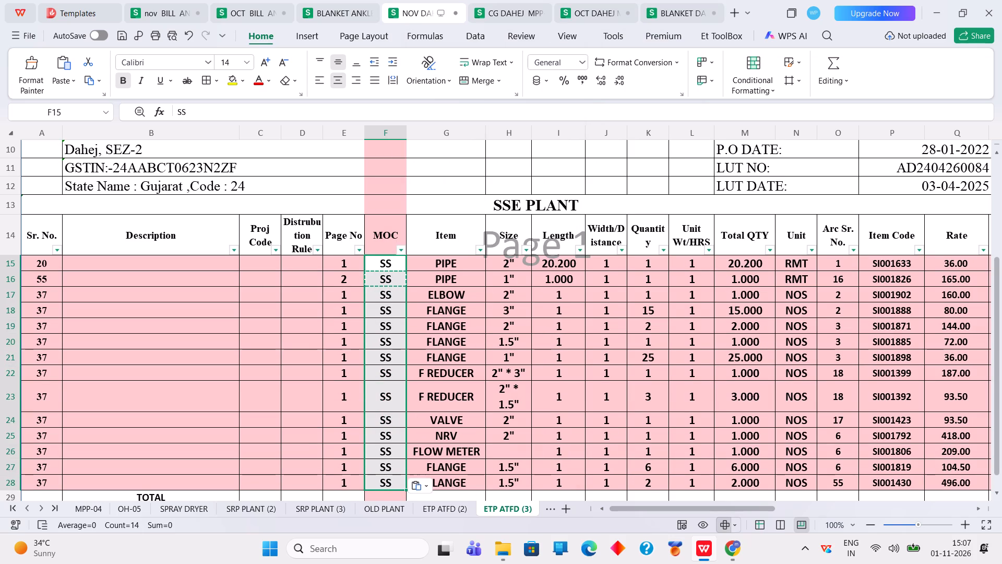
Enter the description FAB OF LINE FOR FLOW METER FITTEING WORK in B15.
left_click(200, 261)
type("FAB OF FLOW METER")
key("space")
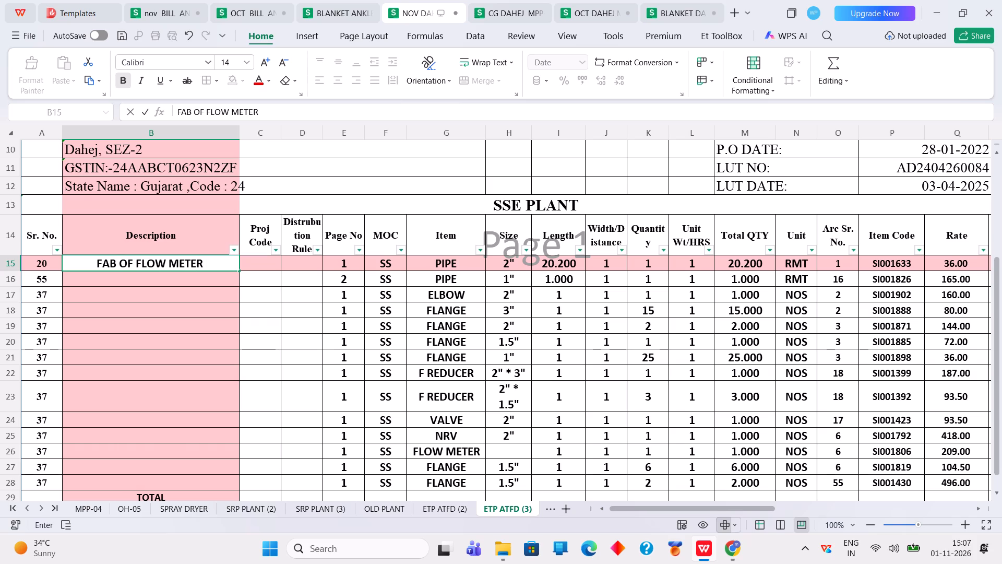
type("FITTE")
type("ING WORK")
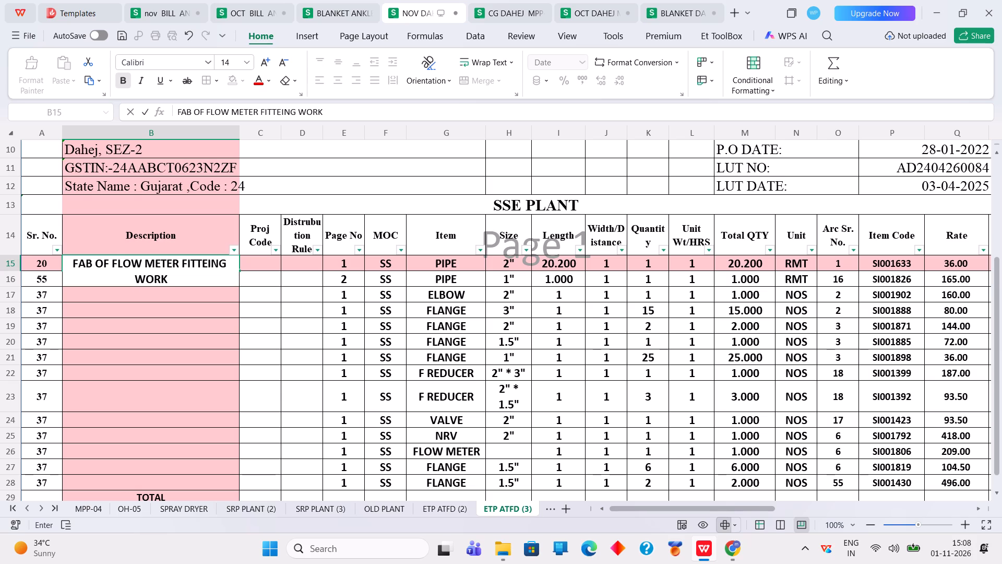
left_click(110, 262)
key("space")
type("LINW")
key("BackSpace")
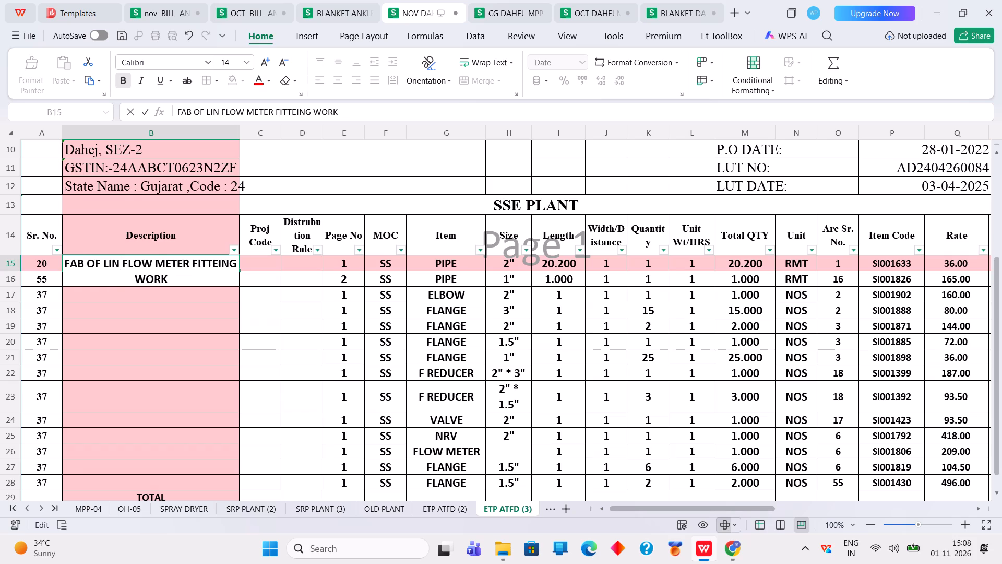
key("e")
key("space")
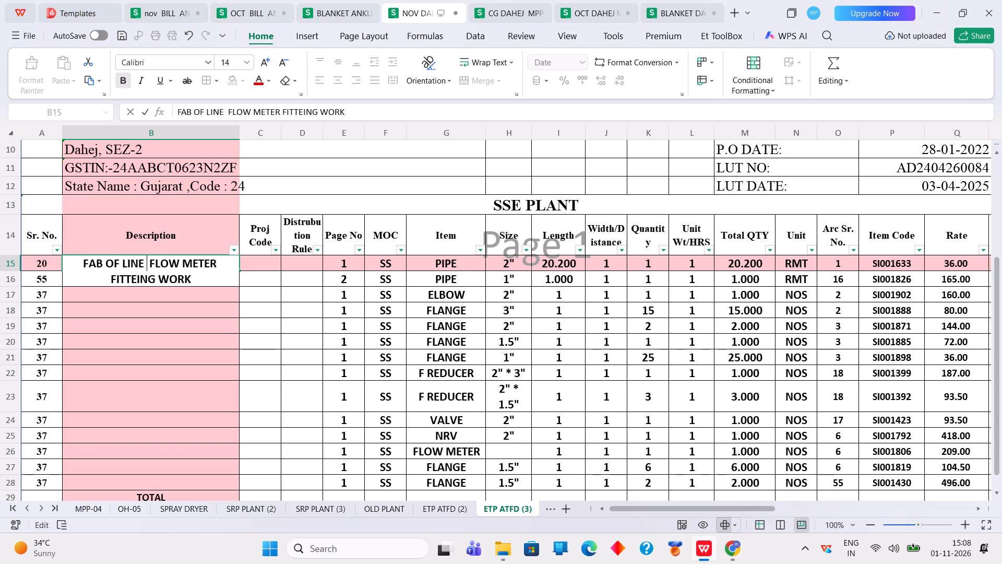
type("FOR")
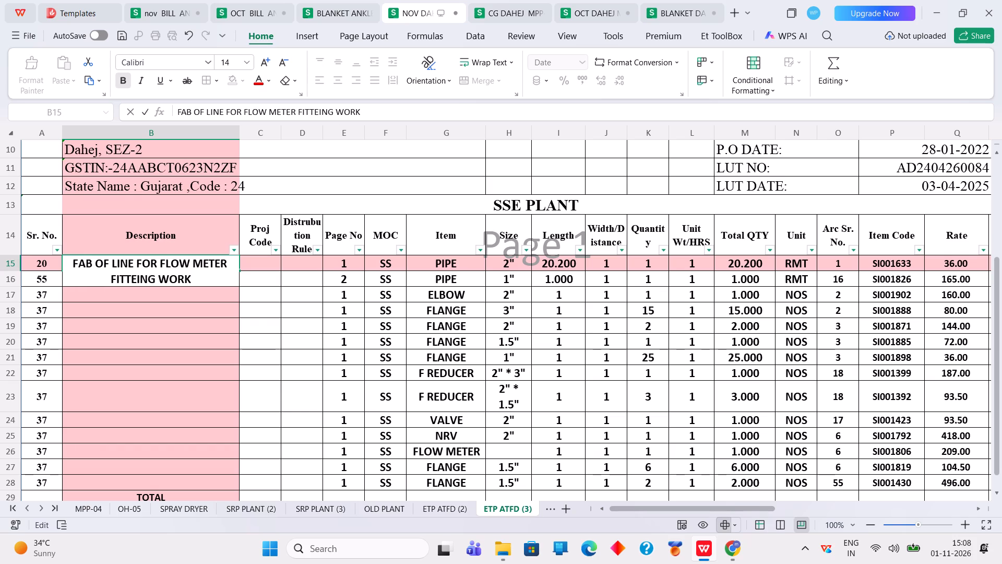
key("Return")
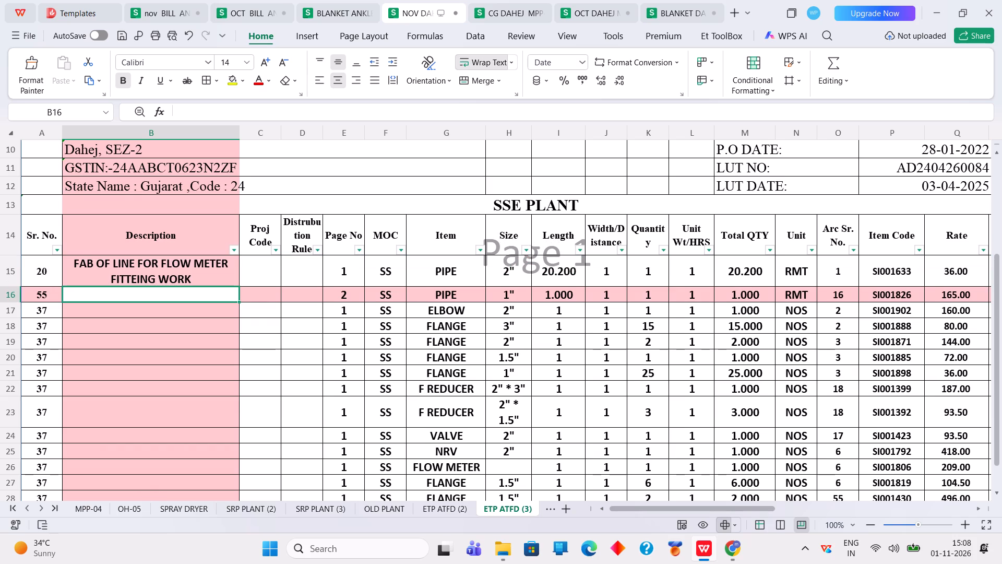
Set the Arc Sr. No. of the 2" pipe in O15 to 16.
left_click(831, 263)
type("16")
key("Return")
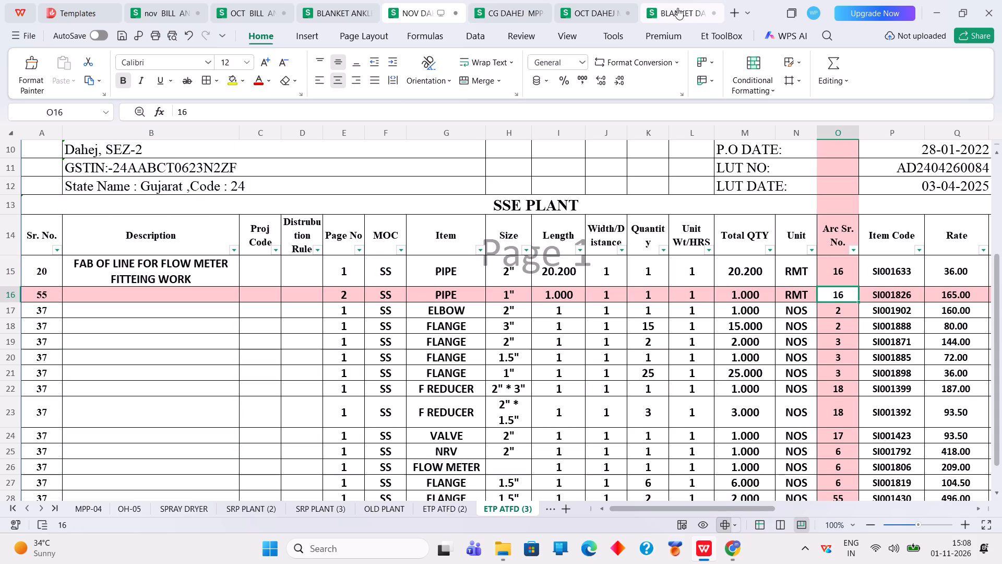
Close the BLANKET DAHEJ workbook, saving its changes.
left_click(714, 11)
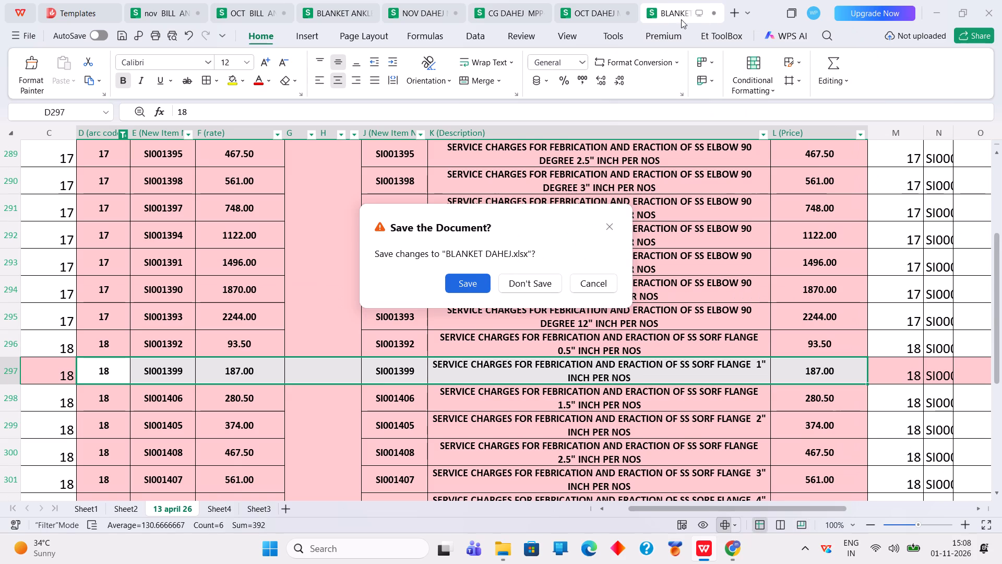
left_click(471, 289)
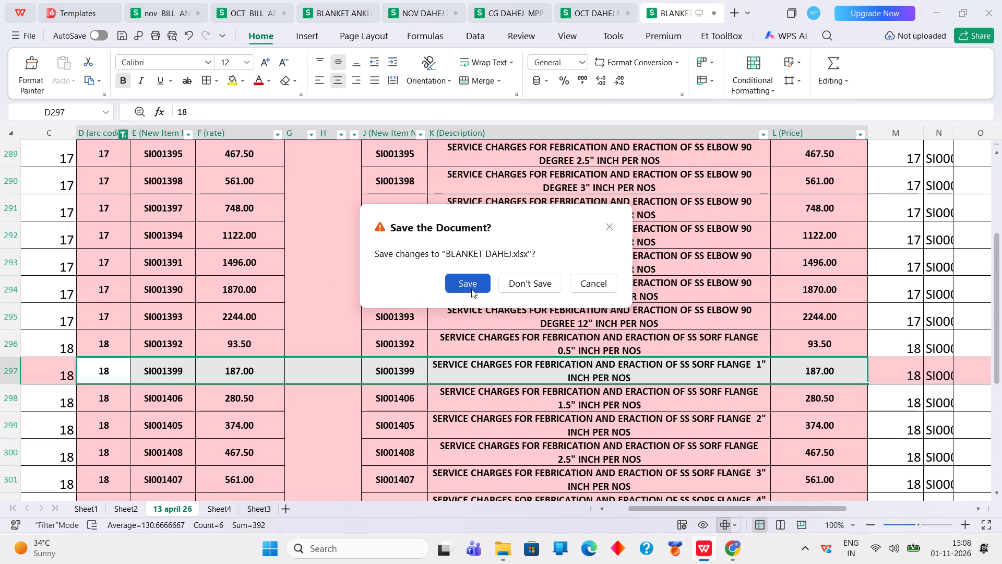
Close the OCT DAHEJ MAINTENANCE - Copy (2) workbook without saving, along with the CG DAHEJ MPP-06 workbook.
left_click(717, 16)
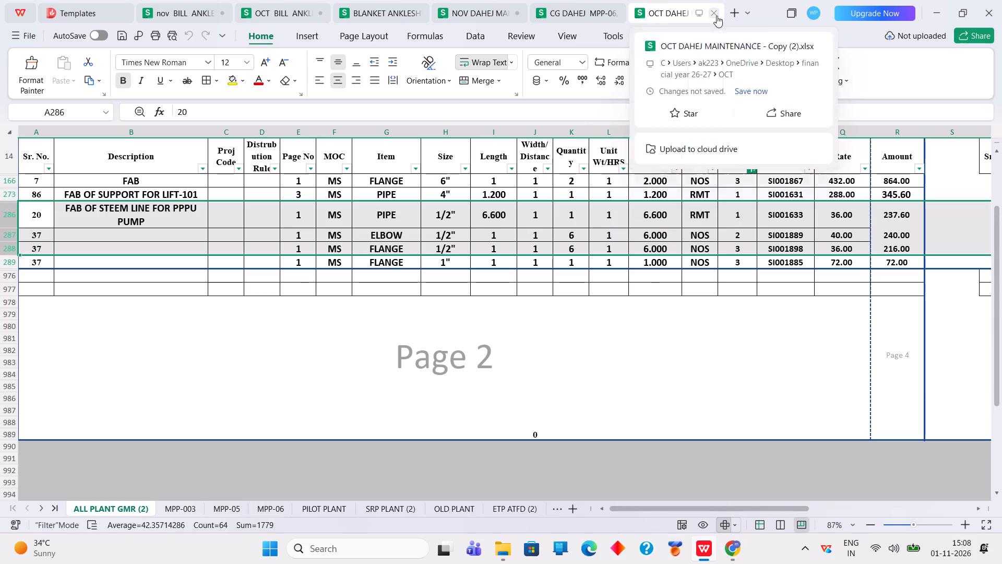
left_click(532, 283)
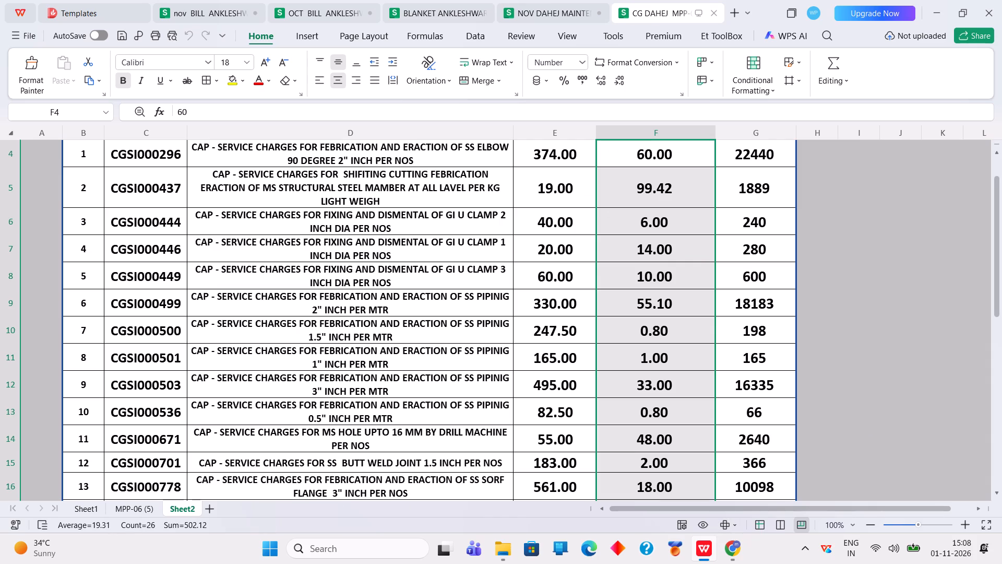
left_click(718, 11)
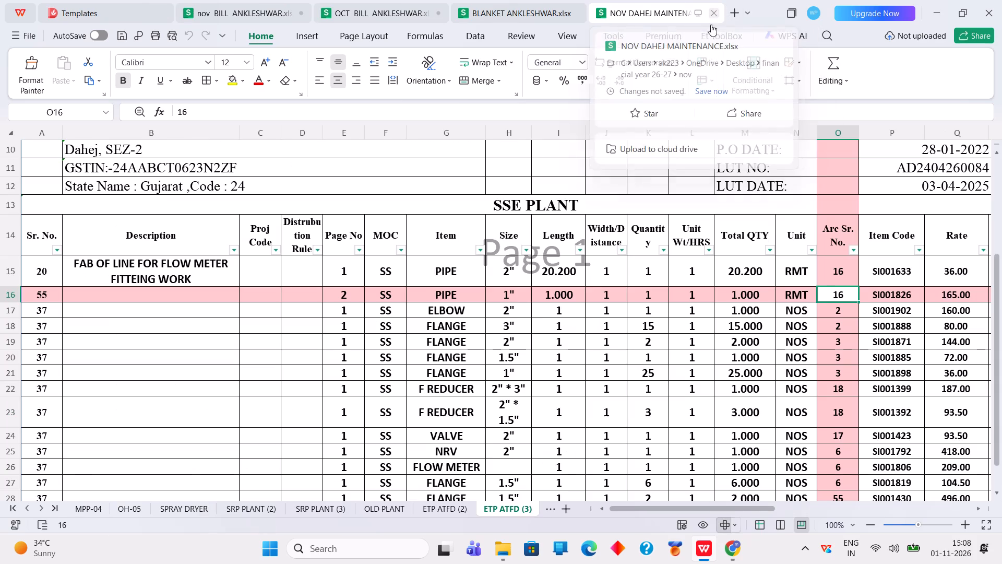
Search the computer for BLANK and open the KGN BLANKET AS PER AJIT workbook.
left_click(383, 551)
type("BLANKER")
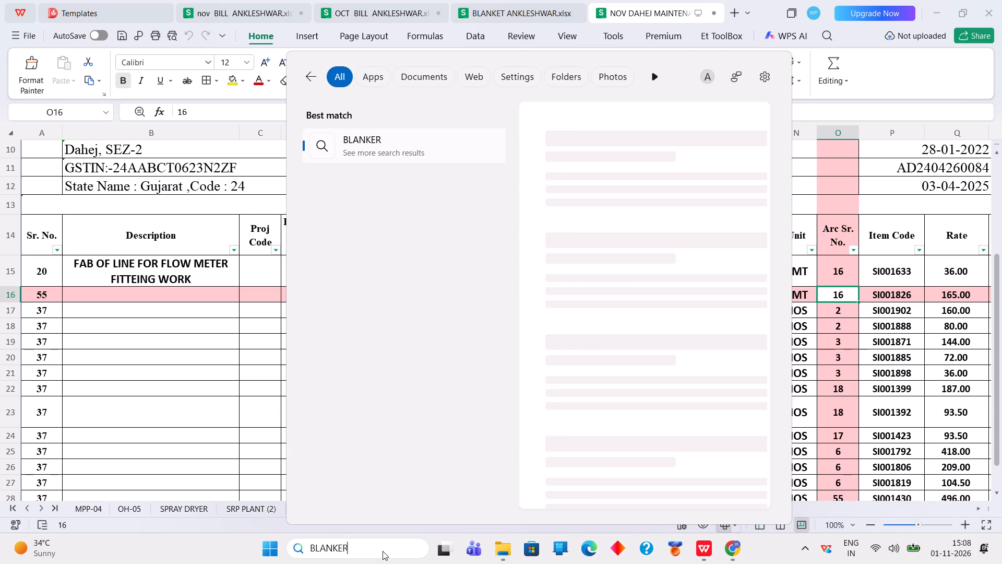
key("space")
key("BackSpace")
key("BackSpace")
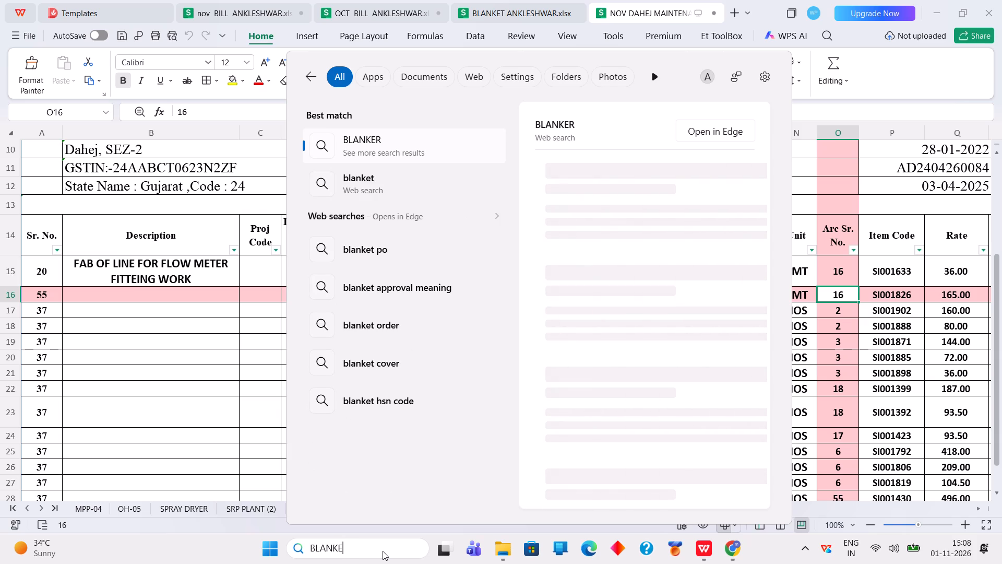
type("T A")
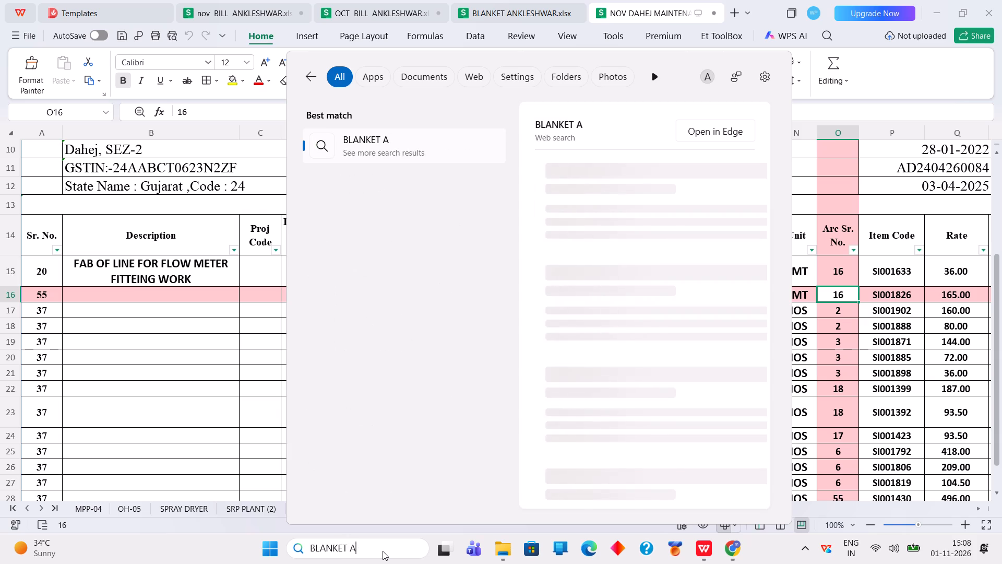
key("BackSpace")
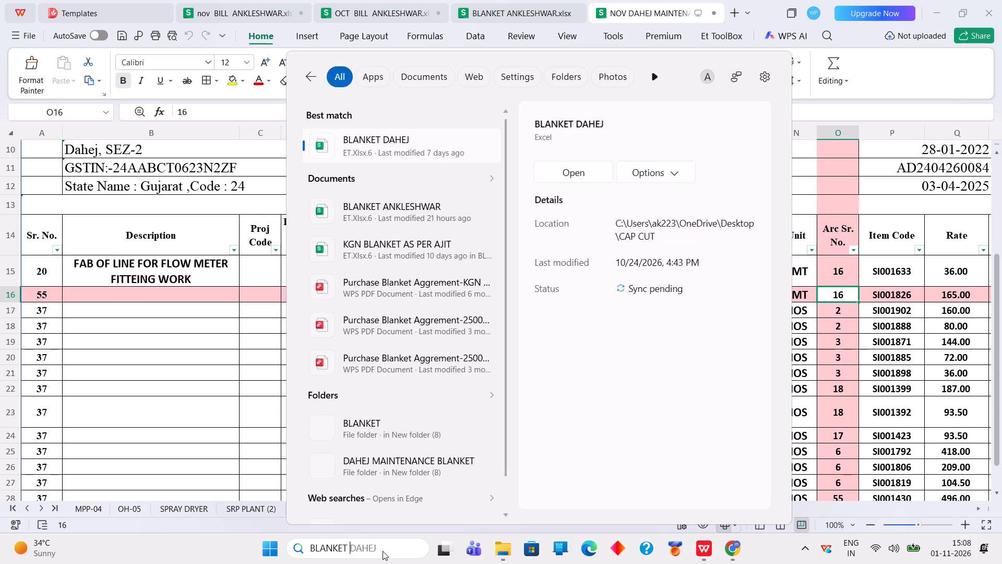
key("BackSpace")
key("BackSpace")
key("BackSpace")
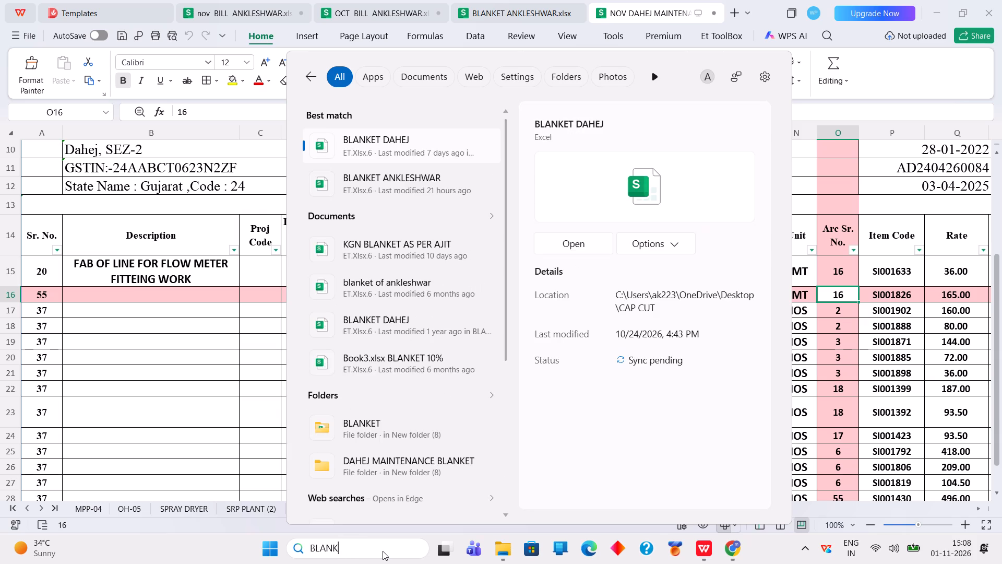
left_click(405, 251)
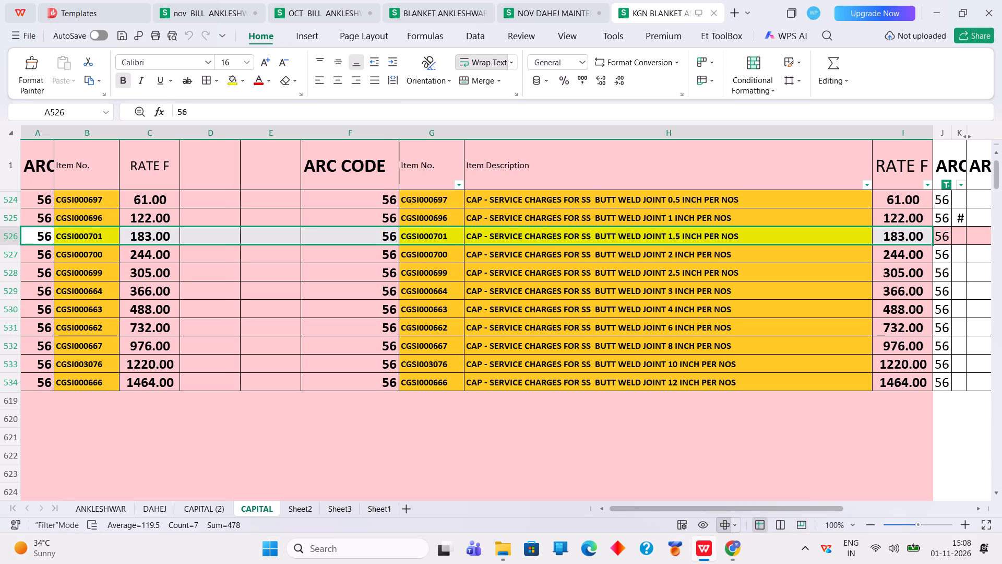
Filter the CAPITAL sheet's ARC code column J to show only code 16.
left_click(460, 186)
left_click(404, 307)
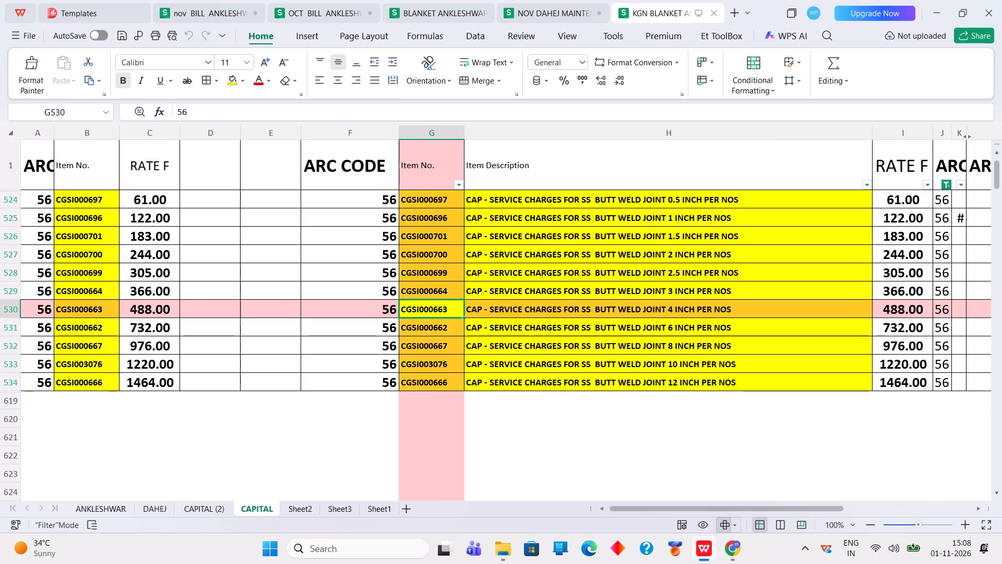
left_click(948, 186)
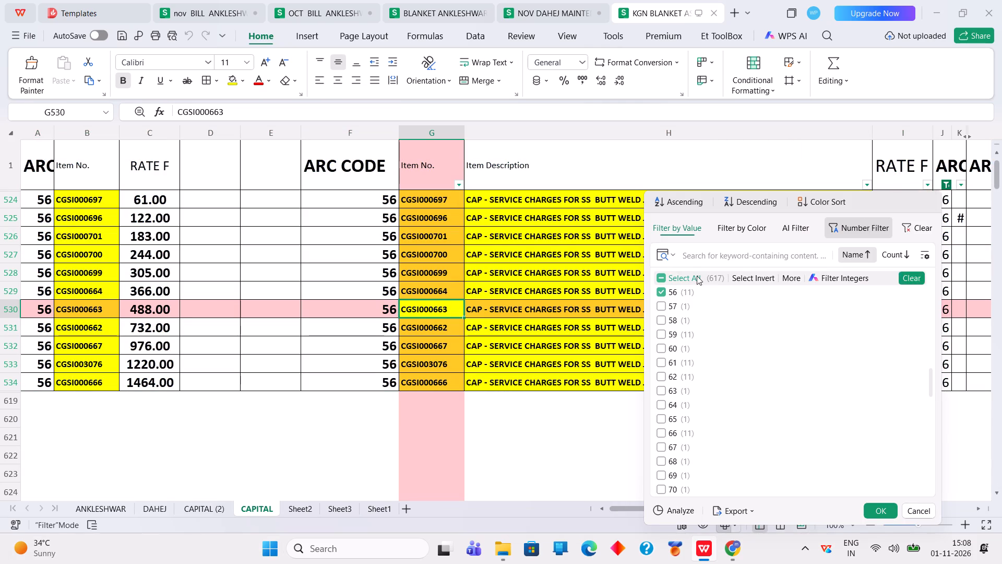
left_click(678, 279)
scroll(675, 287, "up", 2)
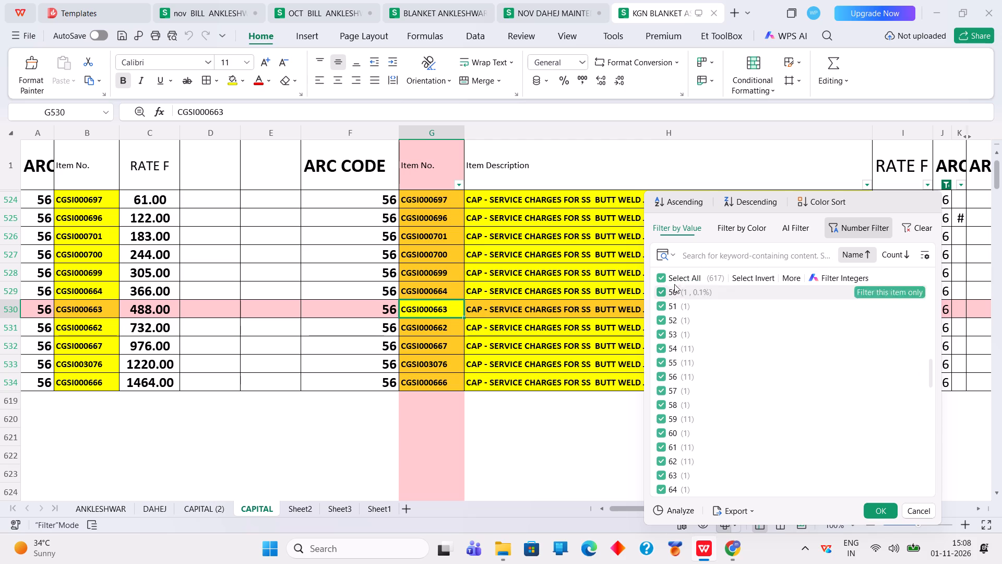
scroll(676, 281, "up", 3)
left_click(667, 280)
scroll(701, 323, "up", 3)
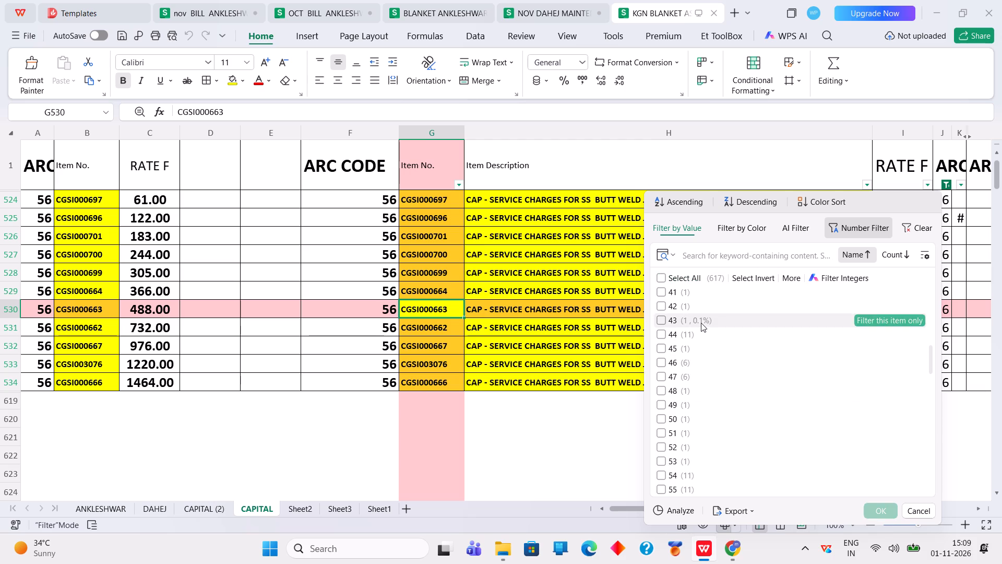
scroll(700, 323, "up", 11)
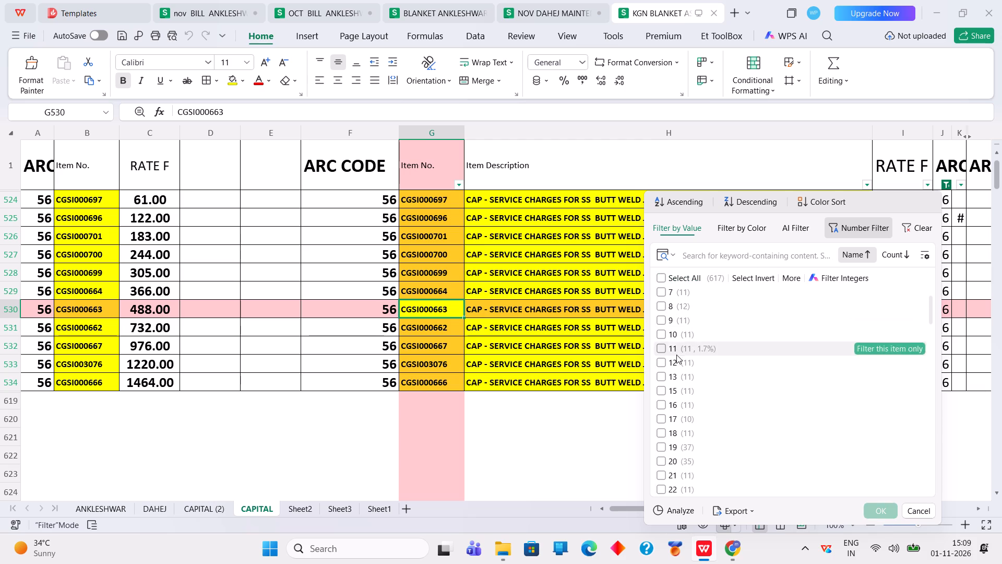
left_click(665, 408)
left_click(884, 513)
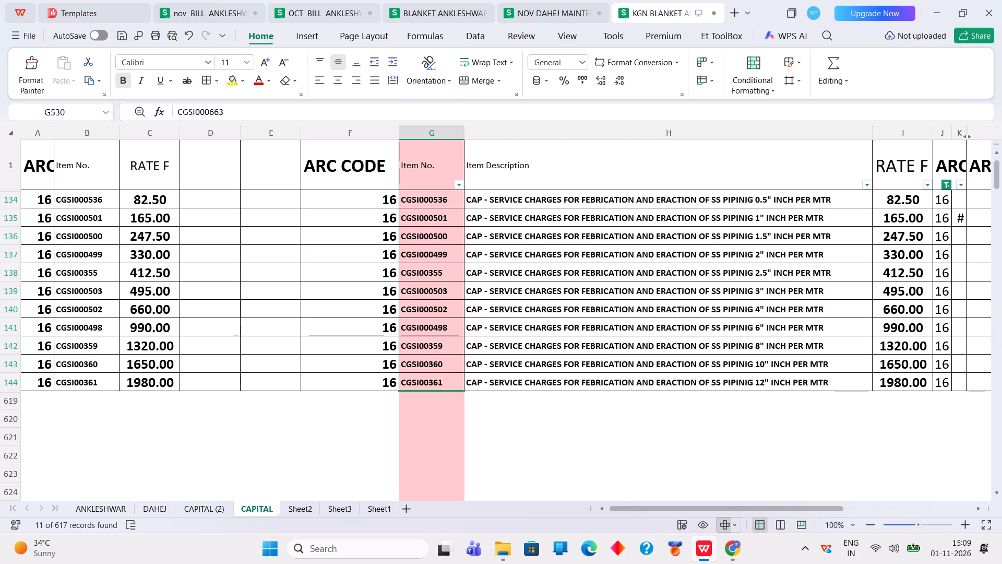
Copy the 2" SS piping row A137:I137 and paste it as values at O15 of the ETP ATFD (3) sheet in NOV DAHEJ.
left_click_drag(52, 218, 644, 209)
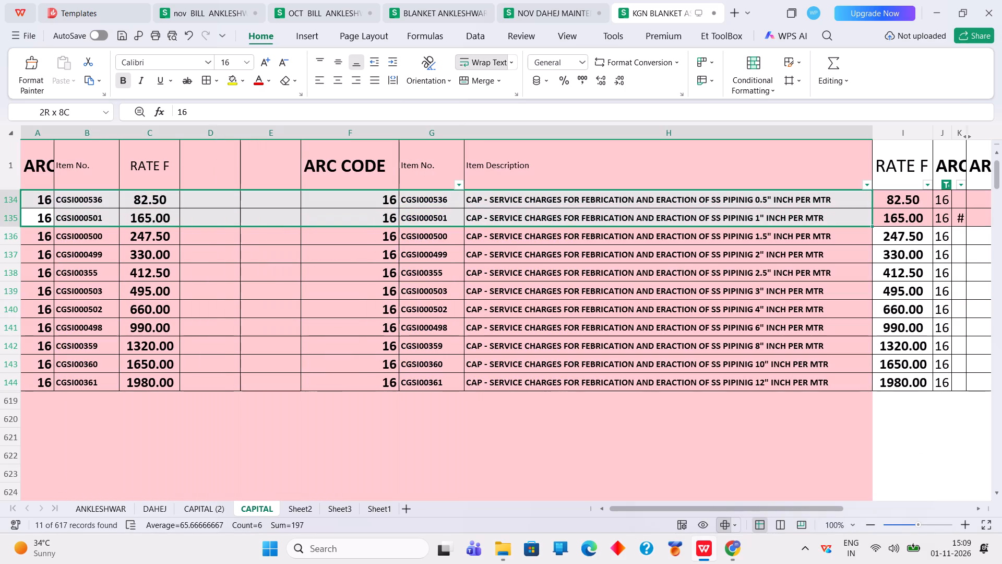
left_click_drag(644, 209, 792, 225)
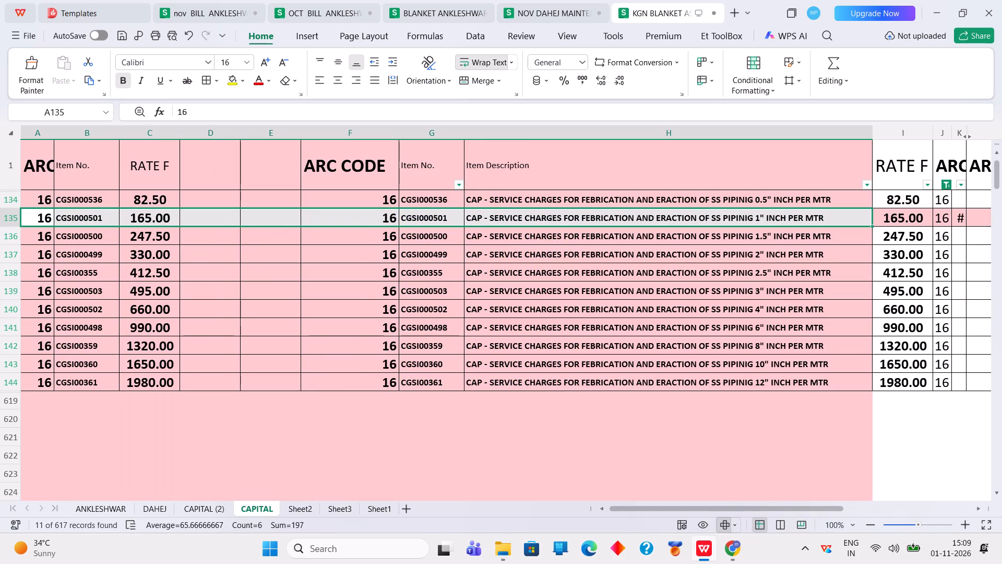
left_click_drag(46, 262, 332, 255)
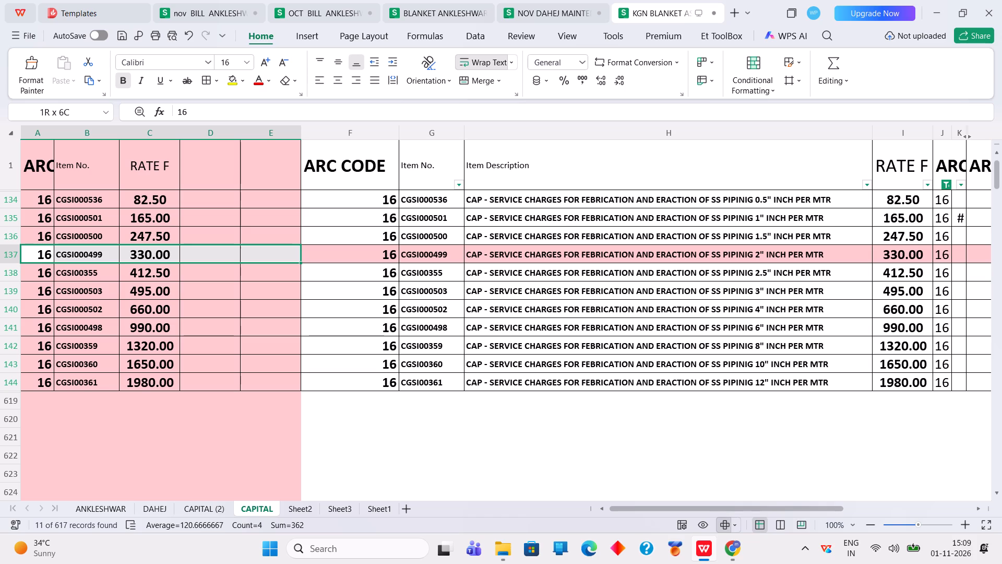
left_click_drag(332, 255, 339, 260)
left_click_drag(339, 260, 892, 257)
right_click(892, 257)
left_click(727, 19)
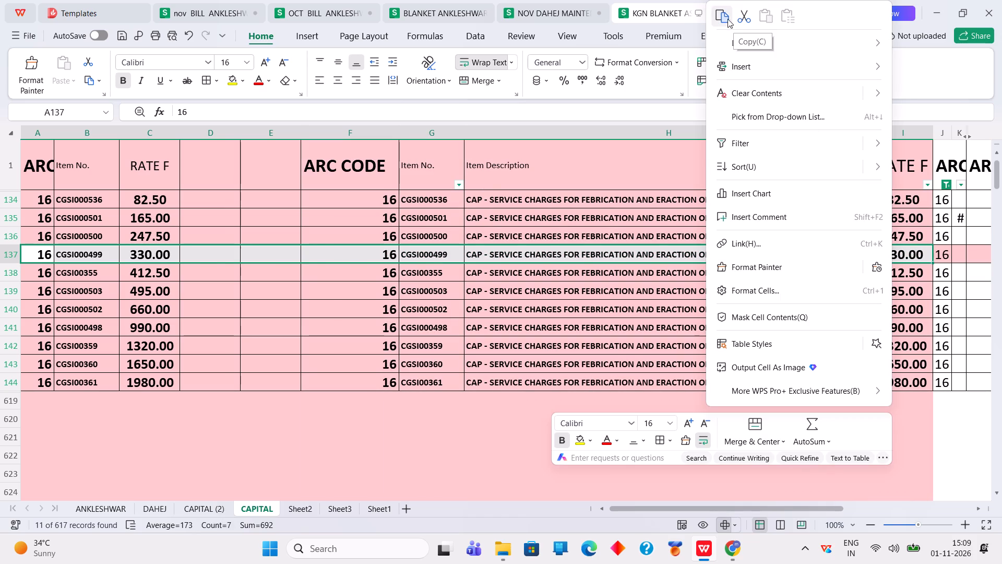
left_click(540, 17)
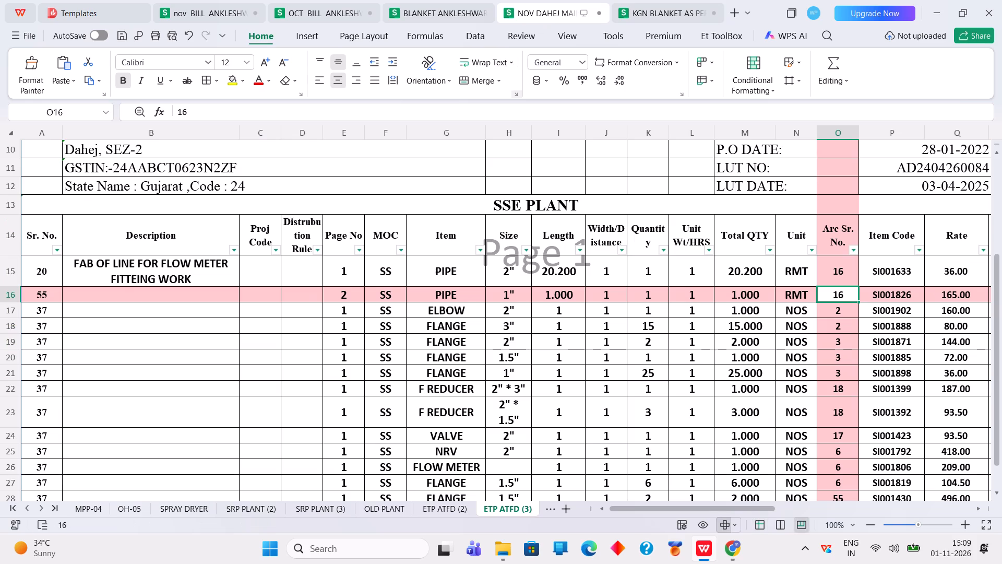
right_click(844, 275)
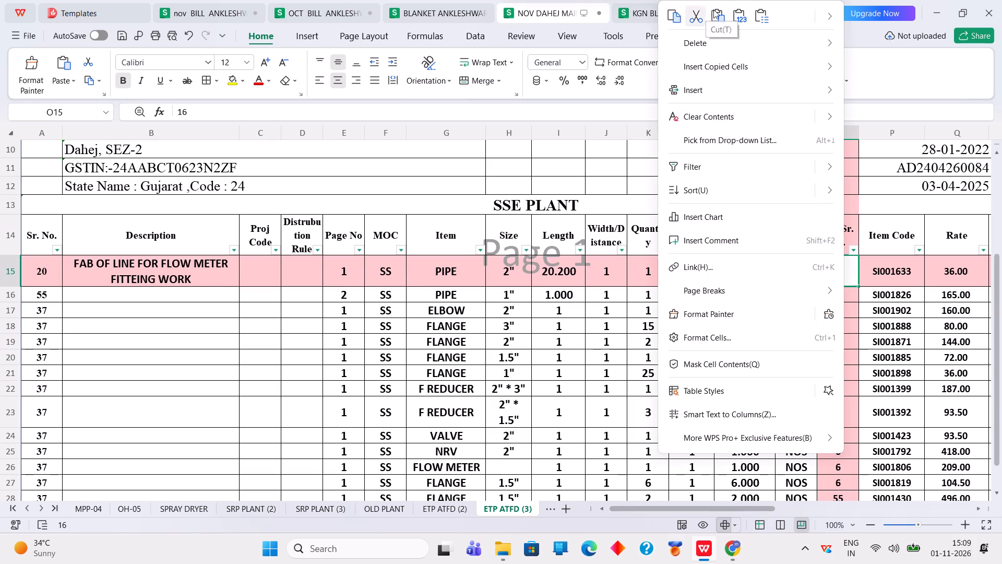
left_click(738, 19)
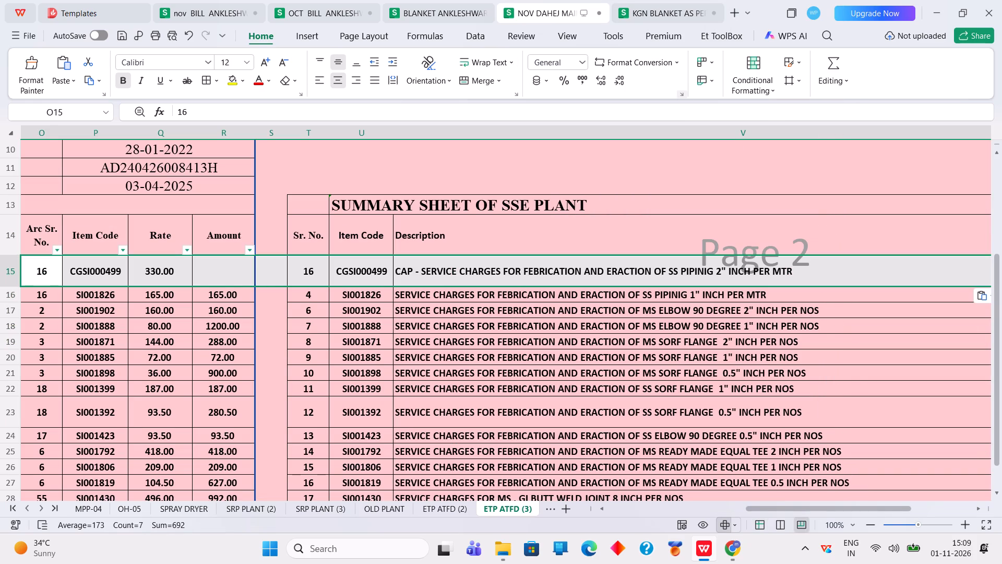
Copy the 1" SS piping row A135:I135 from the CAPITAL sheet and paste it as values at O16 of ETP ATFD (3).
left_click_drag(759, 510, 676, 514)
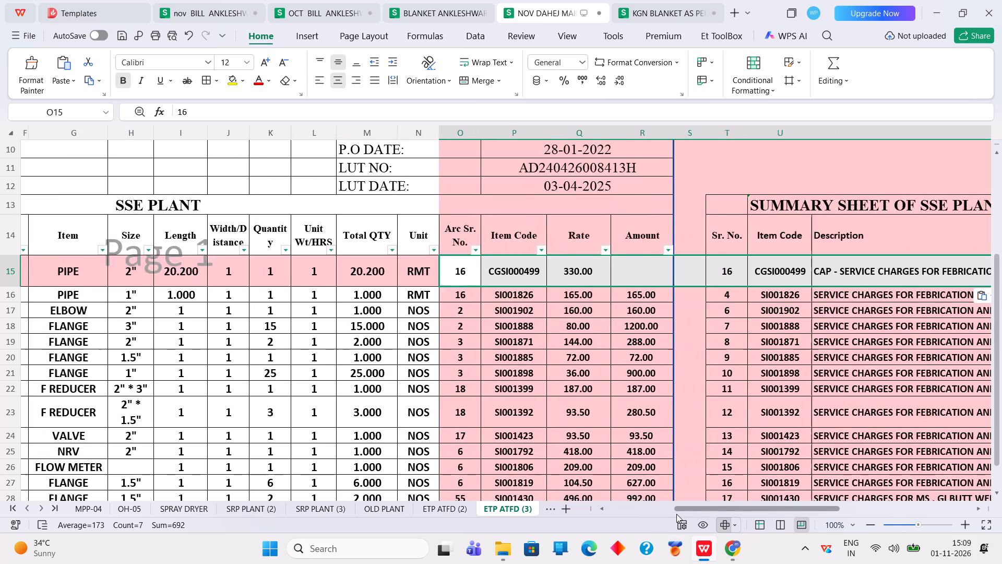
left_click_drag(676, 514, 667, 514)
left_click(667, 15)
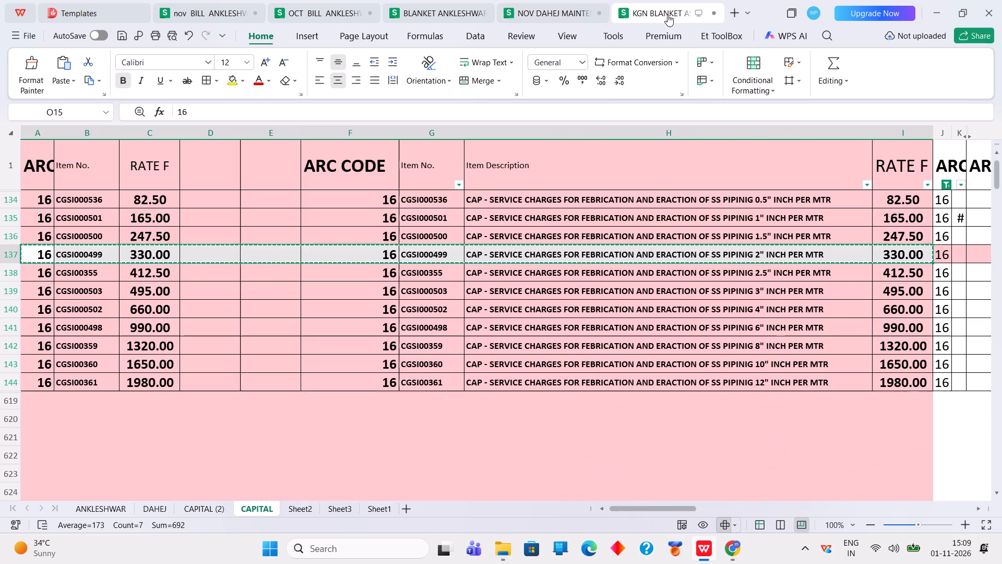
left_click_drag(46, 223, 325, 217)
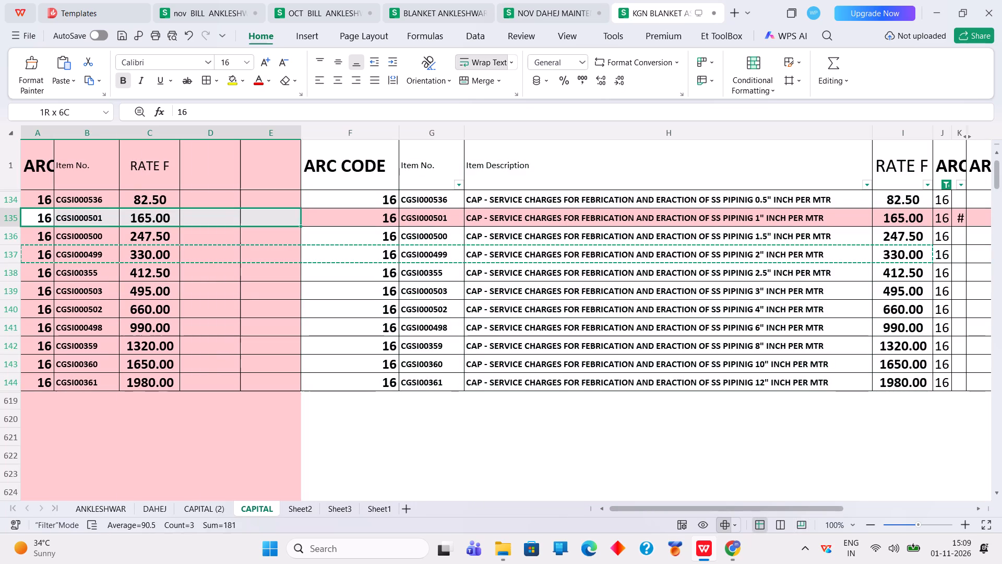
left_click_drag(325, 217, 892, 220)
right_click(892, 220)
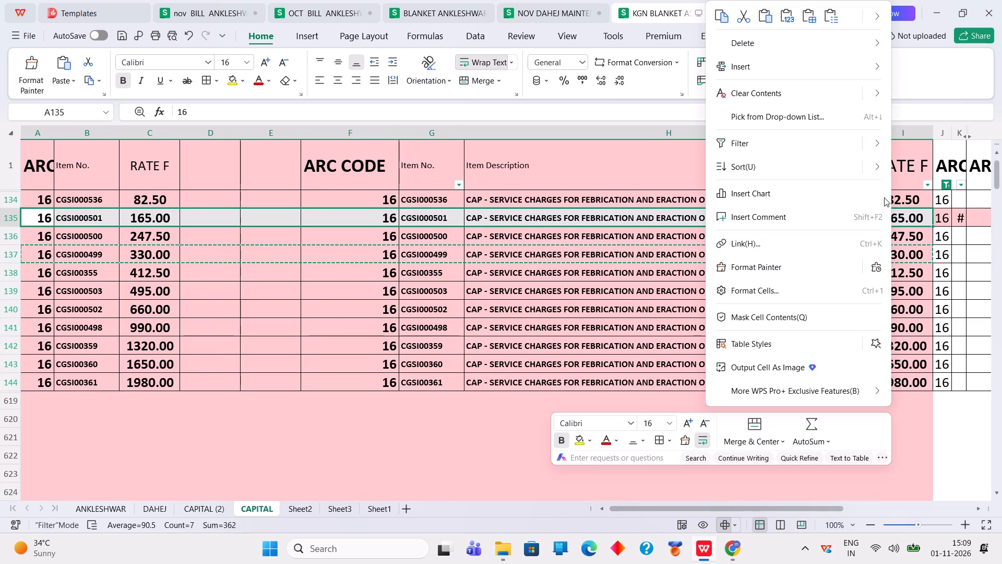
left_click(729, 13)
left_click(545, 15)
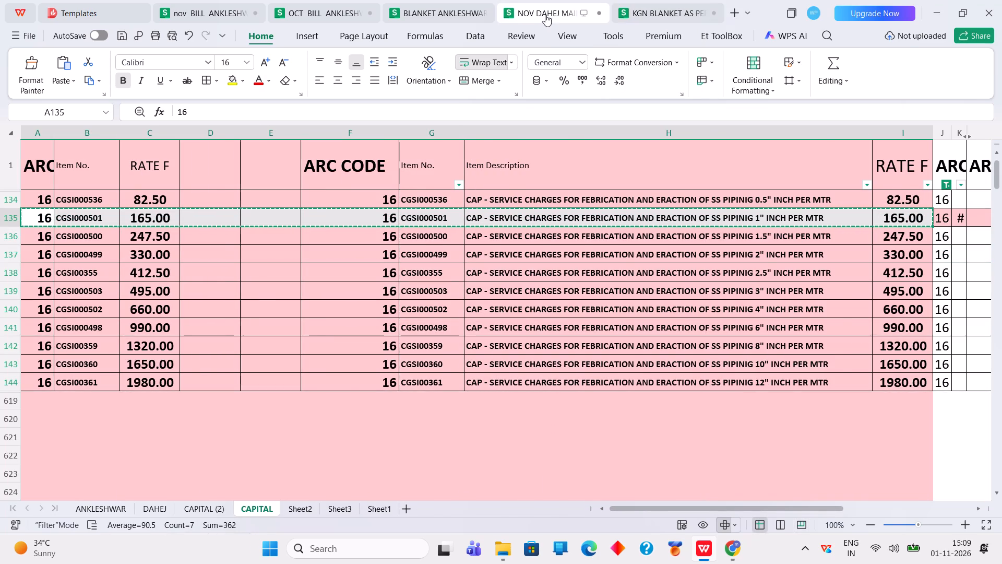
left_click(580, 298)
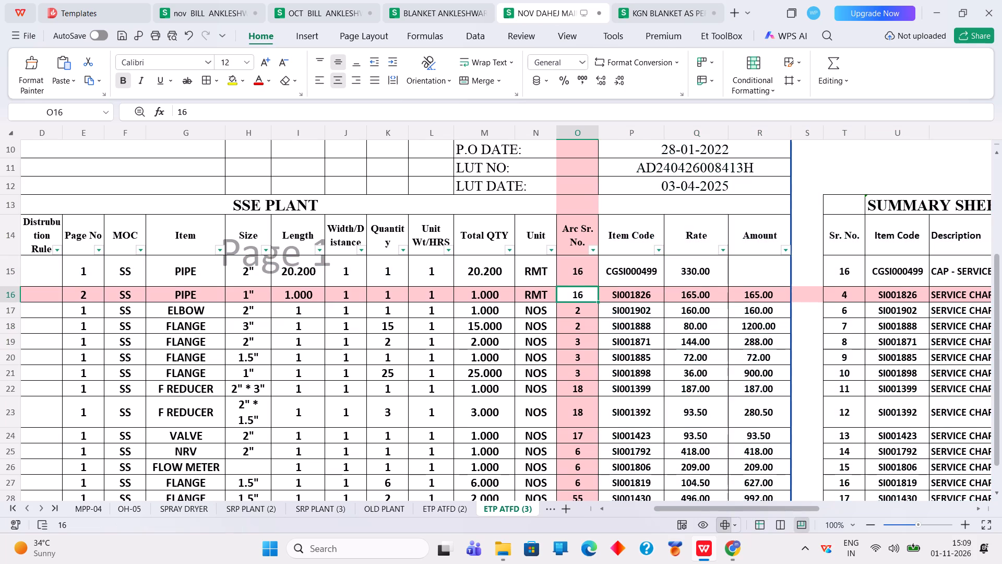
right_click(580, 298)
left_click(657, 20)
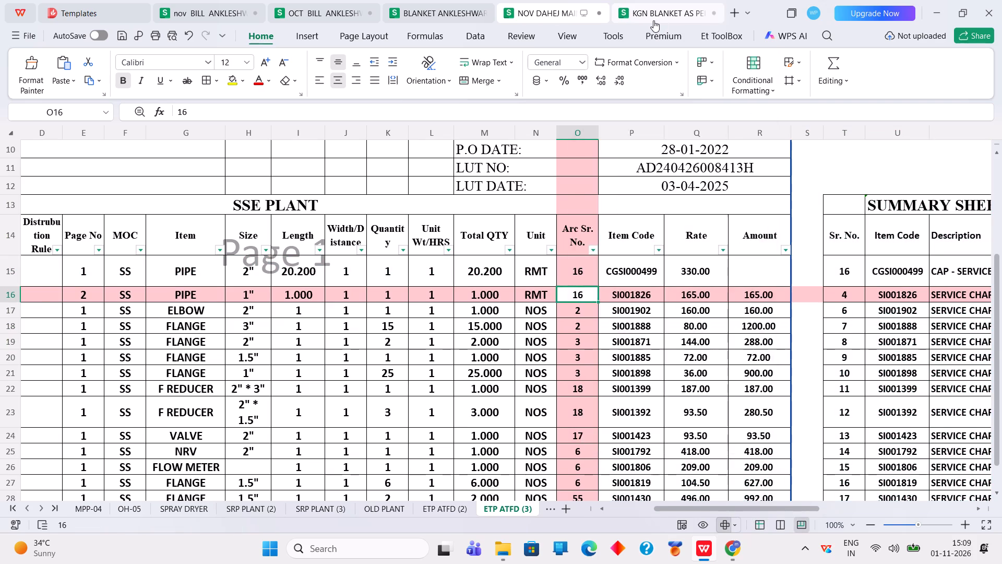
Filter the CAPITAL sheet's ARC code column J to only code 17 and look for a 2" SS elbow.
left_click_drag(857, 506, 745, 526)
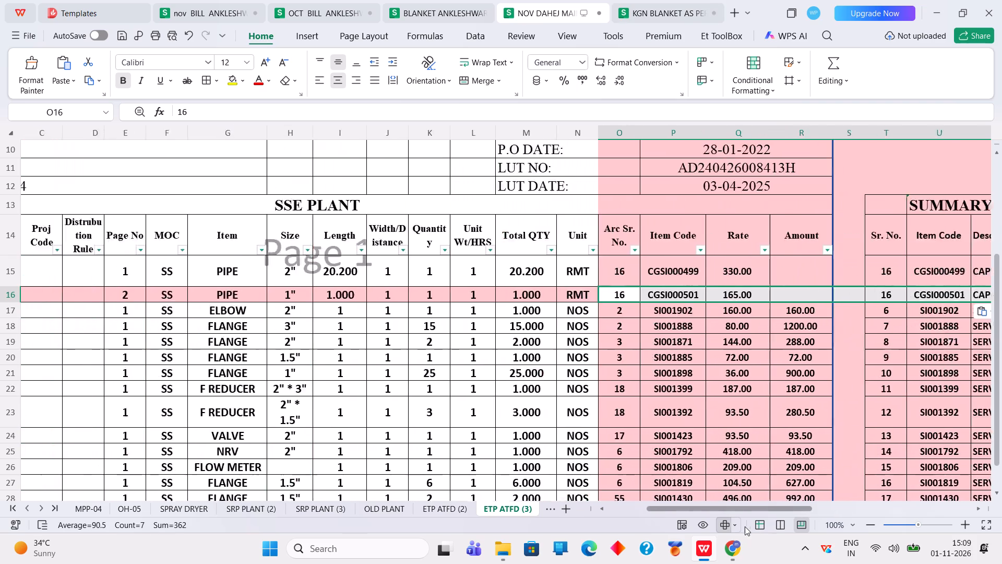
left_click_drag(745, 526, 741, 526)
left_click(725, 311)
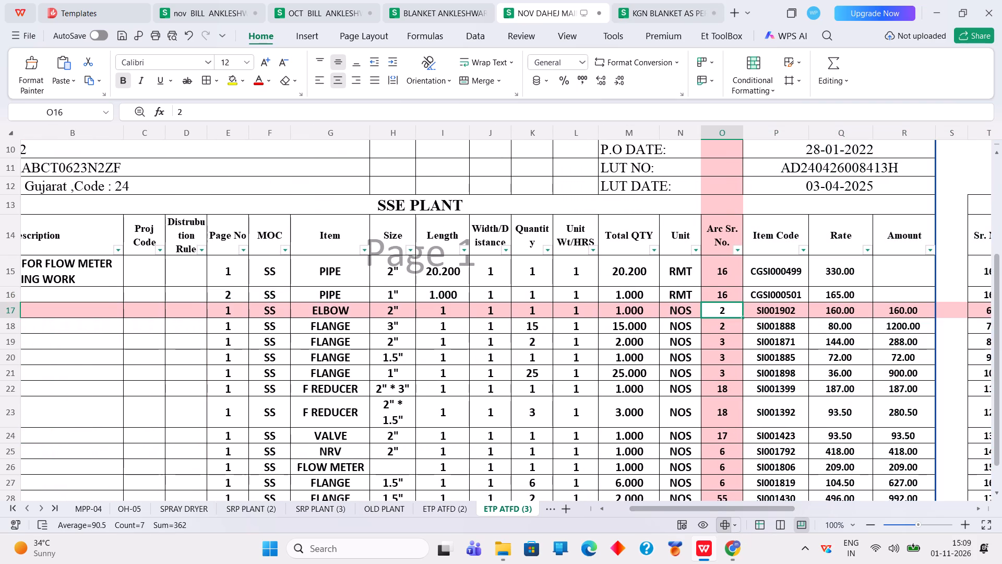
left_click(654, 8)
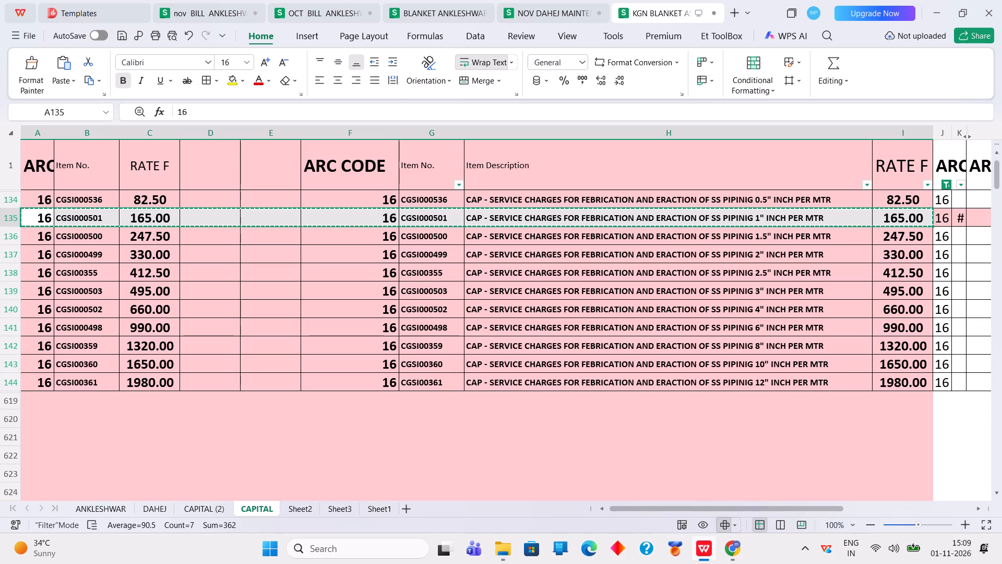
left_click(946, 190)
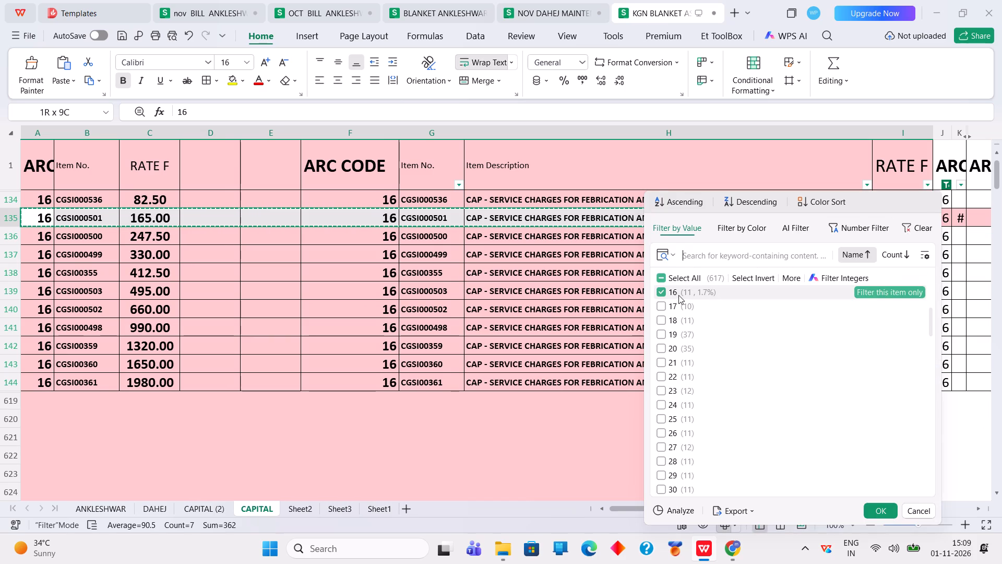
left_click(677, 292)
left_click(655, 310)
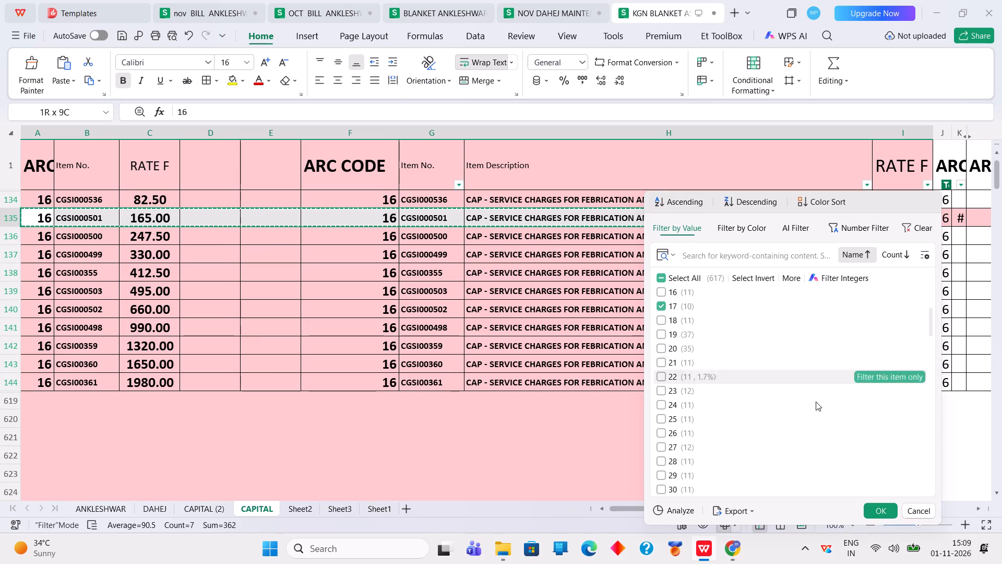
left_click(879, 514)
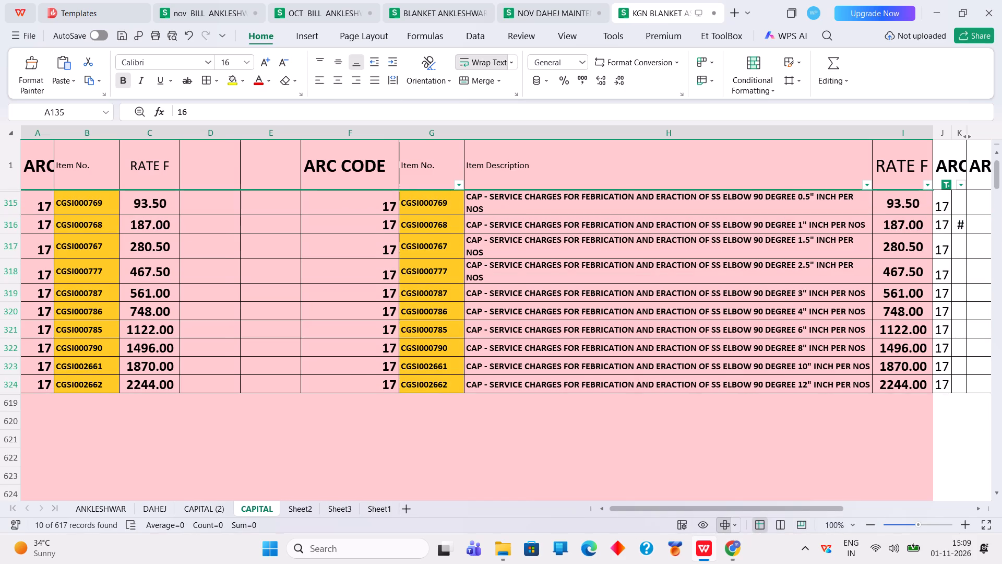
left_click(274, 217)
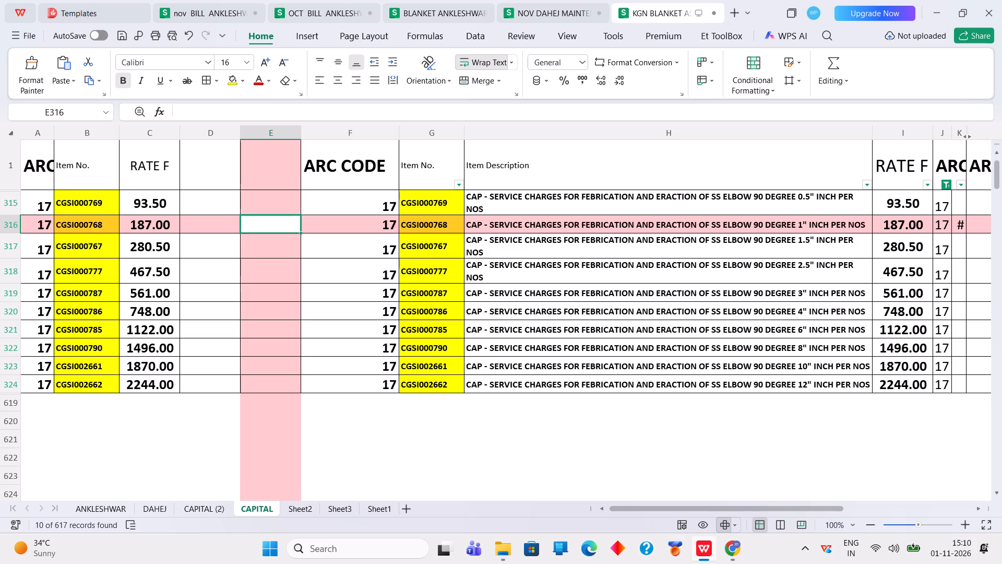
Filter the CAPITAL sheet's ARC code column J to show only code 18.
left_click(947, 184)
left_click(660, 292)
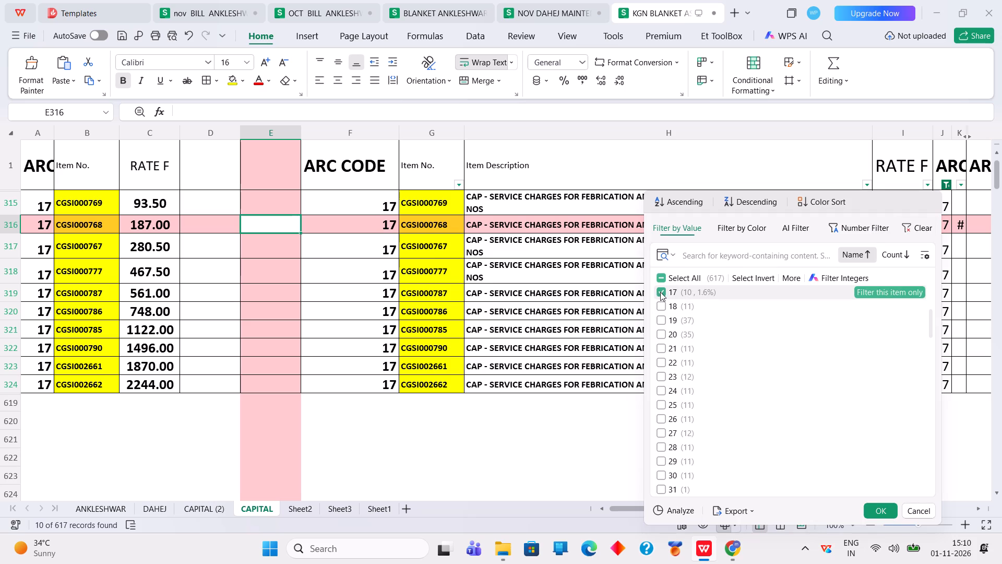
left_click(663, 304)
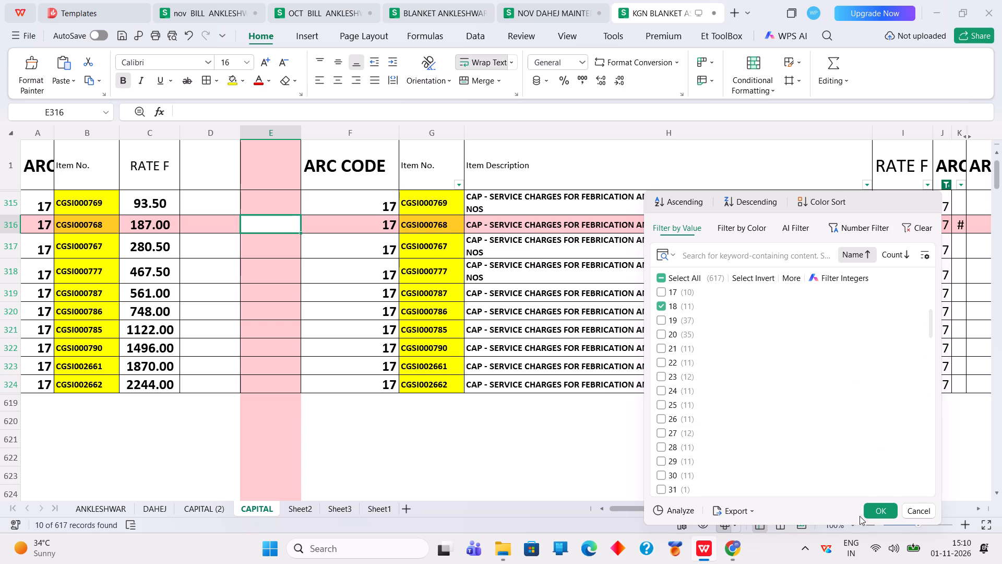
left_click(888, 513)
left_click(306, 256)
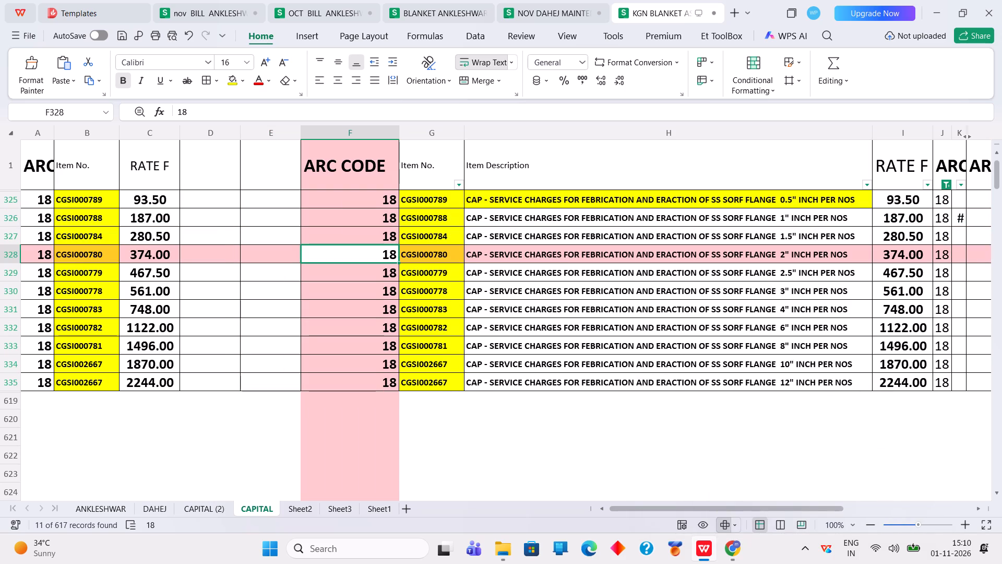
Copy the 3" SS SORF flange row A330:I330 from the CAPITAL sheet and paste it as values at O18 of ETP ATFD (3).
left_click(45, 299)
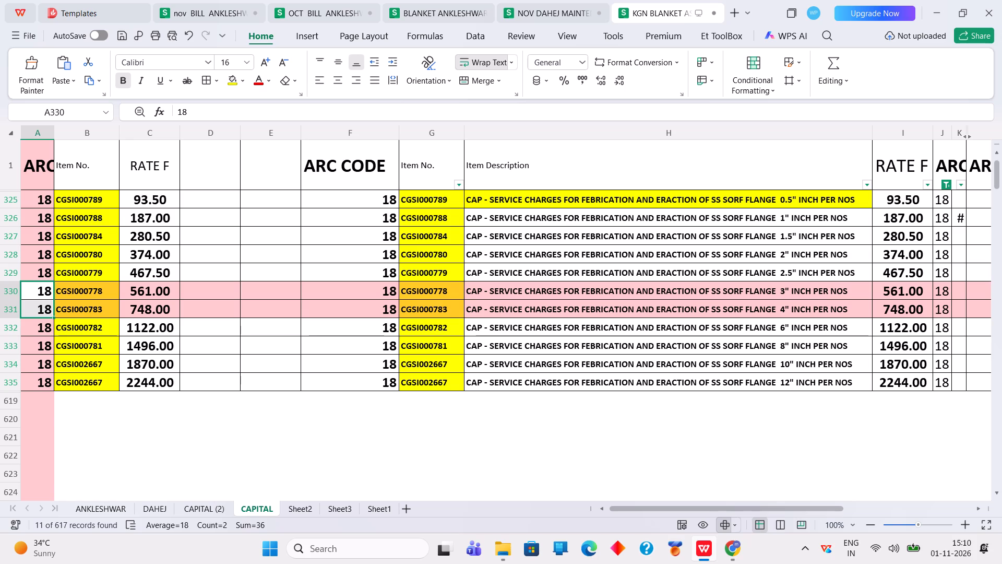
left_click_drag(46, 284, 901, 292)
right_click(901, 292)
right_click(900, 293)
left_click(735, 17)
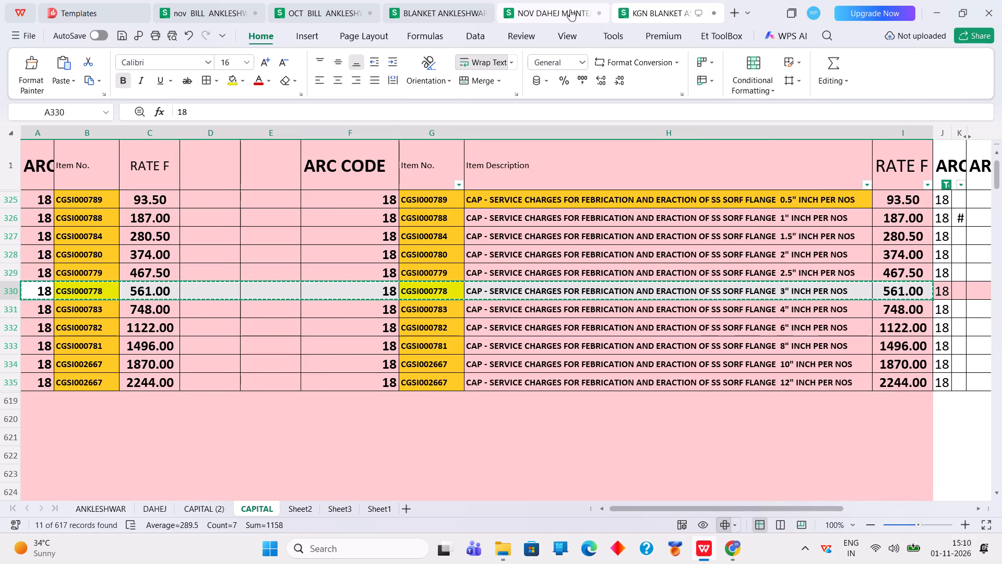
left_click(565, 10)
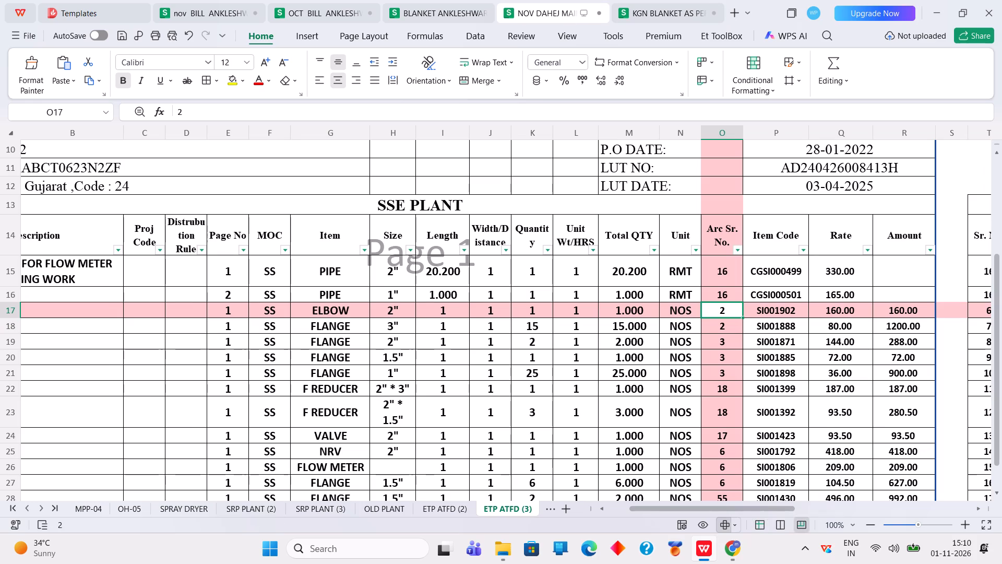
left_click(724, 321)
right_click(721, 324)
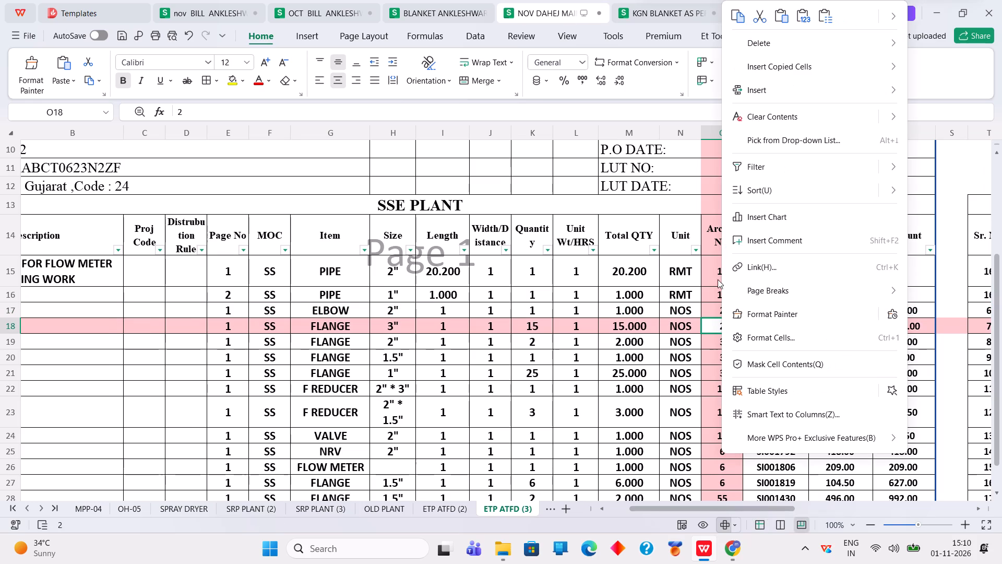
left_click(801, 18)
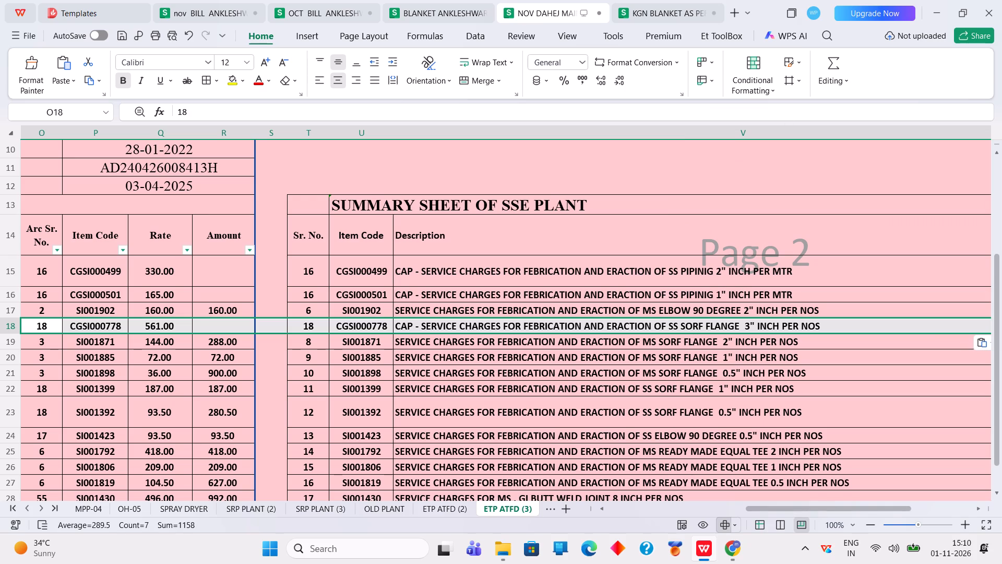
Clear the item code, rate and amount cells P17:R17 of the 2" elbow row in ETP ATFD (3).
left_click_drag(99, 314, 176, 314)
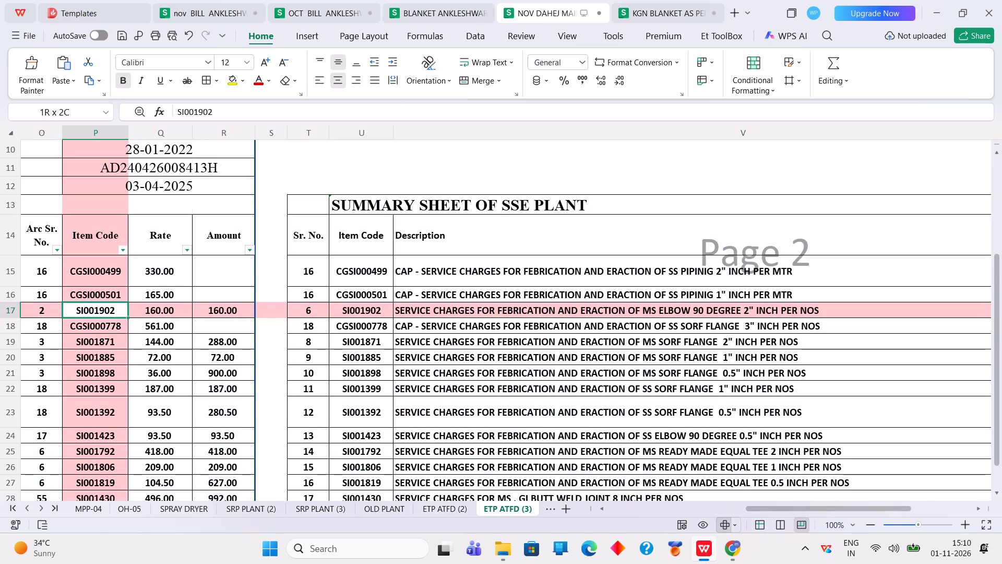
left_click_drag(176, 314, 247, 313)
key("Delete")
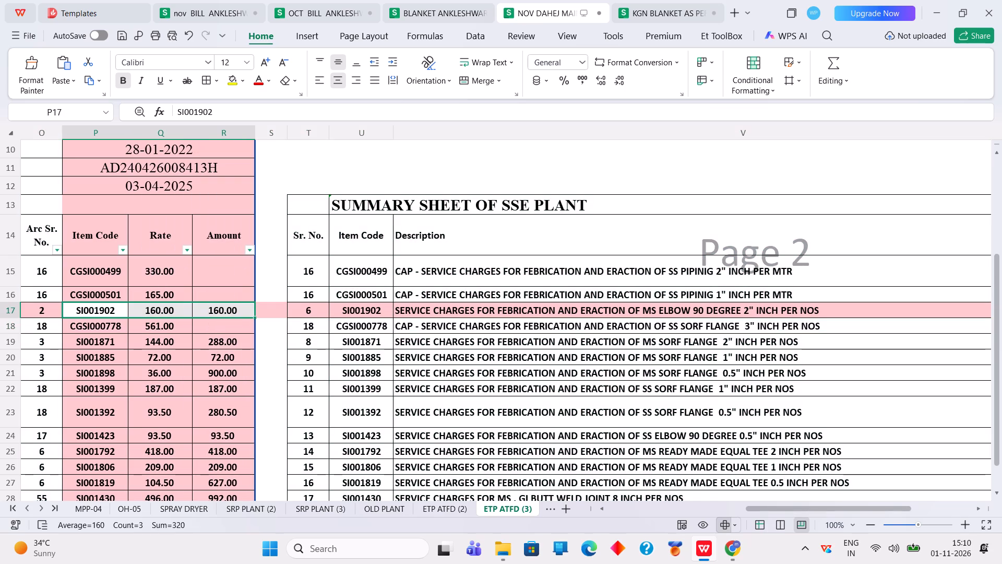
Copy the 2" SS SORF flange row A328:I328 from the CAPITAL sheet and paste it as values at O19 of ETP ATFD (3).
left_click(125, 349)
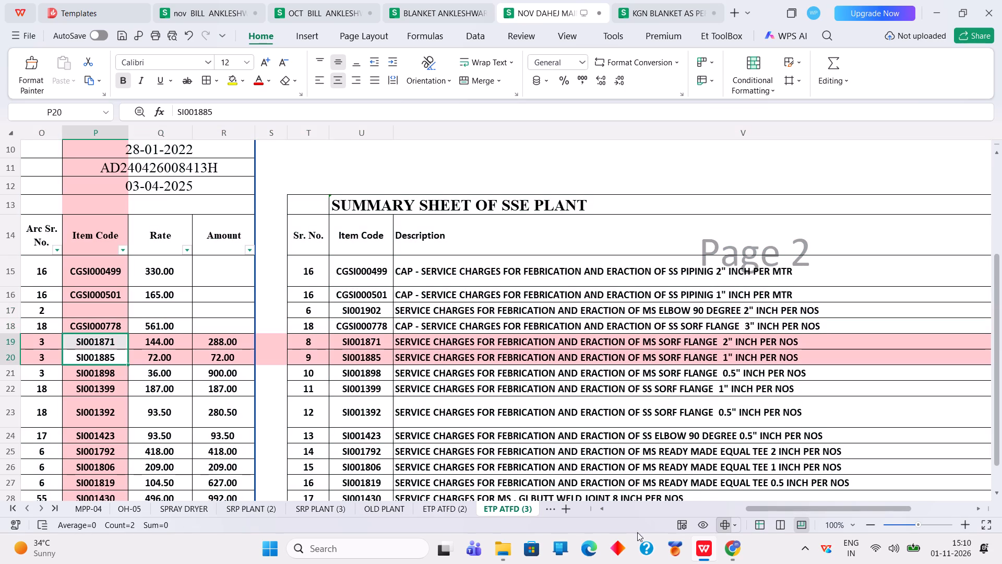
left_click_drag(792, 512, 690, 525)
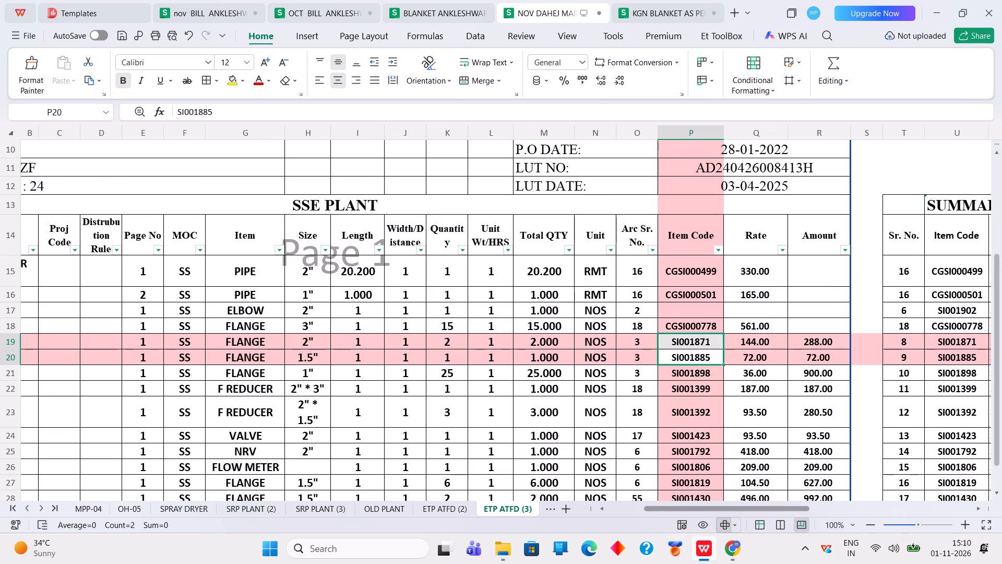
left_click(634, 10)
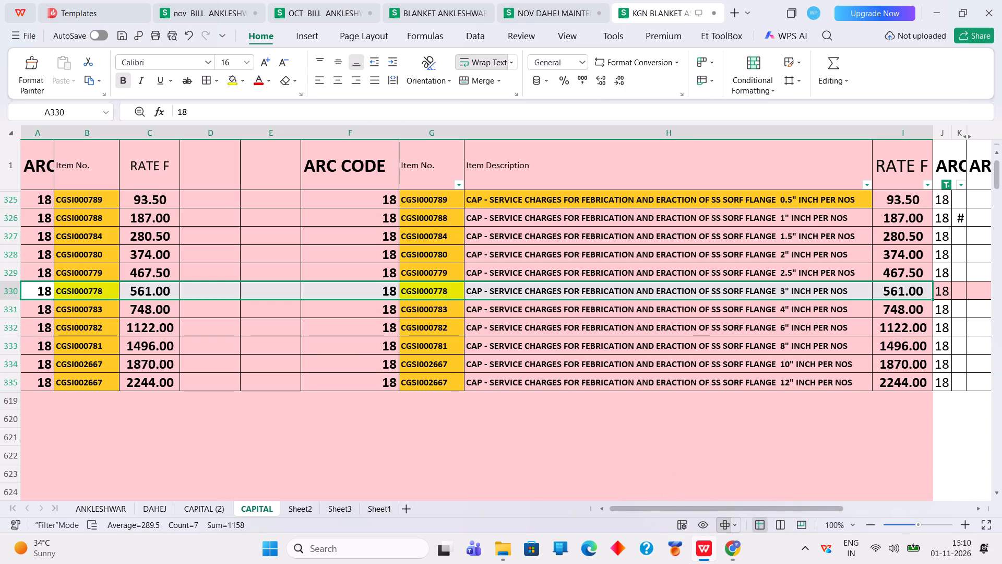
left_click_drag(38, 256, 617, 244)
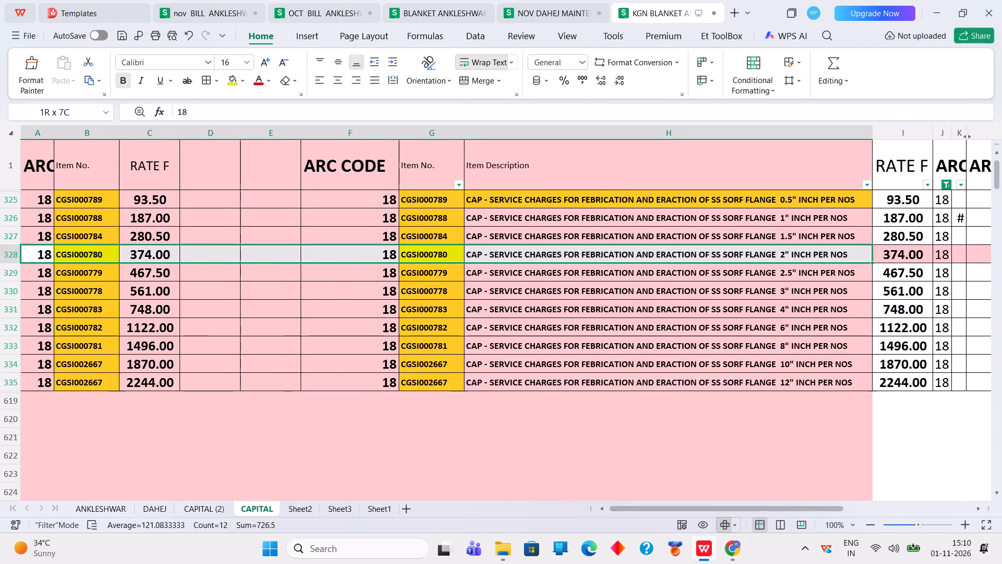
left_click_drag(617, 244, 898, 254)
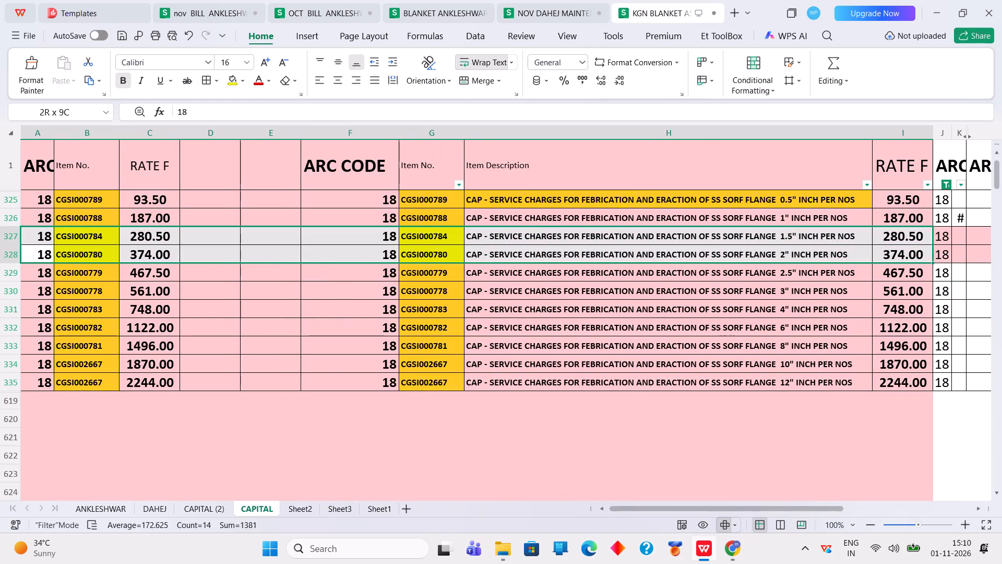
left_click_drag(898, 254, 898, 254)
right_click(898, 254)
left_click(727, 17)
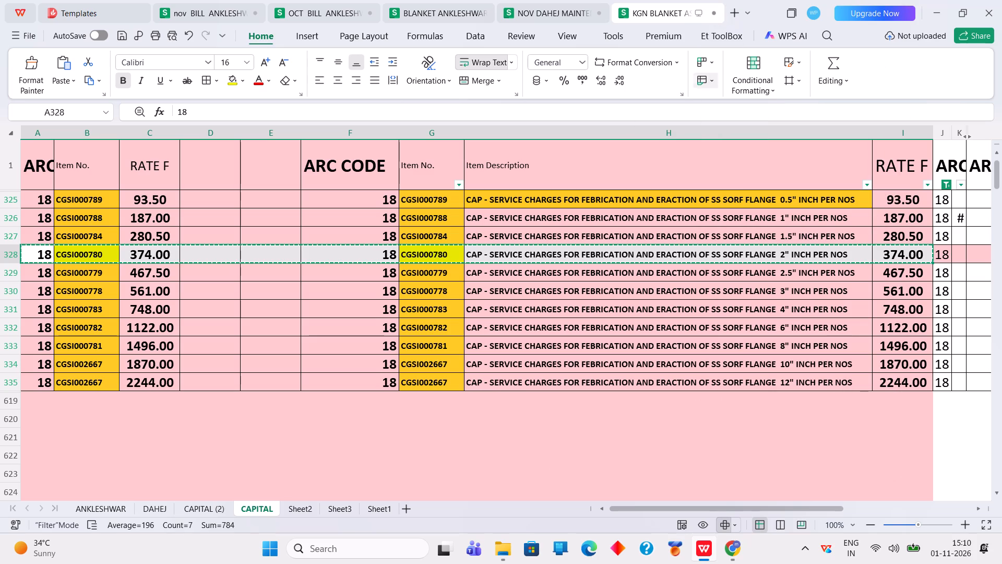
left_click(545, 7)
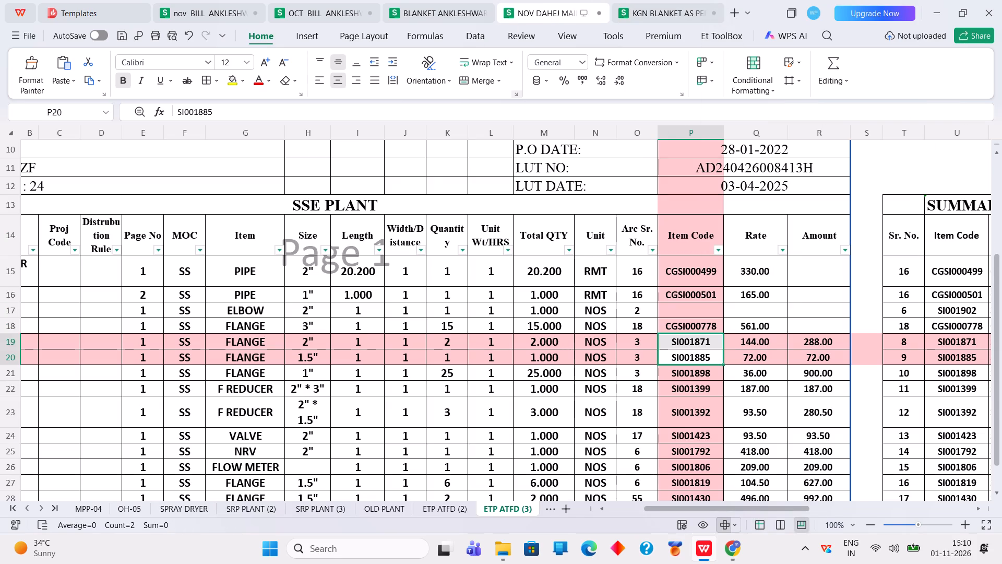
left_click(646, 343)
right_click(646, 343)
right_click(645, 343)
left_click(728, 17)
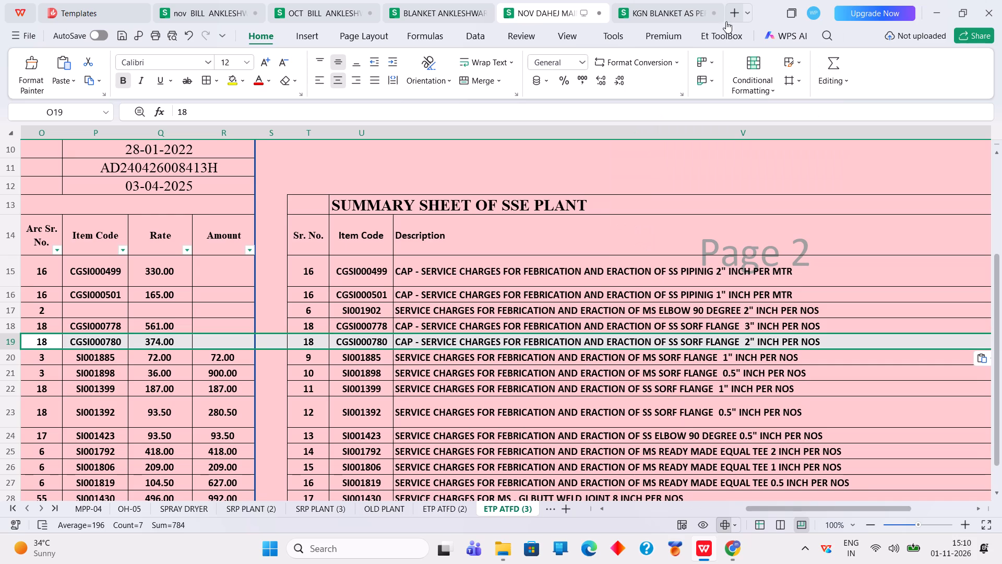
Copy the 1.5" SS SORF flange row A327:I327 from the CAPITAL sheet and return to ETP ATFD (3) in NOV DAHEJ.
left_click(658, 7)
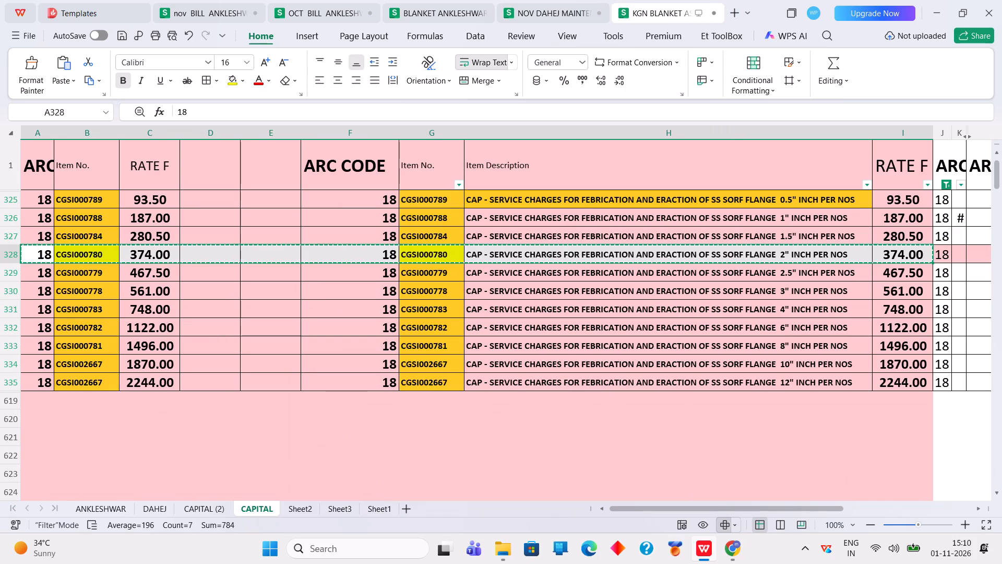
left_click_drag(41, 239, 888, 229)
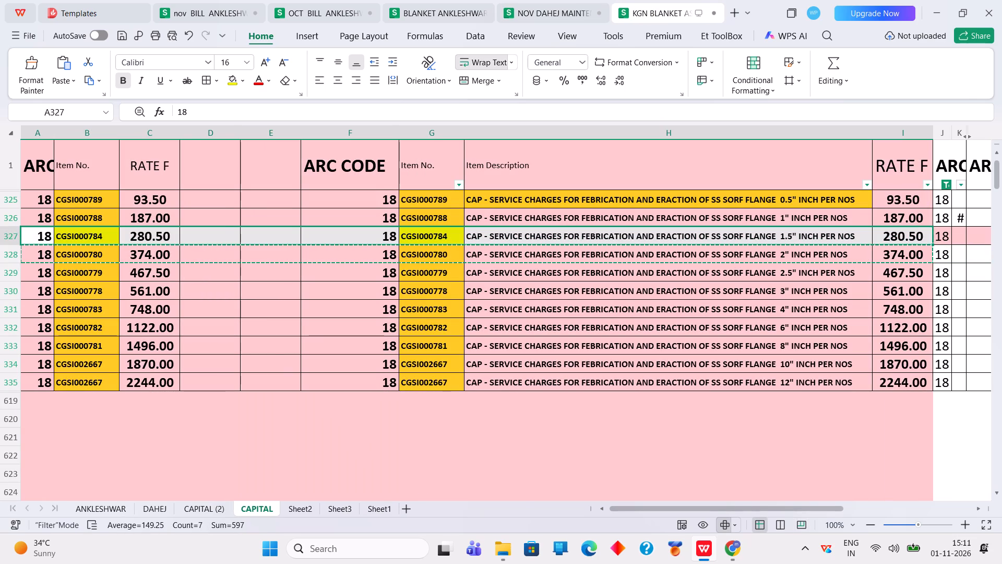
right_click(889, 237)
double_click(719, 15)
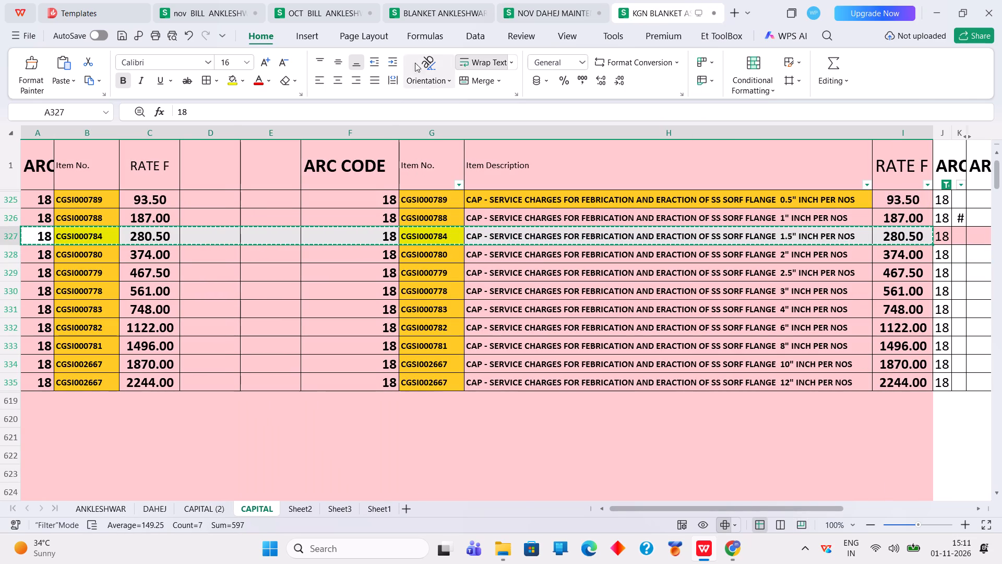
left_click(570, 5)
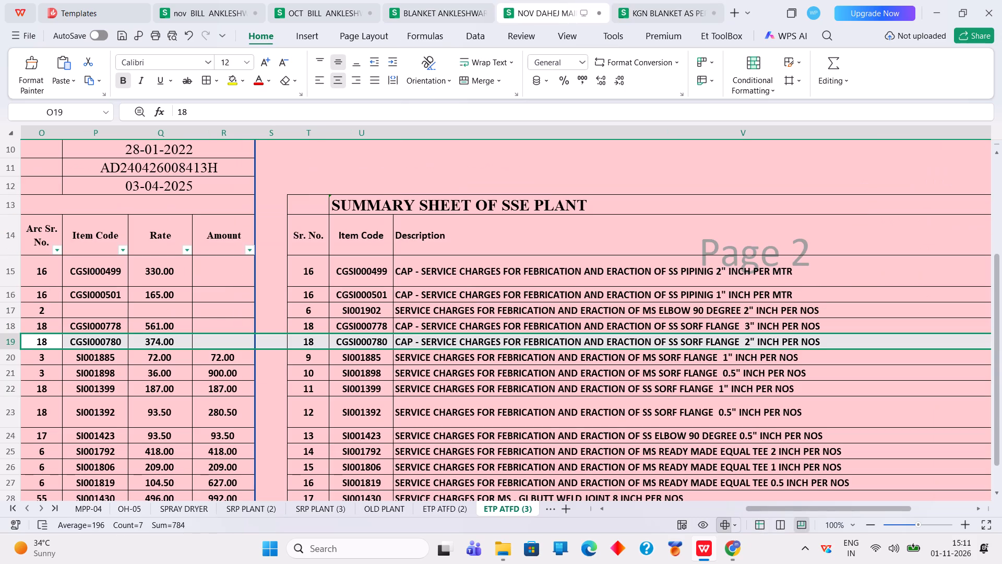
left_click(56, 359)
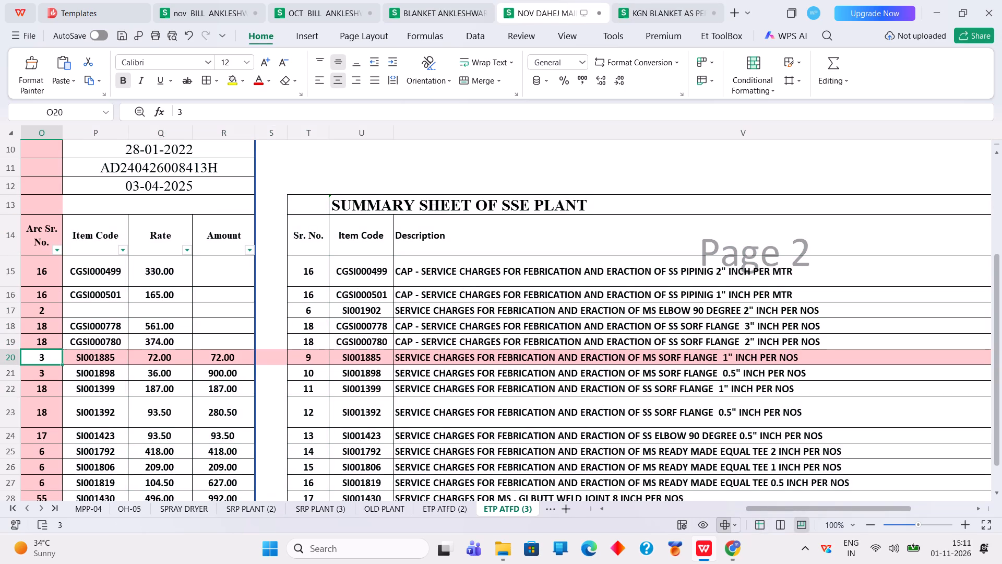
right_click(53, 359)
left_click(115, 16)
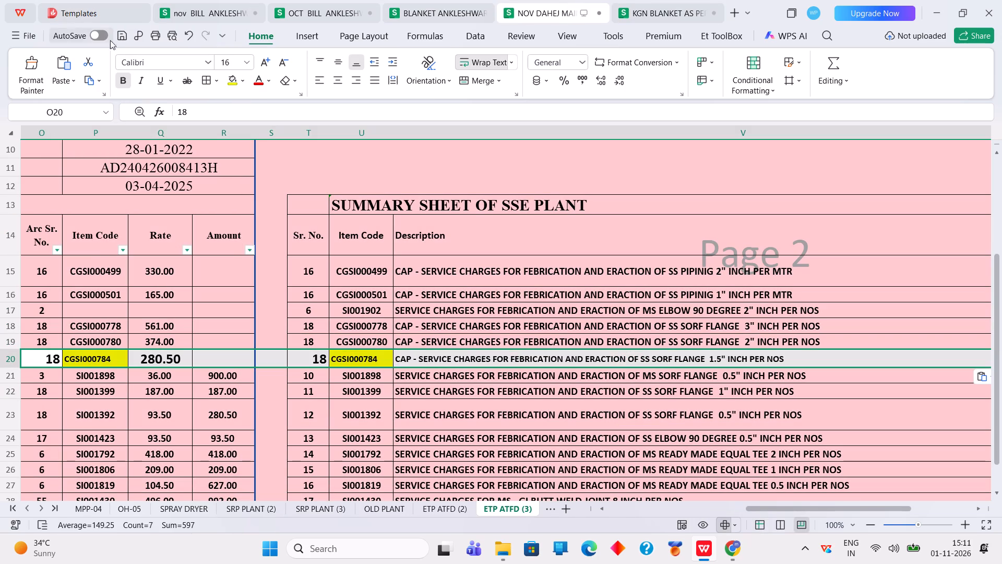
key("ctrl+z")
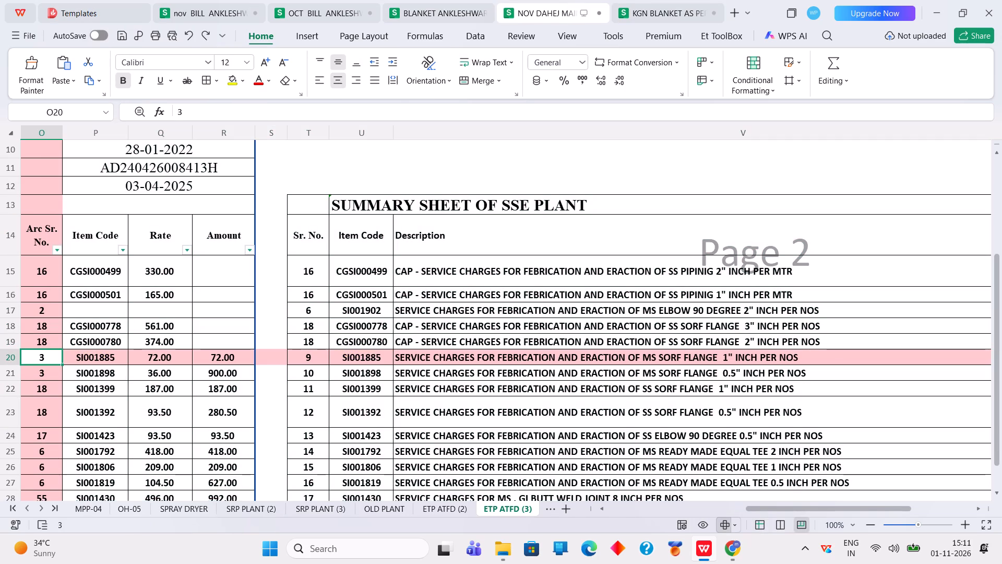
Paste the copied 1.5" SS SORF flange row as values at O20 of ETP ATFD (3).
right_click(50, 354)
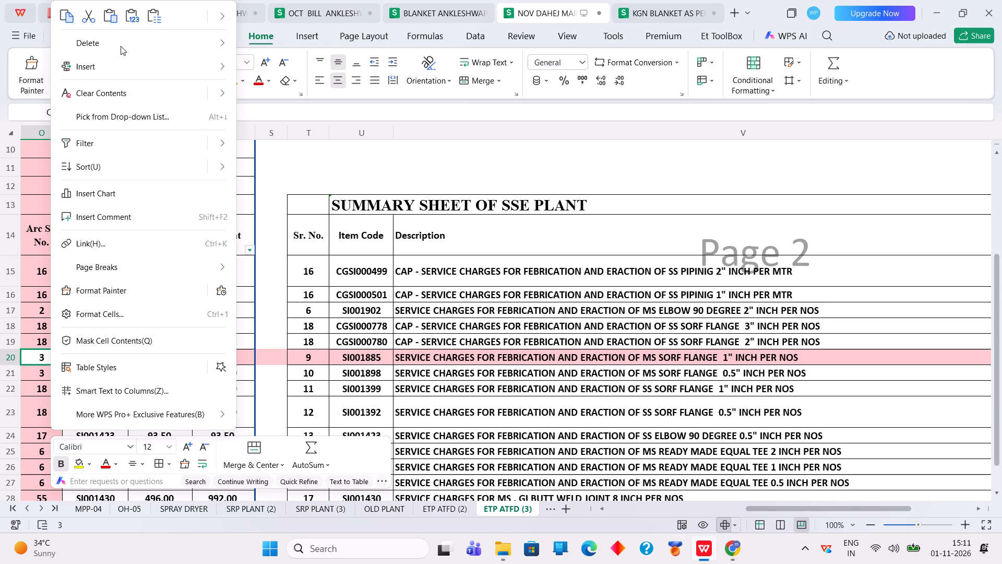
double_click(139, 20)
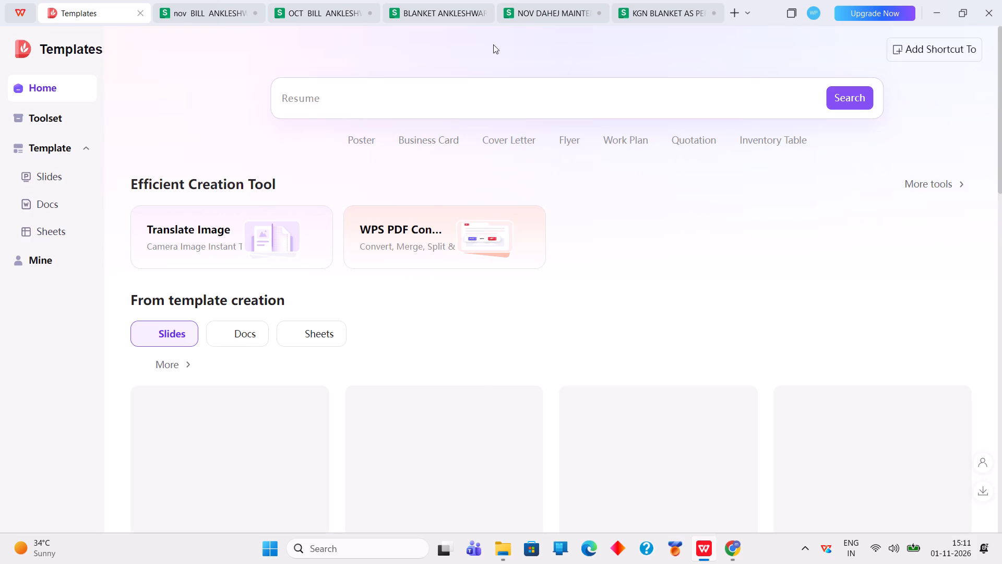
left_click(560, 14)
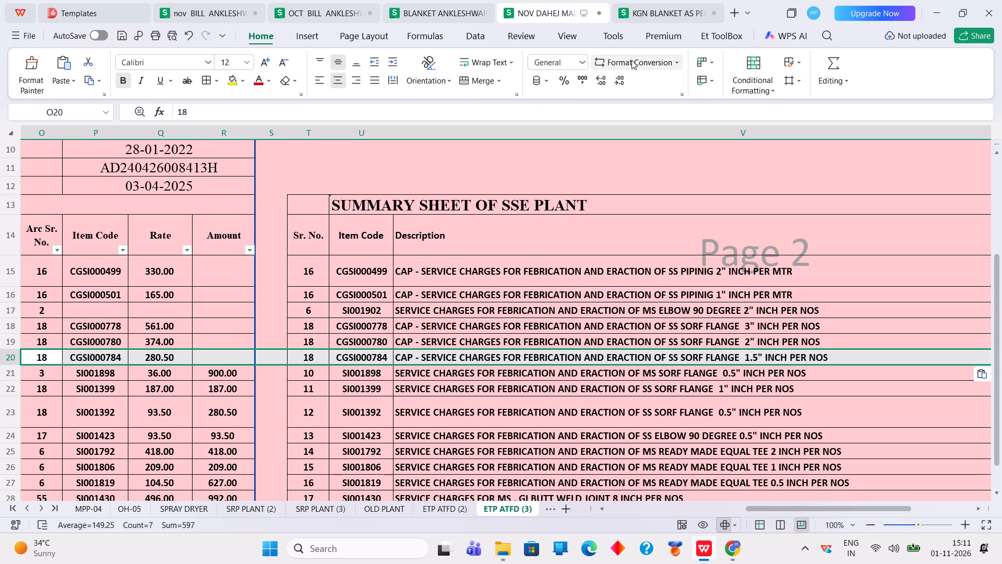
Open the recent CG DAHEJ MPP-06 & PILOT PLANT workbook and check the SS SORF flange codes on Sheet2.
double_click(648, 16)
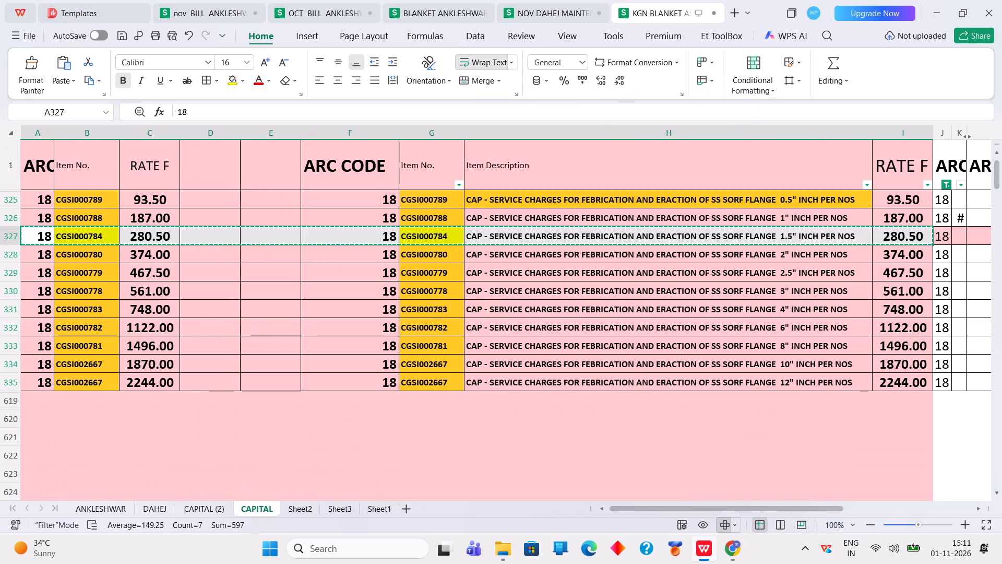
left_click(29, 33)
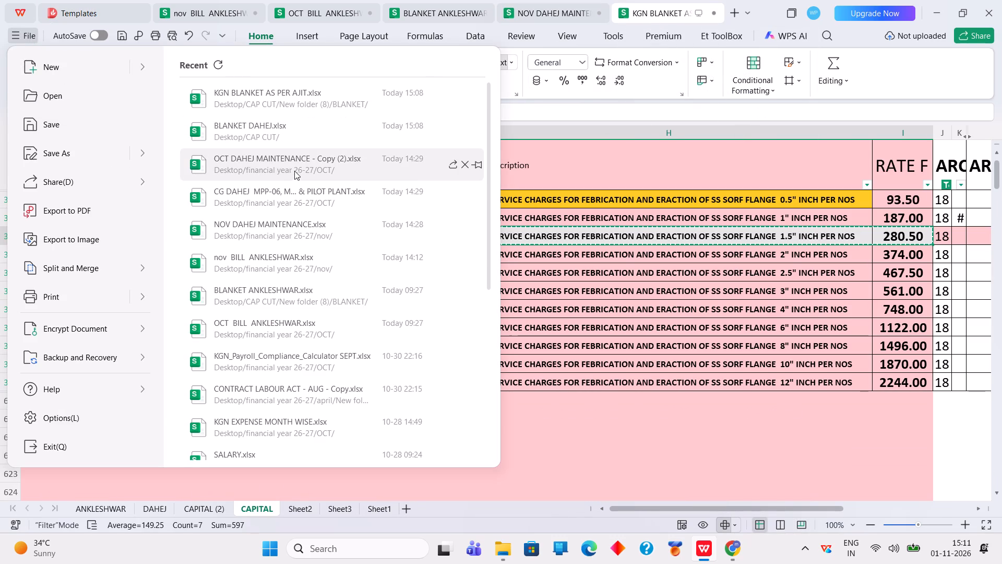
left_click(309, 194)
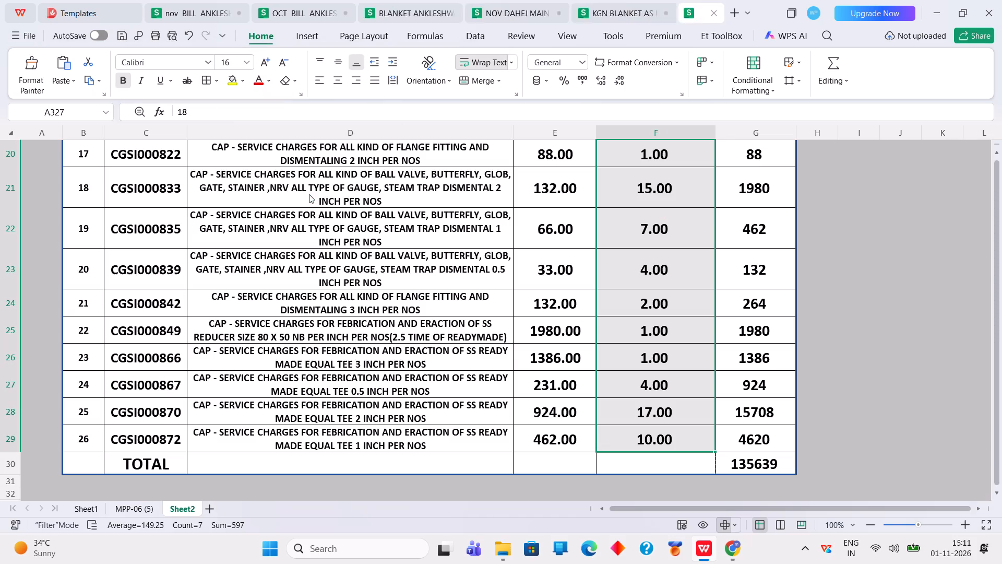
scroll(412, 337, "up", 4)
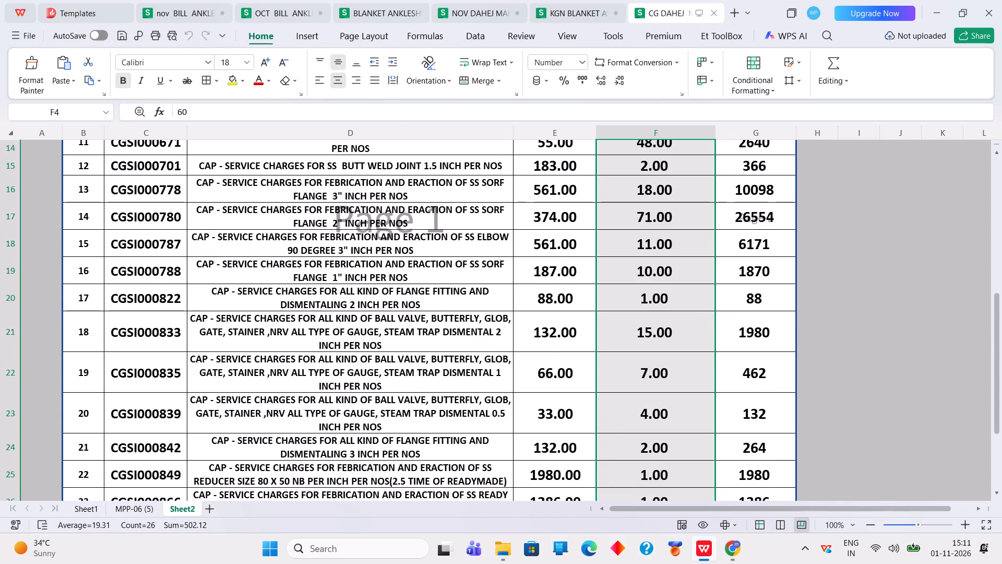
left_click(364, 184)
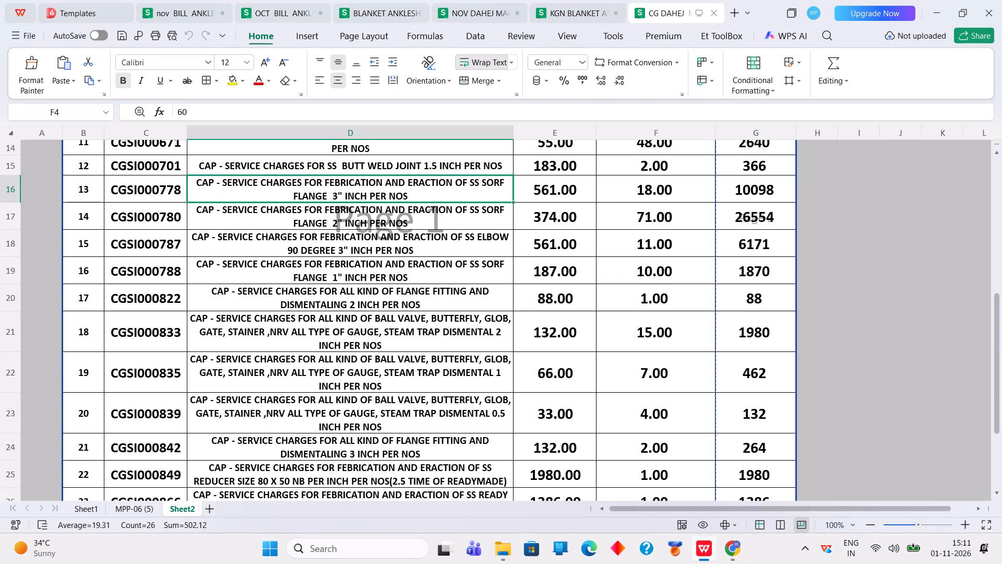
double_click(140, 197)
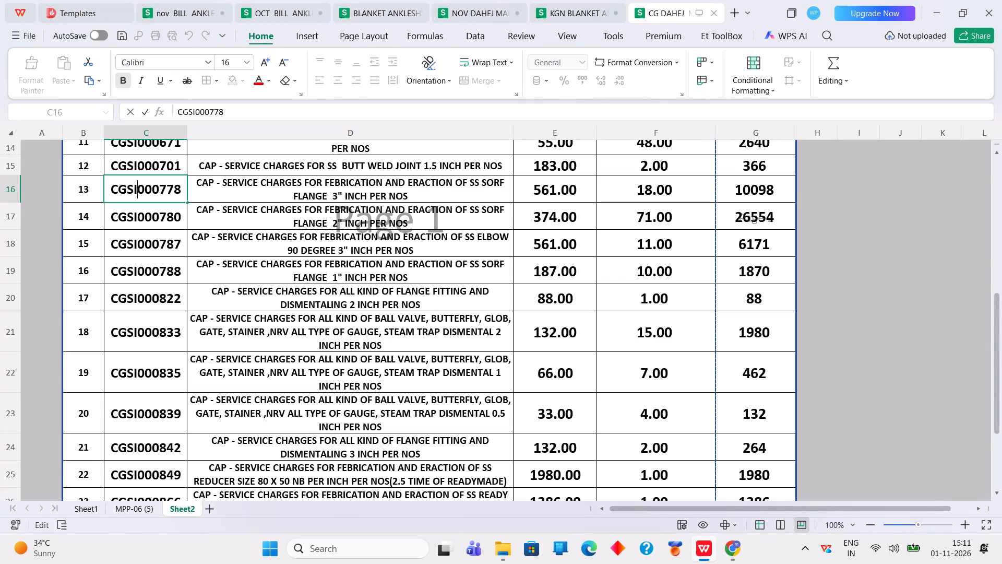
Copy the 1" SS SORF flange row A326:I326 from the CAPITAL sheet and paste it as values at O21 of ETP ATFD (3).
left_click(492, 9)
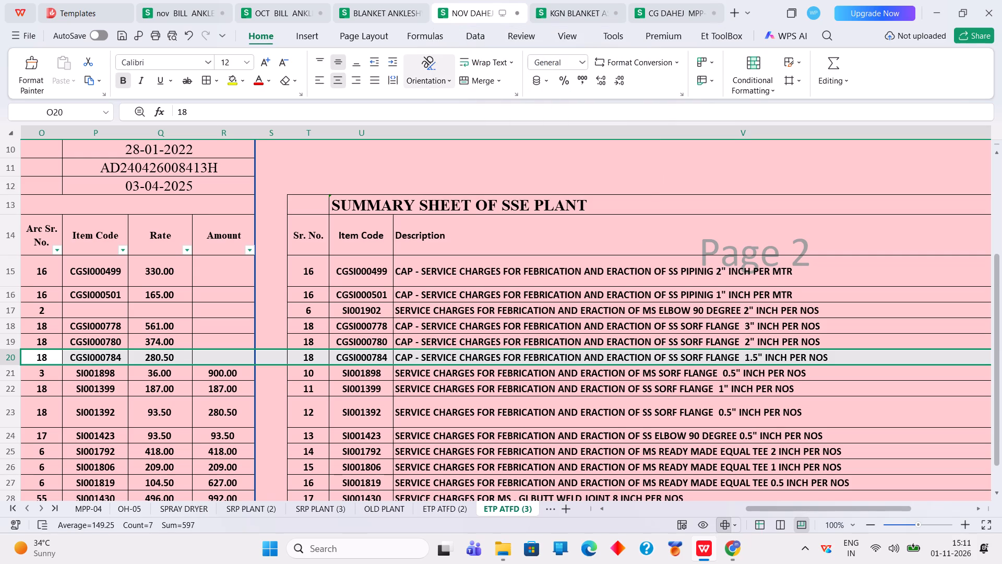
left_click_drag(786, 510, 669, 523)
left_click(529, 376)
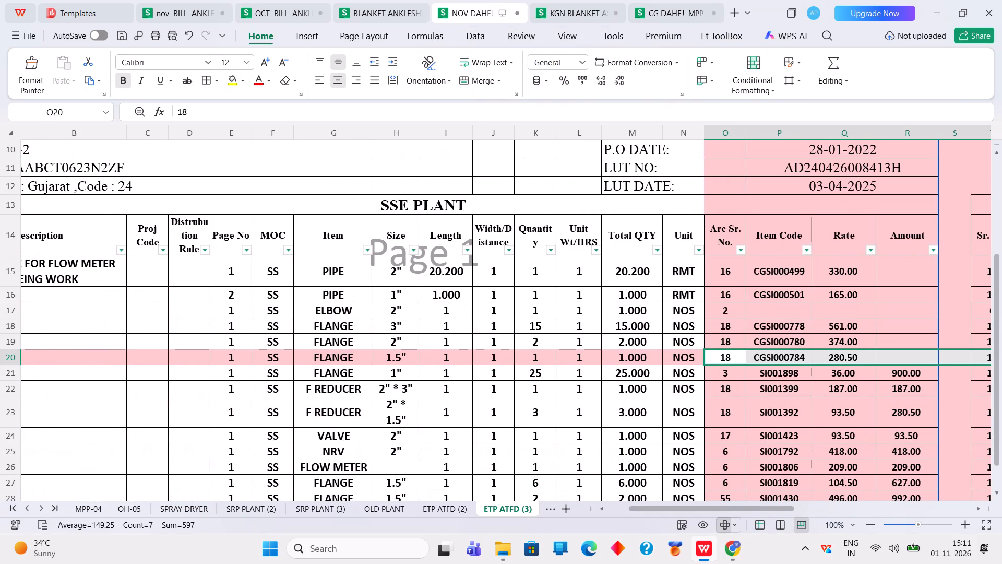
left_click(679, 7)
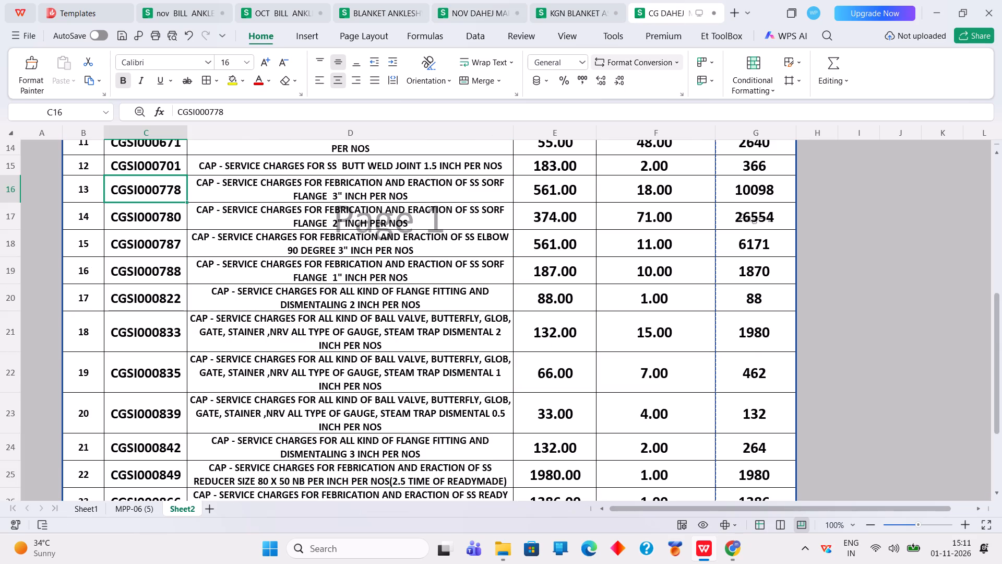
left_click(597, 8)
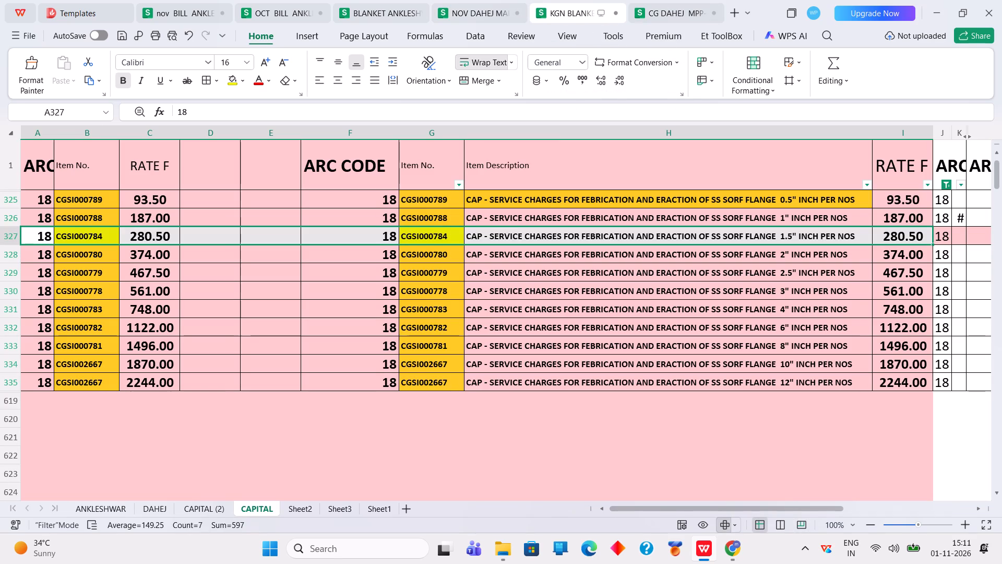
scroll(387, 360, "up", 3)
left_click(529, 258)
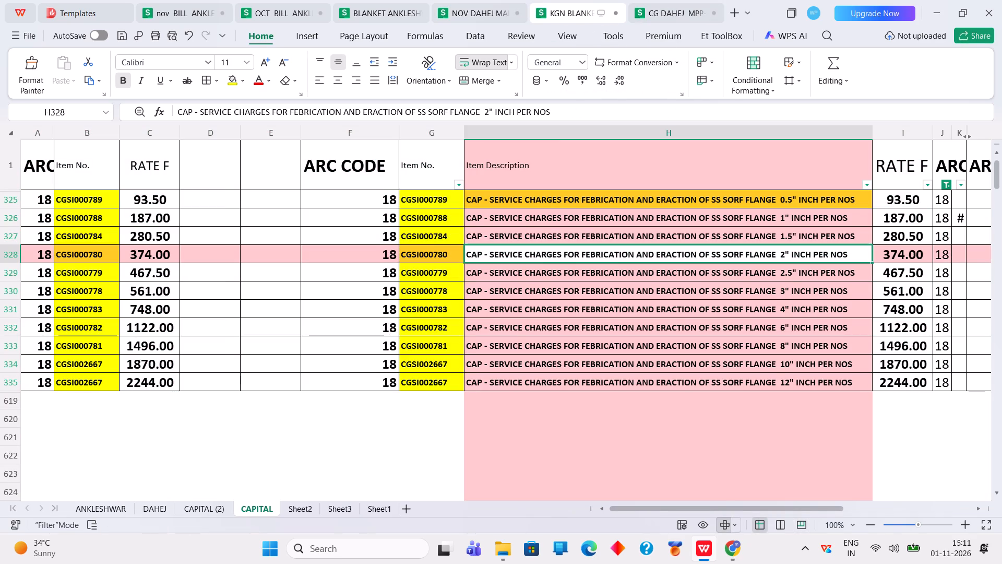
left_click_drag(41, 224, 843, 224)
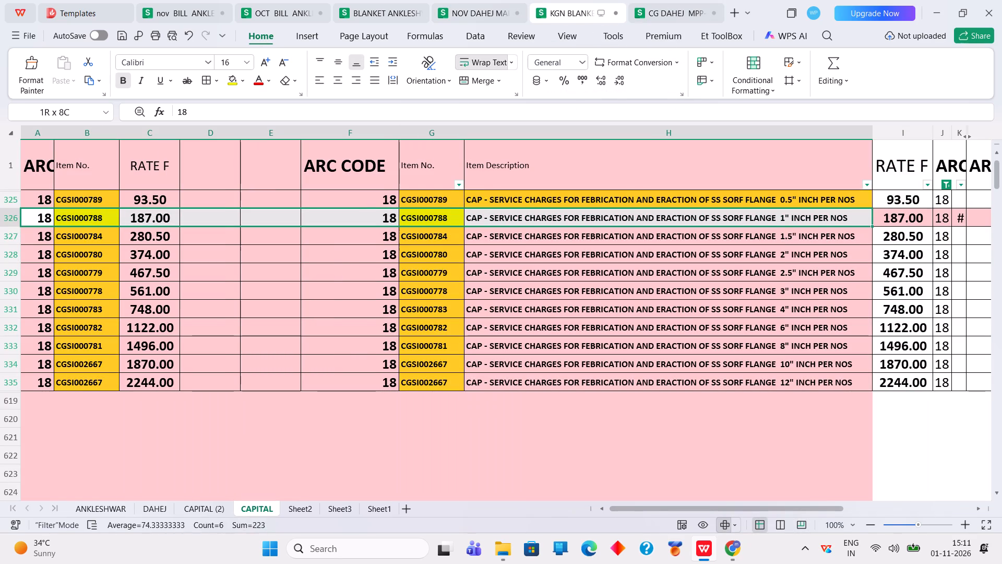
left_click_drag(843, 224, 889, 216)
right_click(888, 218)
left_click(723, 16)
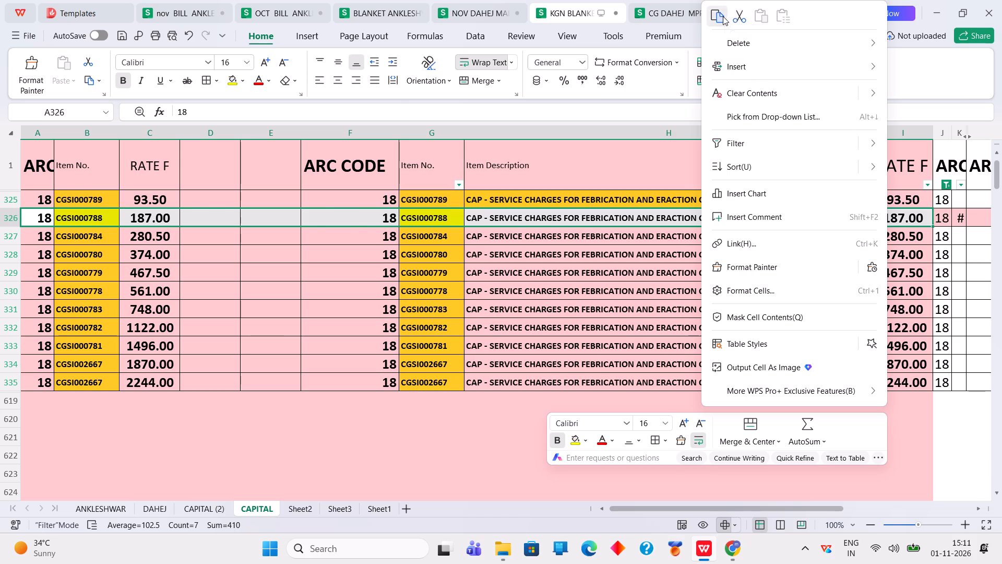
left_click(466, 11)
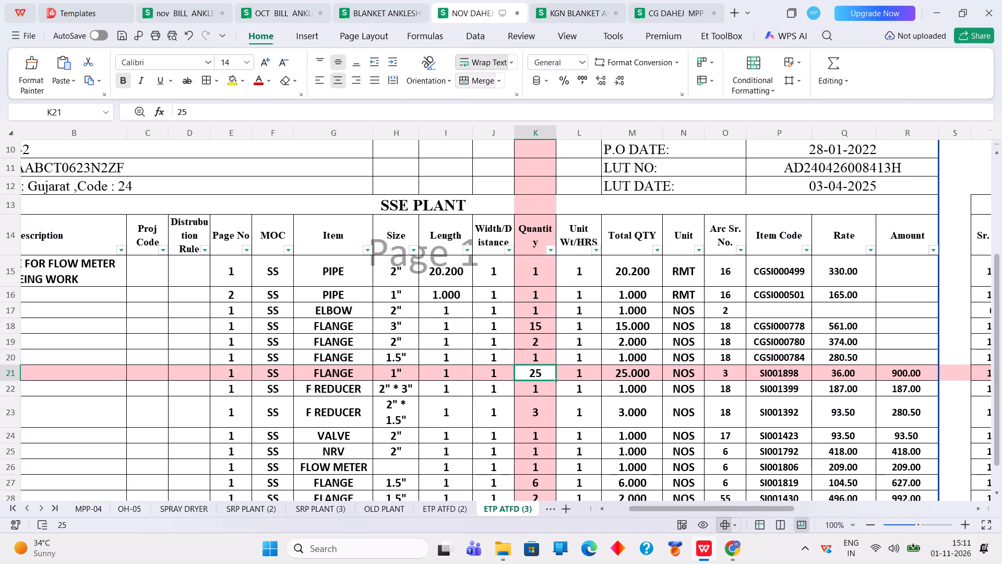
right_click(730, 375)
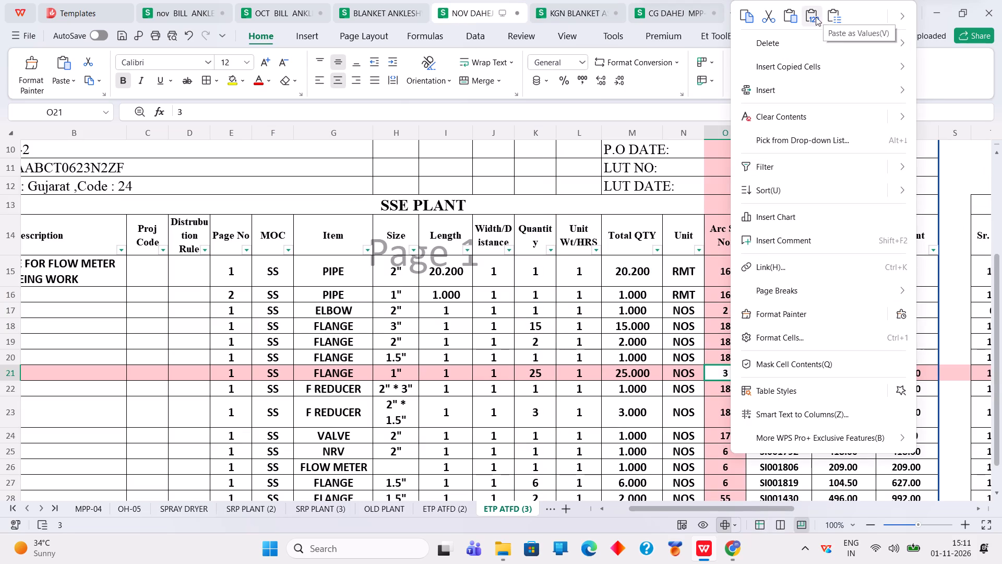
left_click(816, 17)
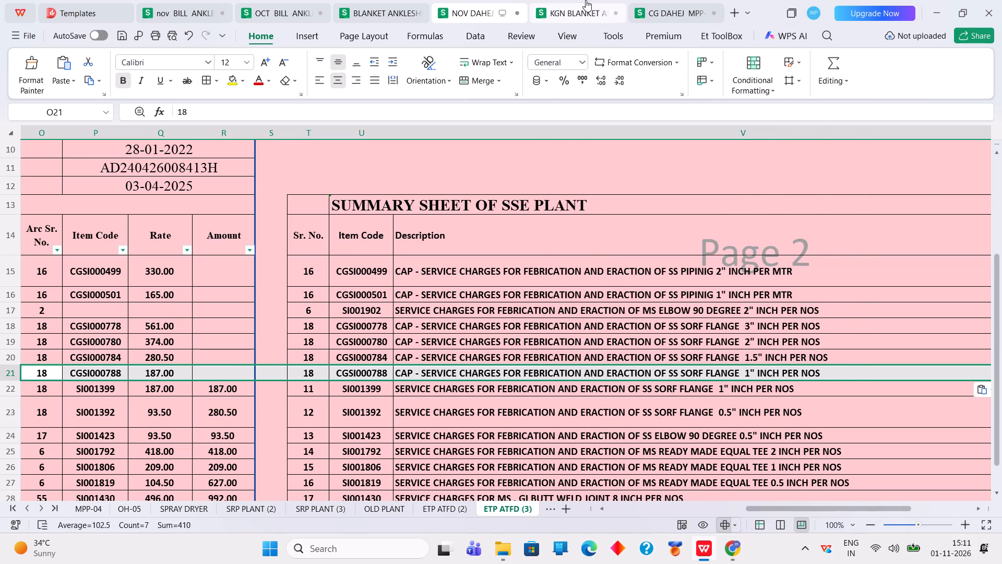
Look through the BPRV fitting master sheet on Sheet2 of CG DAHEJ for the CAP item codes, including the 2" SS elbow.
left_click(697, 5)
scroll(461, 355, "up", 2)
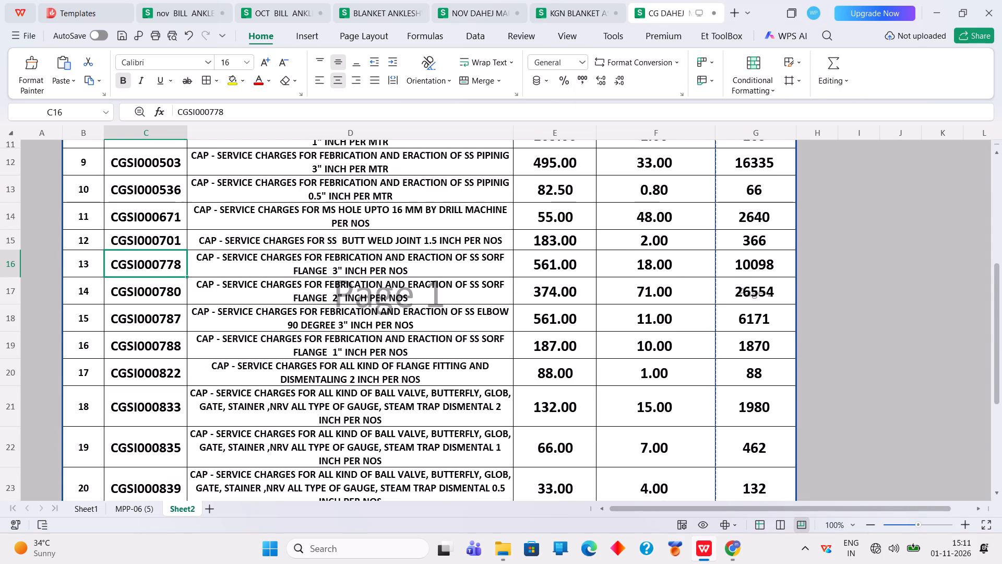
scroll(461, 355, "up", 3)
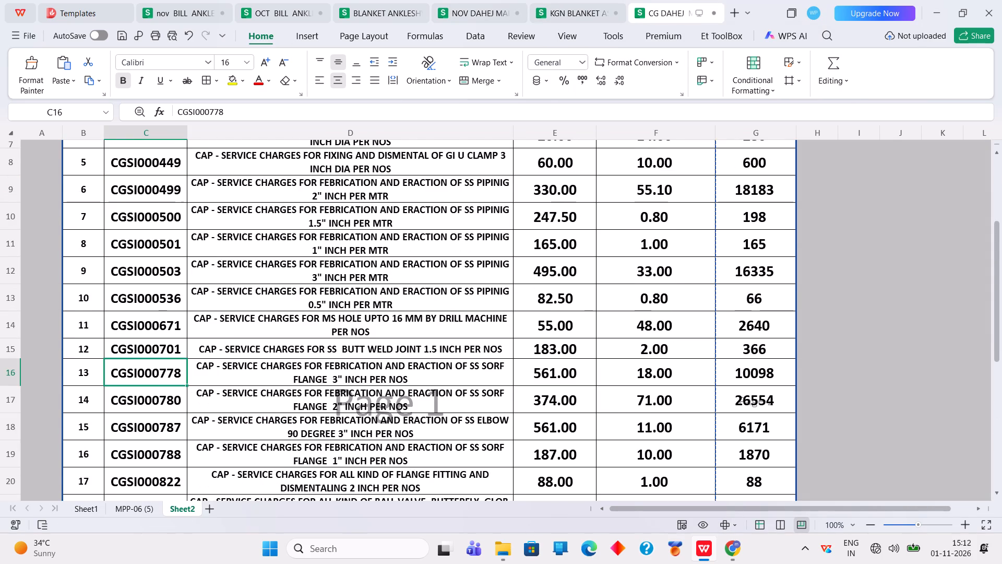
scroll(461, 356, "down", 12)
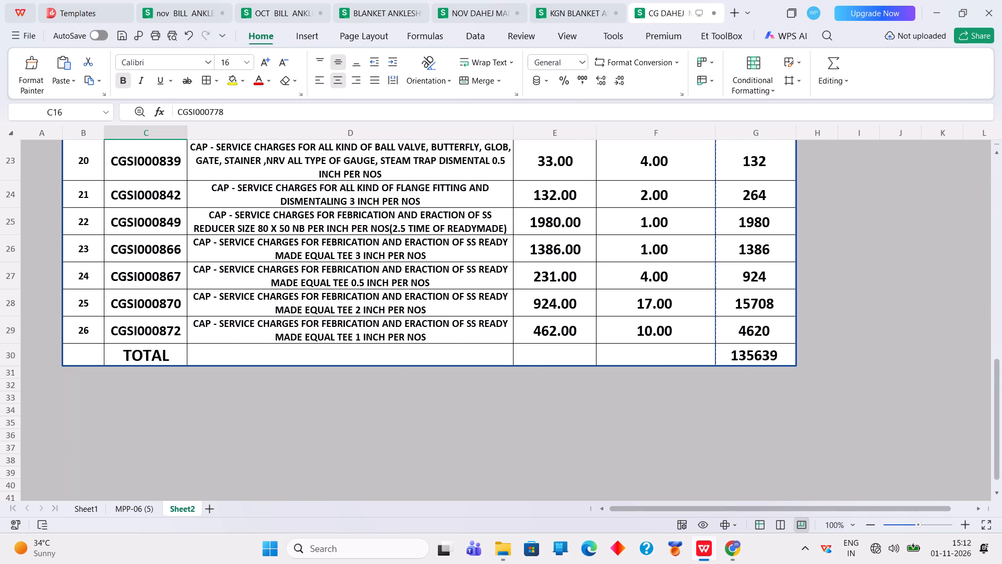
scroll(460, 354, "up", 13)
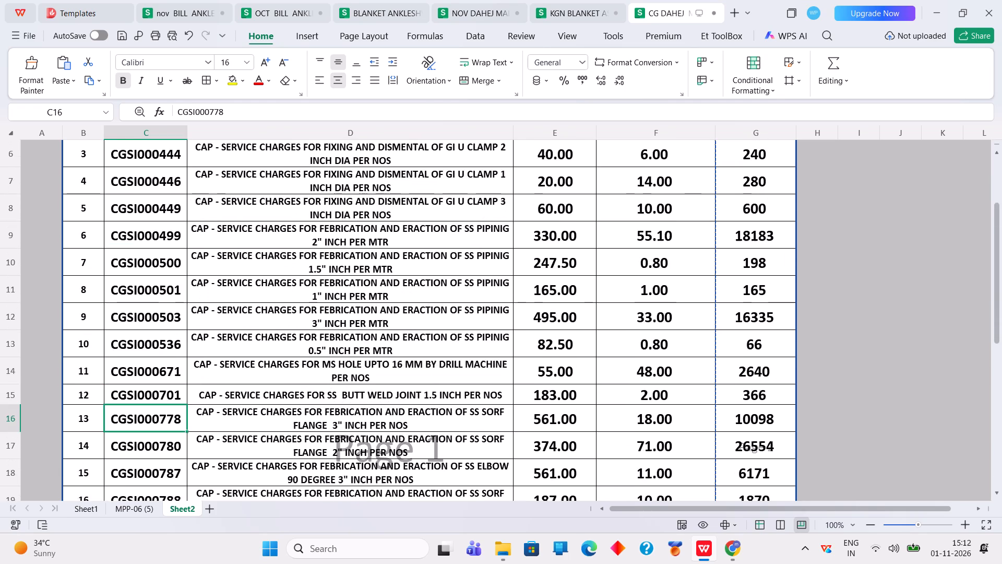
scroll(459, 354, "up", 4)
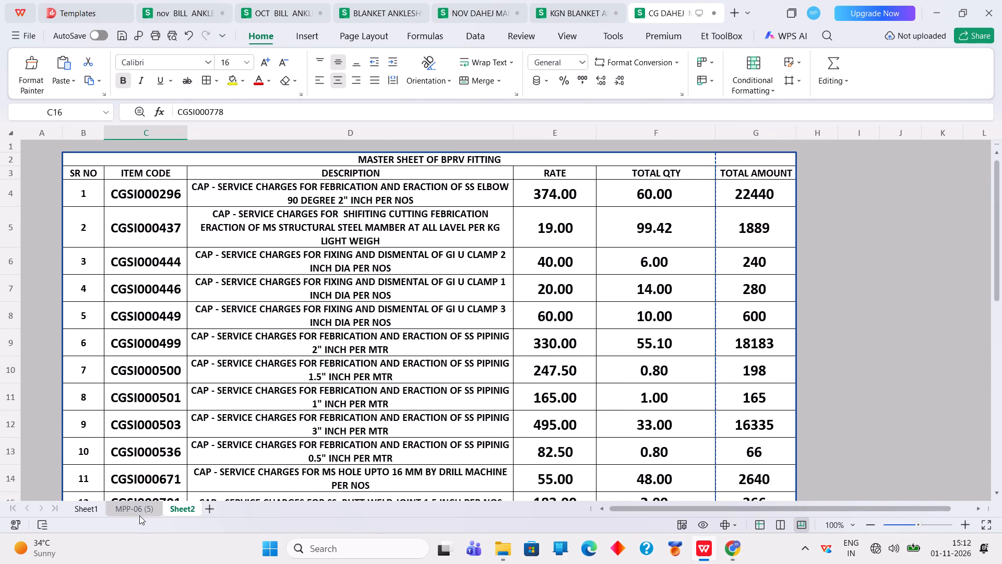
Copy the 2" SS elbow row O16:W16 from MPP-06 (5) in CG DAHEJ and paste it as values at O17 of ETP ATFD (3).
left_click(139, 515)
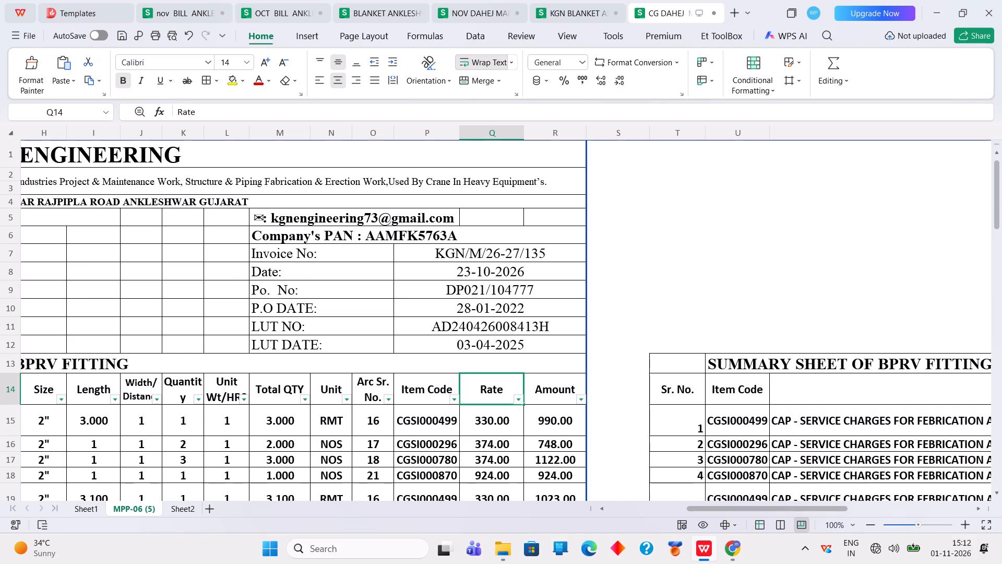
left_click_drag(774, 513, 767, 514)
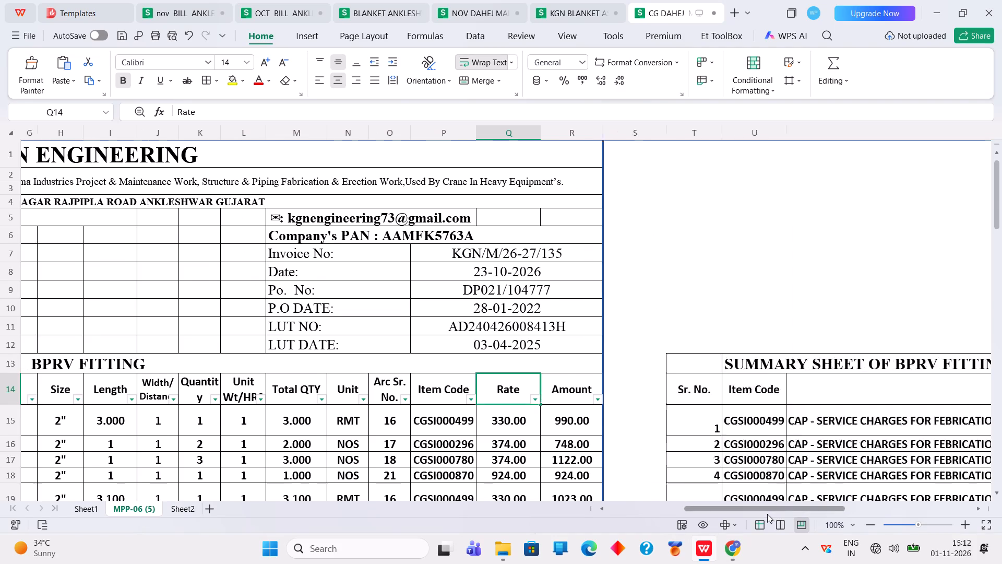
left_click_drag(767, 514, 720, 526)
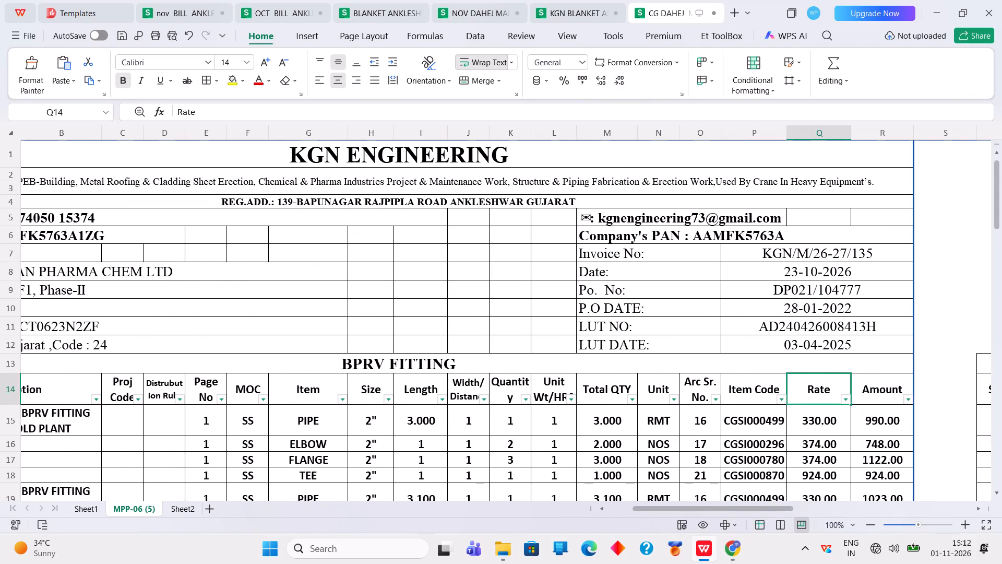
left_click_drag(696, 442, 1001, 484)
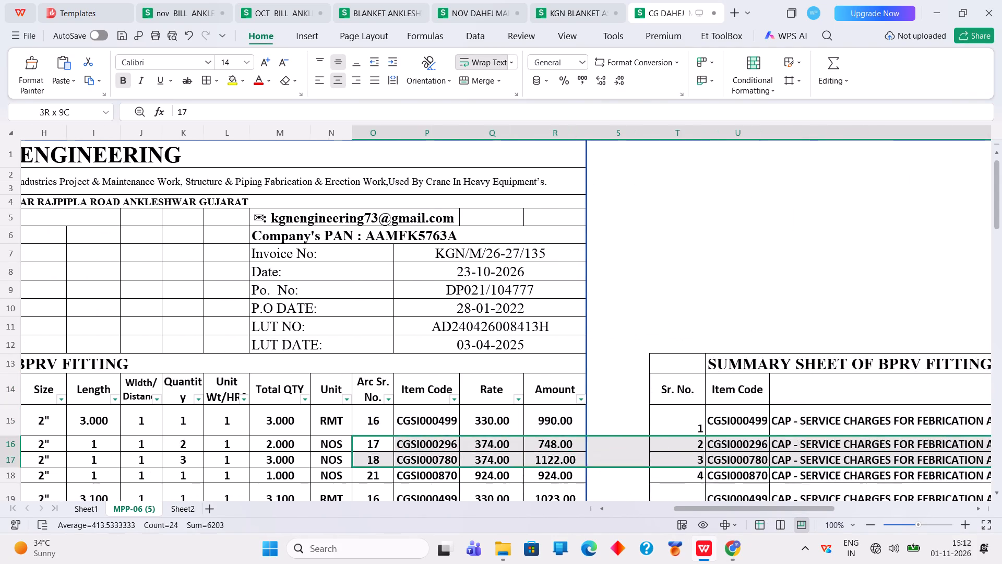
left_click_drag(1001, 484, 1001, 441)
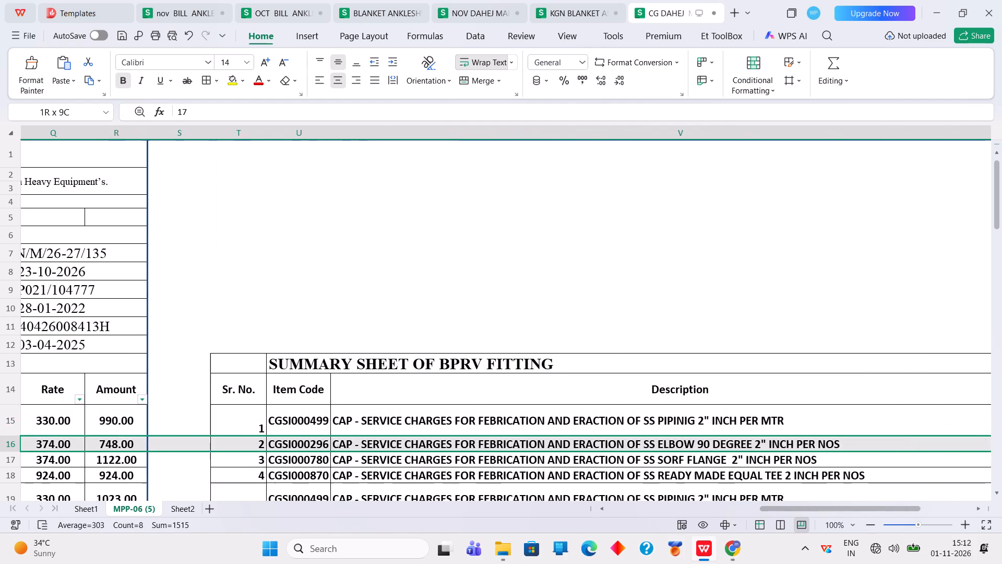
left_click_drag(1001, 441, 863, 446)
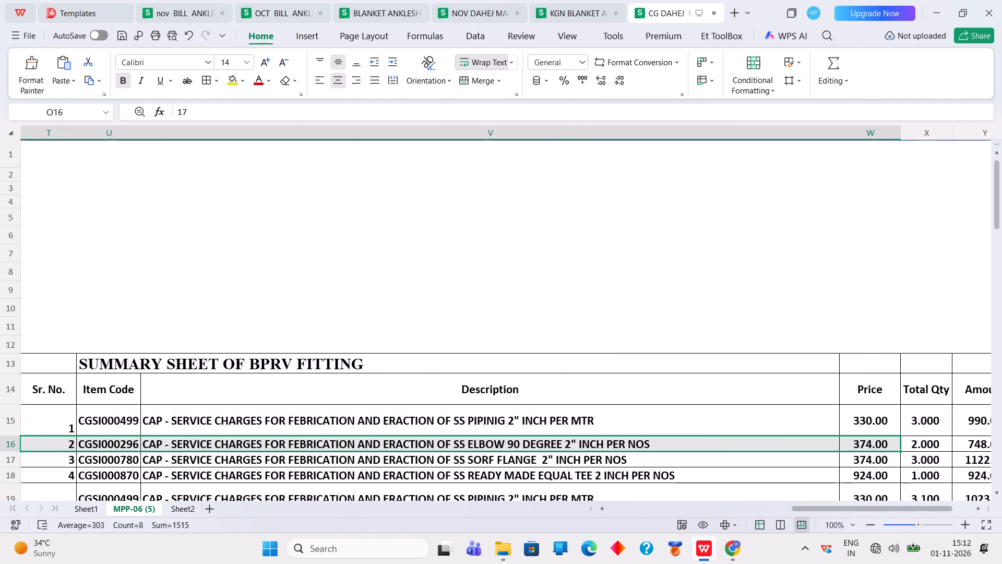
right_click(860, 448)
left_click(693, 65)
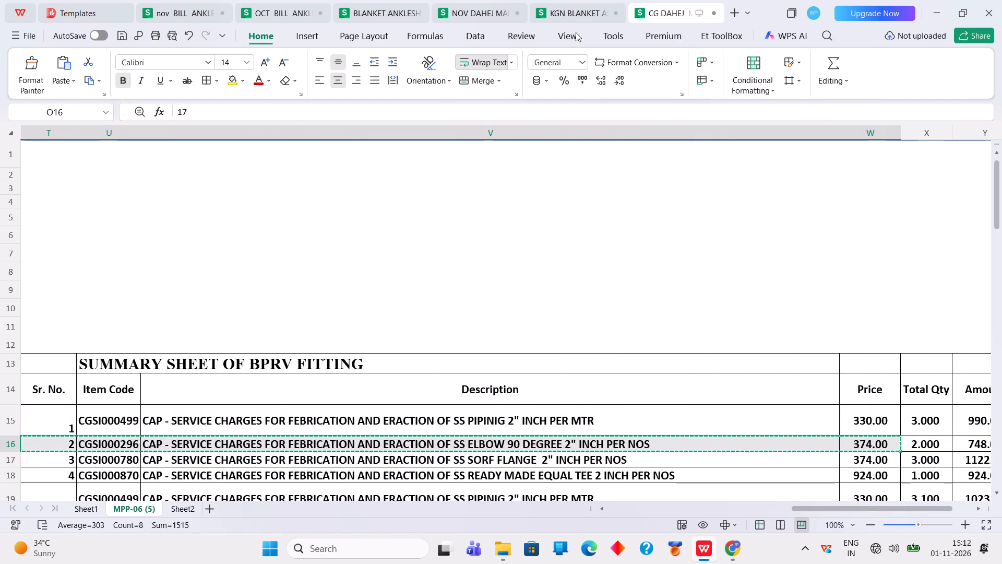
left_click(471, 5)
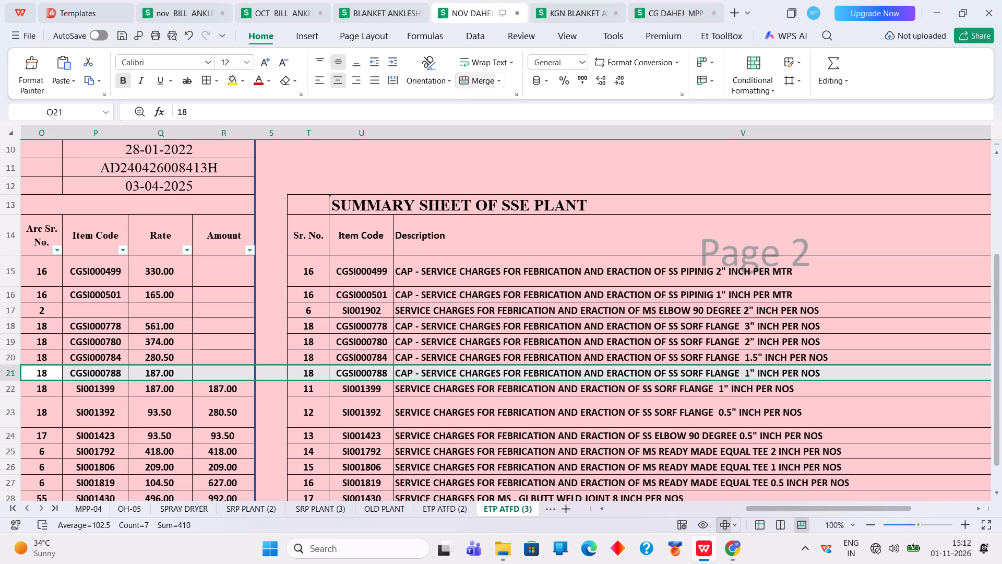
left_click(52, 314)
right_click(51, 314)
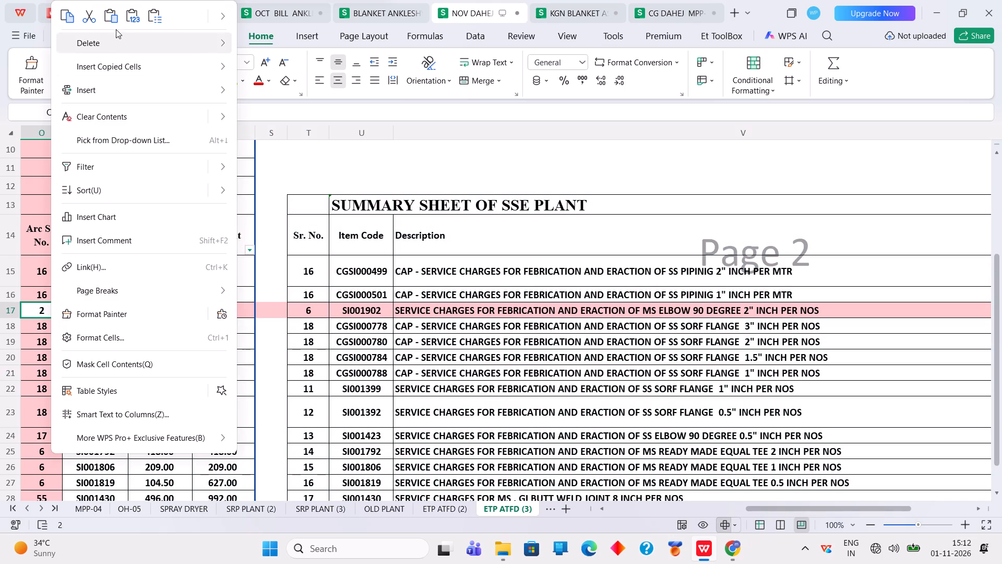
left_click(137, 18)
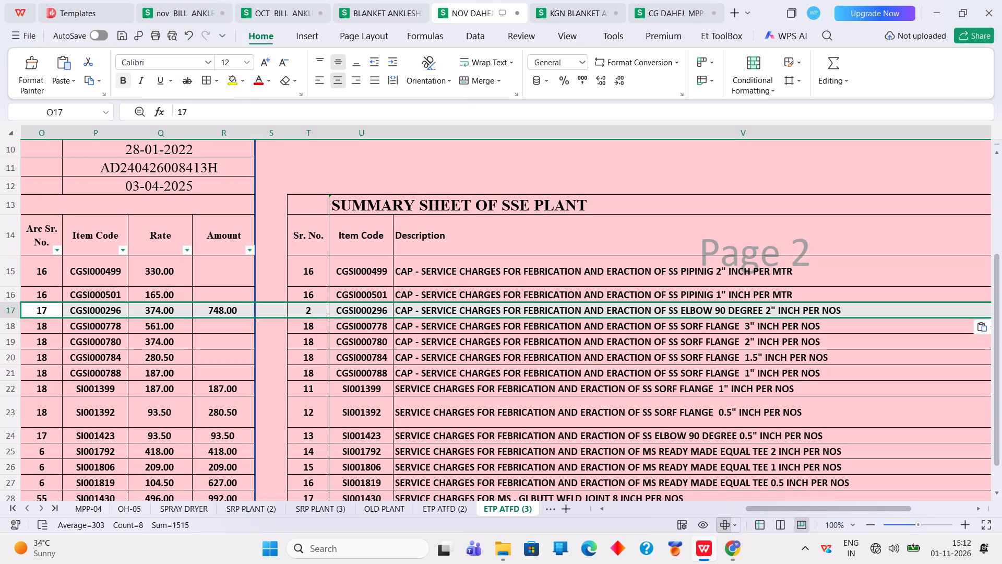
Switch the ARC code filter on the CAPITAL sheet of KGN BLANKET to 20 only, for the F REDUCER lines.
left_click(131, 385)
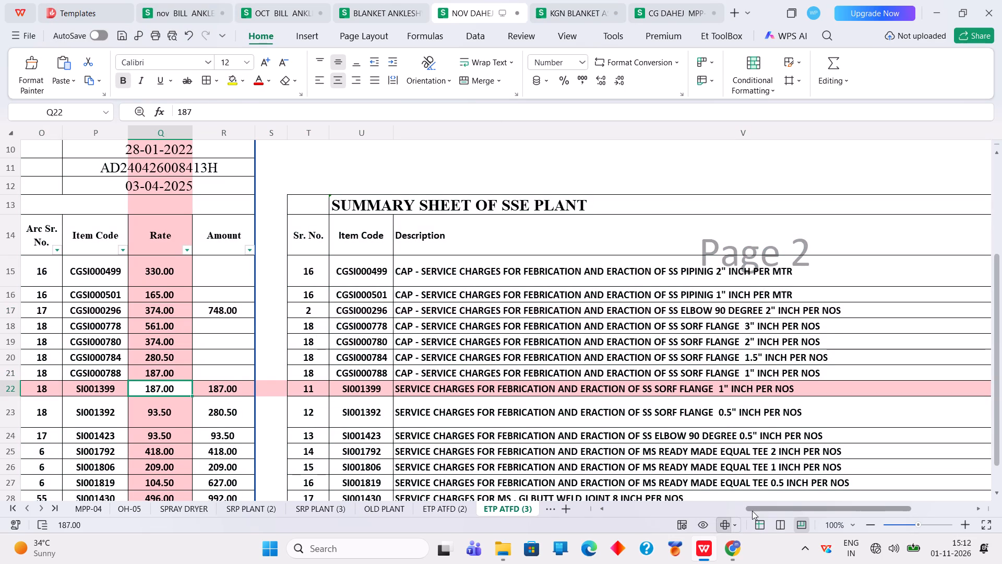
left_click_drag(754, 507, 635, 515)
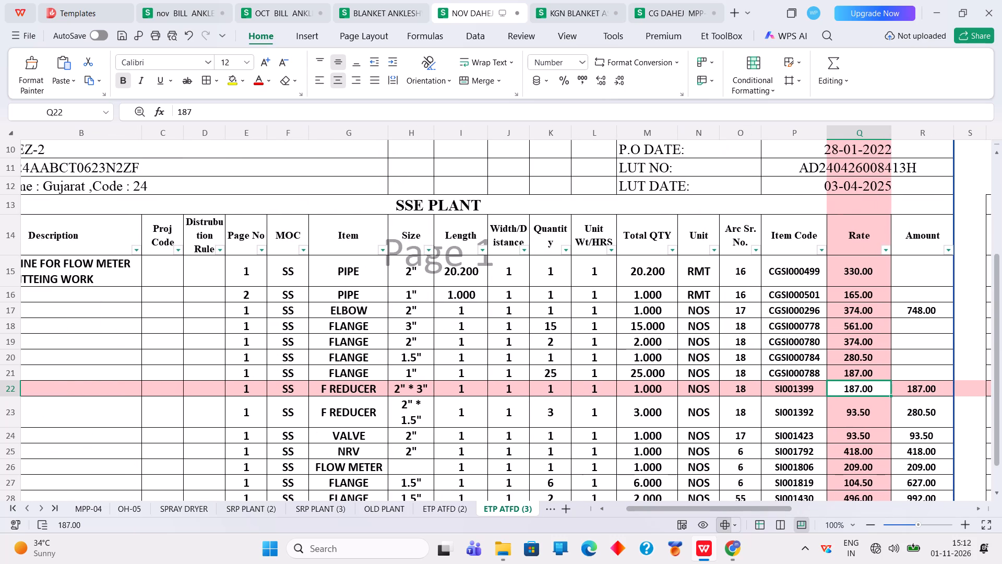
left_click(657, 13)
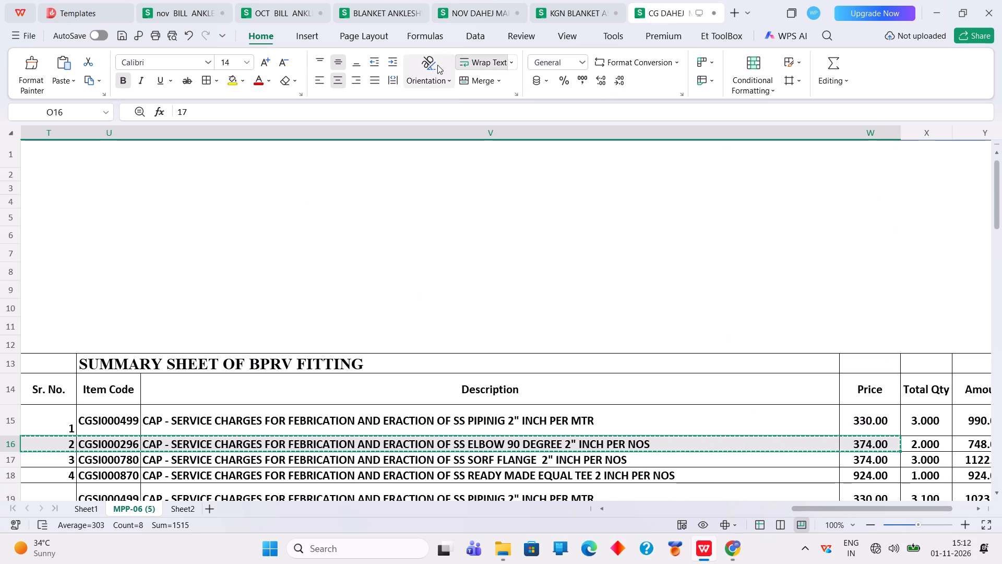
left_click(559, 16)
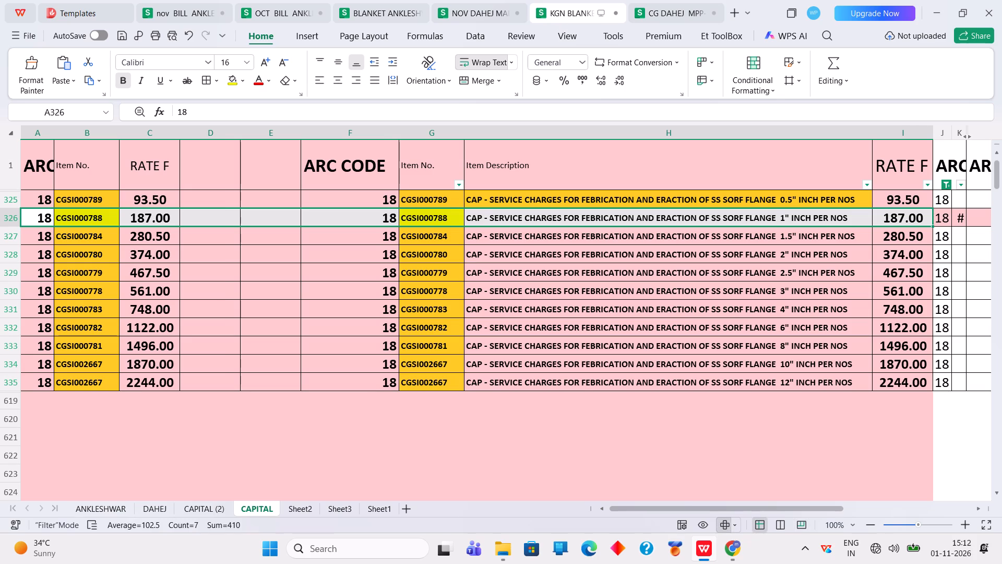
left_click(947, 186)
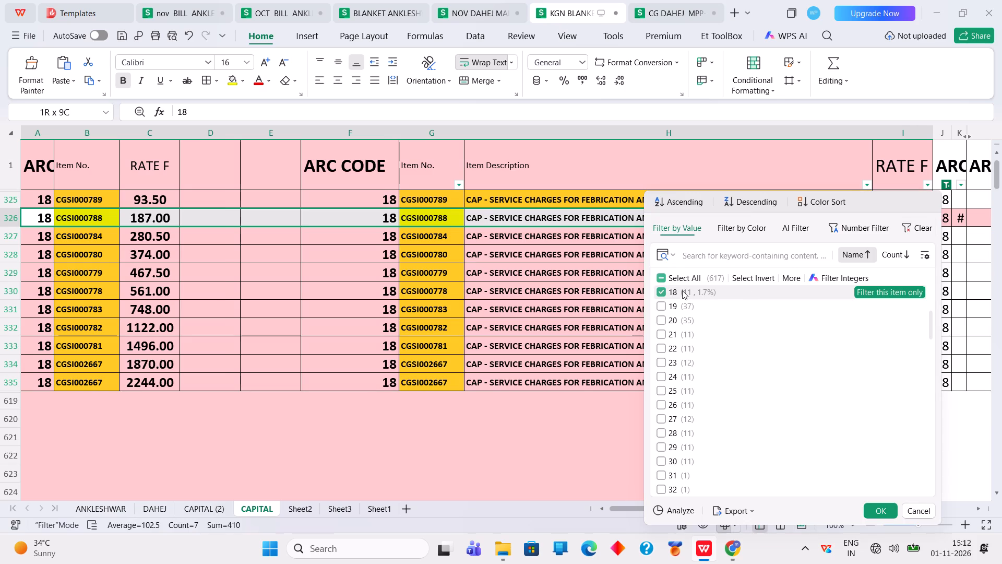
double_click(679, 292)
left_click(670, 323)
left_click(662, 292)
left_click(875, 509)
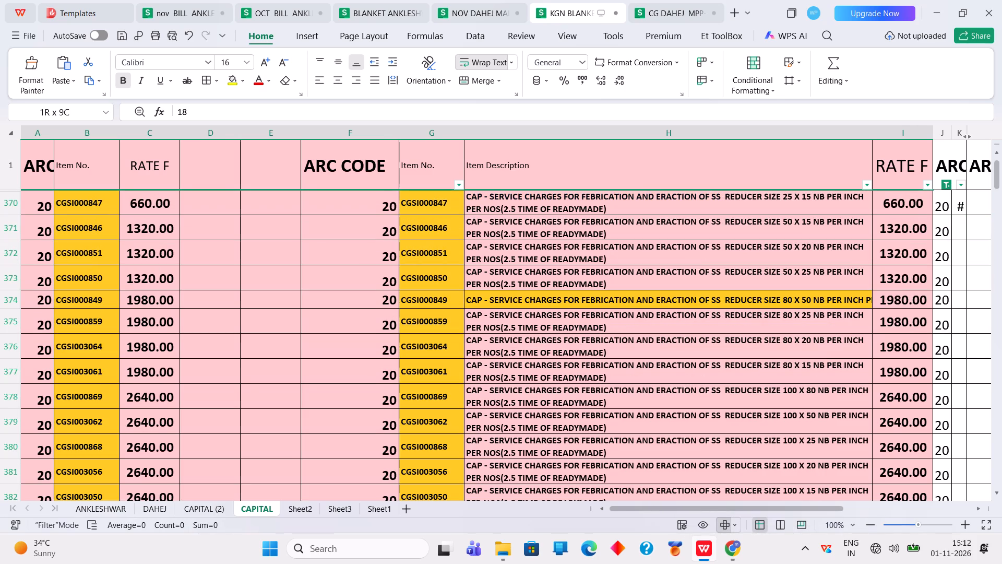
Copy the 80 x 50 NB SS reducer row A374:I374 from the CAPITAL sheet and paste it as values at O22 of ETP ATFD (3).
left_click(231, 264)
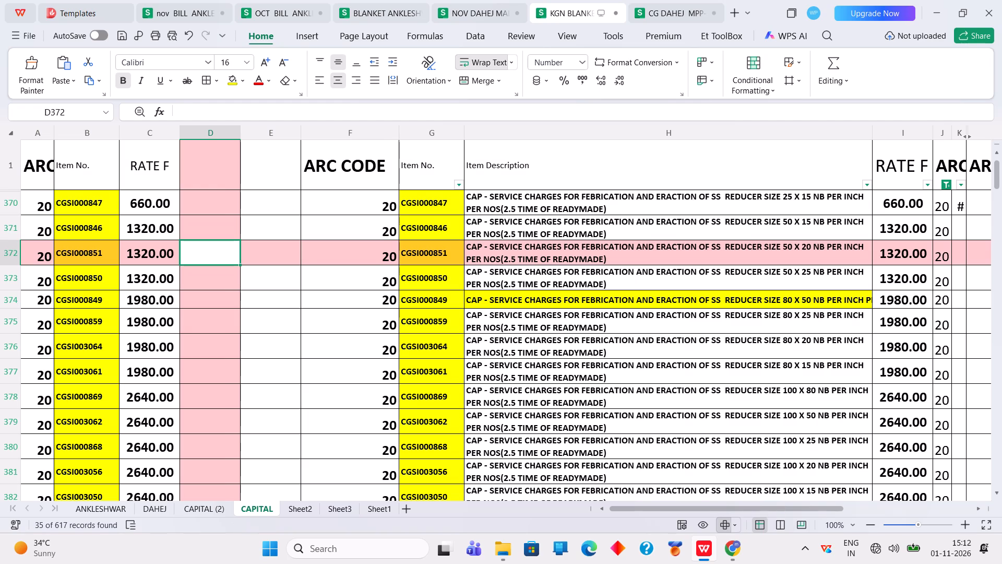
left_click(451, 328)
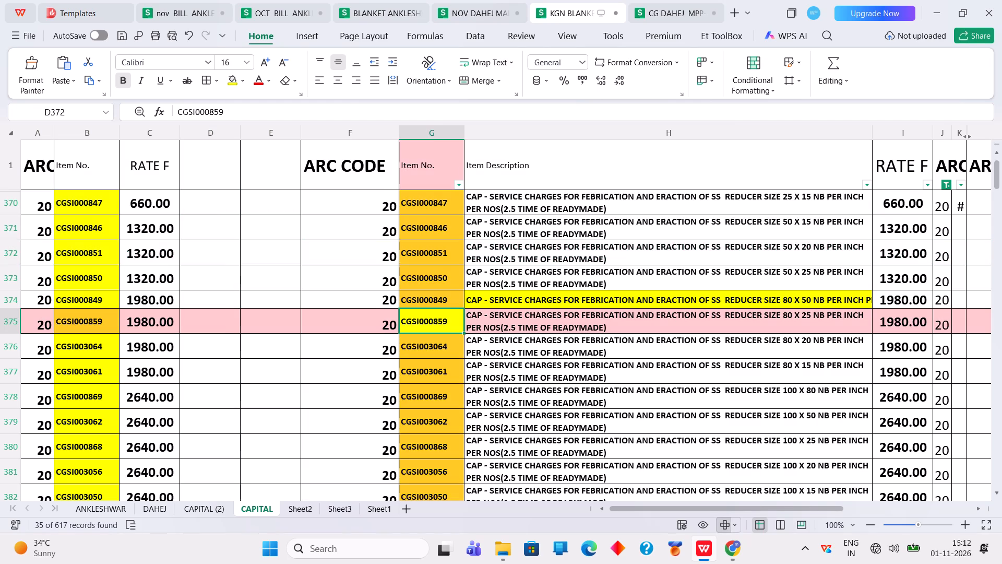
left_click(771, 354)
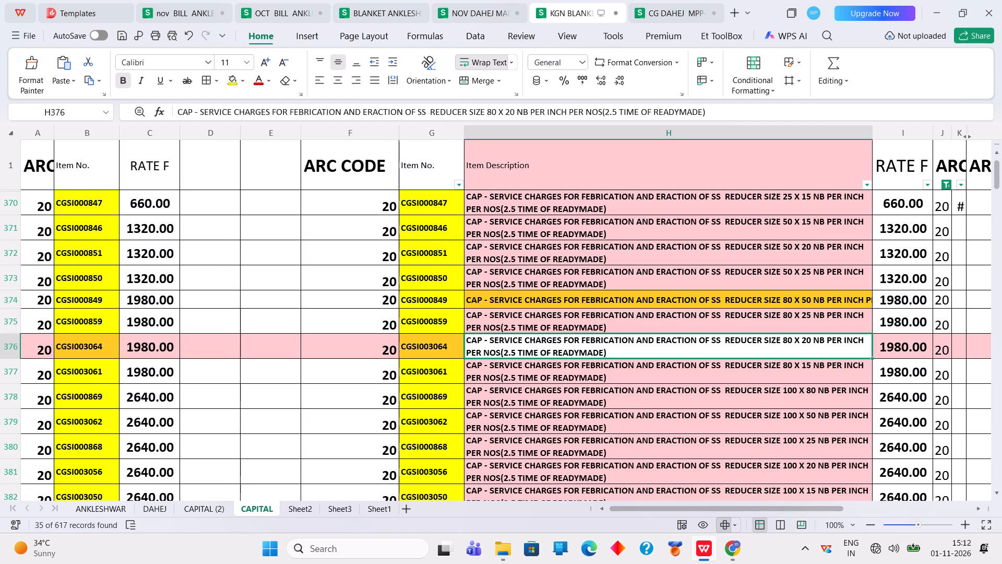
left_click(786, 304)
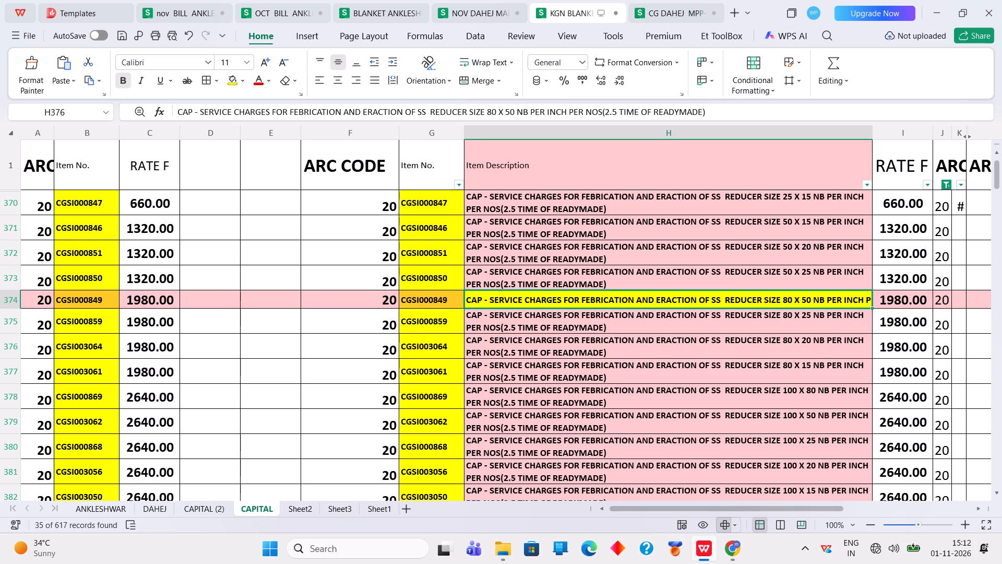
left_click_drag(45, 297, 796, 290)
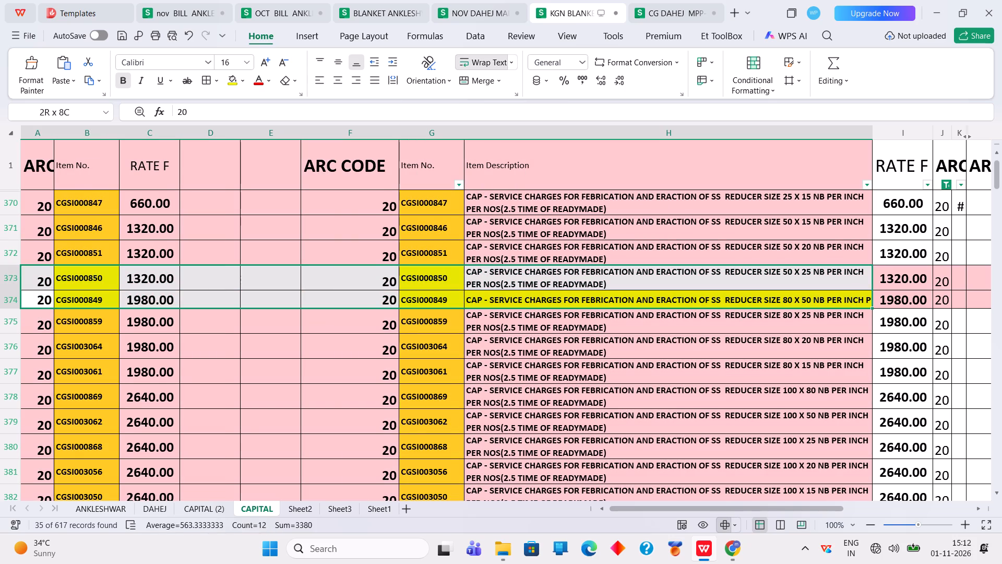
left_click_drag(796, 290, 882, 303)
right_click(879, 305)
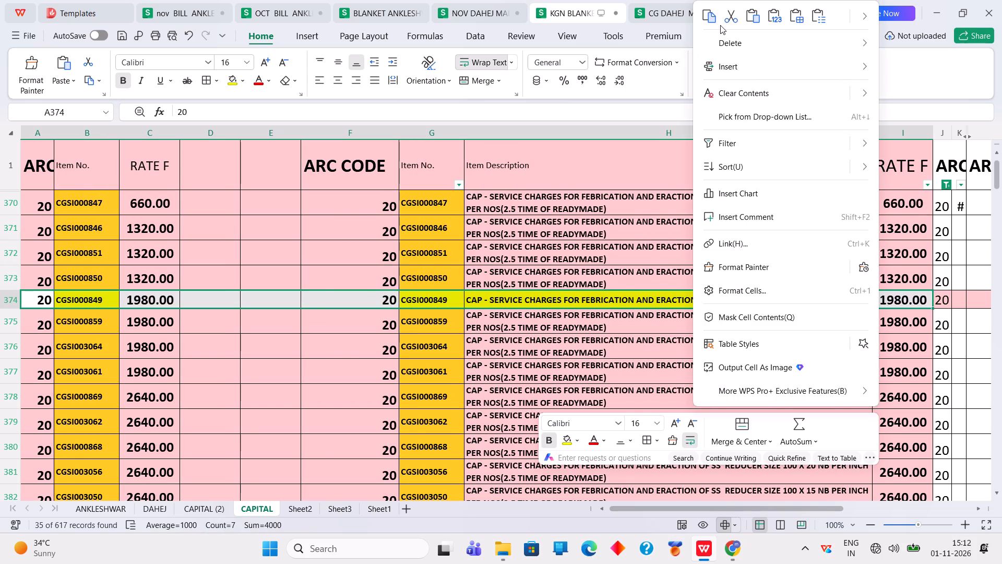
left_click(712, 22)
left_click(479, 1)
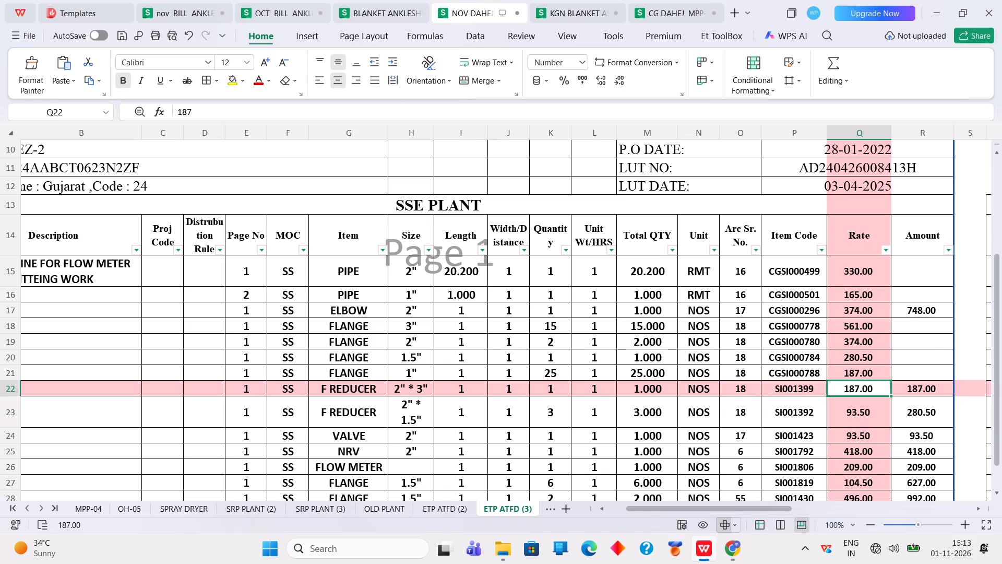
right_click(740, 393)
left_click(820, 23)
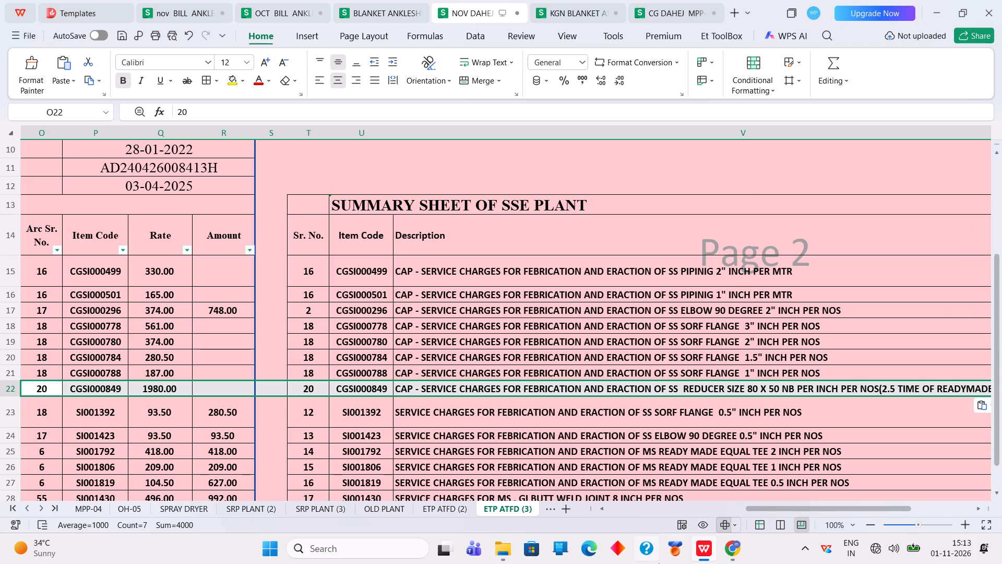
Look through the ARC code 20 SS reducer rows on the CAPITAL sheet for a size matching the 2" * 1.5" F REDUCER line.
left_click(657, 9)
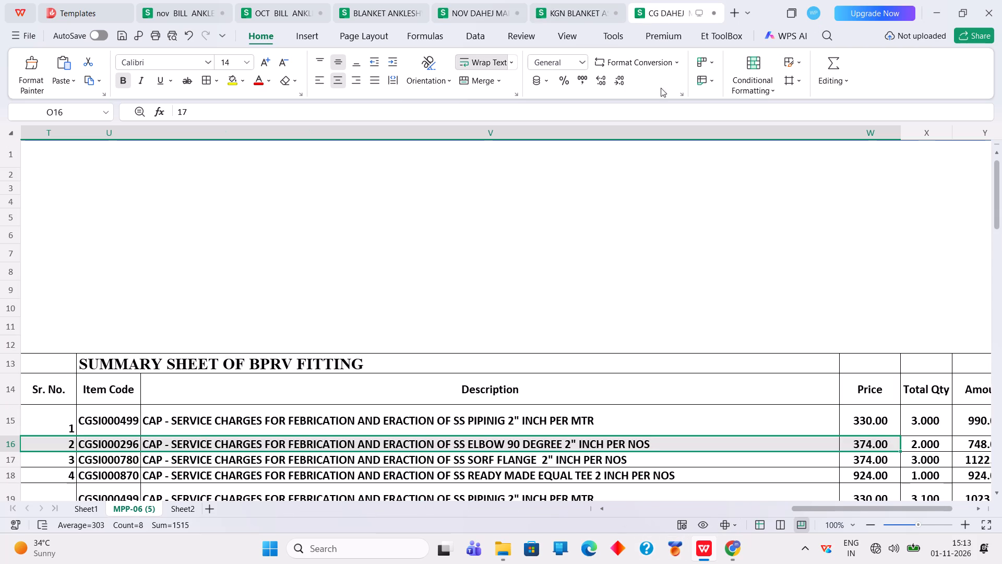
left_click(569, 13)
scroll(574, 197, "down", 4)
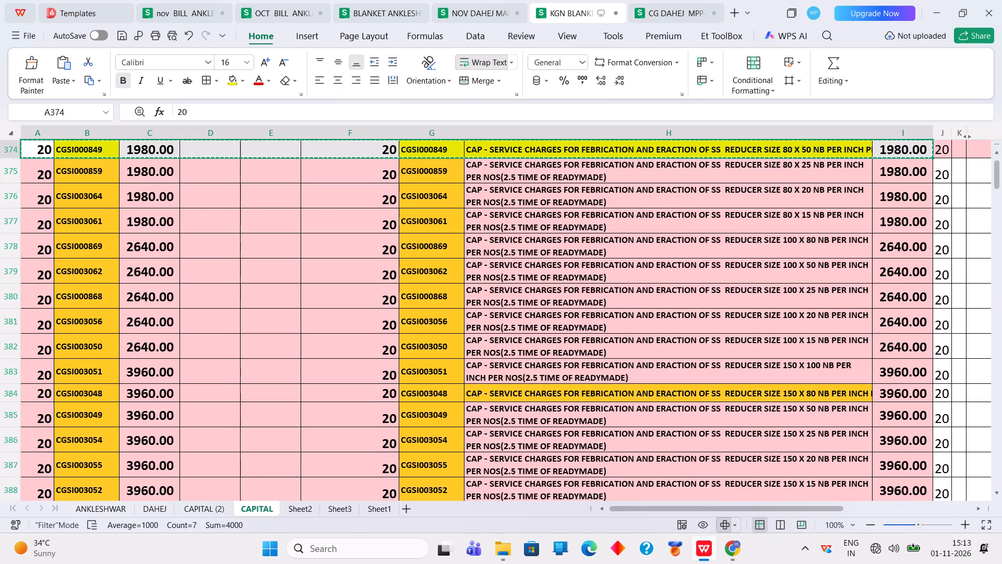
scroll(574, 199, "down", 15)
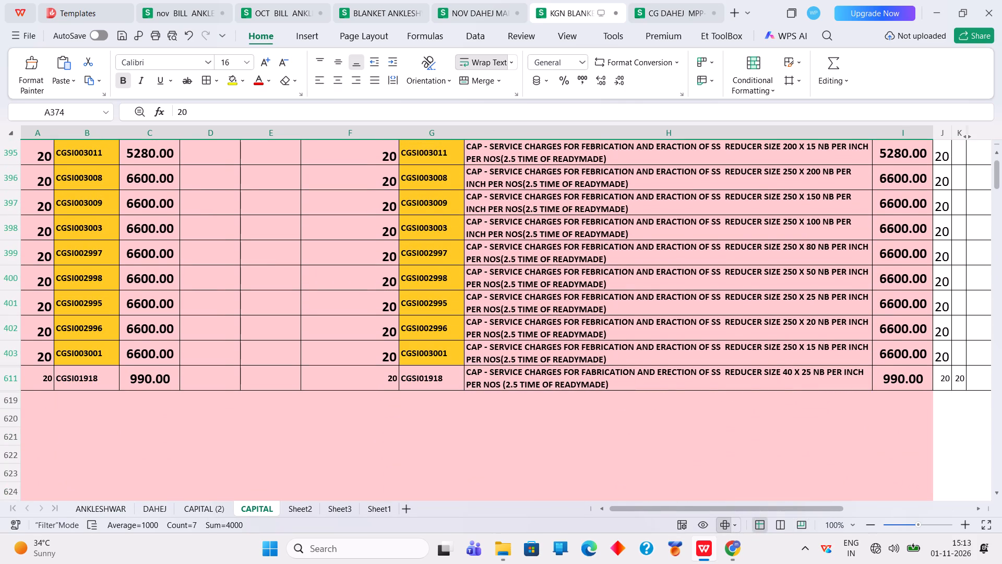
scroll(268, 363, "up", 3)
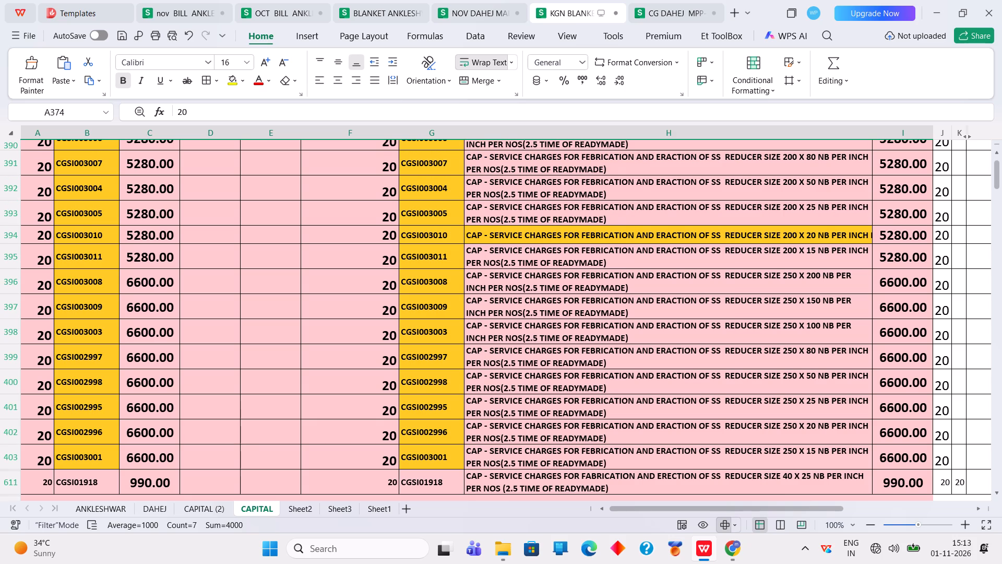
scroll(268, 363, "up", 6)
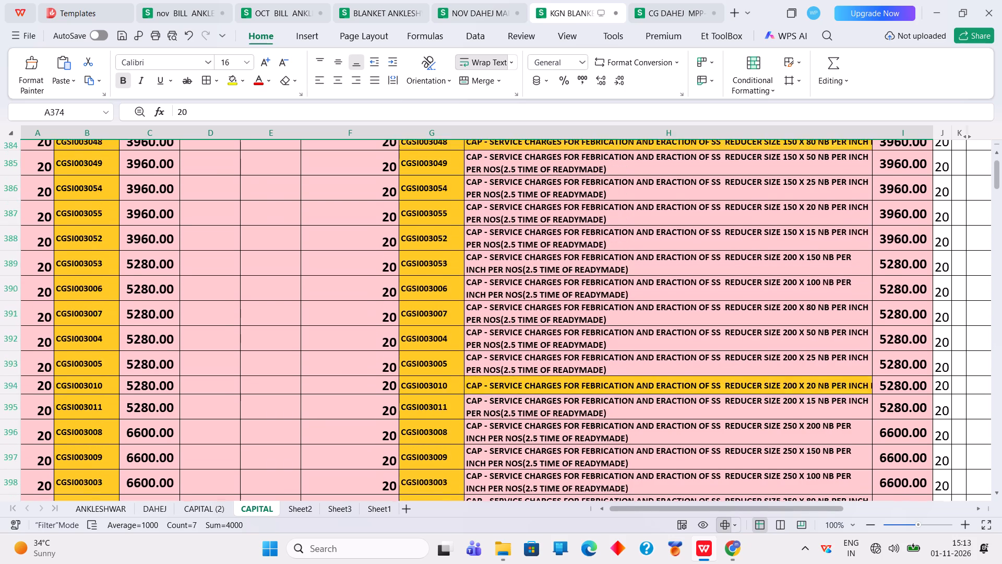
scroll(268, 363, "up", 8)
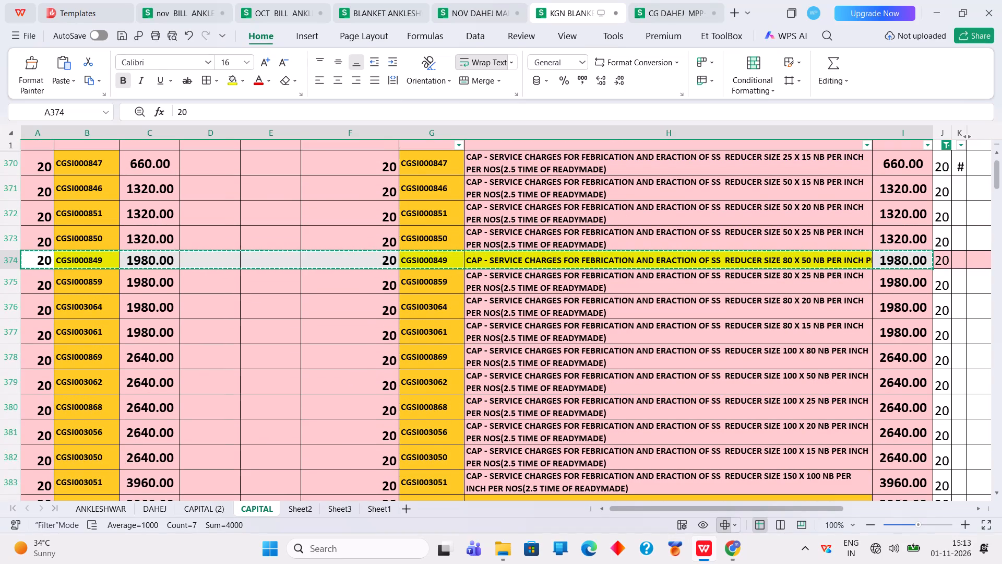
Copy the 50 x 25 NB SS reducer row A373:I373 from the CAPITAL sheet and paste it as values at O23 of ETP ATFD (3).
left_click_drag(70, 237, 159, 229)
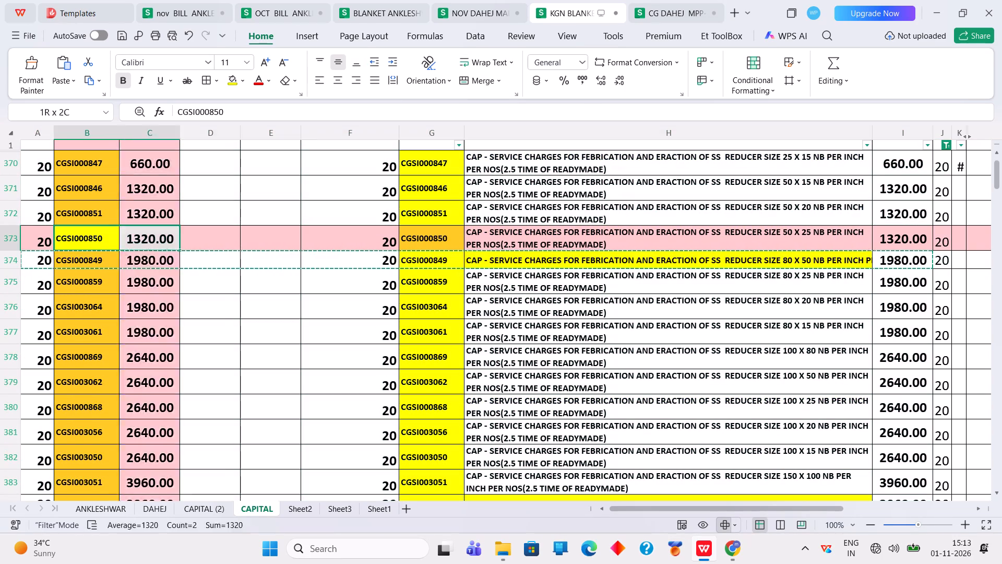
left_click_drag(159, 229, 820, 237)
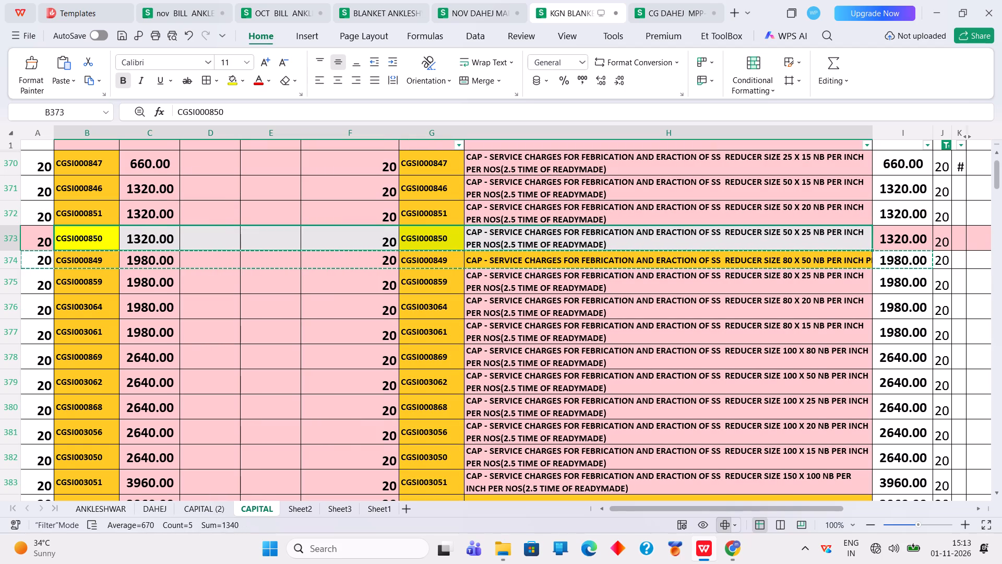
left_click_drag(40, 243, 895, 230)
right_click(895, 230)
left_click(721, 16)
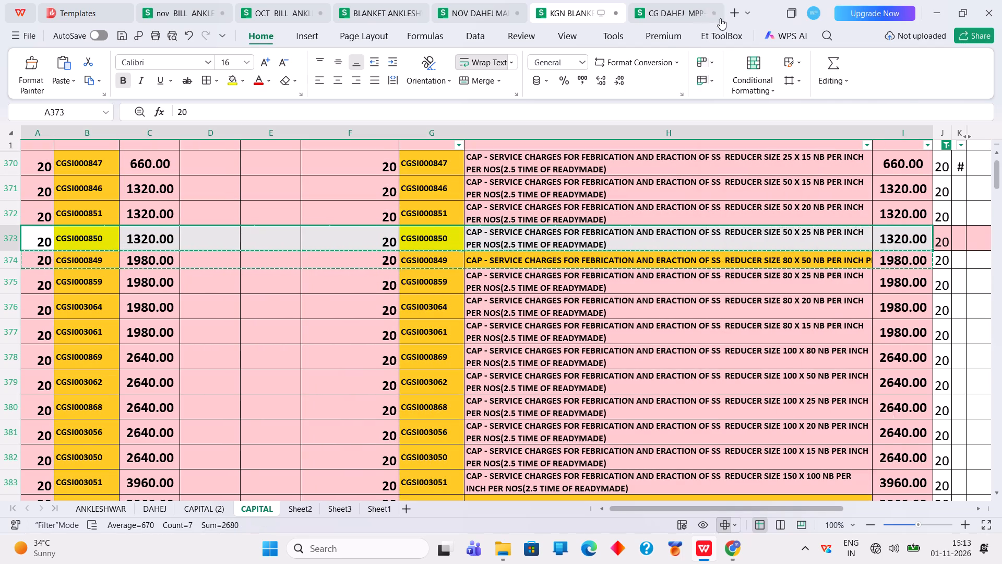
scroll(708, 303, "down", 9)
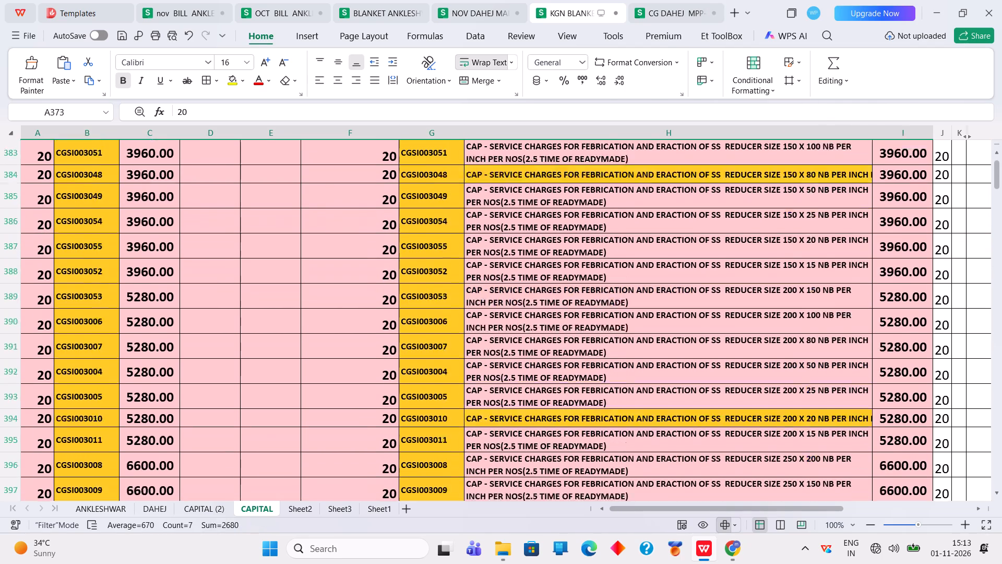
scroll(706, 303, "down", 8)
scroll(704, 302, "up", 4)
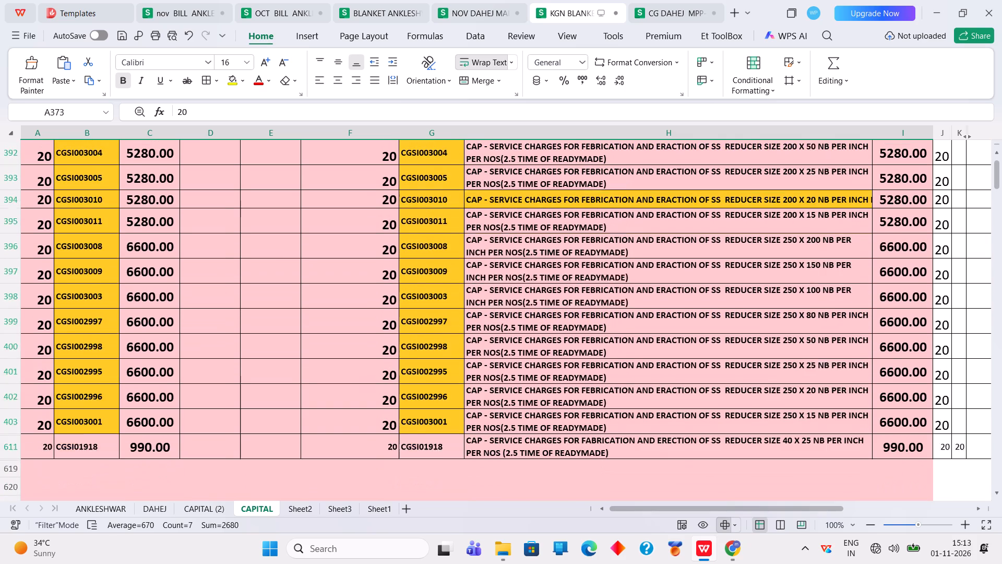
scroll(704, 302, "up", 15)
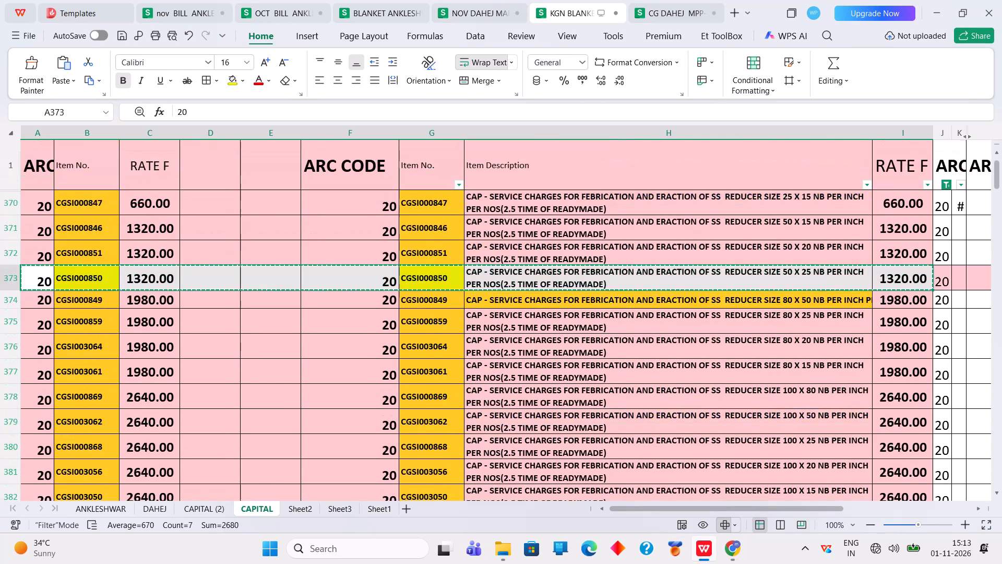
left_click(470, 4)
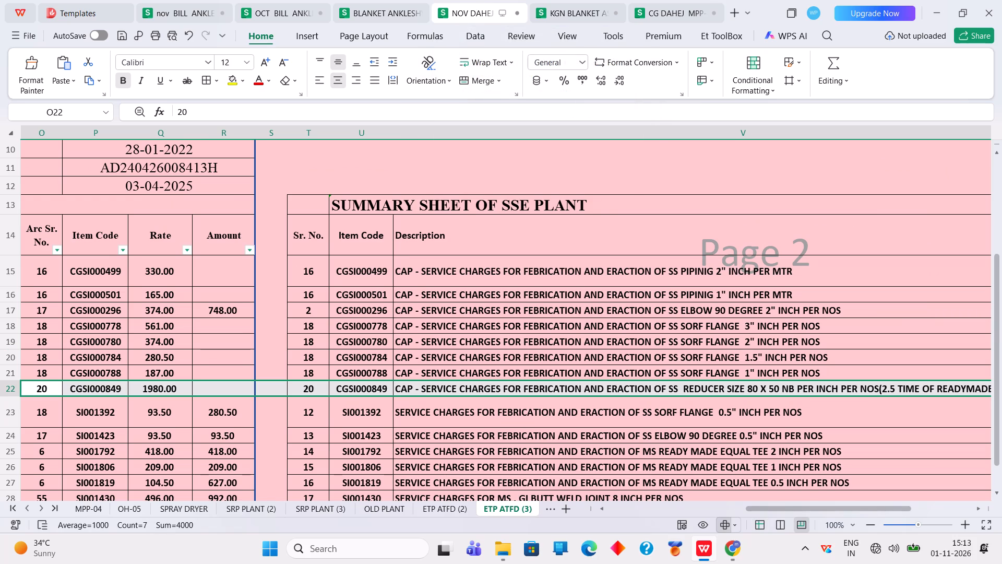
left_click(47, 410)
right_click(46, 411)
left_click(128, 15)
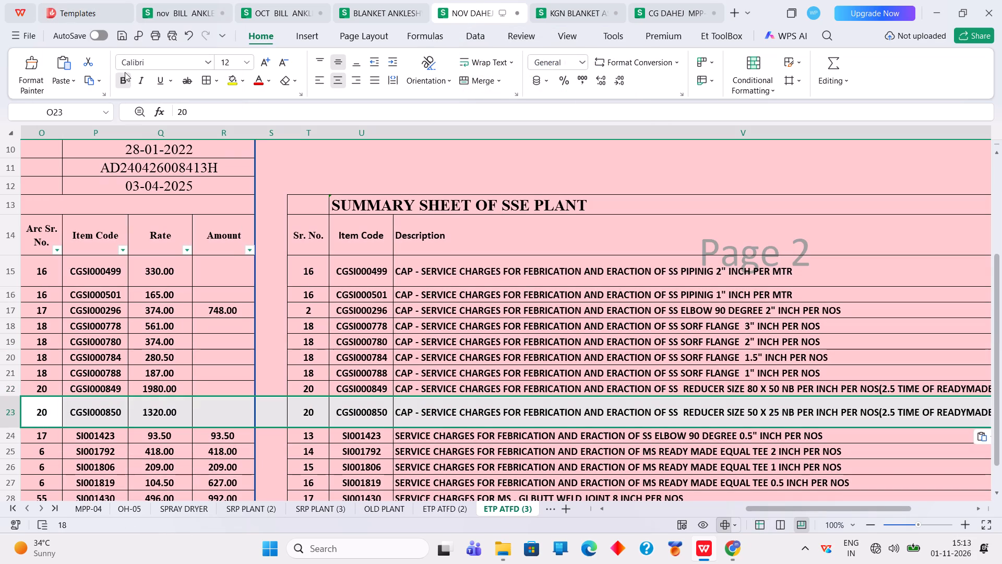
Change the F REDUCER size in H23 of ETP ATFD (3) to 2" * 1".
left_click(90, 437)
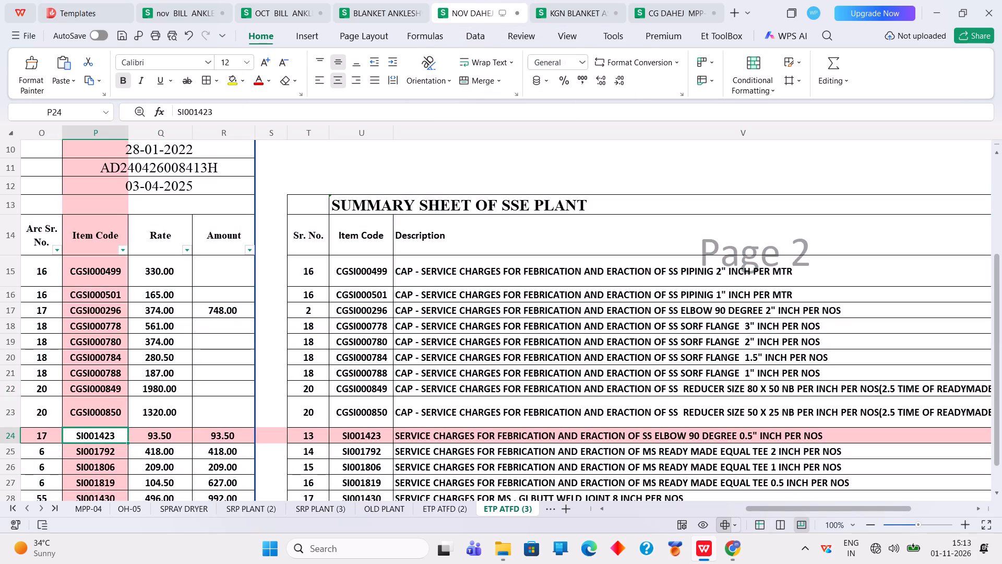
left_click_drag(779, 509, 613, 533)
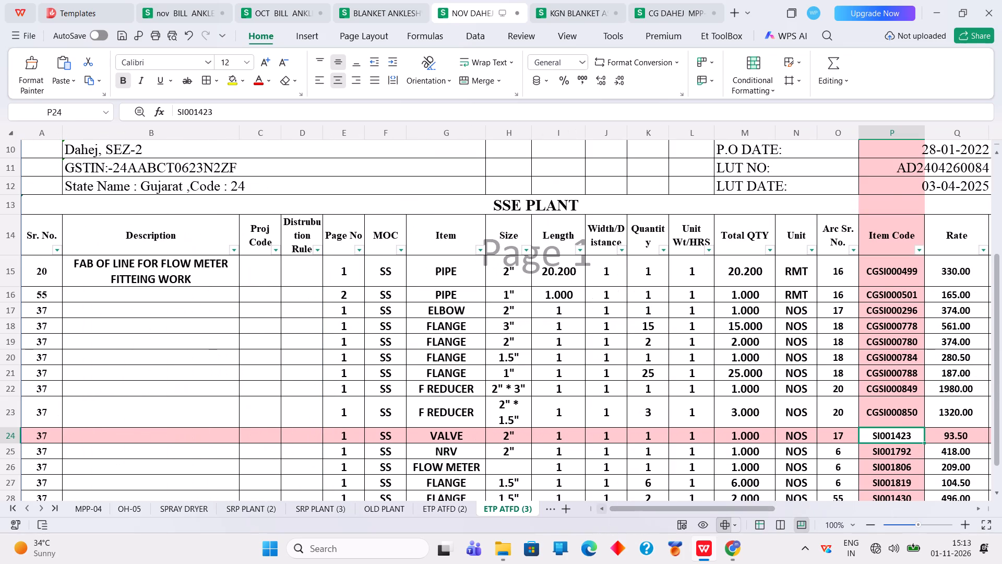
left_click(518, 424)
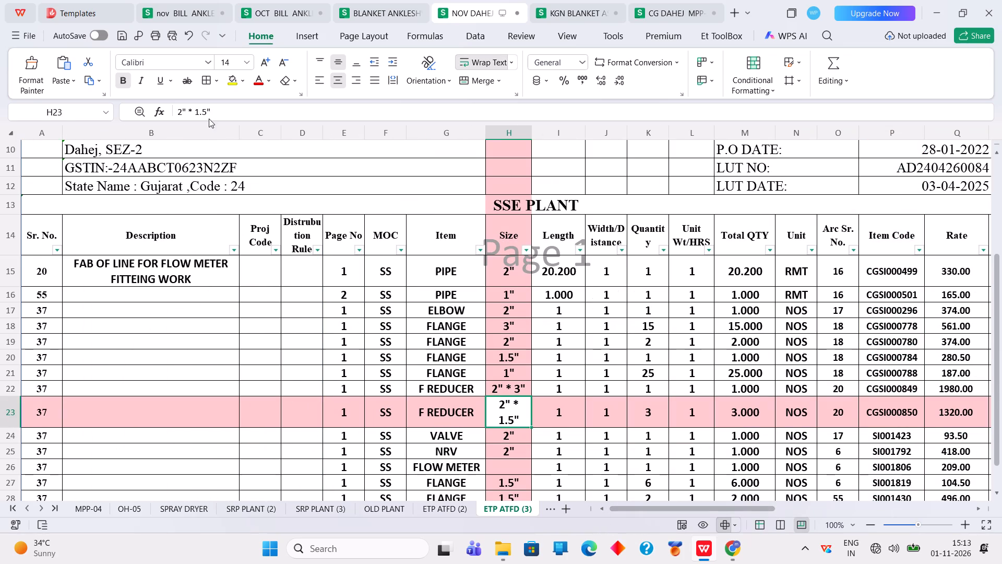
left_click_drag(206, 114, 200, 113)
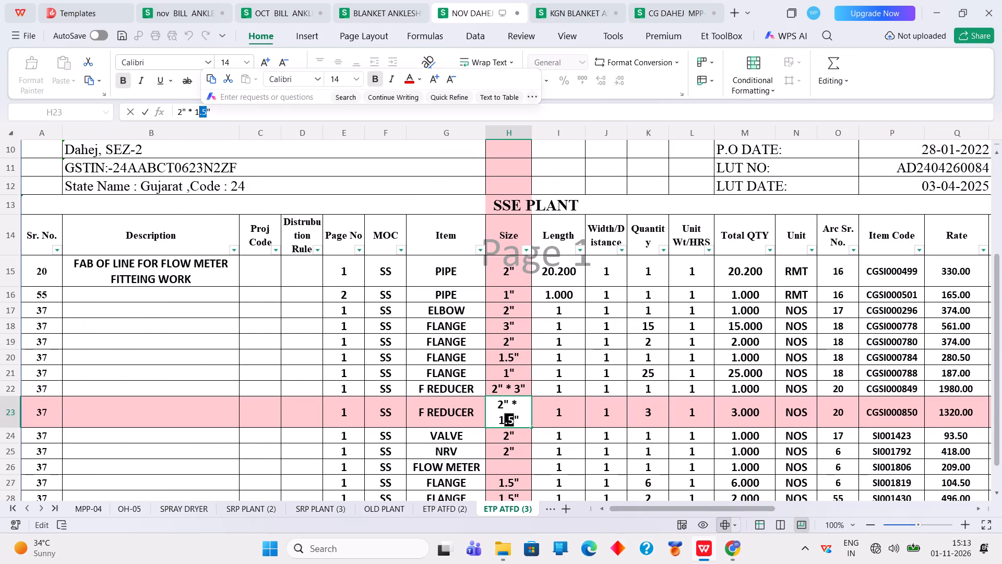
key("BackSpace")
key("Return")
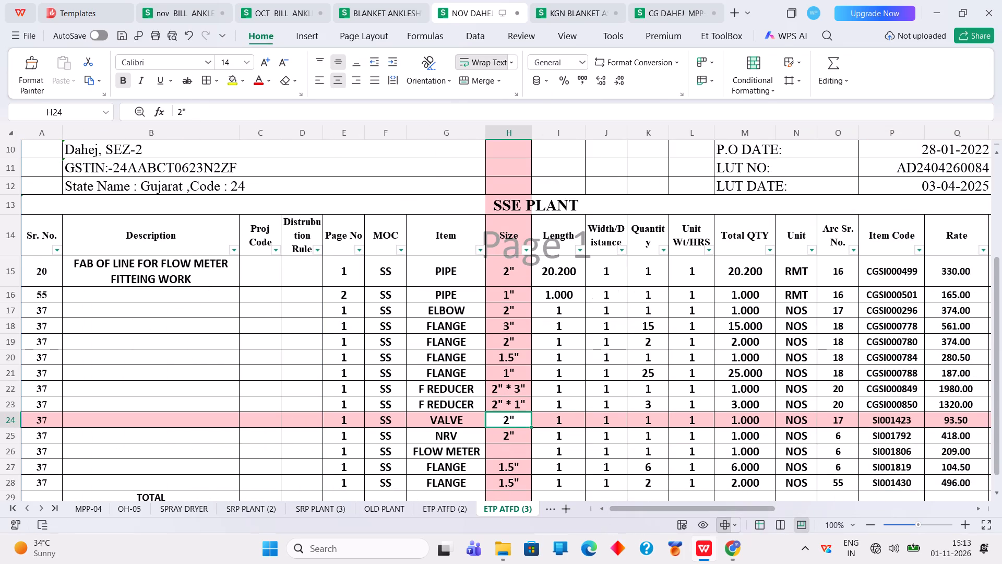
Filter the CAPITAL sheet of the KGN BLANKET workbook to ARC code 29 instead of 20.
left_click(682, 15)
left_click(566, 9)
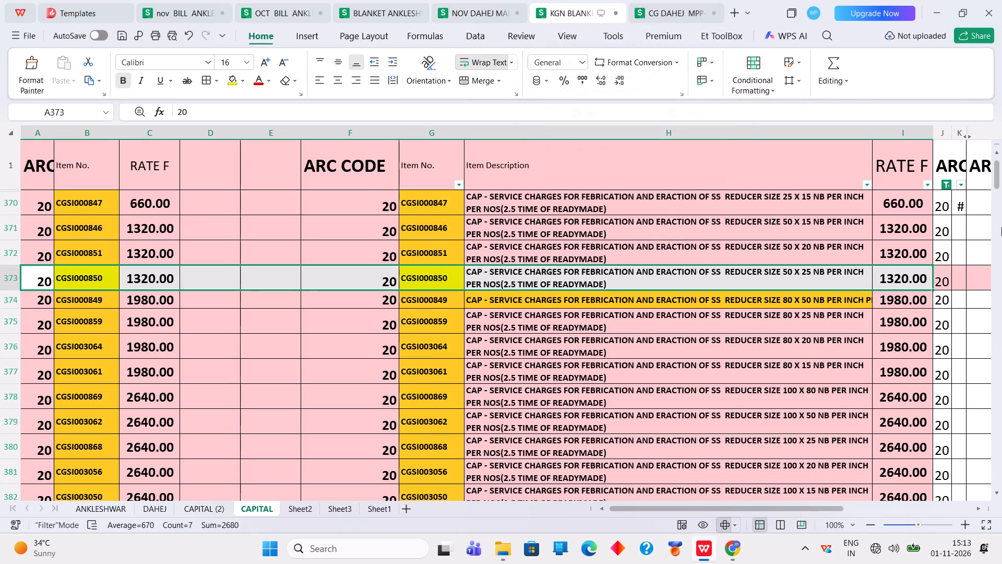
left_click(944, 186)
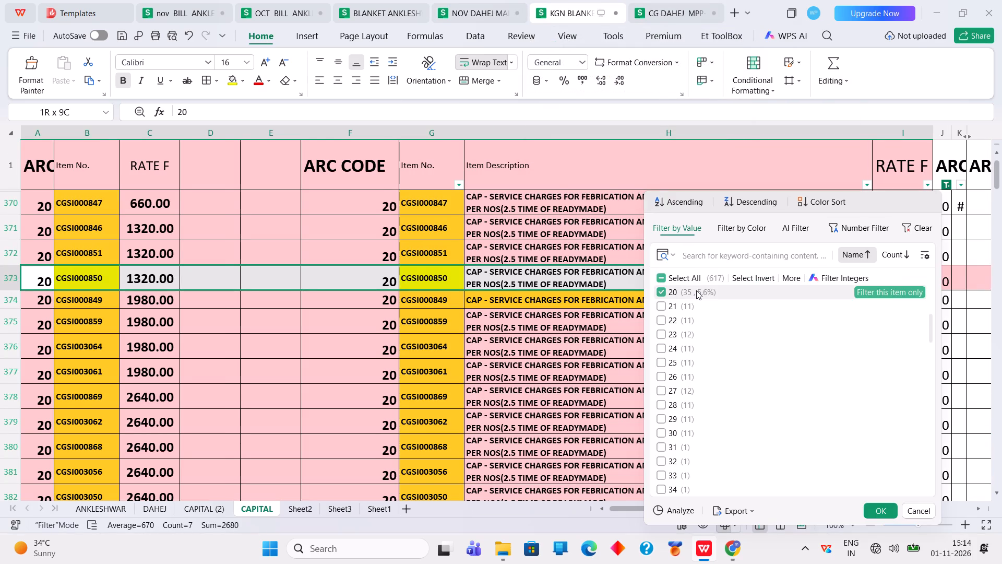
left_click(693, 291)
left_click(670, 419)
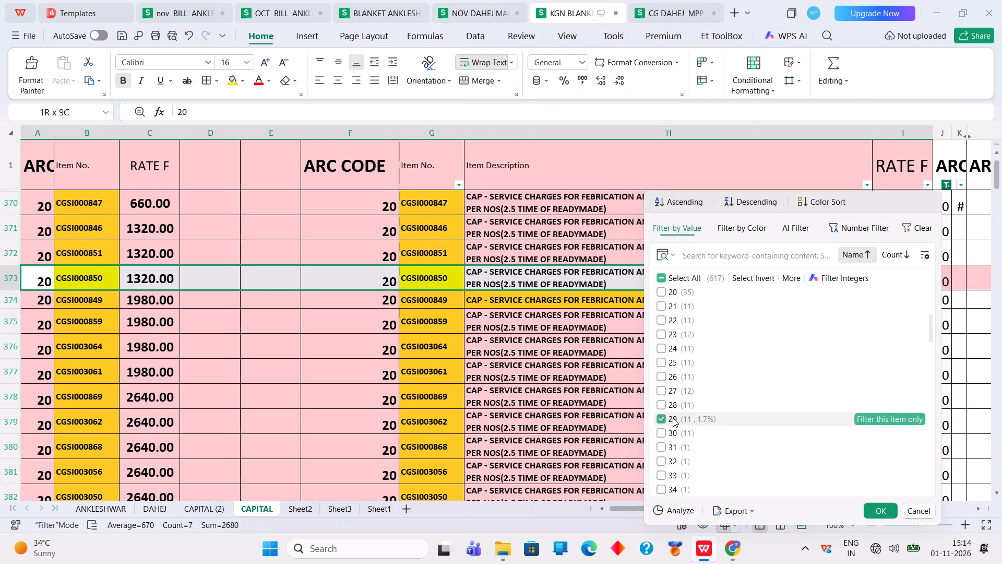
left_click(878, 514)
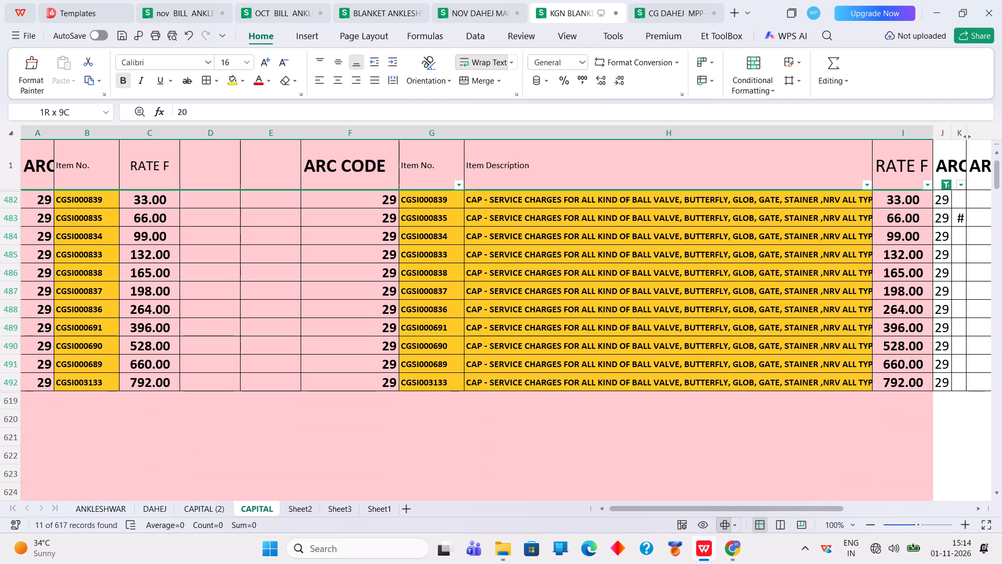
Copy the 2 inch valve and NRV row A485:I485 from the CAPITAL sheet and paste it as values at O24:O25 of ETP ATFD (3).
left_click(364, 283)
left_click(527, 246)
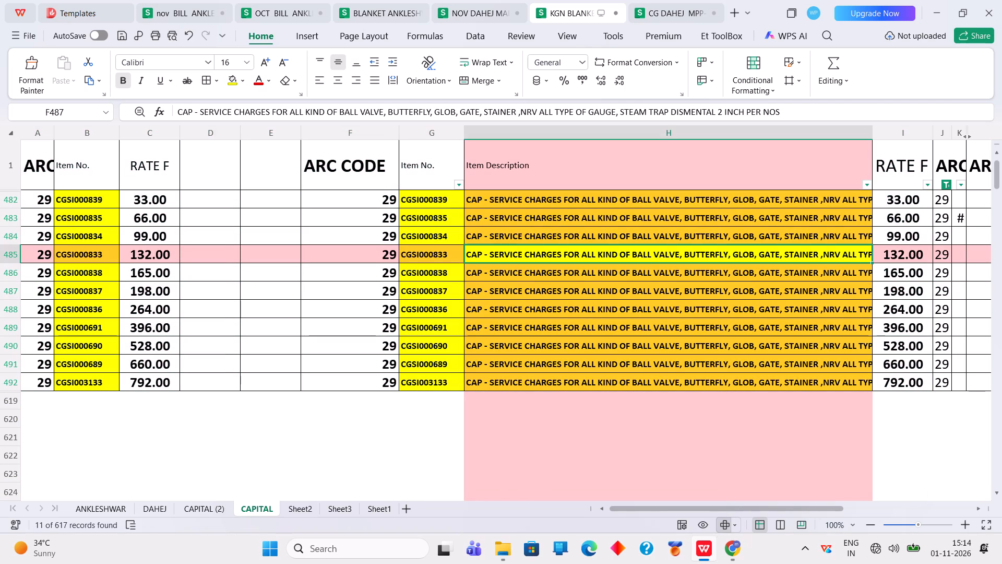
left_click_drag(37, 256, 914, 251)
right_click(914, 251)
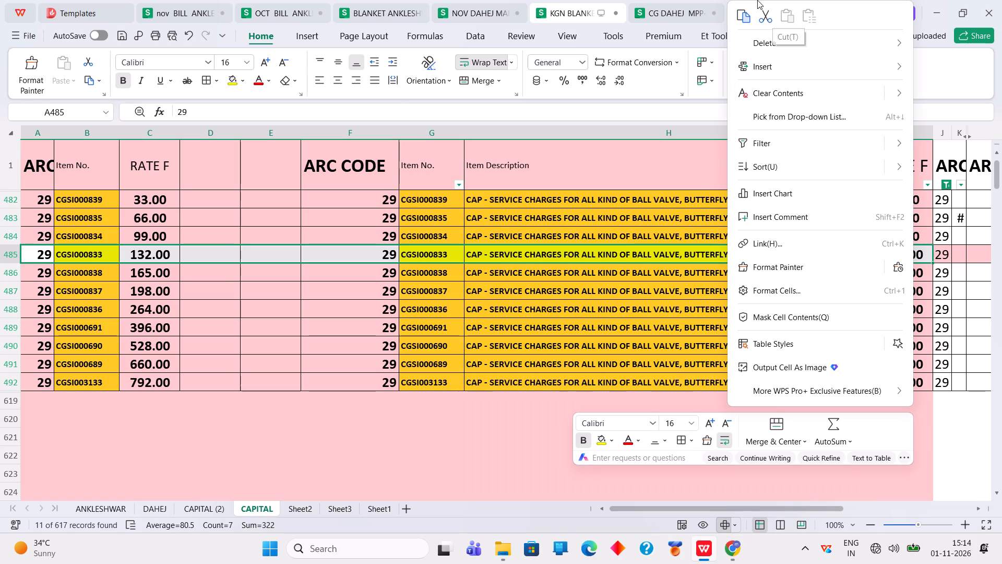
left_click(747, 9)
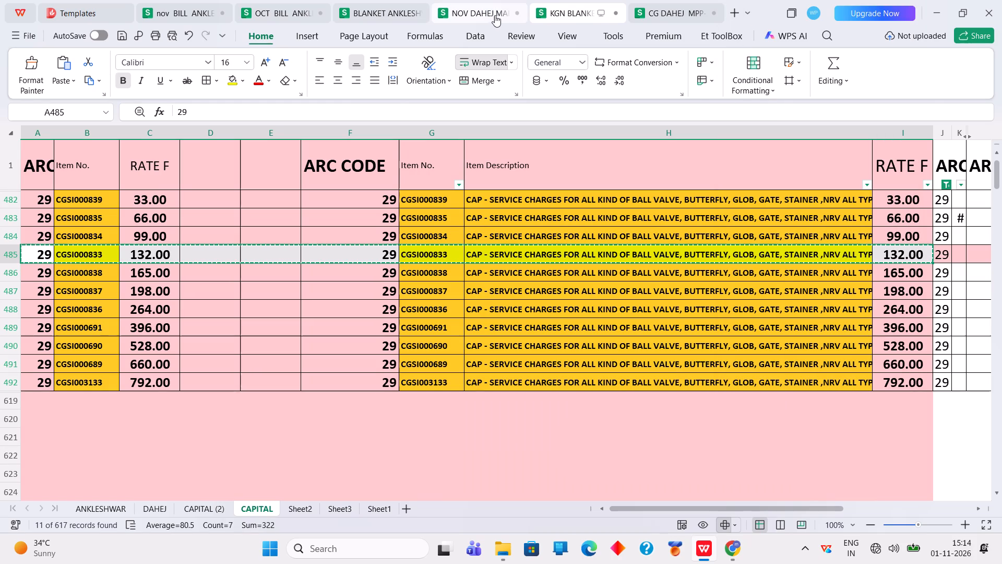
left_click(488, 12)
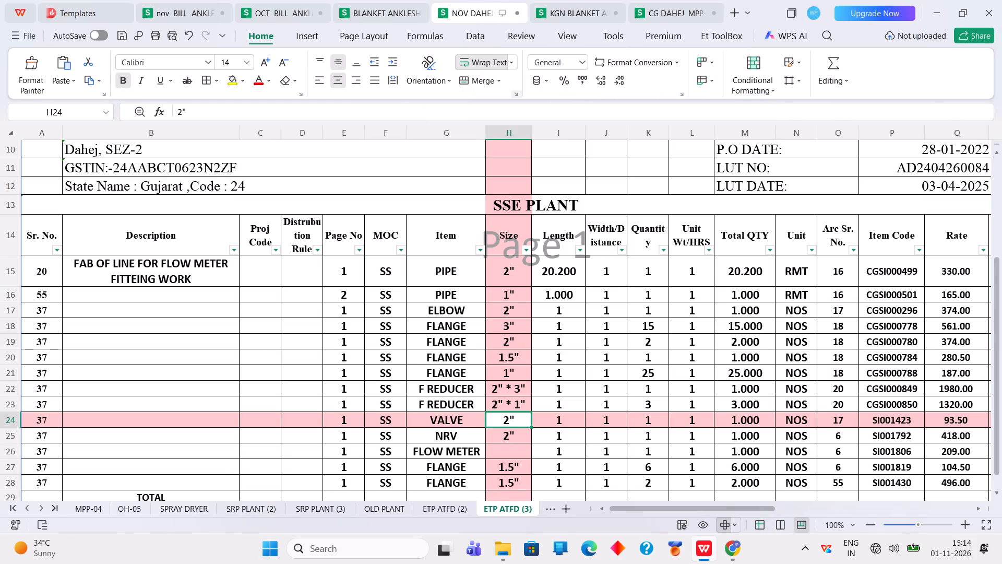
left_click_drag(843, 417, 841, 431)
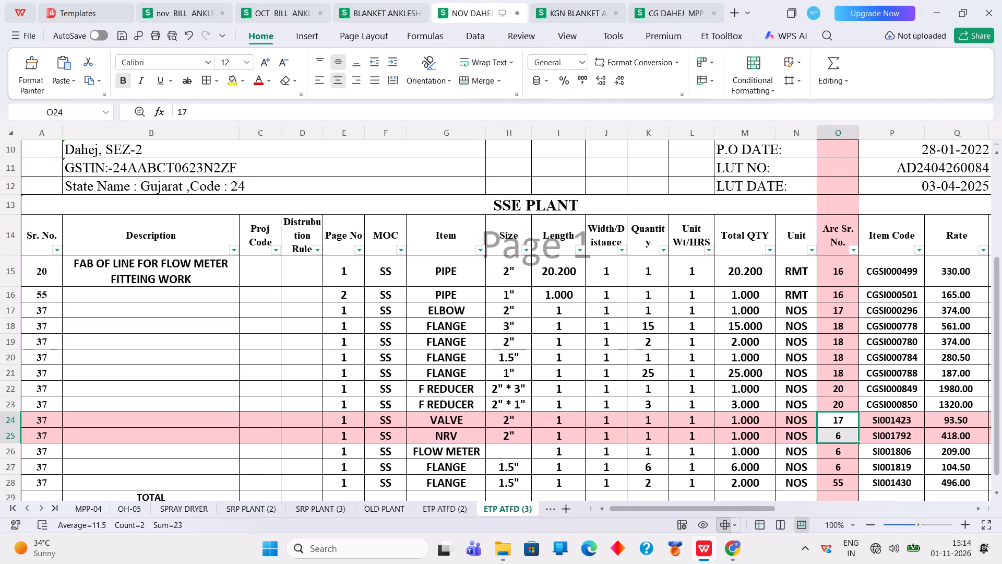
right_click(840, 431)
left_click(734, 20)
Filter the CAPITAL sheet of the KGN BLANKET workbook to ARC code 27 instead of 29.
left_click(684, 11)
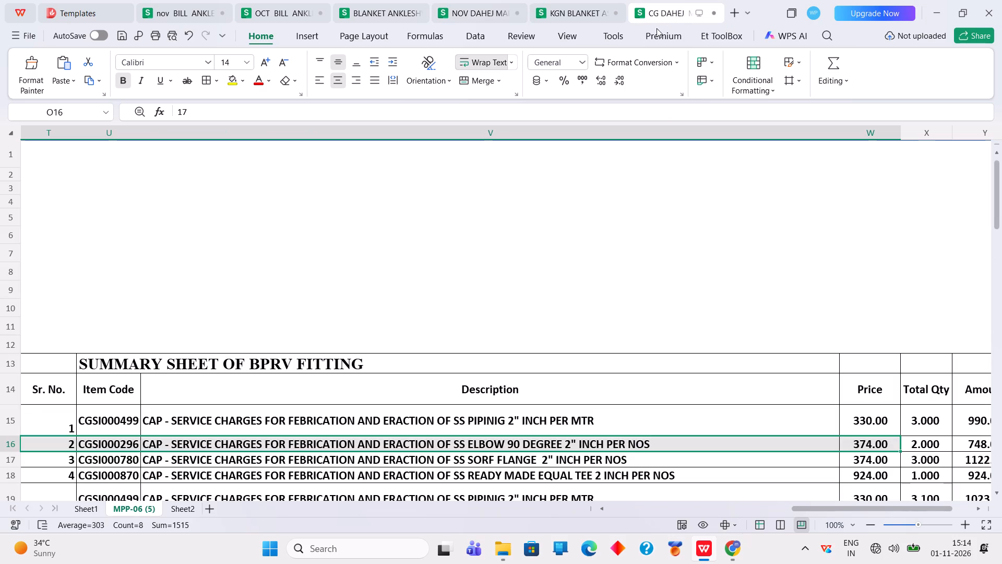
left_click(602, 18)
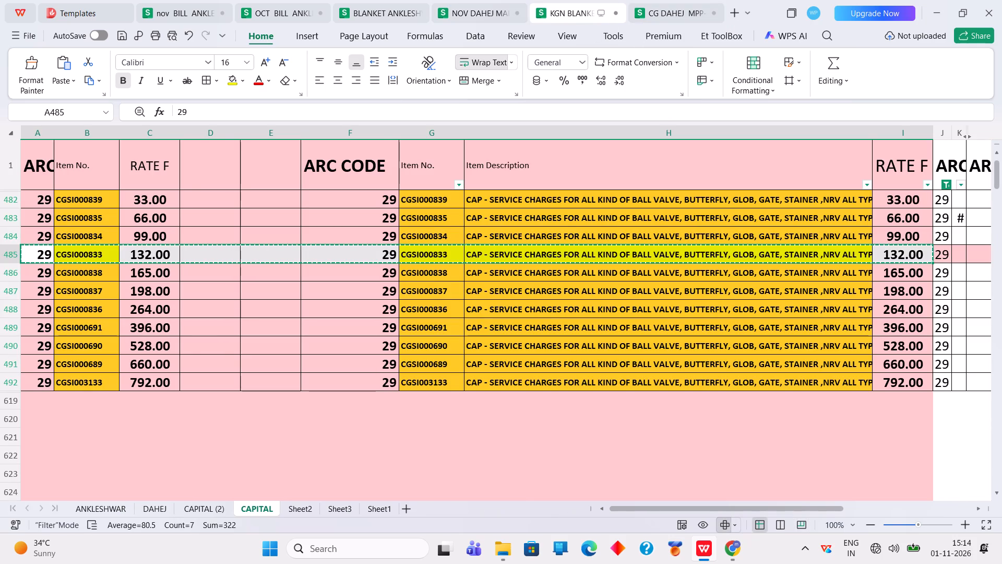
left_click(946, 184)
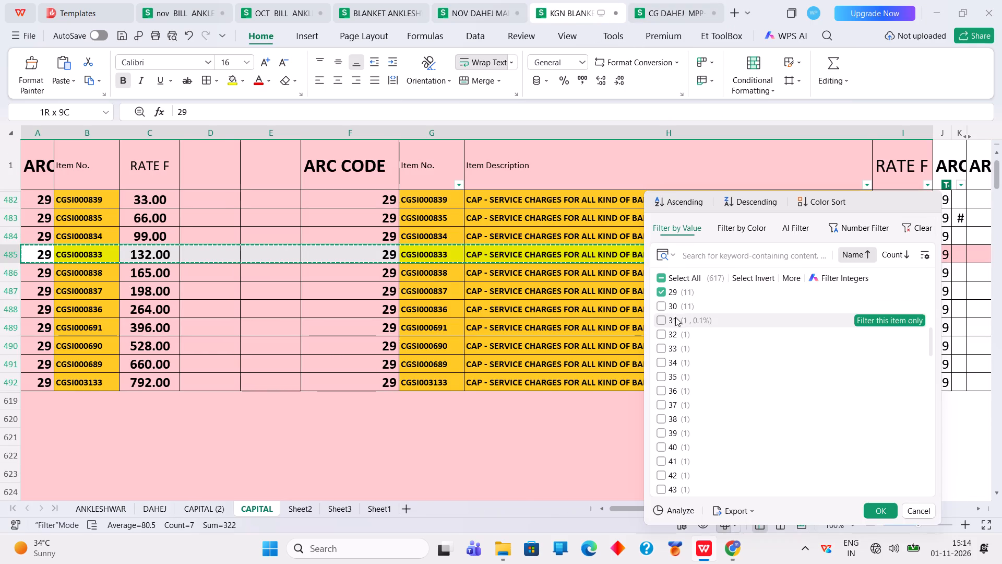
left_click(672, 296)
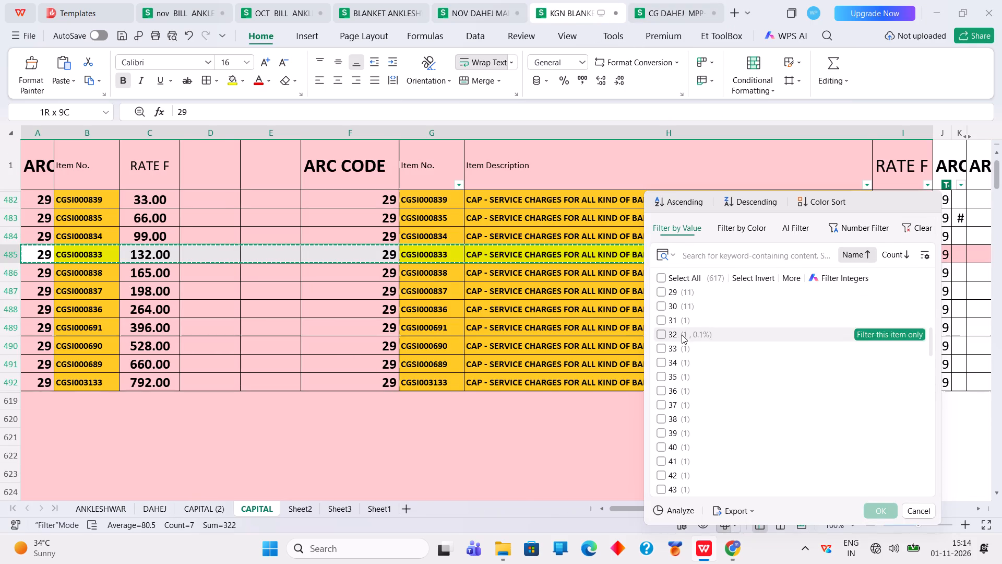
scroll(682, 335, "up", 2)
left_click(661, 349)
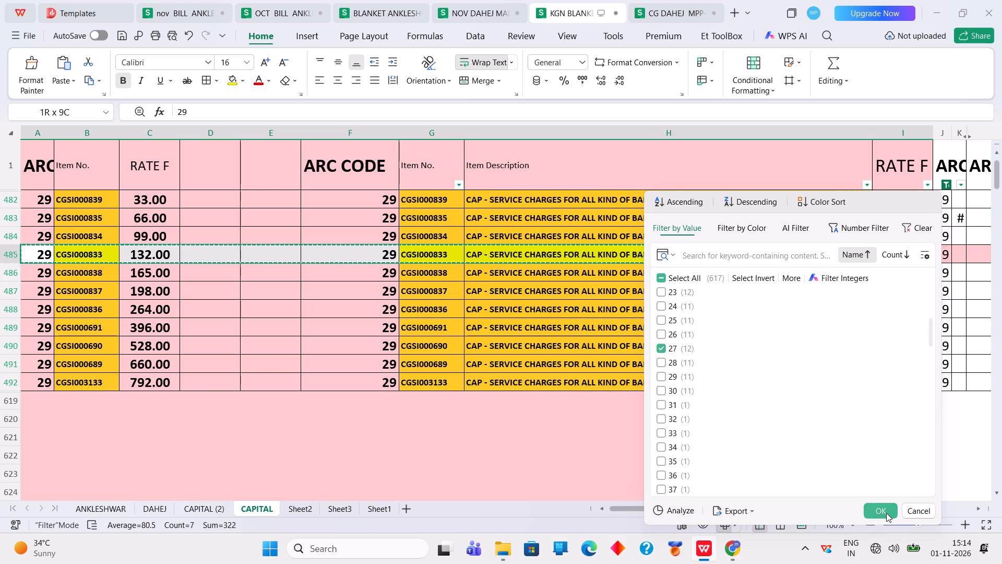
left_click(886, 514)
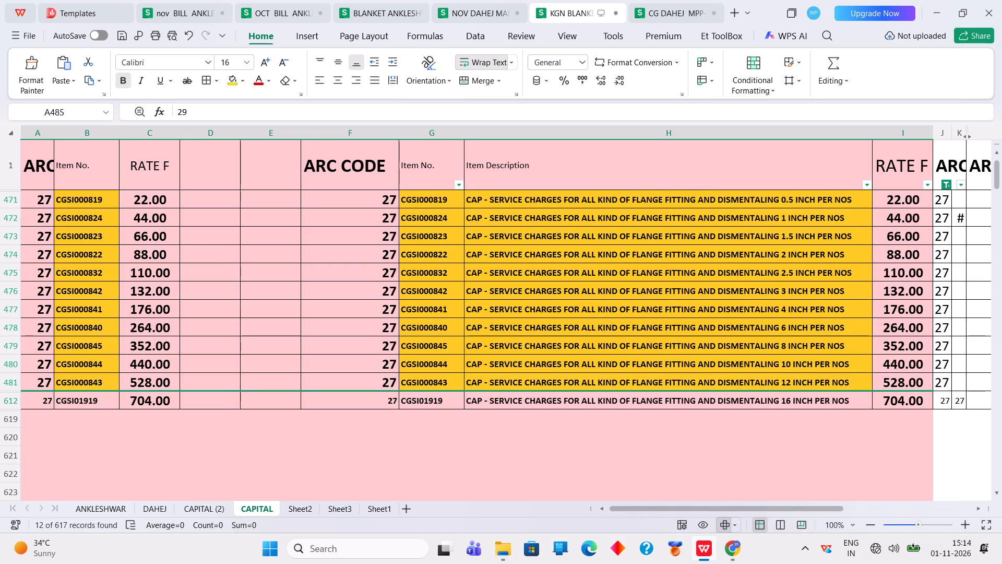
Copy the 1.5 inch flange fitting row A473:I473 from the CAPITAL sheet and paste it as values at O27:O28 of ETP ATFD (3).
left_click_drag(53, 243, 912, 242)
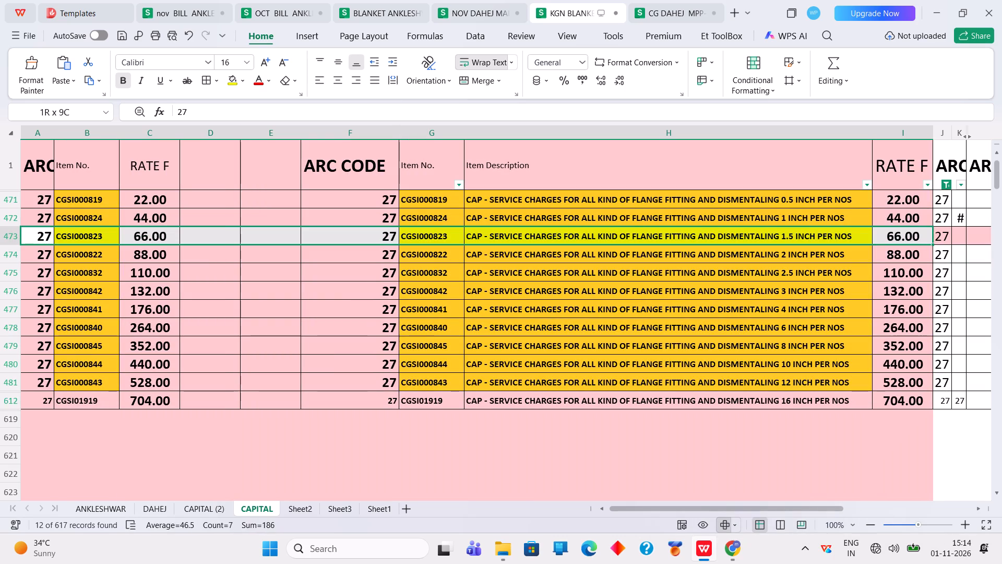
left_click_drag(912, 242, 913, 242)
right_click(912, 240)
left_click(739, 18)
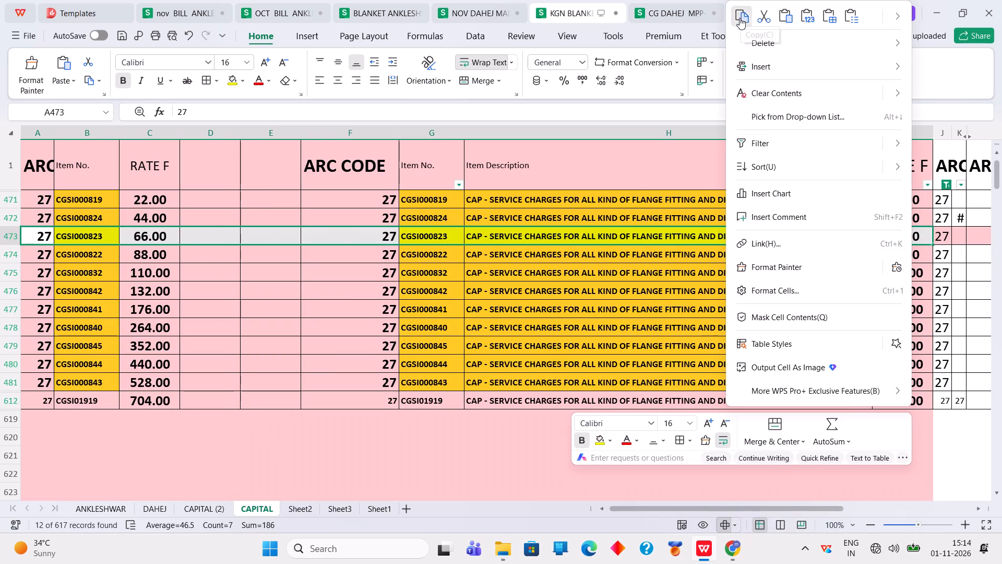
left_click(472, 7)
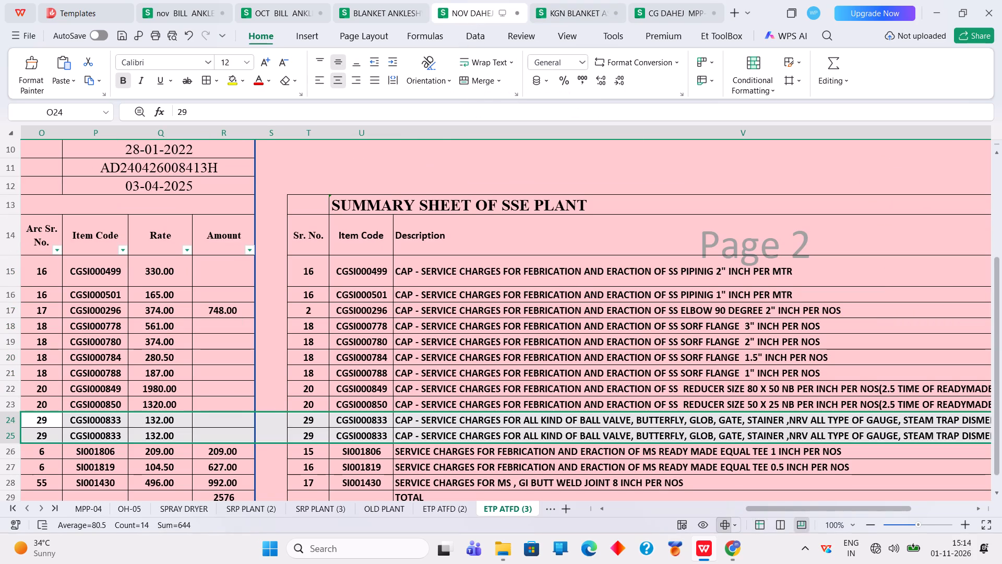
left_click_drag(49, 472, 49, 479)
right_click(48, 479)
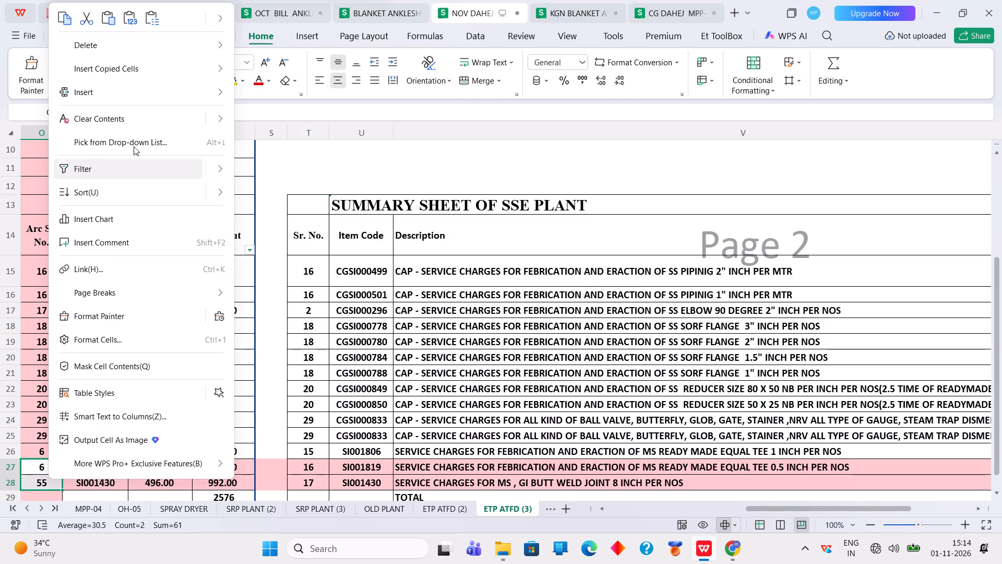
left_click(131, 24)
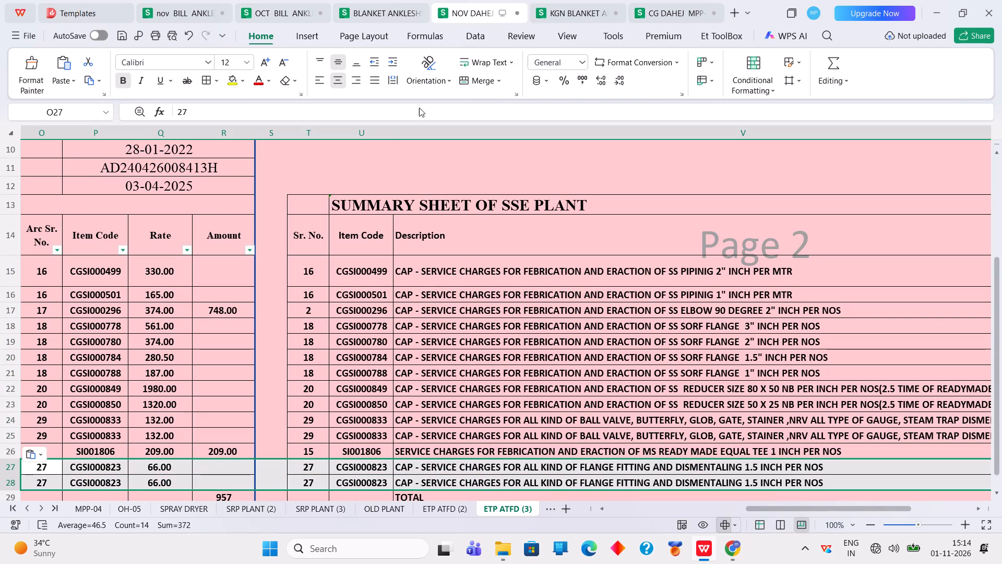
Filter the CAPITAL sheet of the KGN BLANKET workbook to ARC codes 71, 72, 73, 74 and 75.
left_click(680, 14)
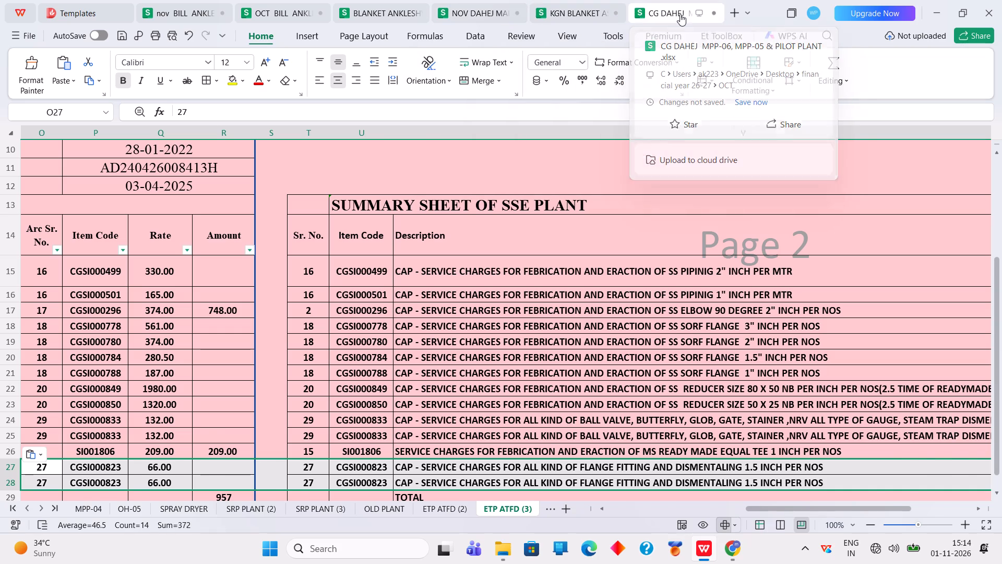
left_click(572, 12)
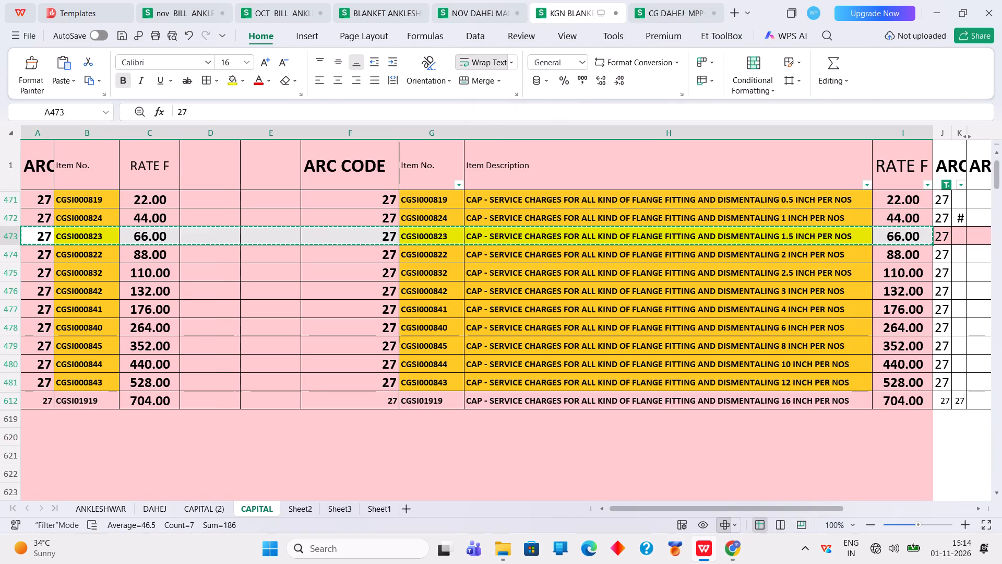
left_click(943, 186)
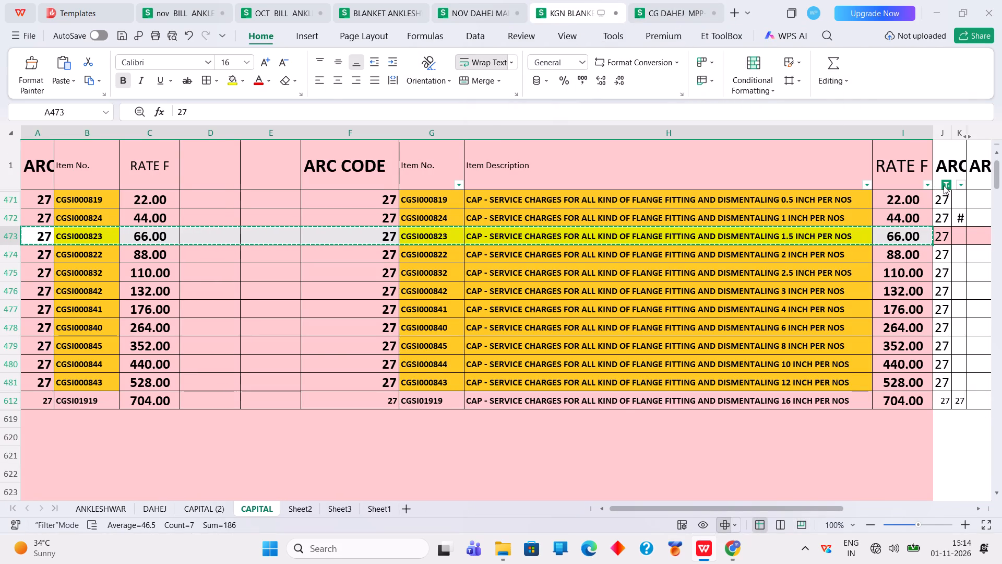
left_click(669, 290)
scroll(681, 385, "down", 14)
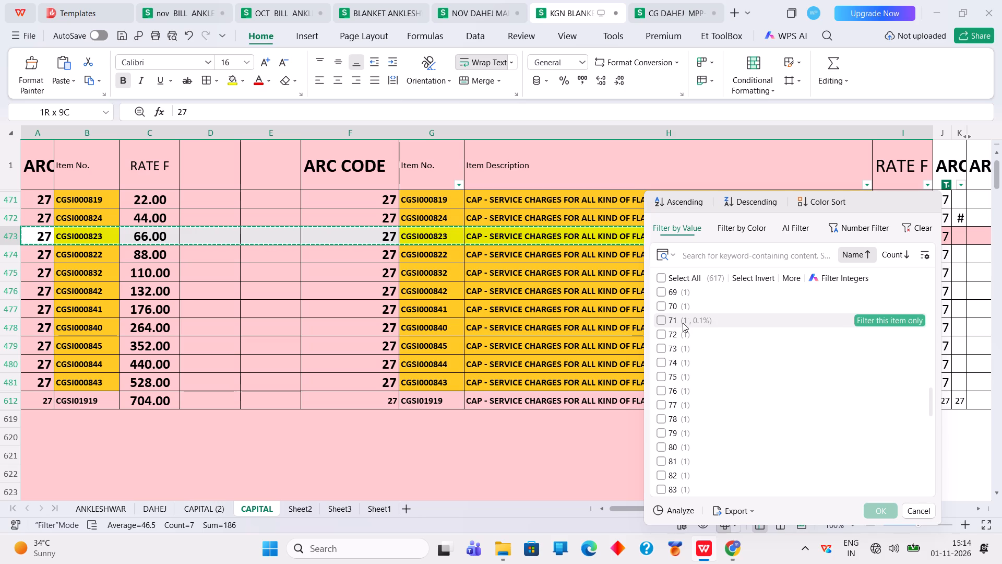
left_click(683, 323)
left_click(676, 333)
left_click(673, 344)
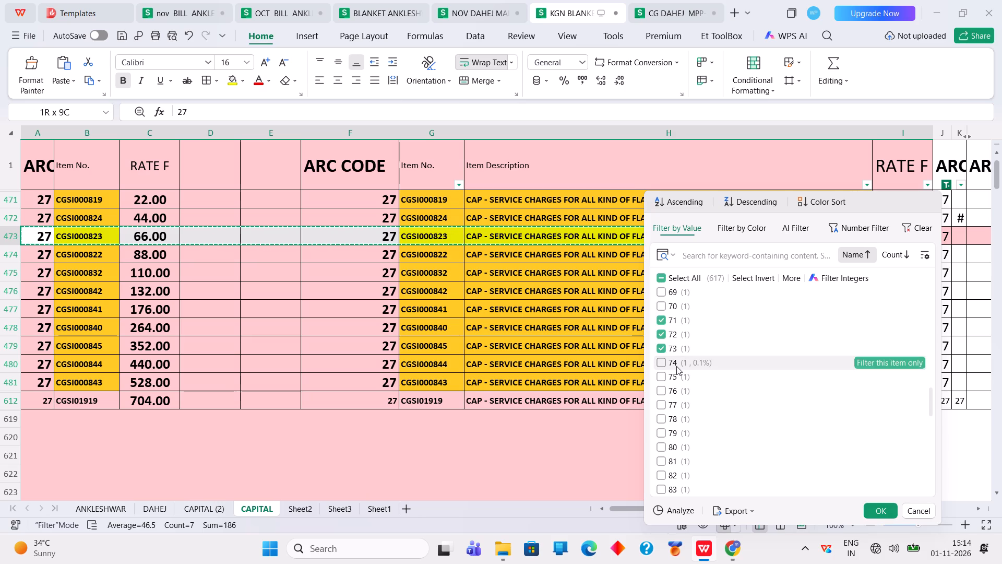
left_click(676, 367)
left_click(674, 378)
left_click(893, 510)
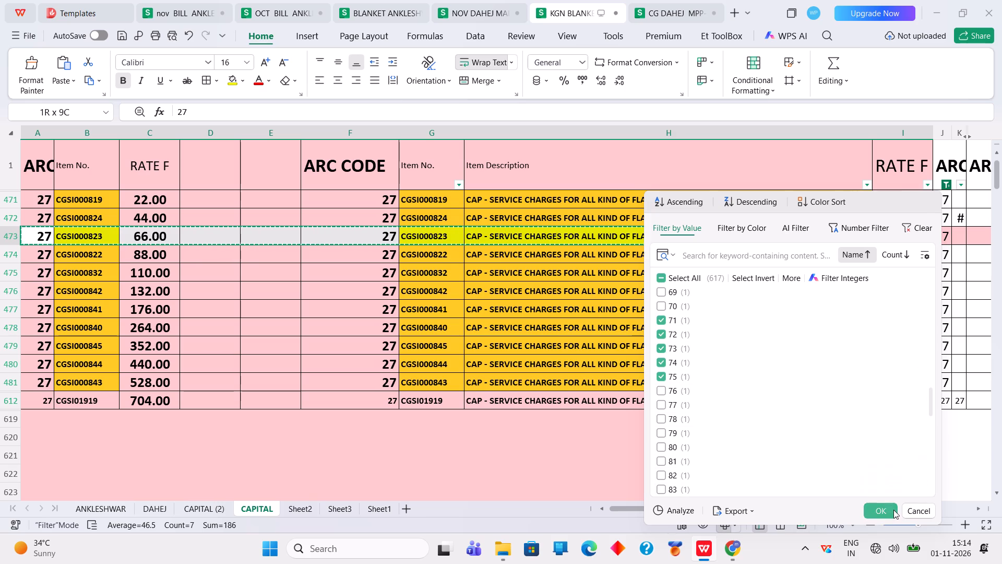
Copy the SS filter, watermeter and safety valve row A551:I551 from the CAPITAL sheet and paste it as values at O26 of ETP ATFD (3).
left_click(736, 237)
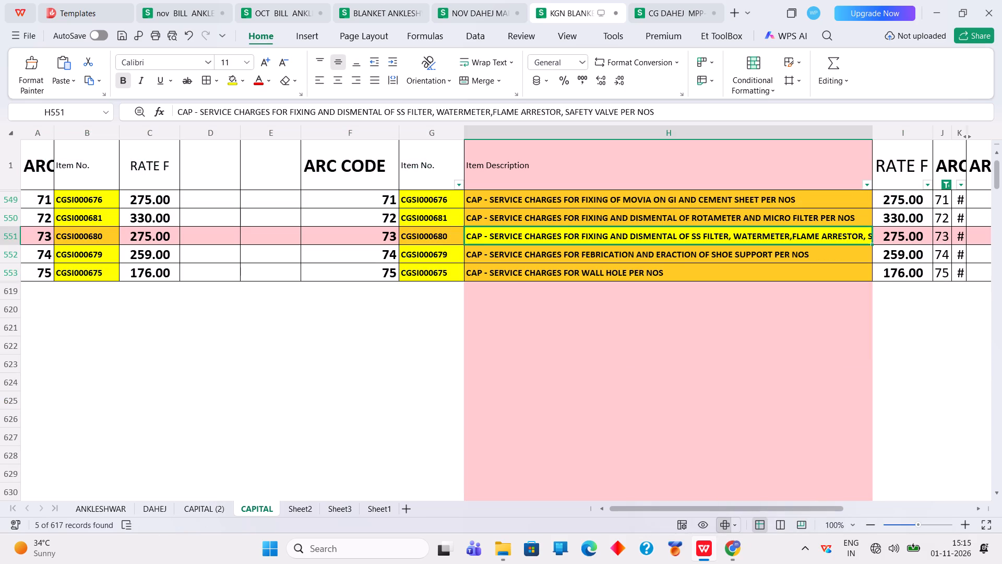
left_click(740, 220)
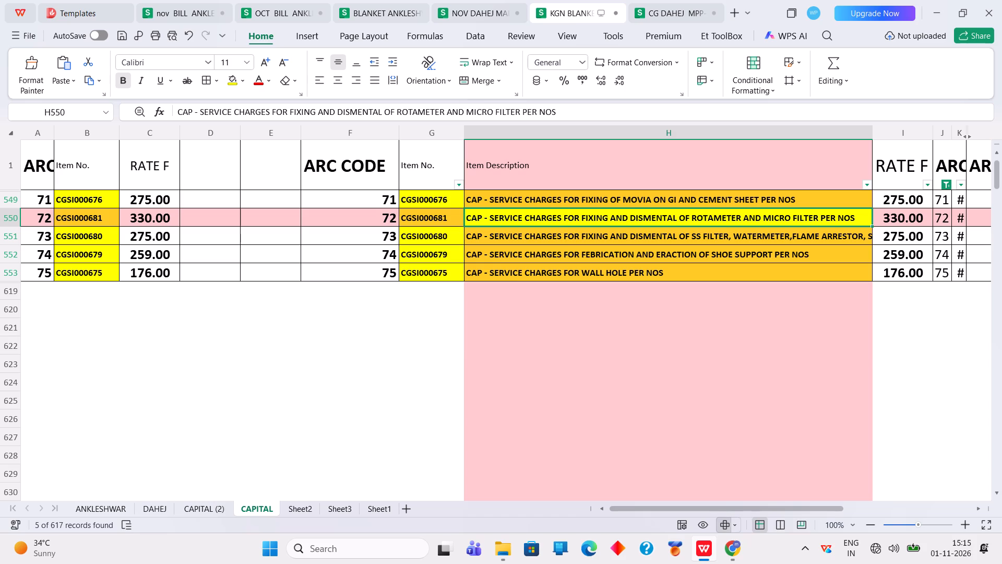
left_click(762, 239)
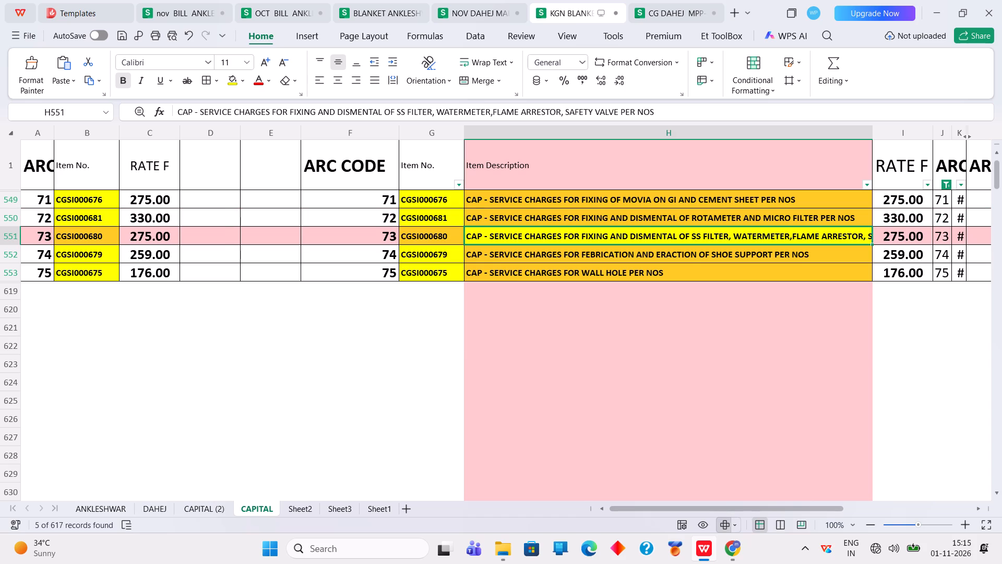
left_click(568, 224)
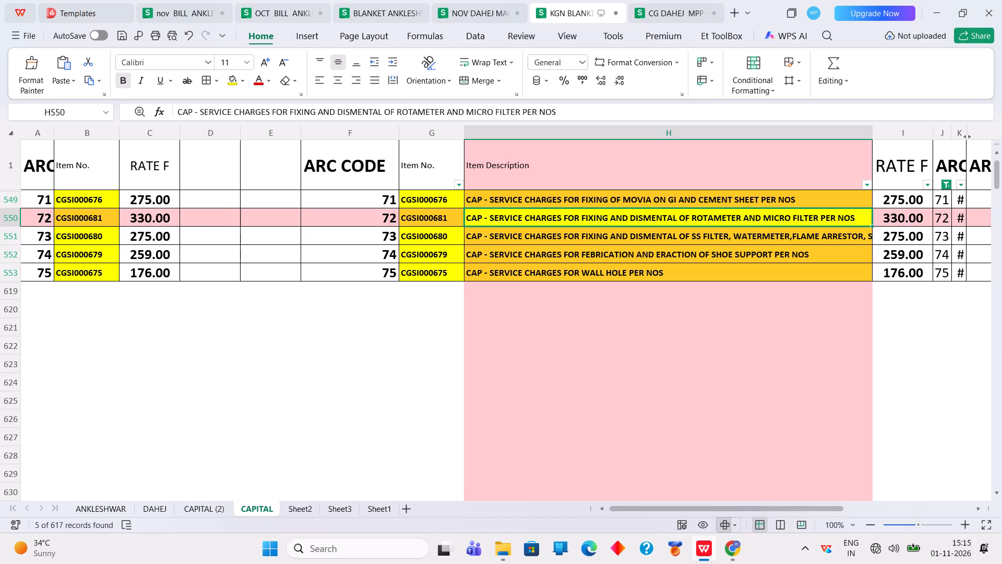
left_click_drag(49, 241, 785, 229)
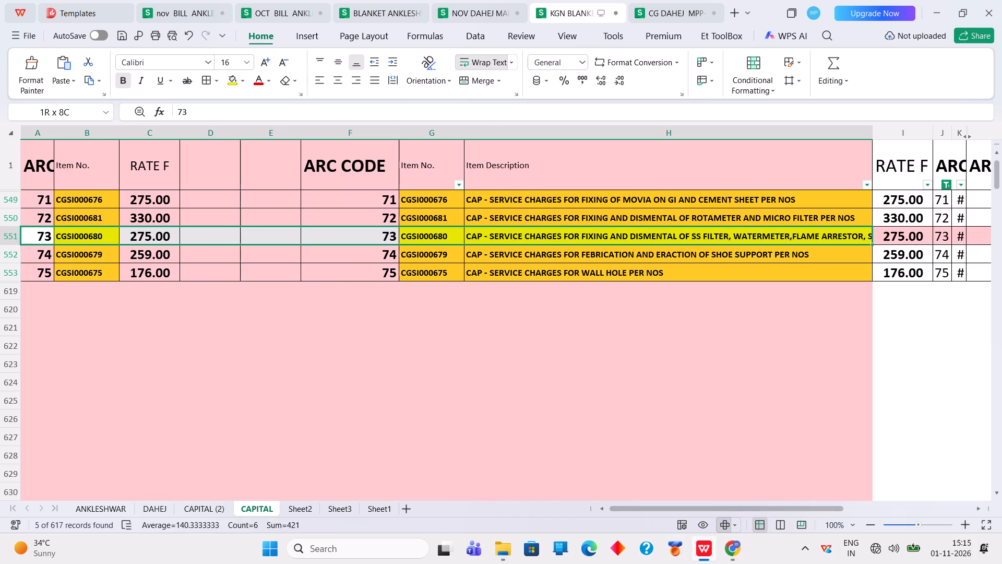
left_click_drag(785, 229, 900, 234)
right_click(899, 234)
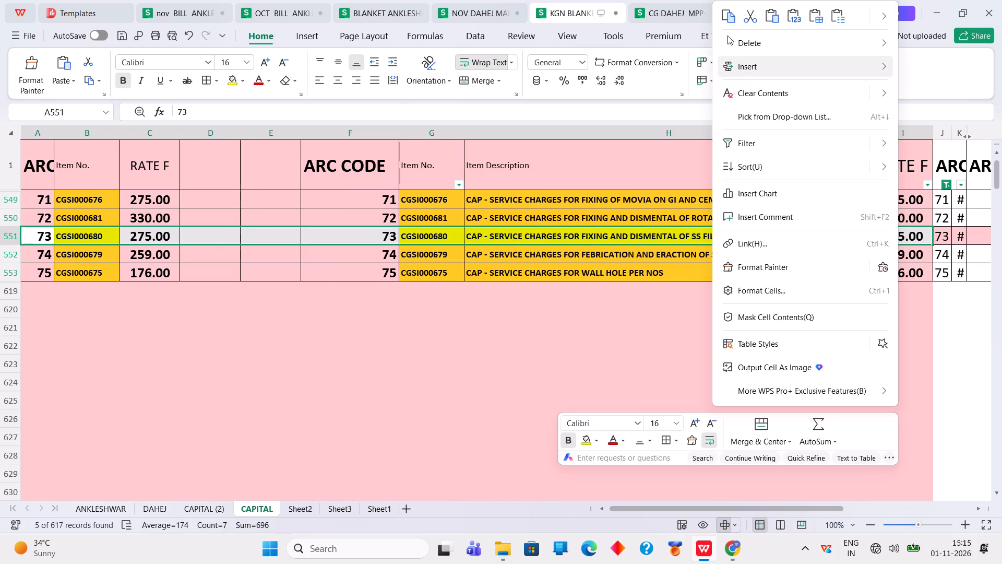
left_click(735, 21)
left_click(479, 6)
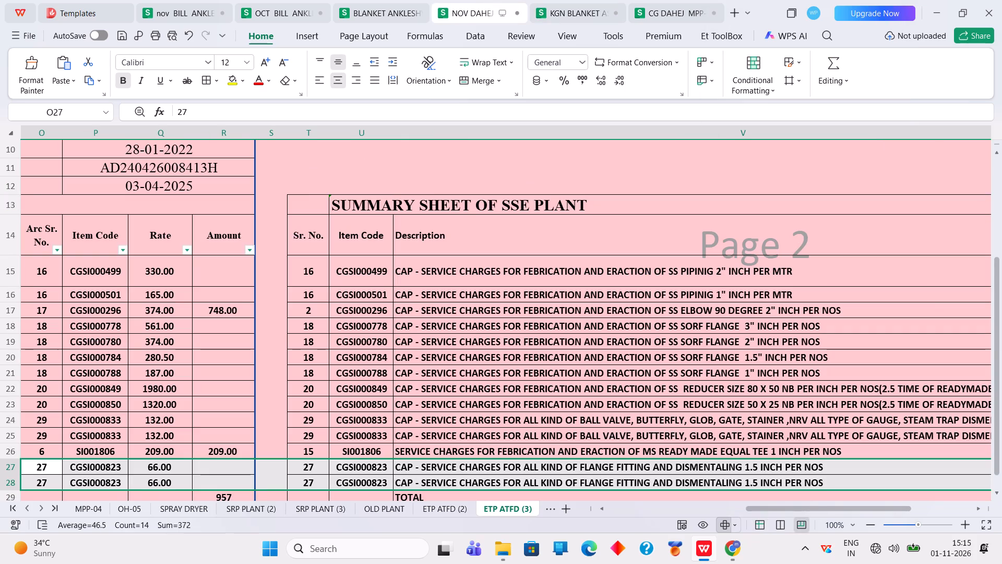
right_click(40, 454)
right_click(38, 456)
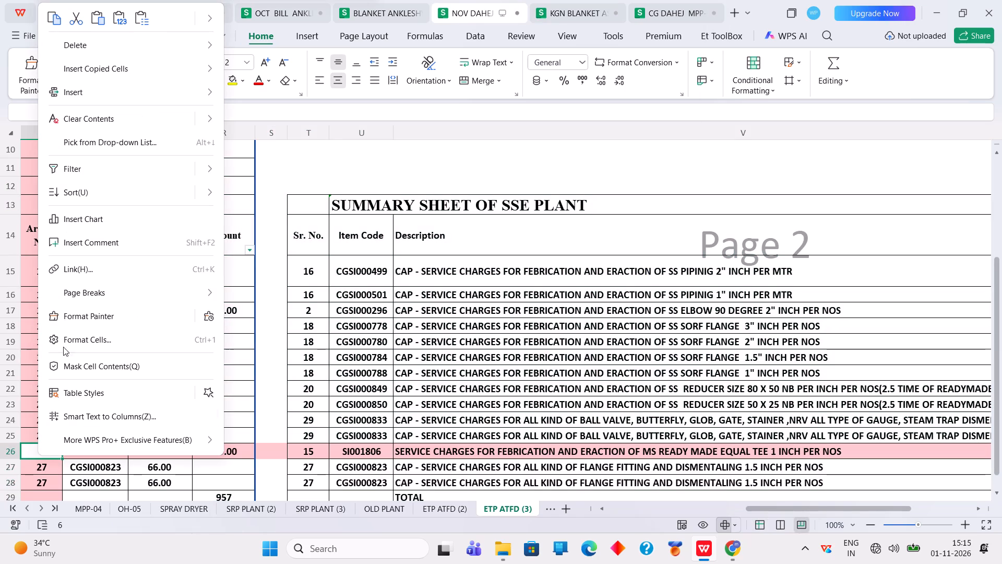
left_click(115, 20)
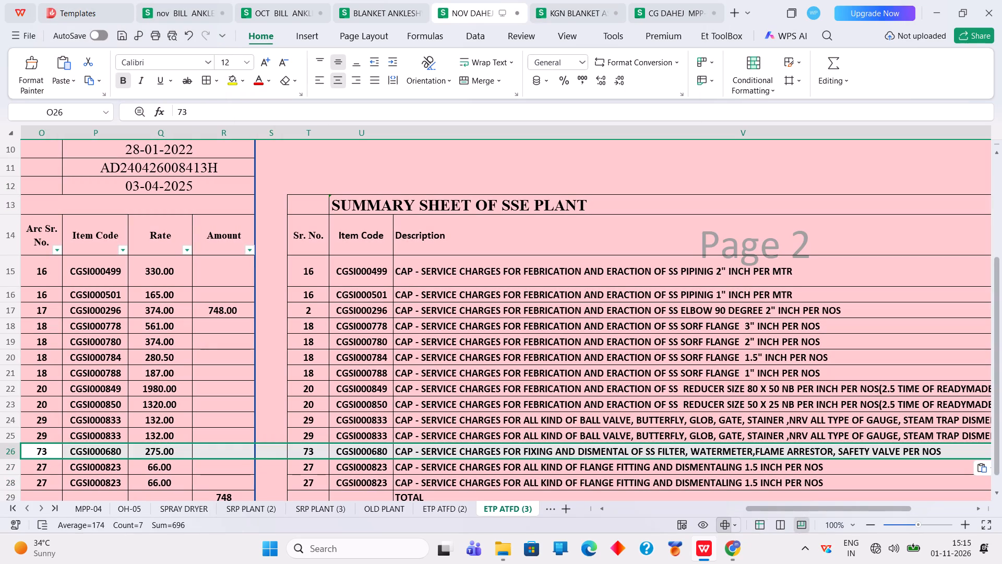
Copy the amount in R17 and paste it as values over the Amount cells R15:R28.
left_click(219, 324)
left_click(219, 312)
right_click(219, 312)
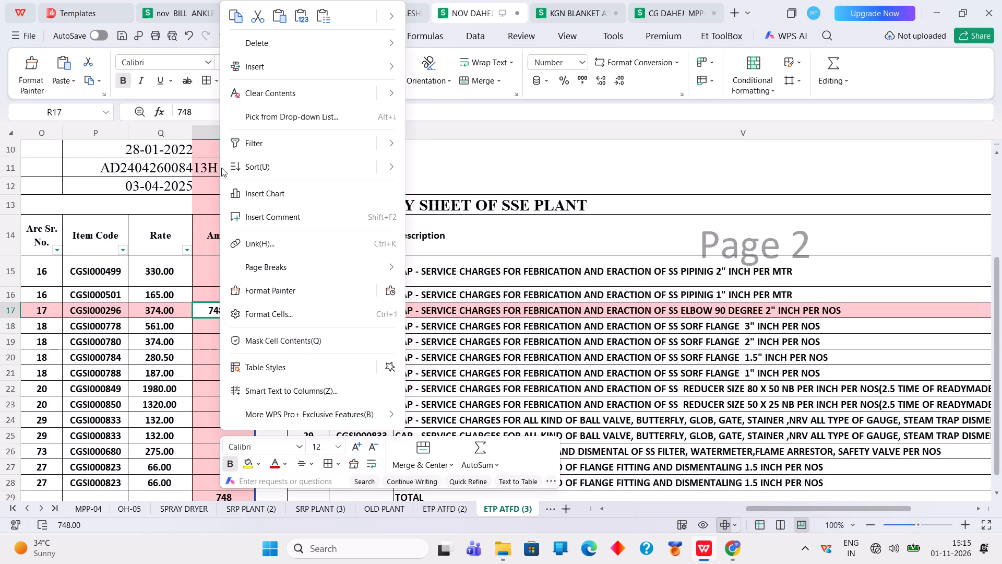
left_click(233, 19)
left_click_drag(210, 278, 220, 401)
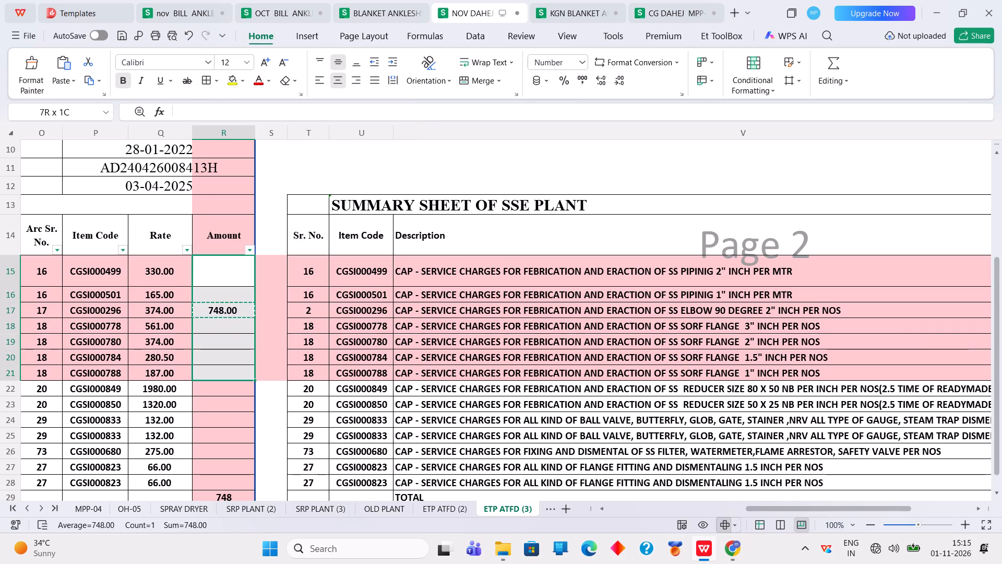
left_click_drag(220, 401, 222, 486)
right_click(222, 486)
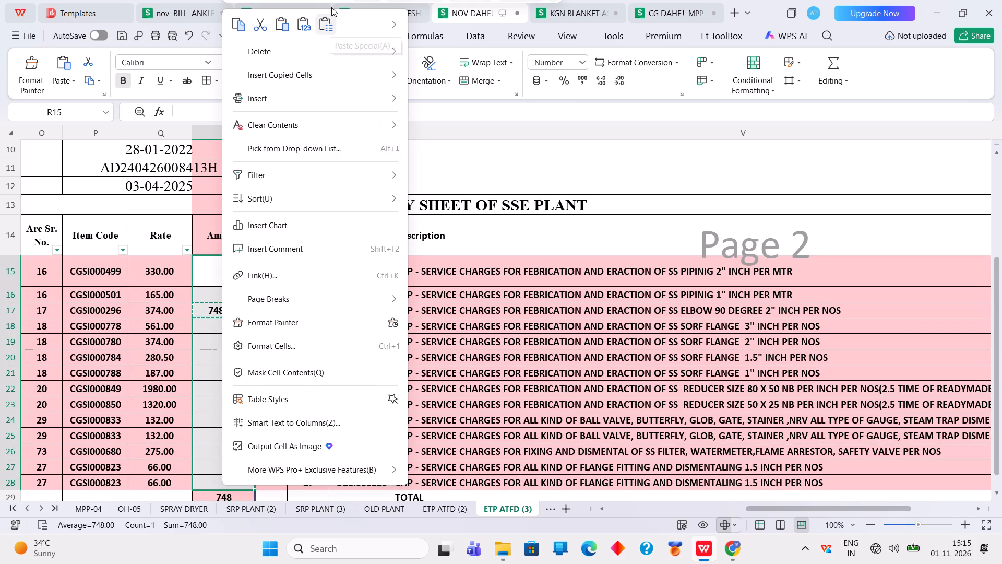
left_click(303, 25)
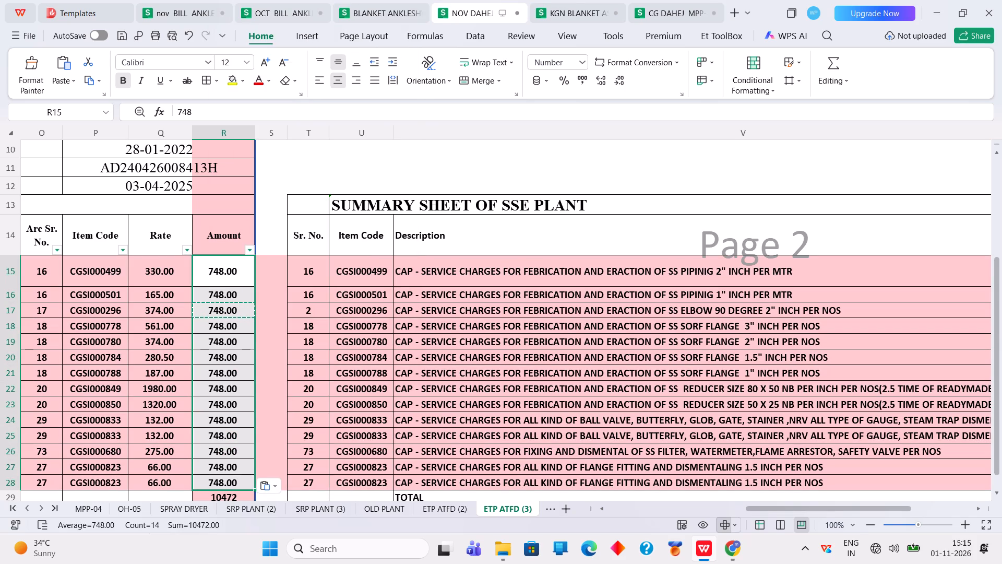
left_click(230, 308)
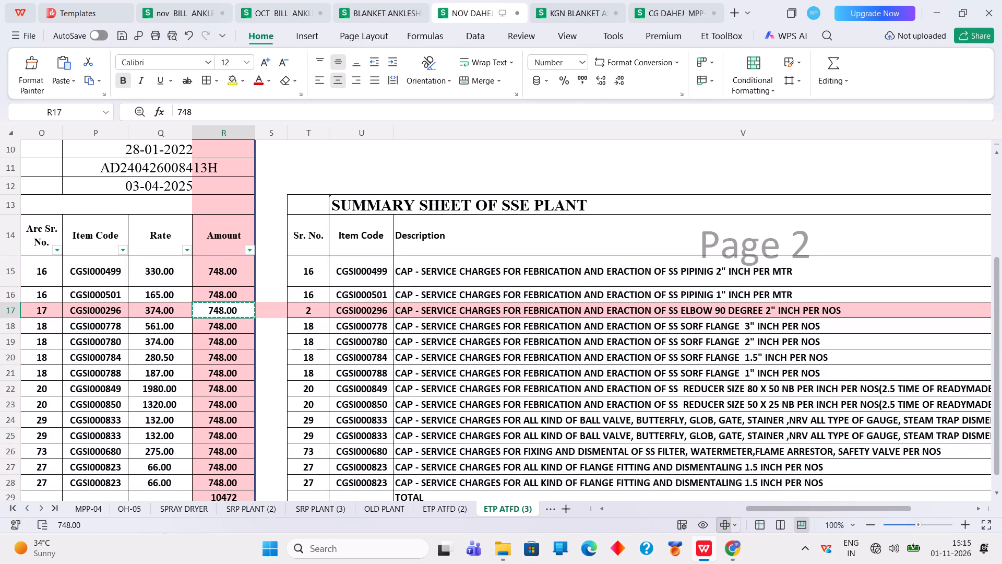
Enter the formula =M15*Q15 in Amount cell R15 and fill it down to R28.
left_click(231, 276)
key("equal")
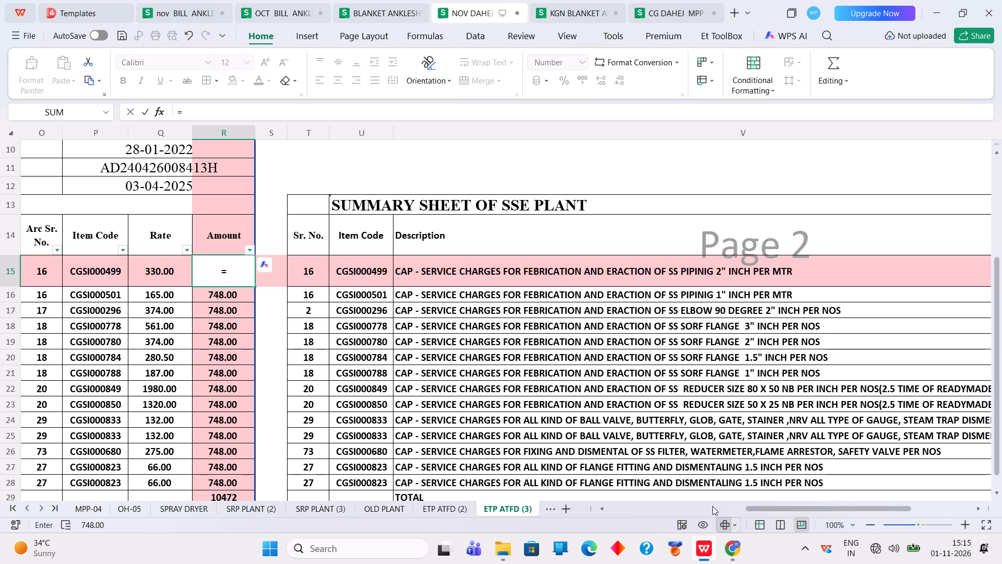
left_click_drag(762, 506, 687, 511)
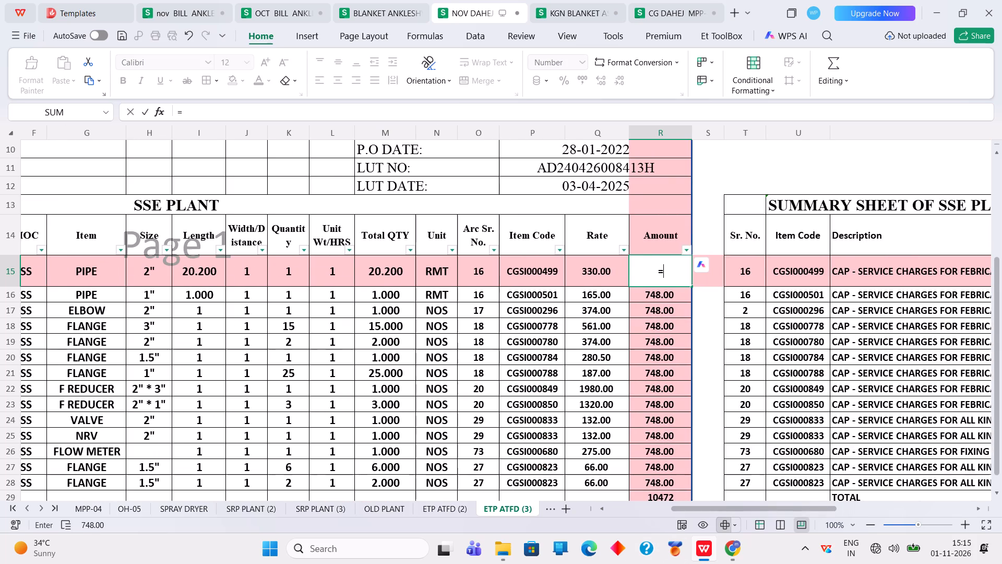
left_click(395, 270)
key("asterisk")
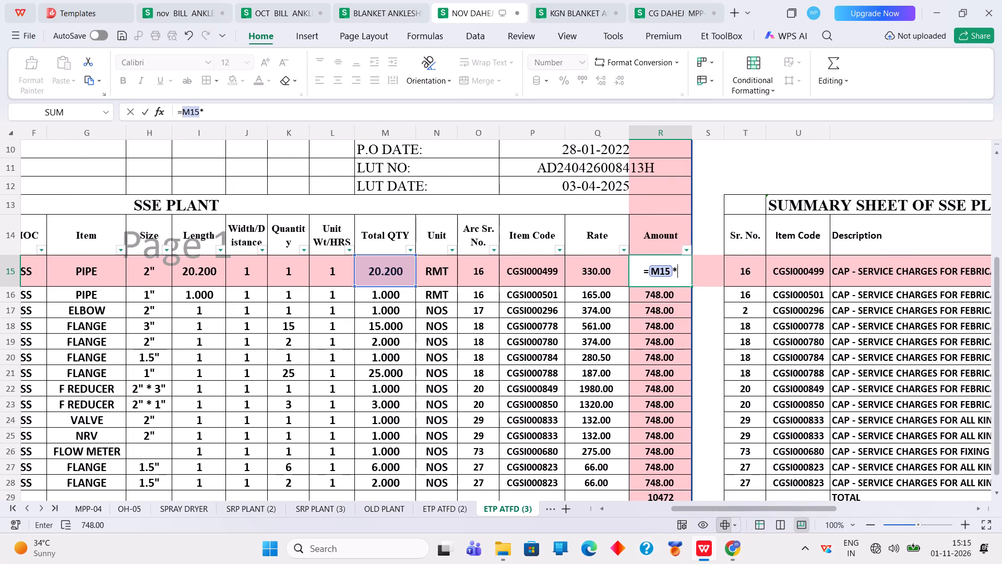
left_click(592, 265)
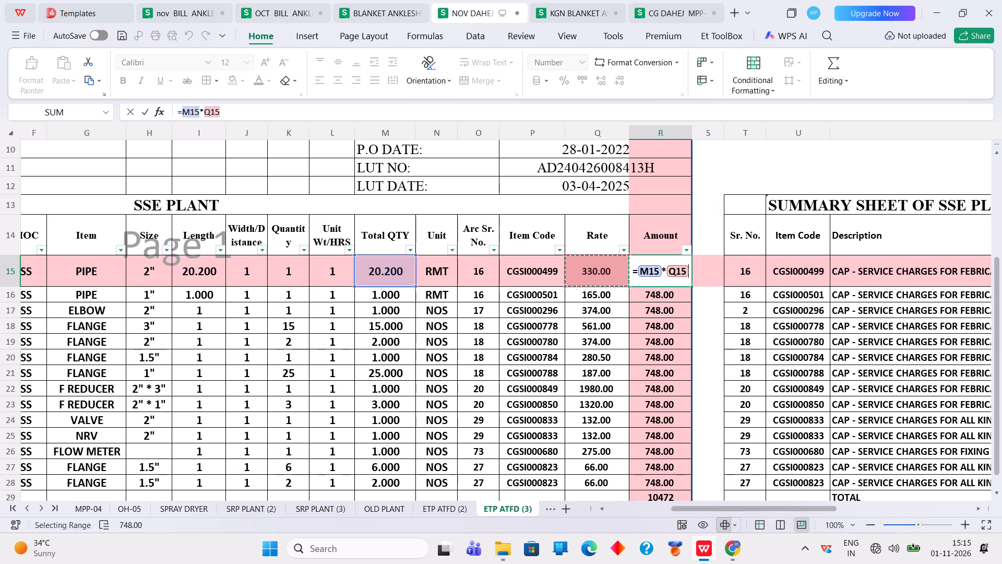
key("Return")
left_click(668, 269)
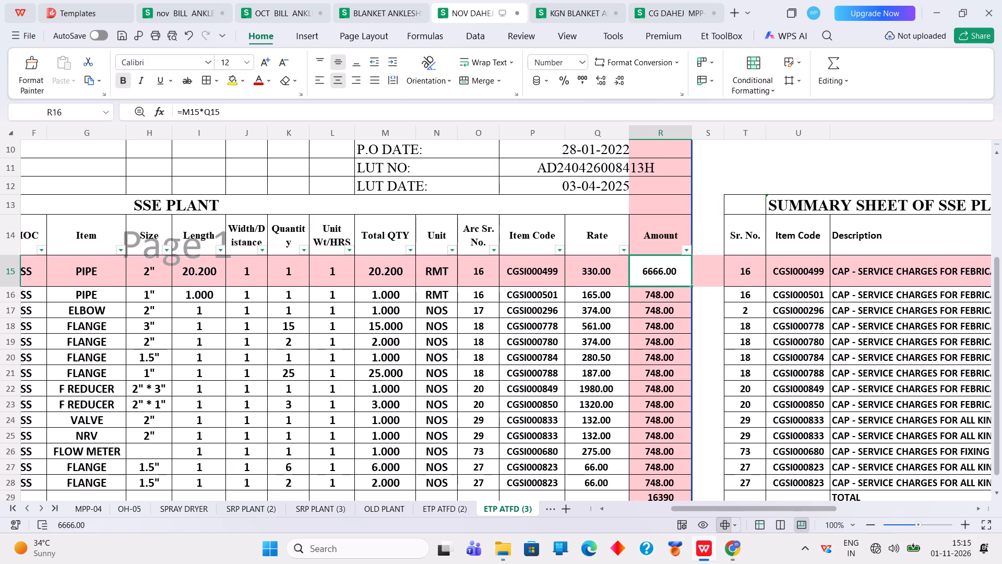
left_click_drag(694, 287, 690, 488)
Fill the Total QTY formula =I15*J15*K15*L15 from M15 down to M28.
left_click(395, 272)
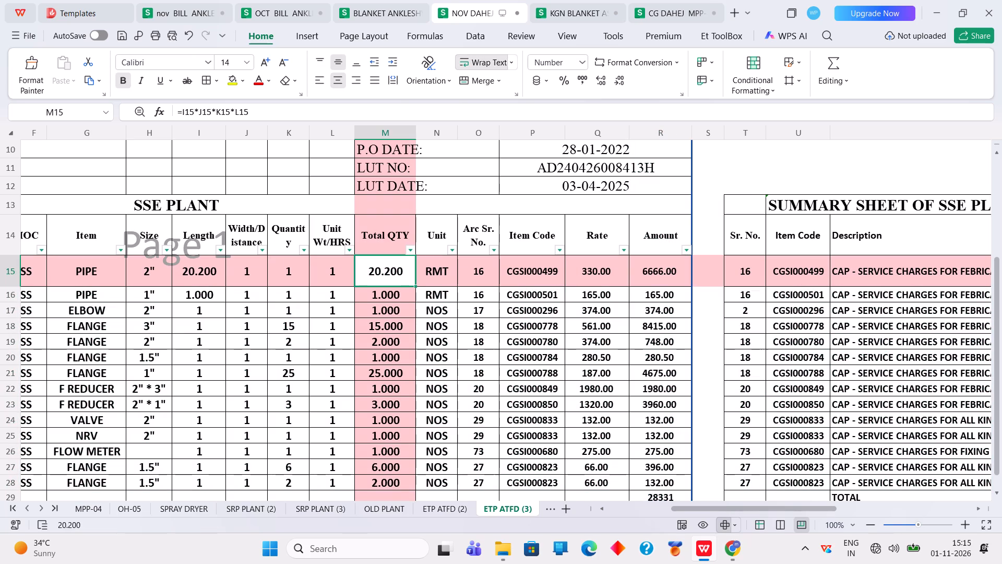
left_click_drag(416, 286, 413, 483)
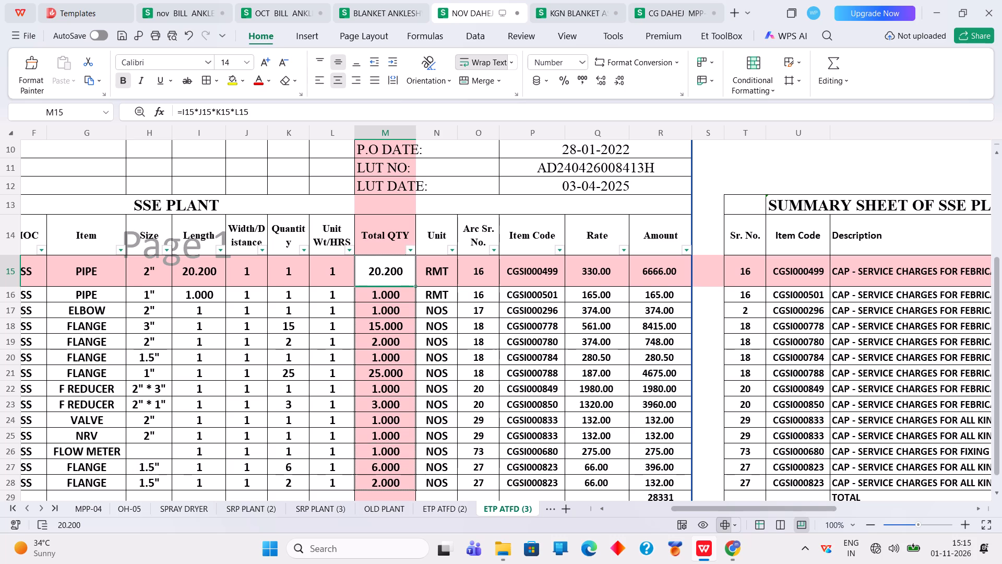
left_click_drag(413, 483, 414, 485)
left_click(408, 463)
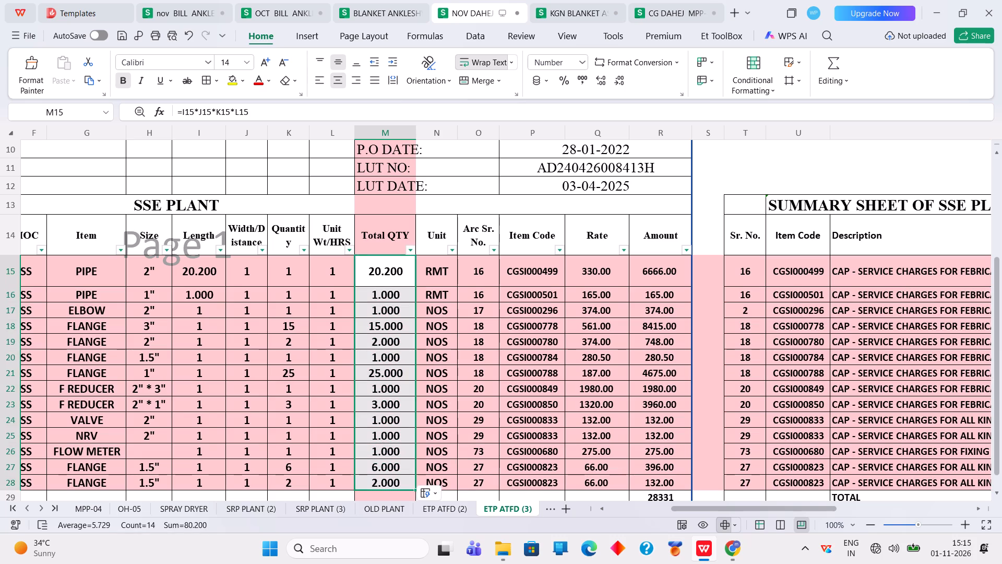
Examine the prices, total quantities and amounts in the SSE plant summary table against the bill rows.
left_click_drag(722, 513, 727, 512)
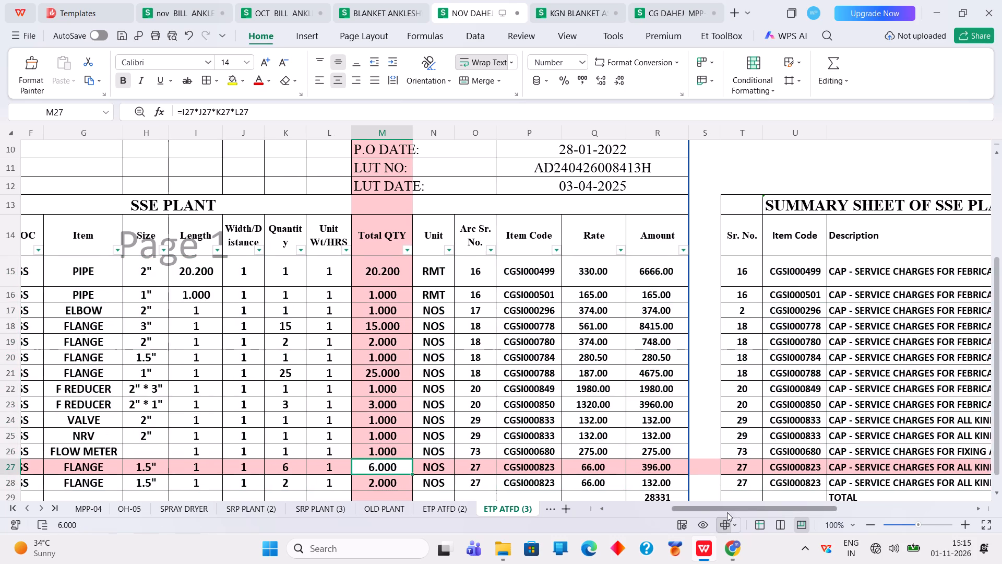
left_click_drag(727, 512, 901, 522)
left_click(890, 305)
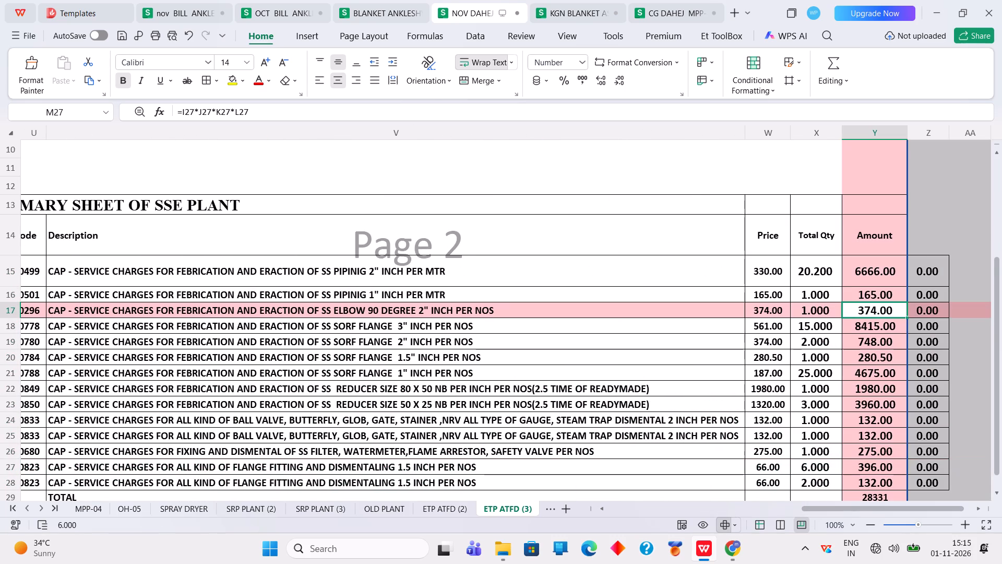
left_click(816, 271)
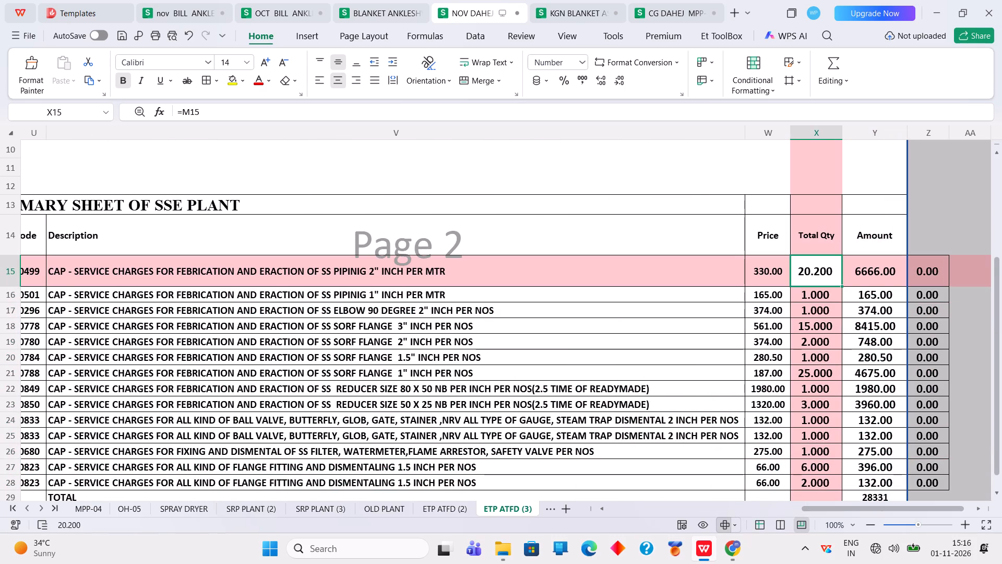
double_click(759, 281)
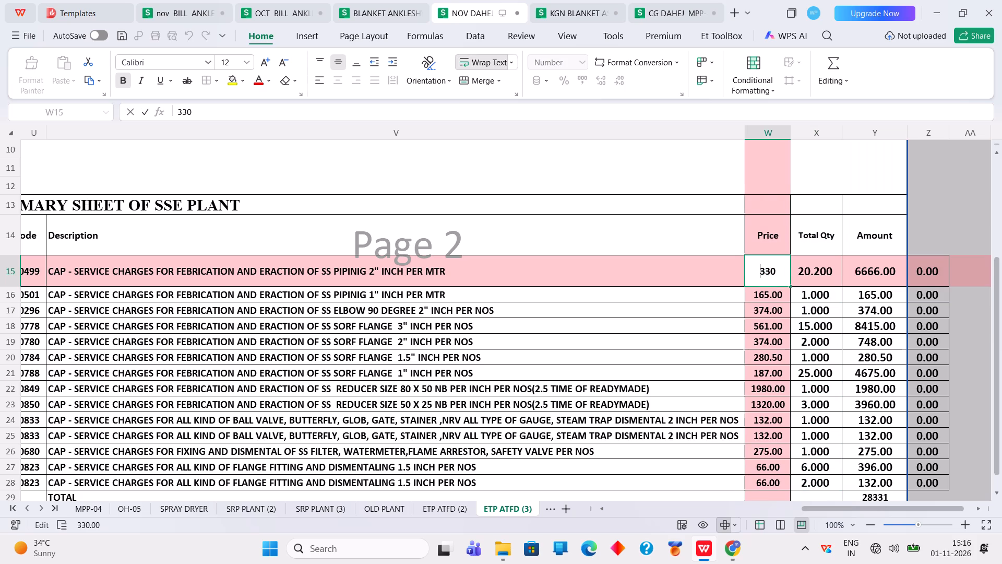
scroll(861, 429, "down", 1)
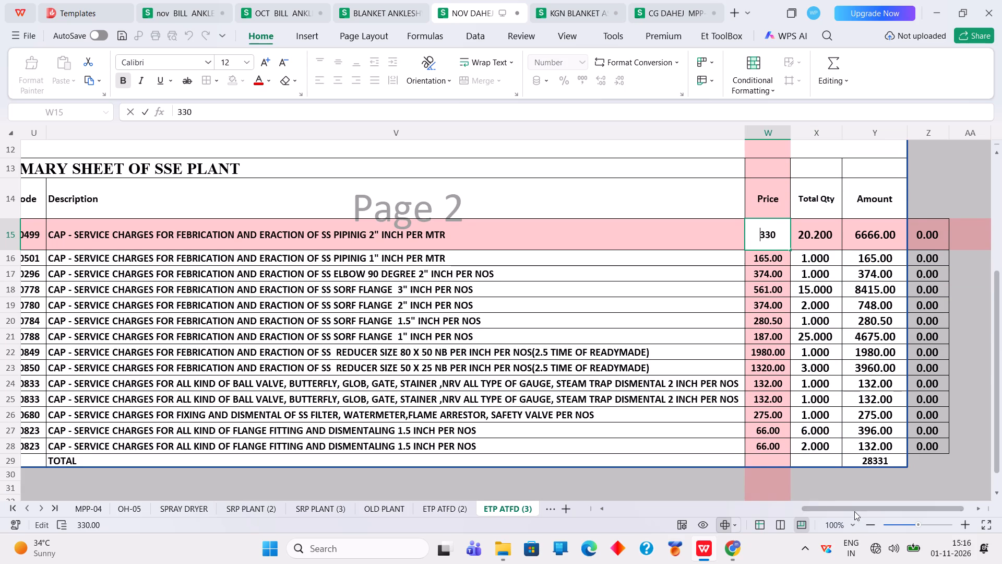
left_click_drag(854, 511, 827, 523)
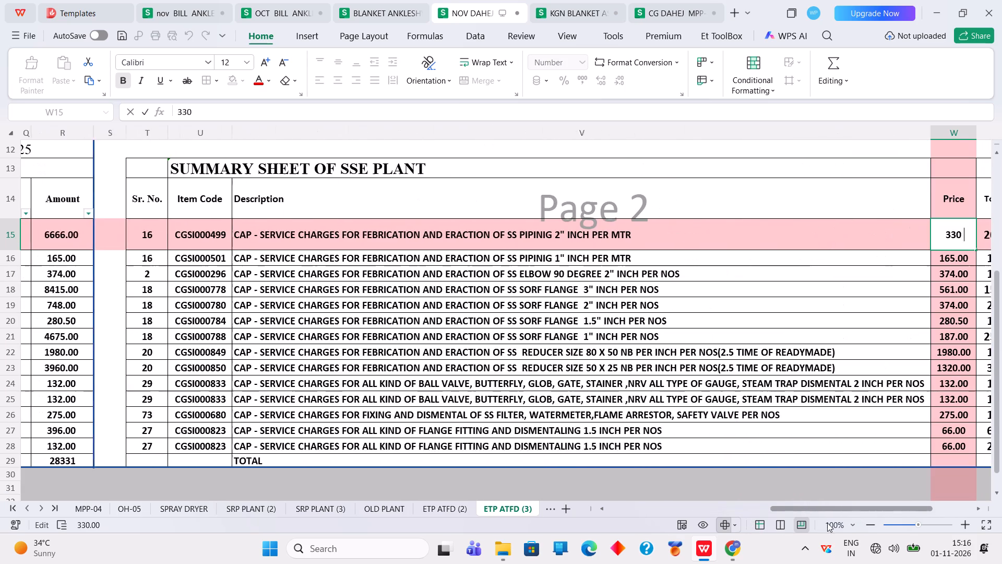
left_click_drag(827, 523, 828, 523)
left_click(915, 322)
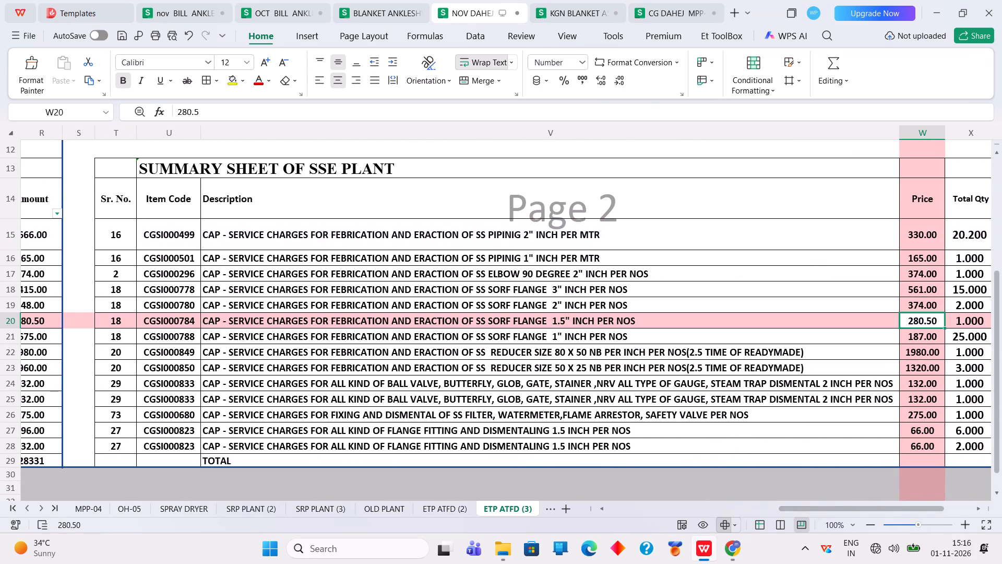
left_click(983, 232)
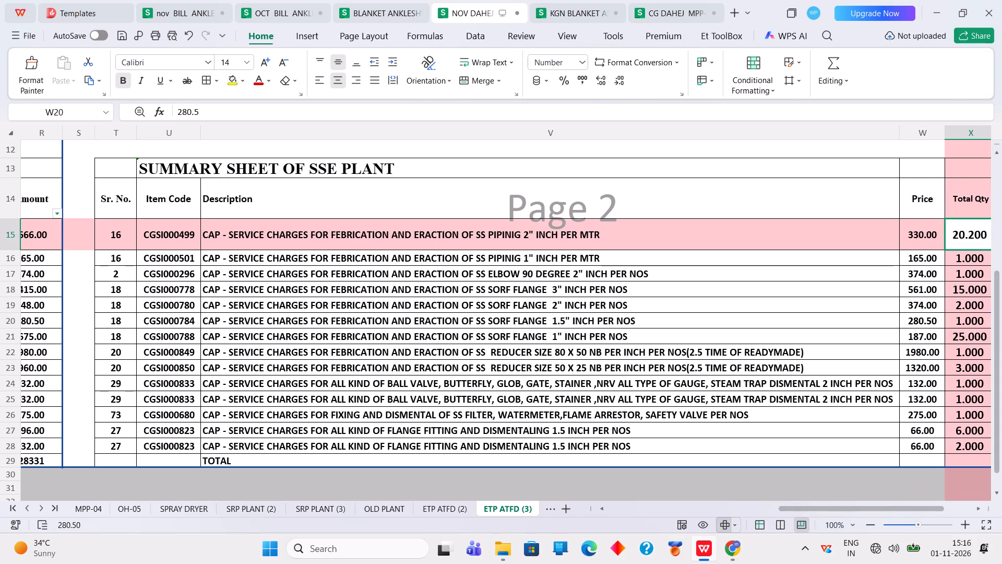
key("Return")
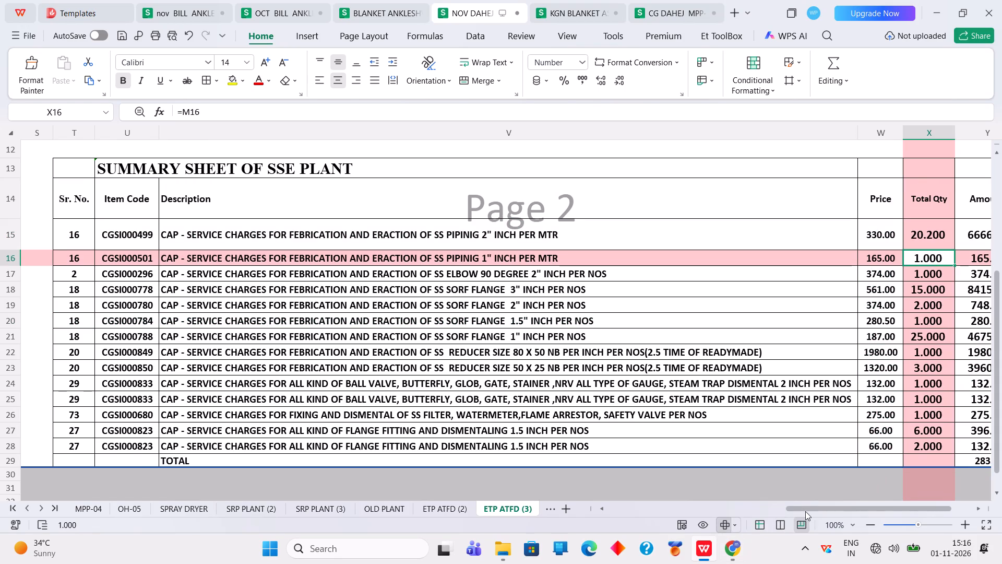
Set the length of the 2 inch pipe in I15 to 3 and of the 1 inch pipe in I16 to 0.2.
left_click_drag(805, 511, 650, 537)
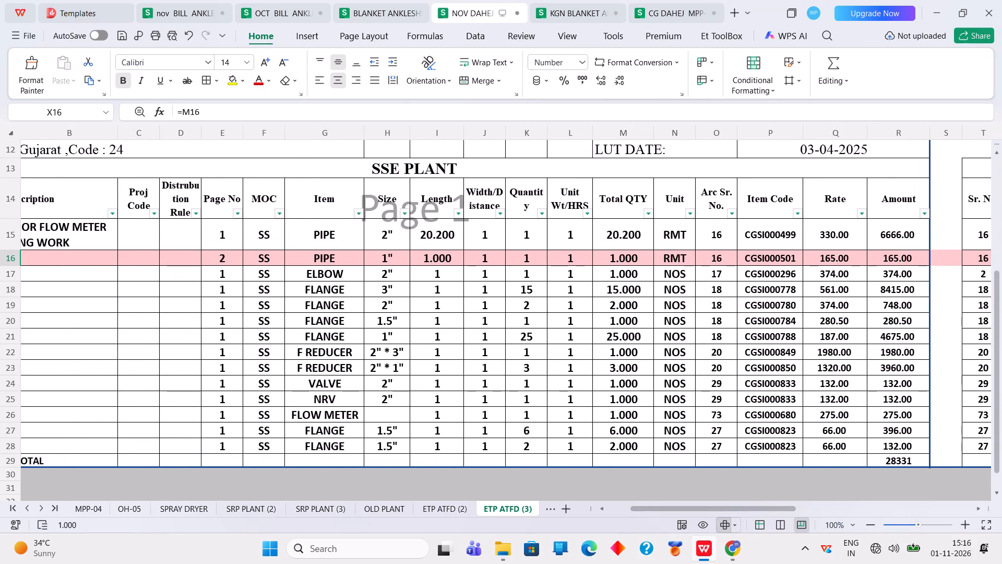
left_click(443, 242)
key("3")
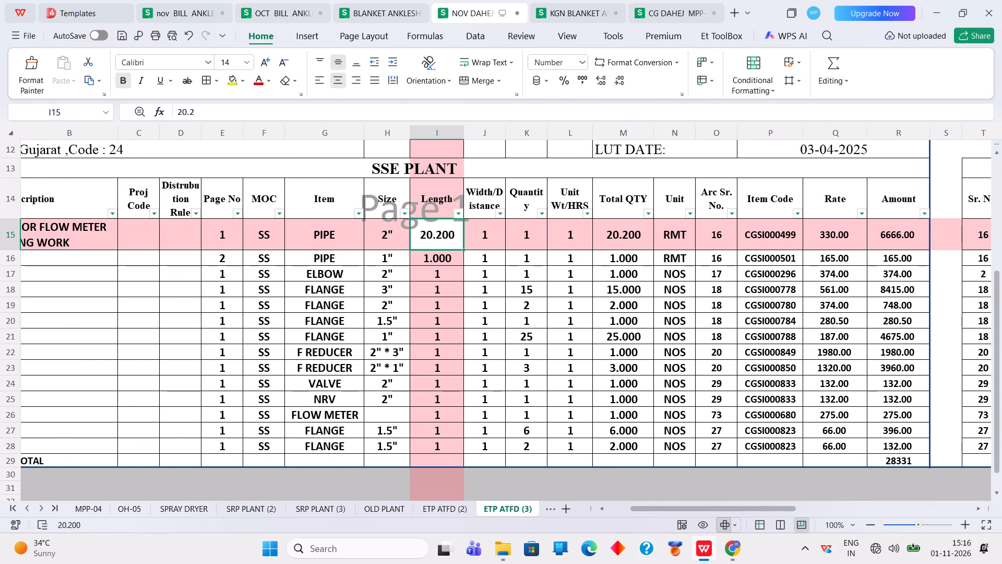
key("Return")
type(".2")
key("Return")
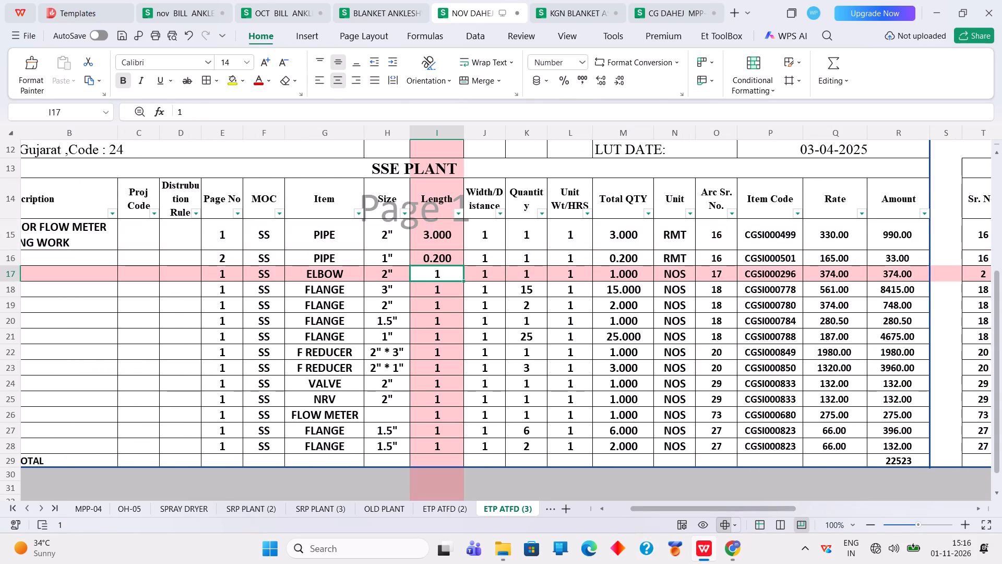
Set the Quantity of the elbow in K17 to 3 and of the flanges in K18 to K21 to 2, 4, 1 and 2.
left_click(528, 277)
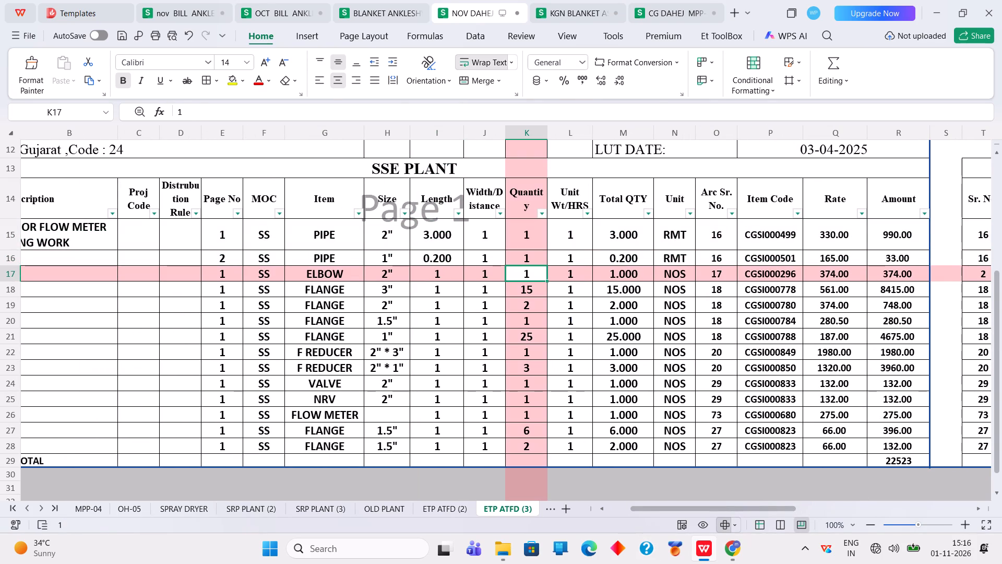
key("3")
key("Return")
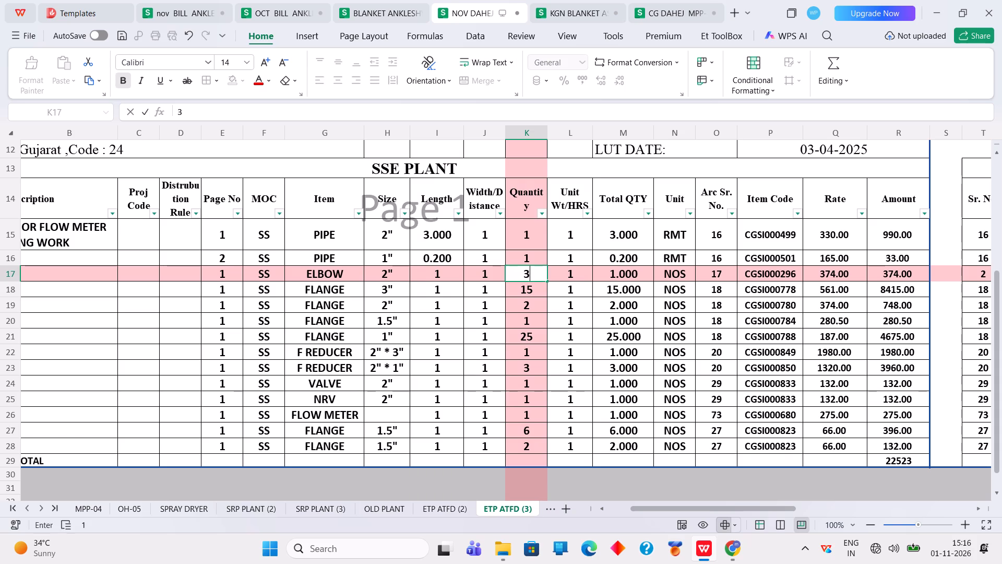
key("2")
key("Return")
key("4")
key("Return")
key("1")
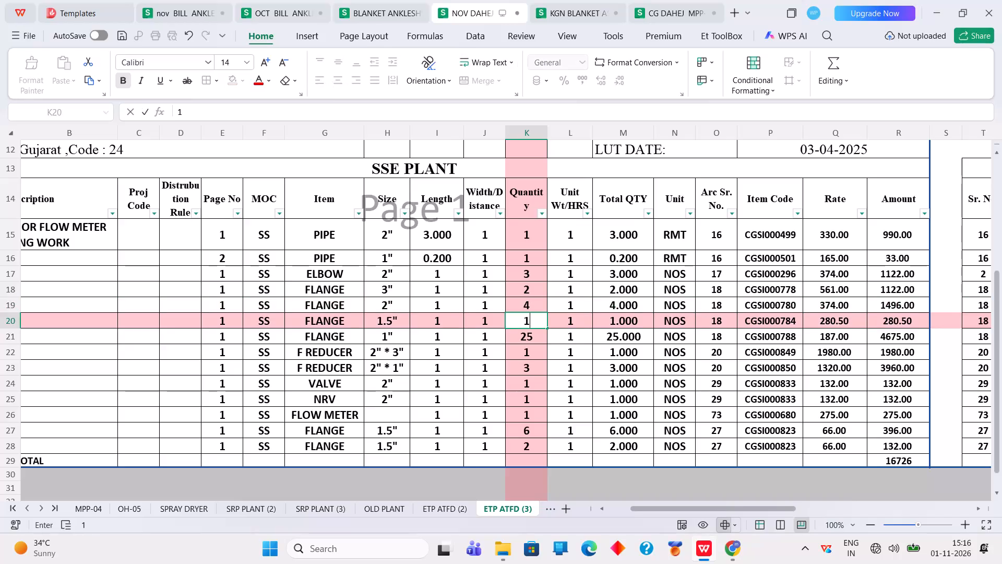
key("Return")
key("2")
key("Return")
Set Quantity cells K22 to K28, from the 2" * 3" reducer to the last flange, to 2, 1, 1, 1, 3, 3 and 3.
key("2")
key("Return")
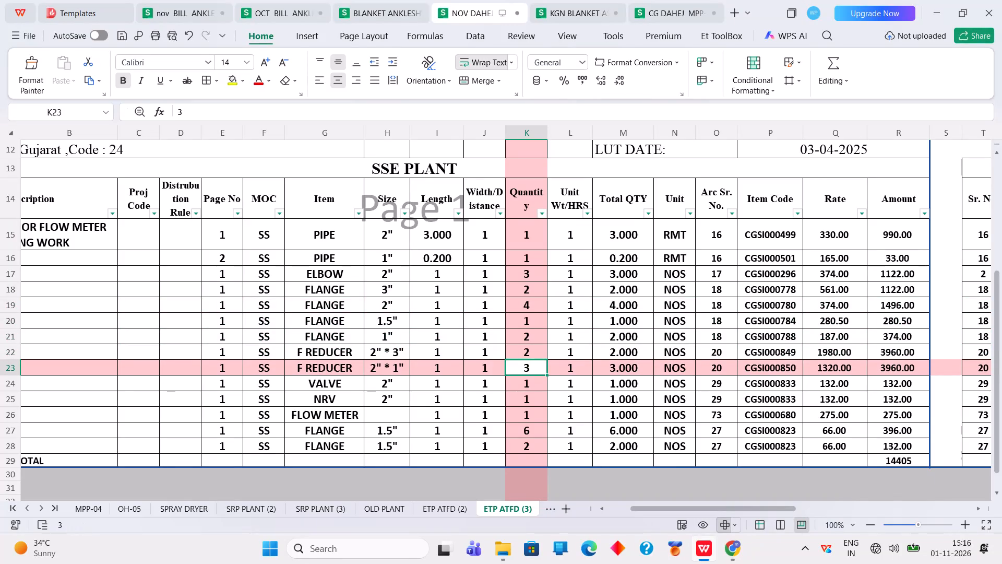
key("1")
key("Return")
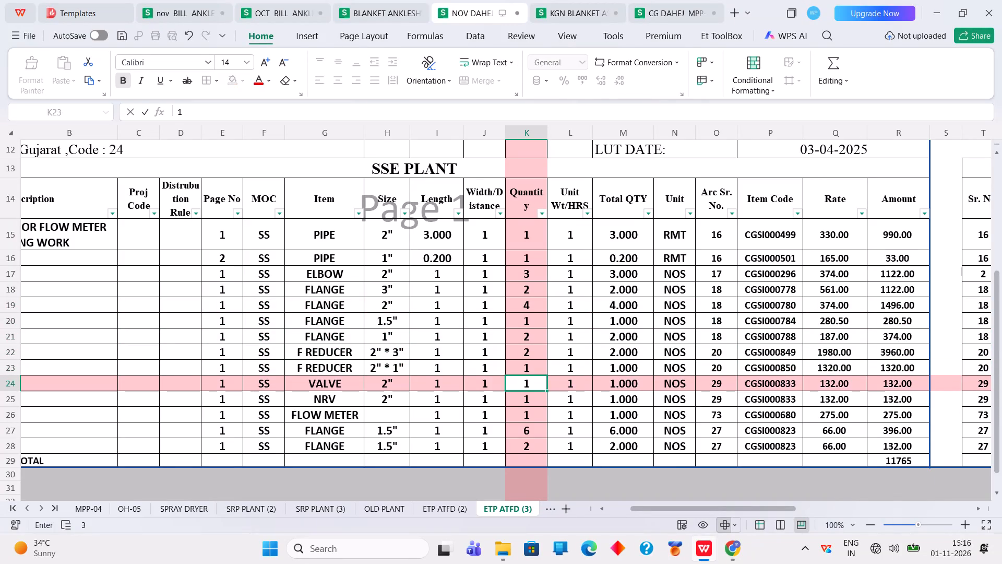
key("1")
key("Return")
key("1")
key("Return")
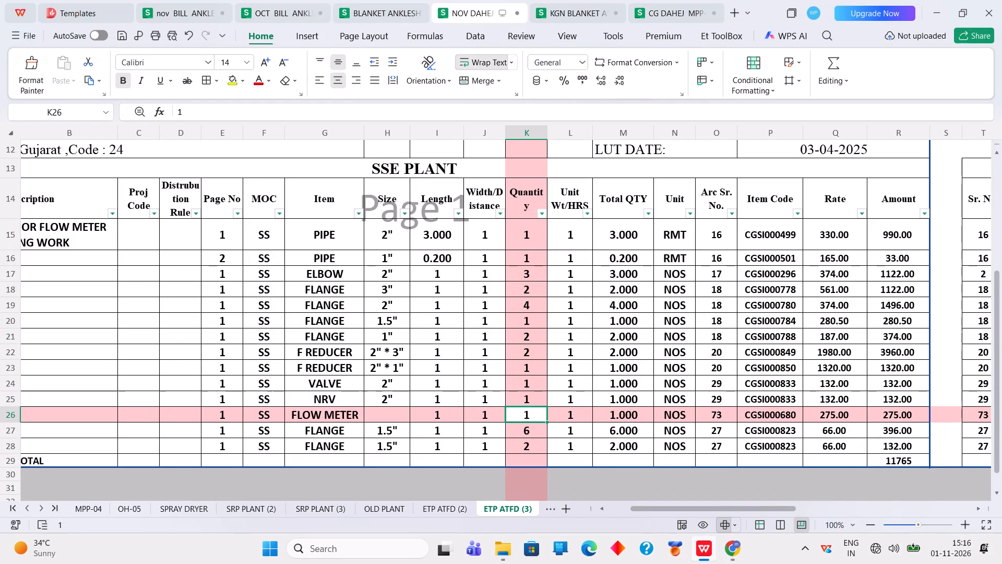
key("3")
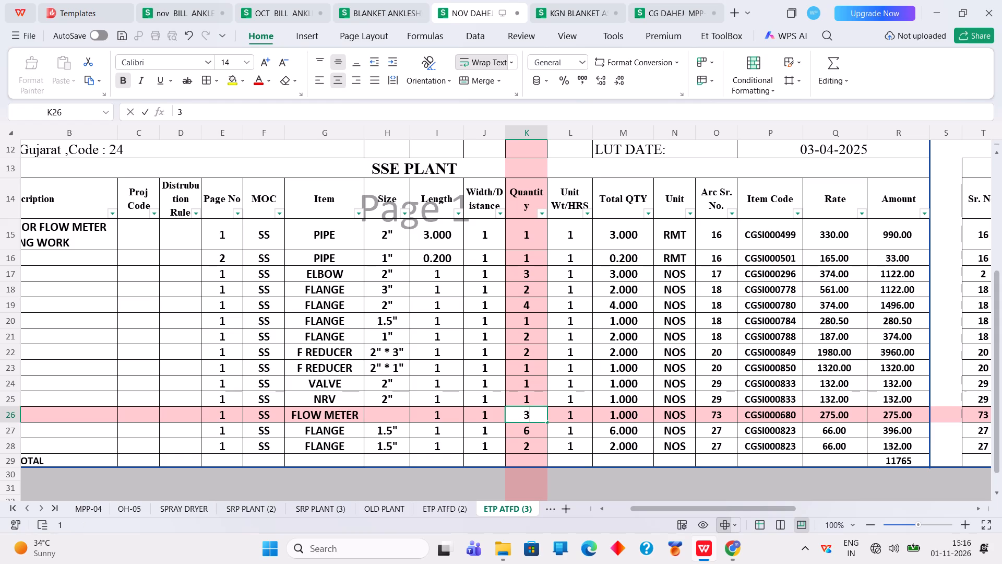
key("Return")
key("3")
key("Return")
key("3")
key("Return")
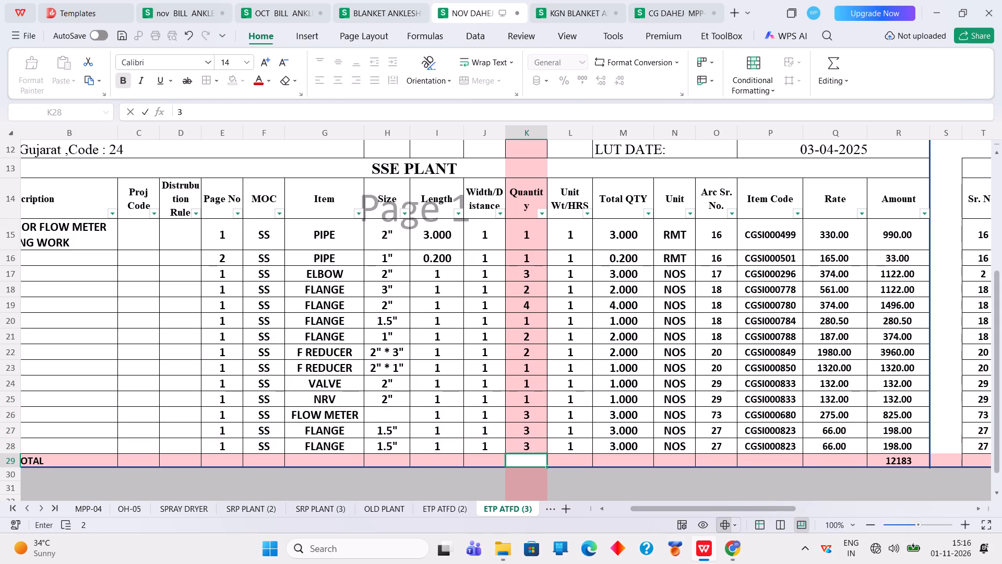
Examine the summary sheet of the SSE plant row by row, checking the price, total quantity and amount of each item in rows 15 to 28.
left_click_drag(687, 505, 725, 512)
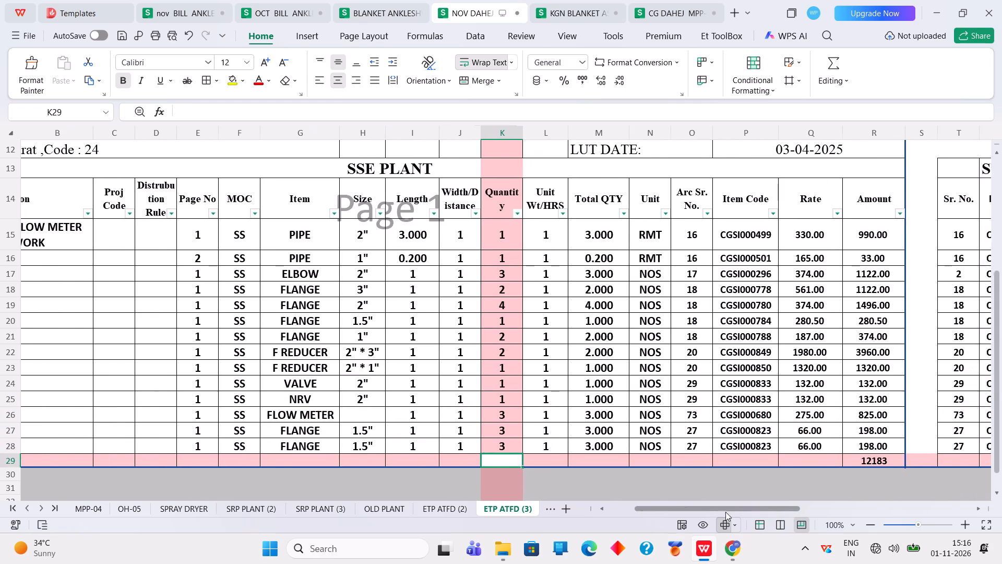
left_click_drag(725, 512, 707, 539)
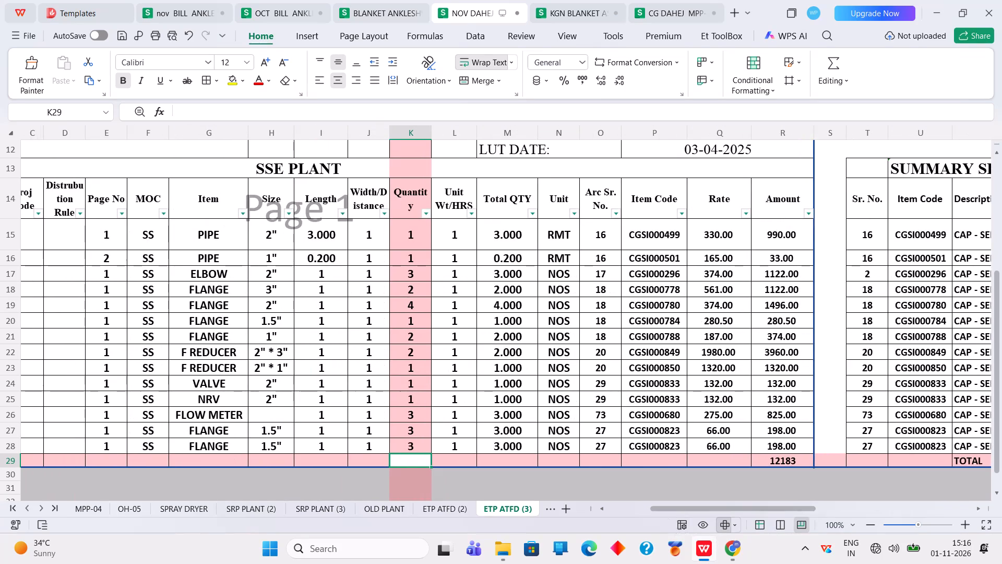
left_click(469, 398)
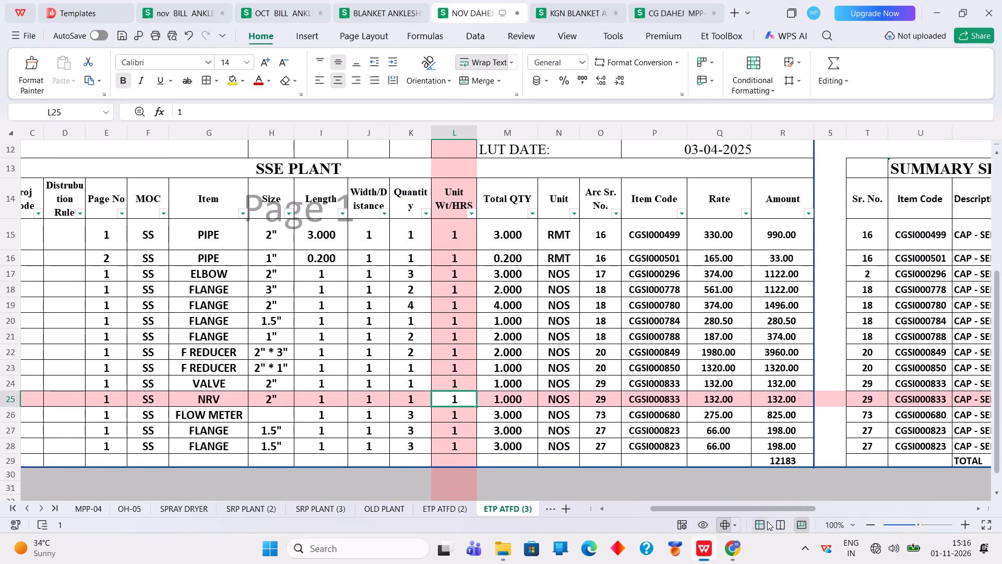
left_click_drag(760, 510, 960, 516)
left_click(796, 243)
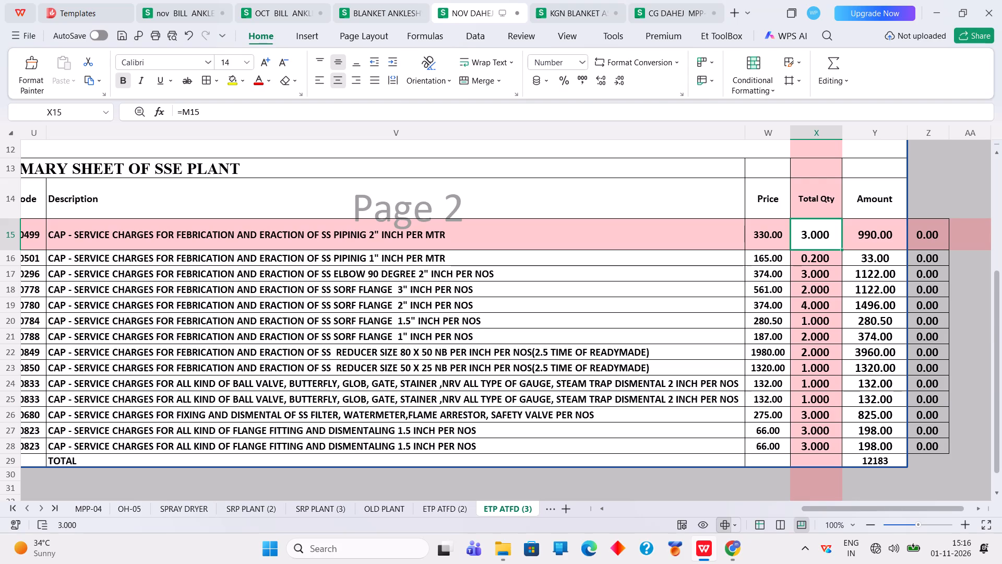
left_click(771, 239)
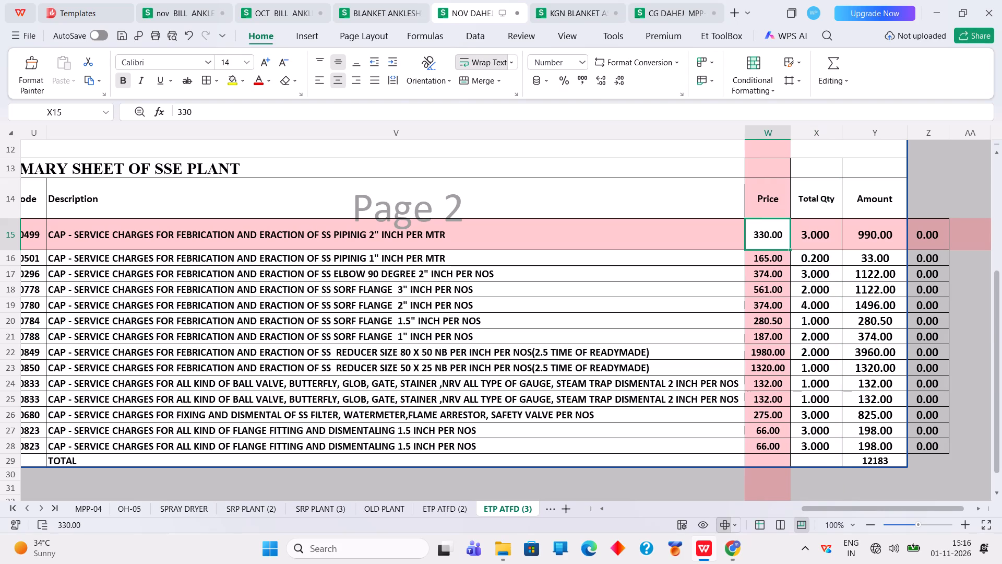
key("Return")
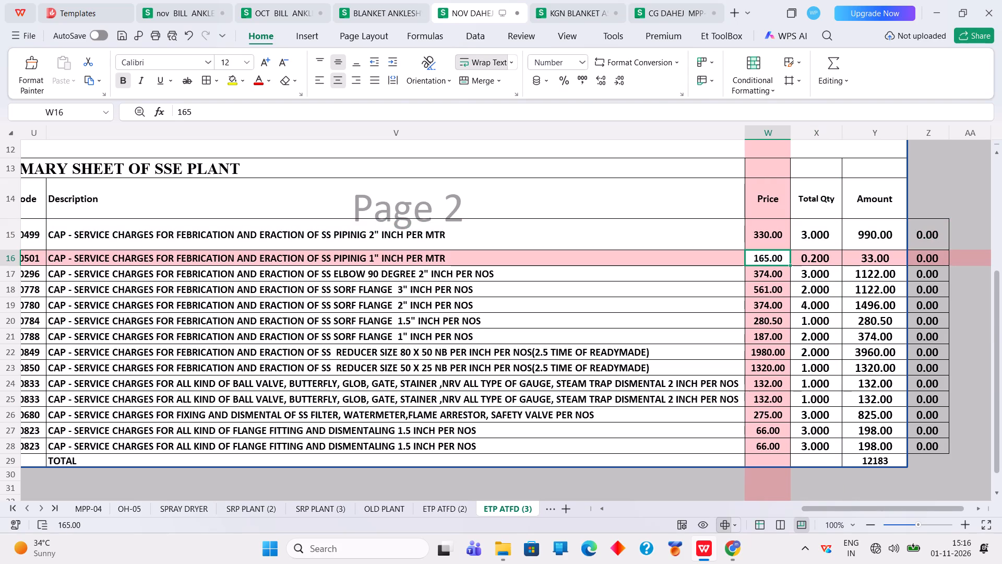
key("Return")
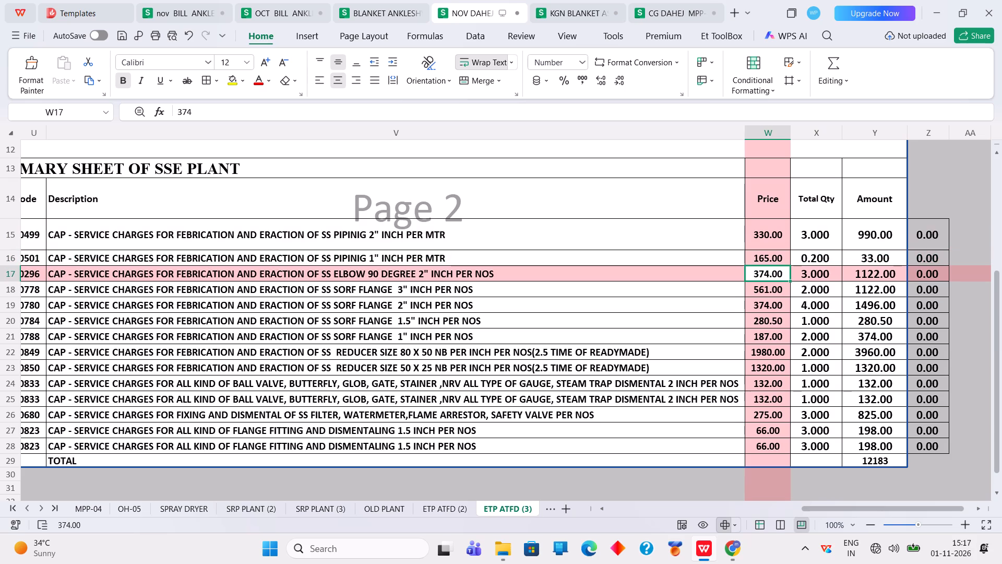
key("Return")
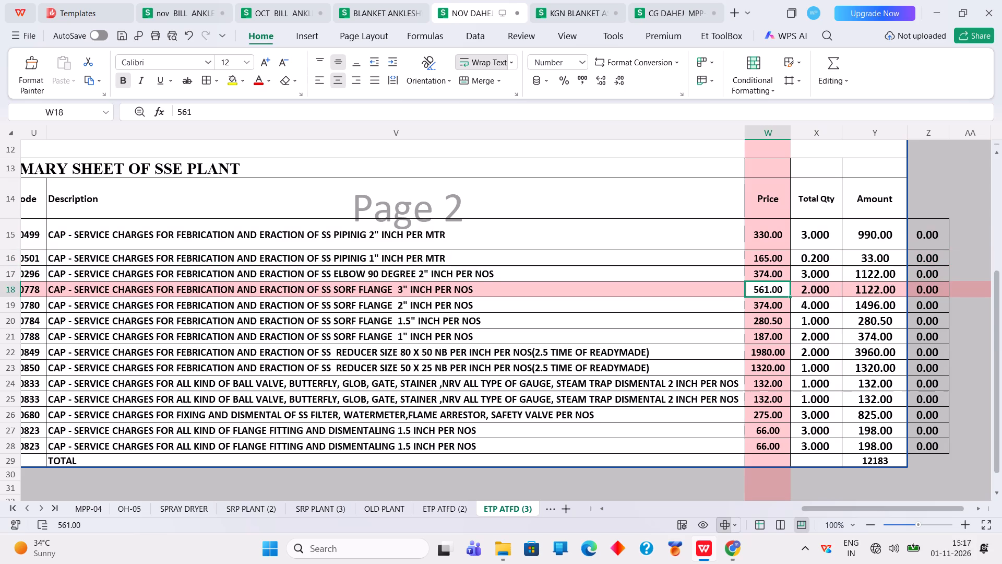
key("Return")
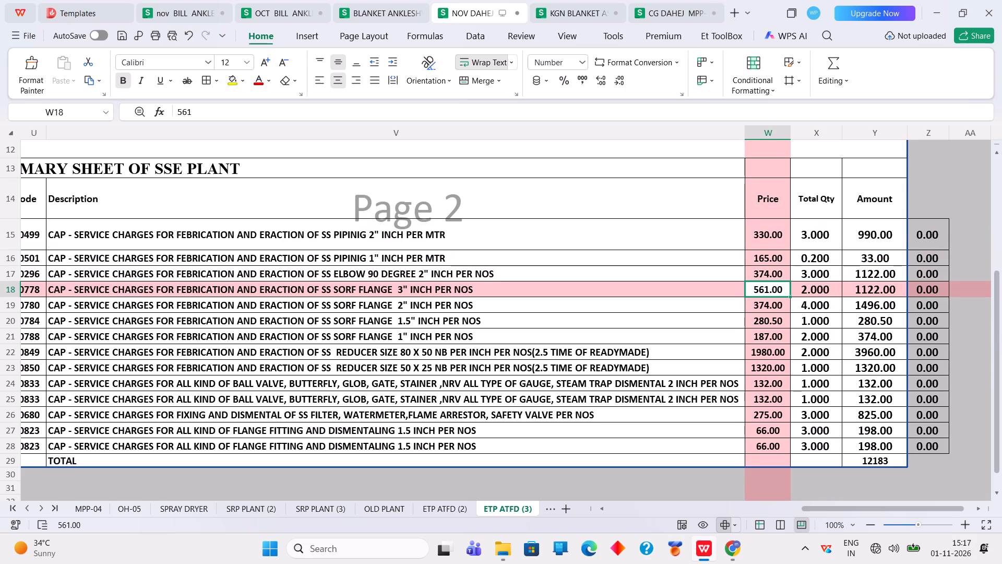
key("Return")
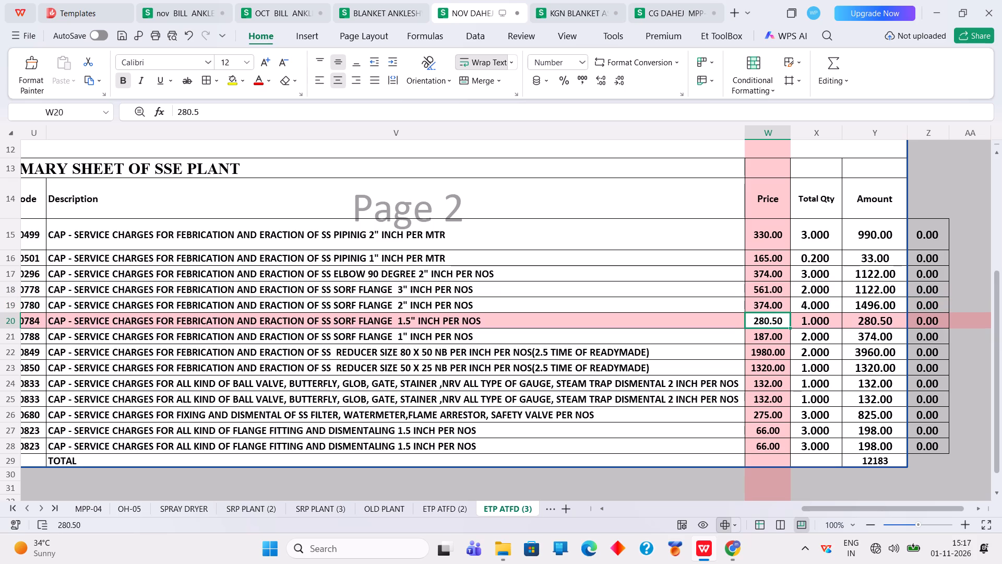
key("Return")
key("Return")
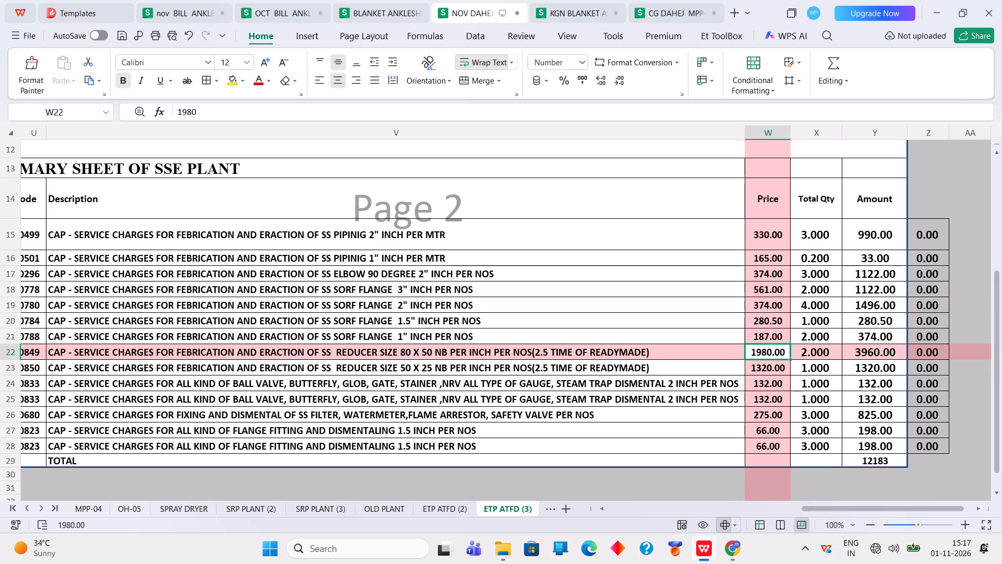
key("Return")
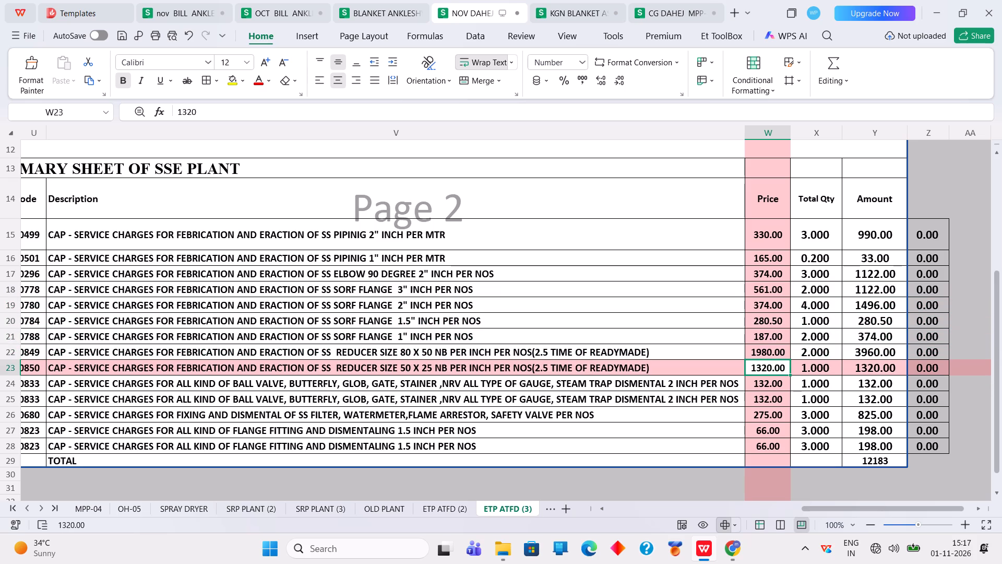
key("Return")
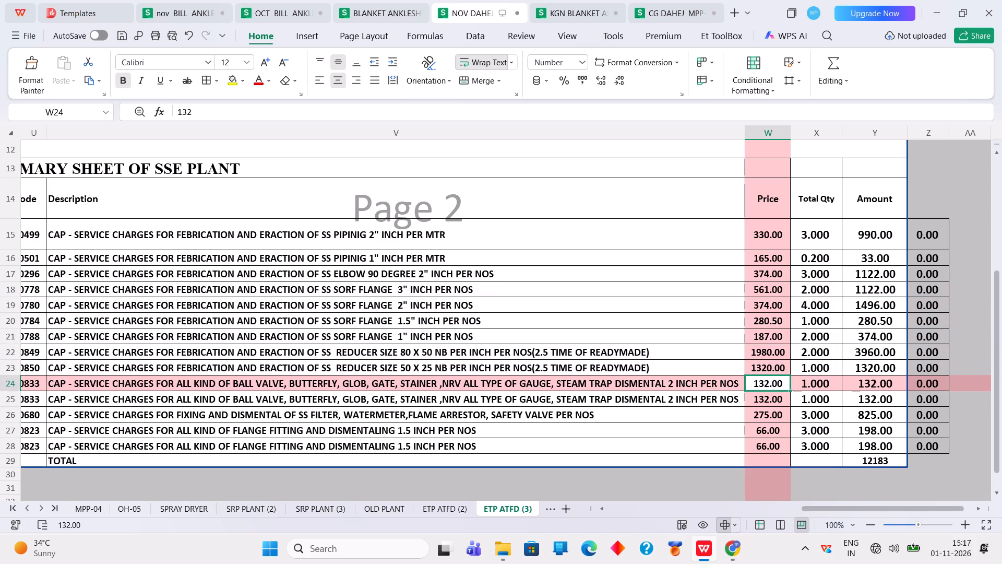
key("Return")
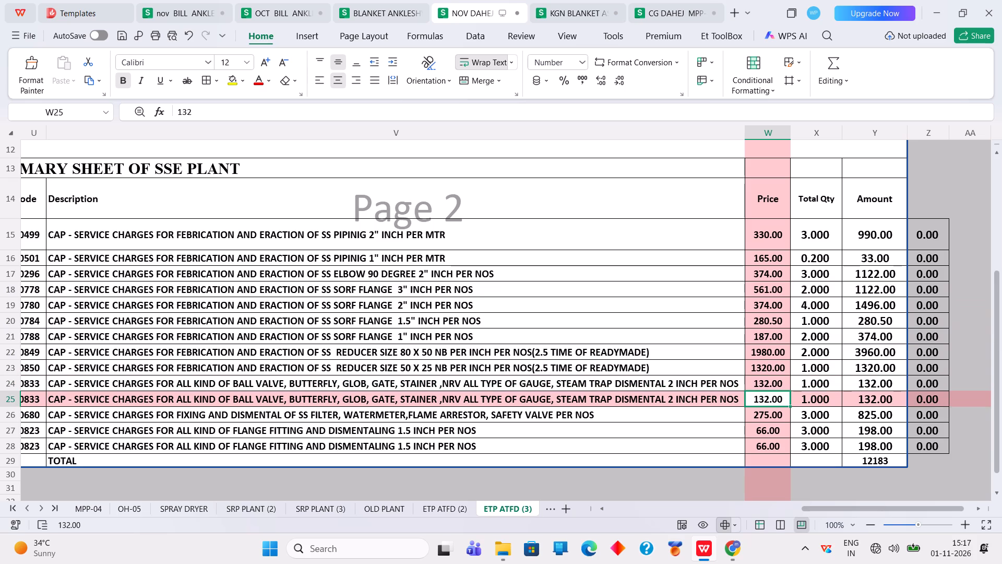
key("Return")
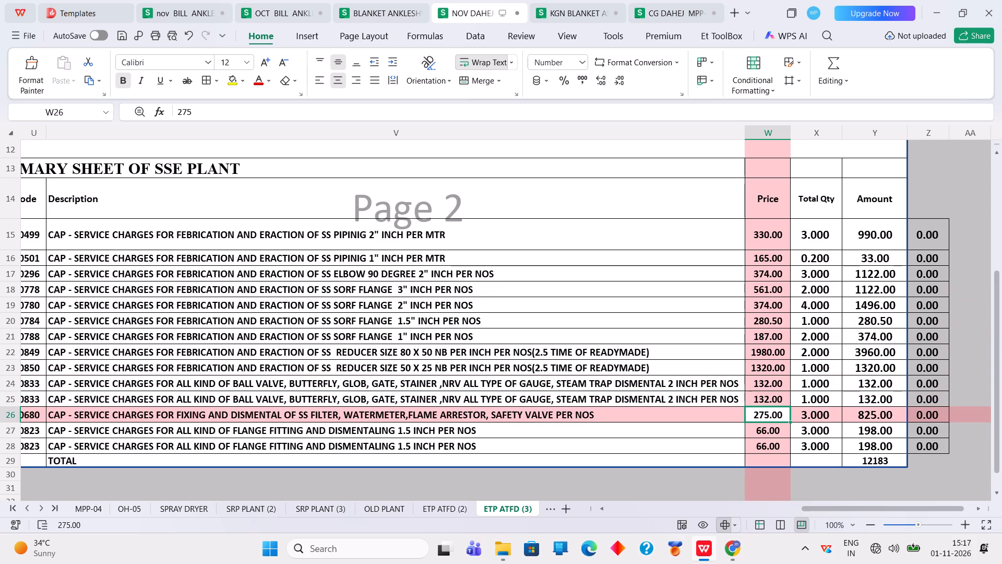
key("Return")
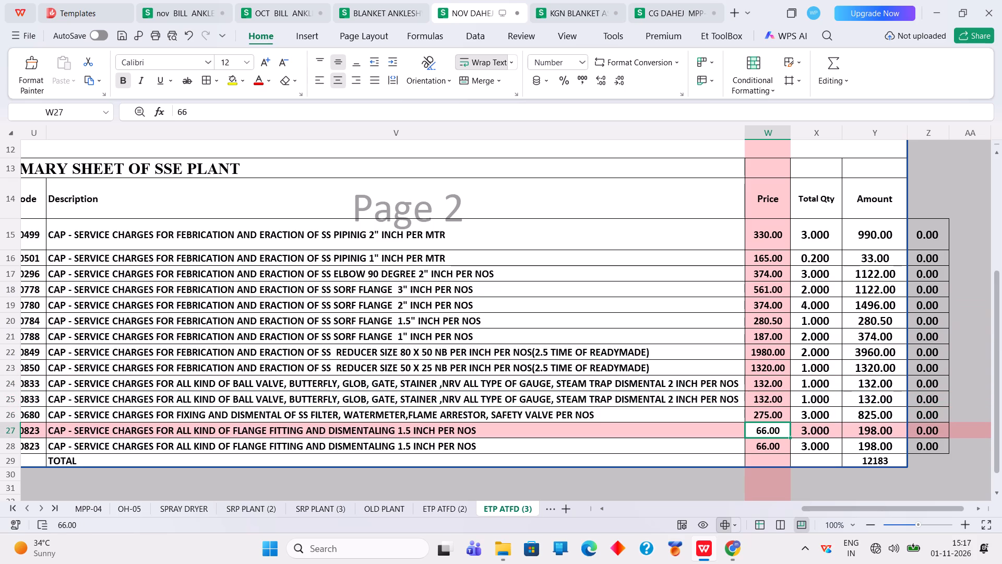
key("Return")
key("Return")
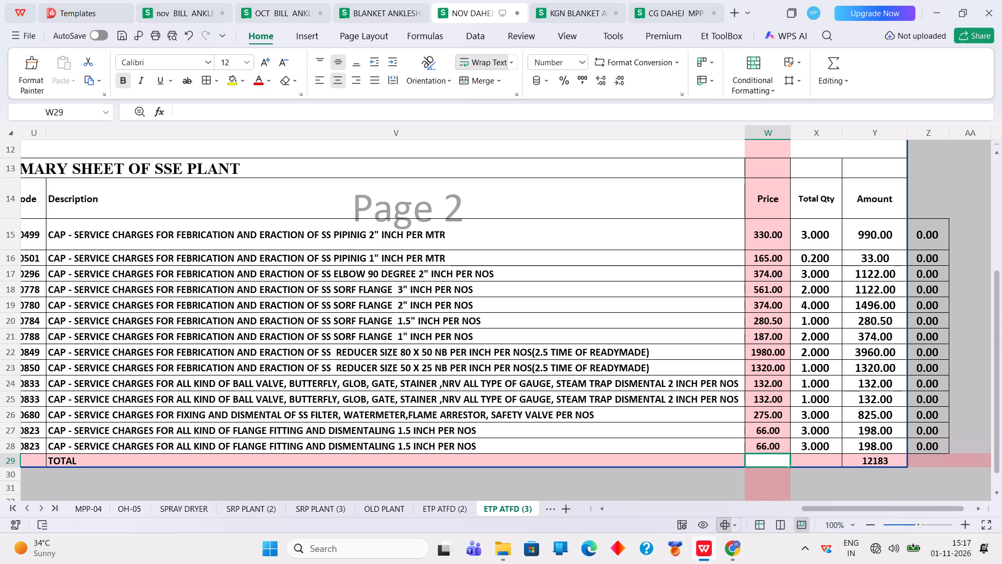
Save the November Dahej bill workbook.
key("ctrl+s")
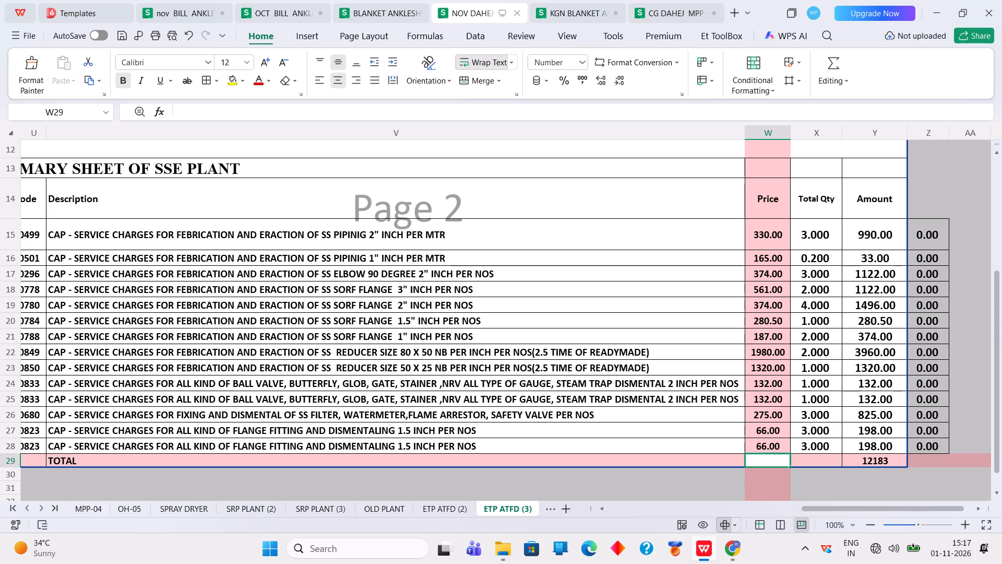